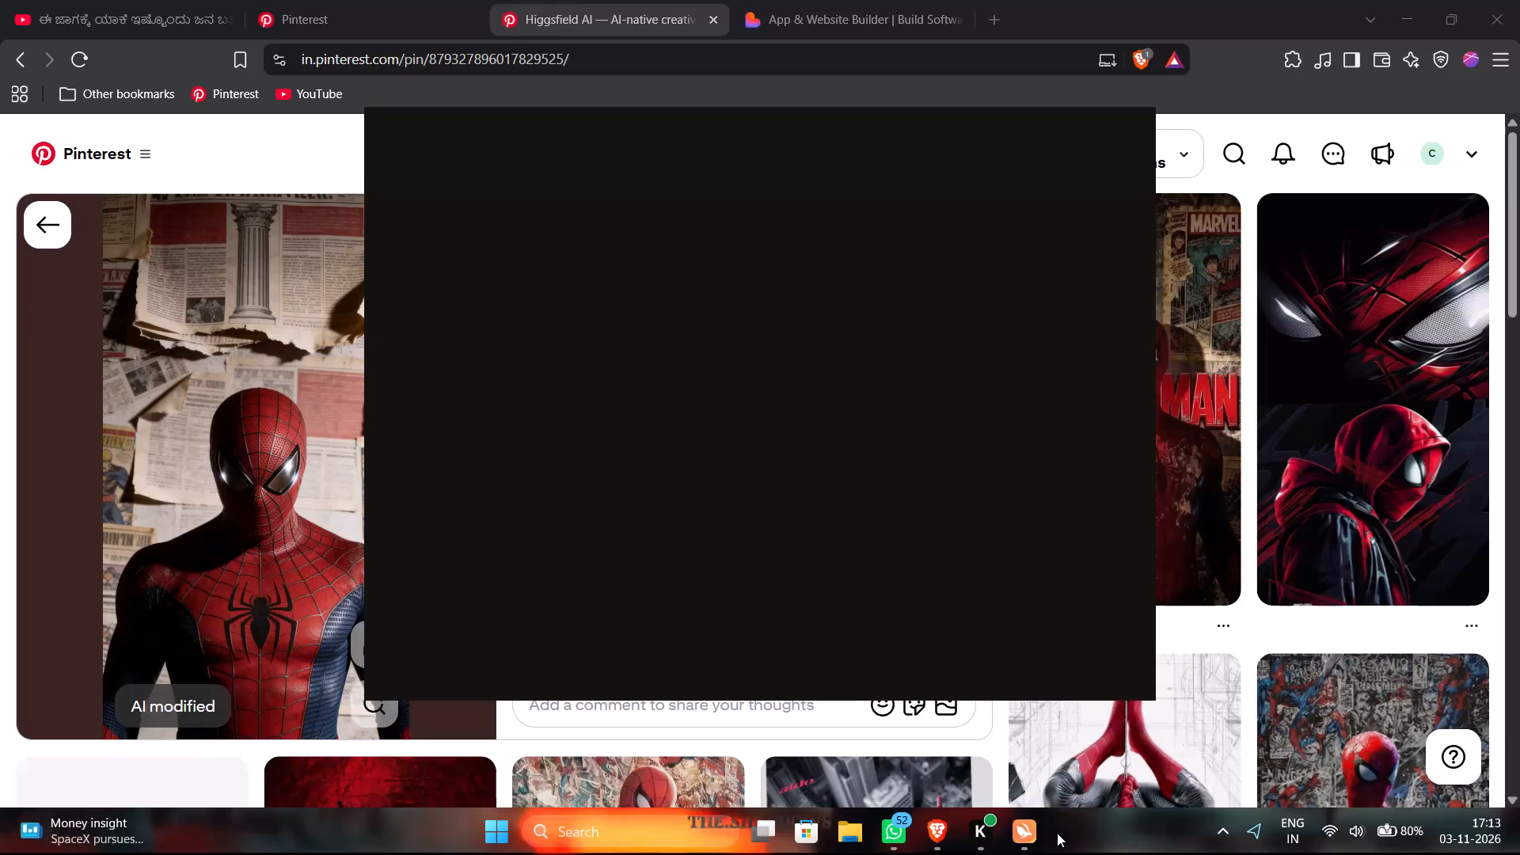
Launch CapCut from the recent searches in Windows search.
{"action": "left_click", "coordinate": [653, 842]}
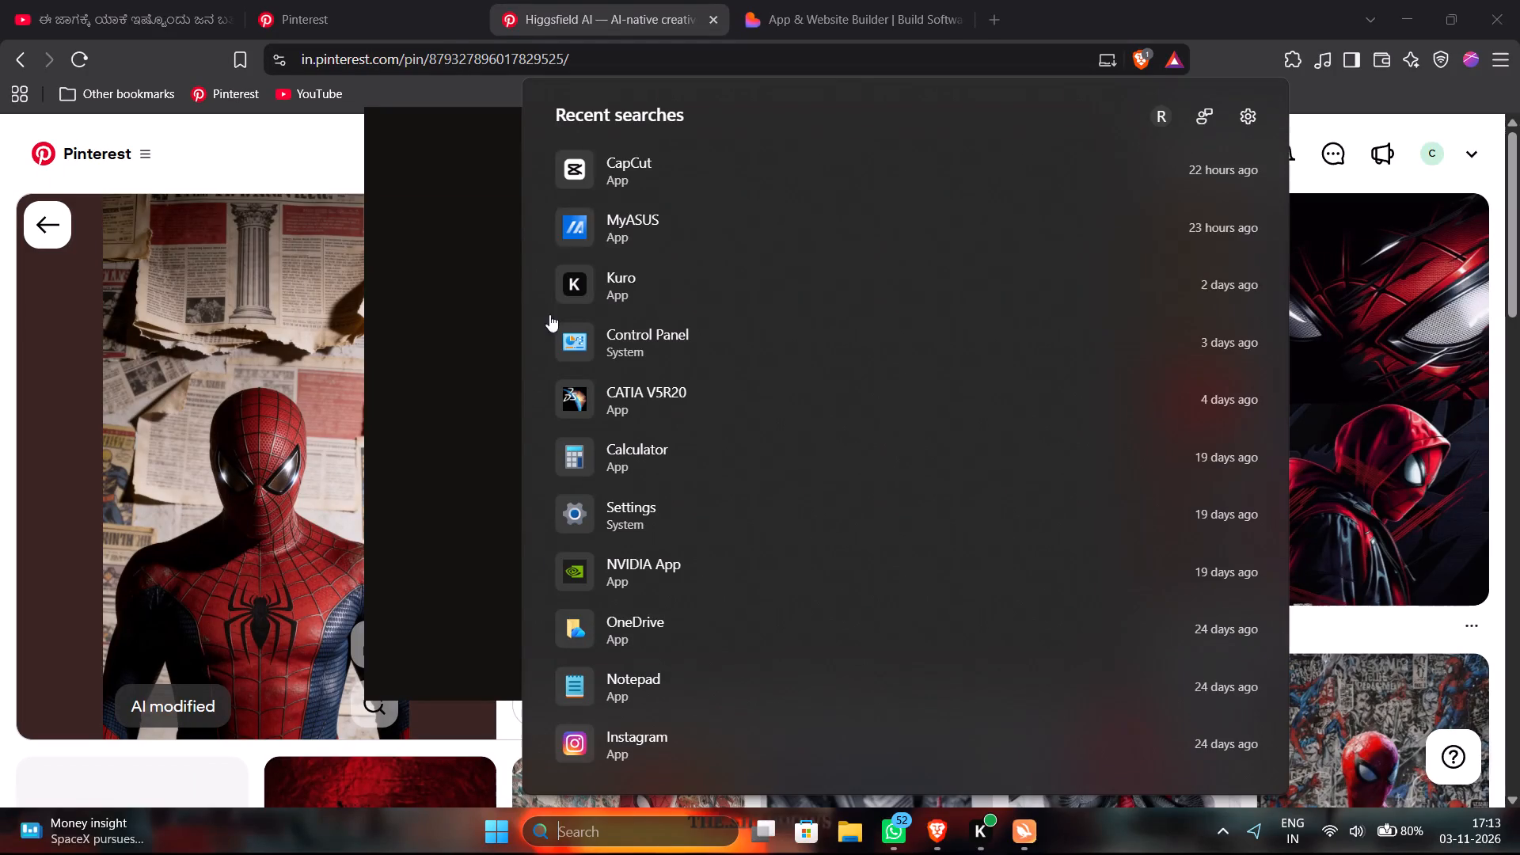
{"action": "left_click", "coordinate": [607, 177]}
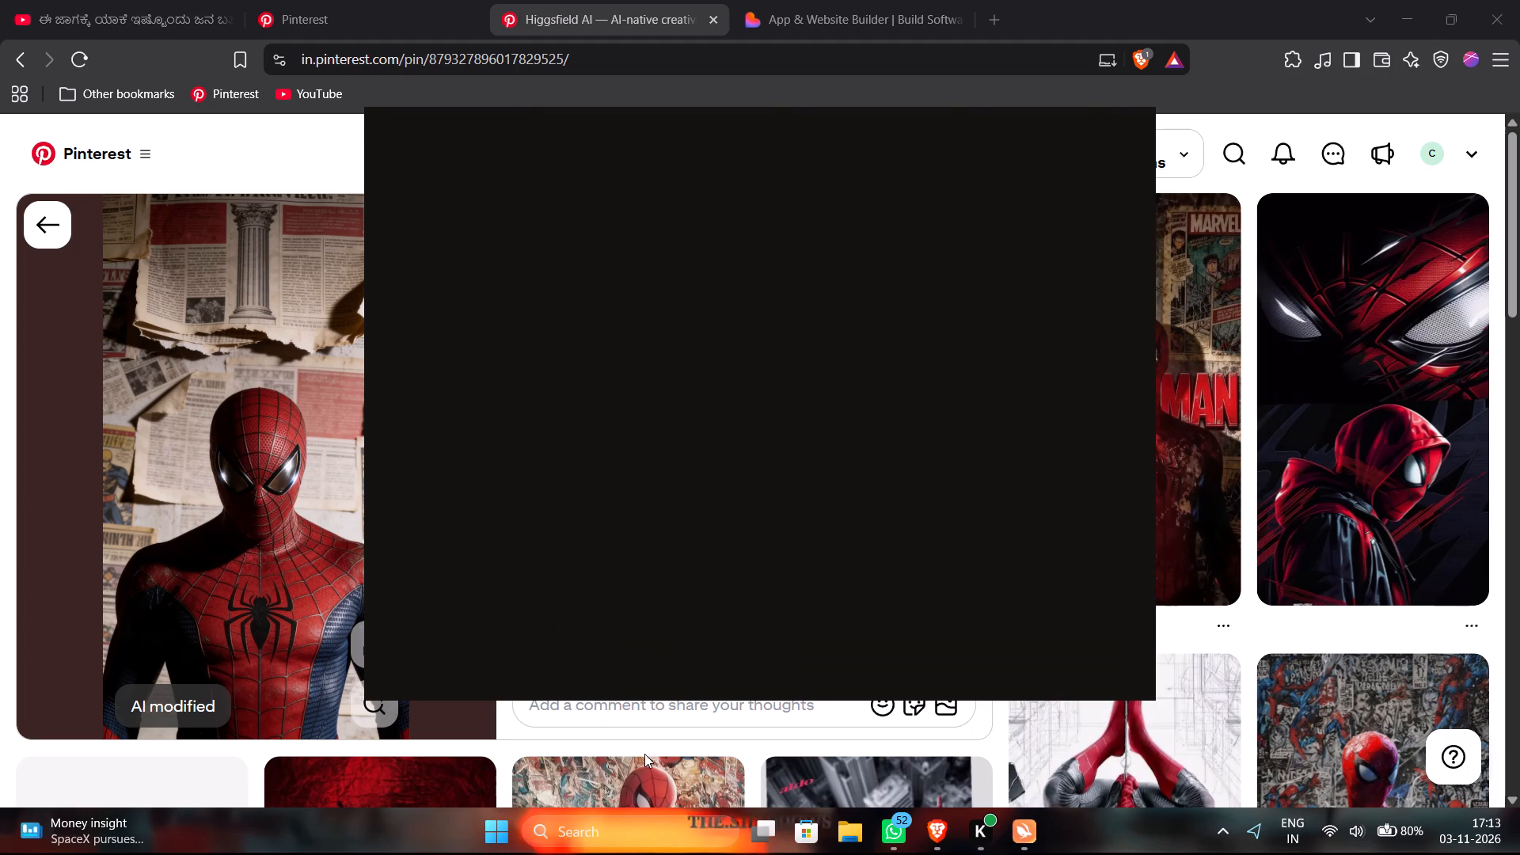
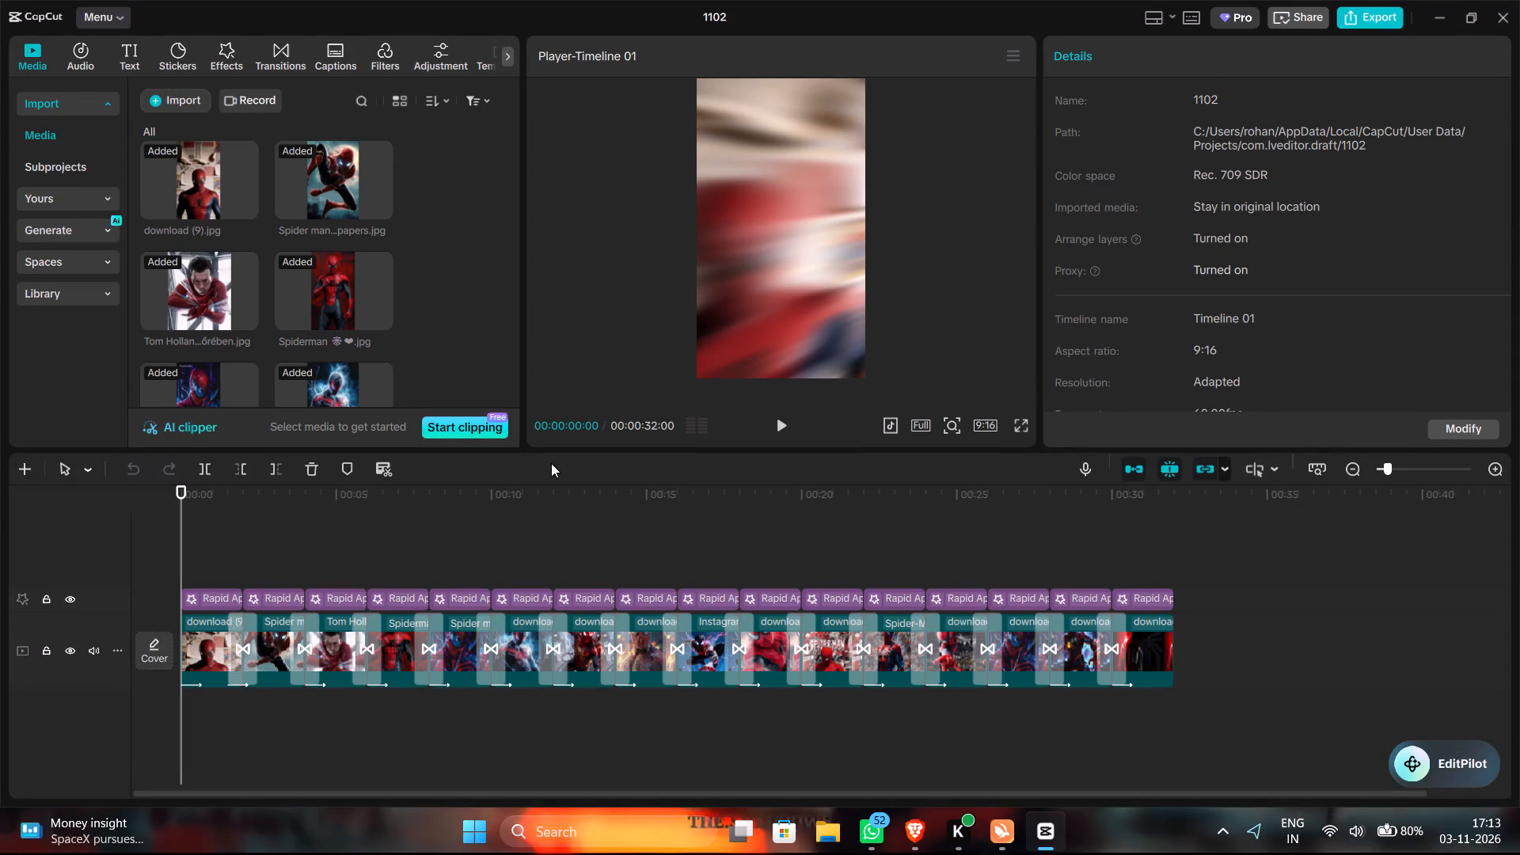
Play the whole timeline once to review the image sequence without music.
{"action": "left_click", "coordinate": [776, 434]}
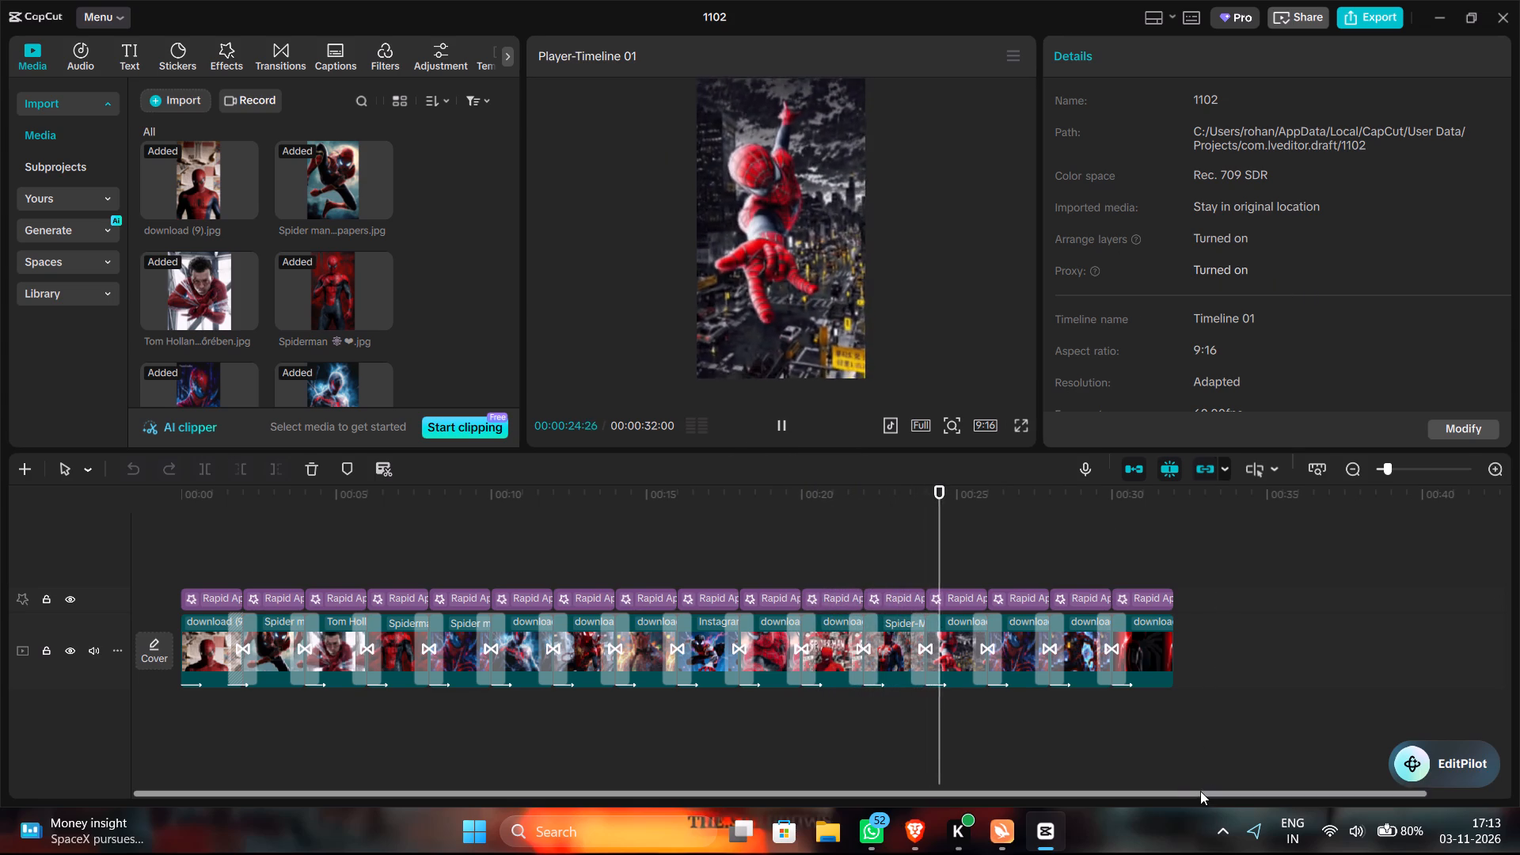
{"action": "left_click_drag", "start_coordinate": [1200, 791], "coordinate": [1016, 794]}
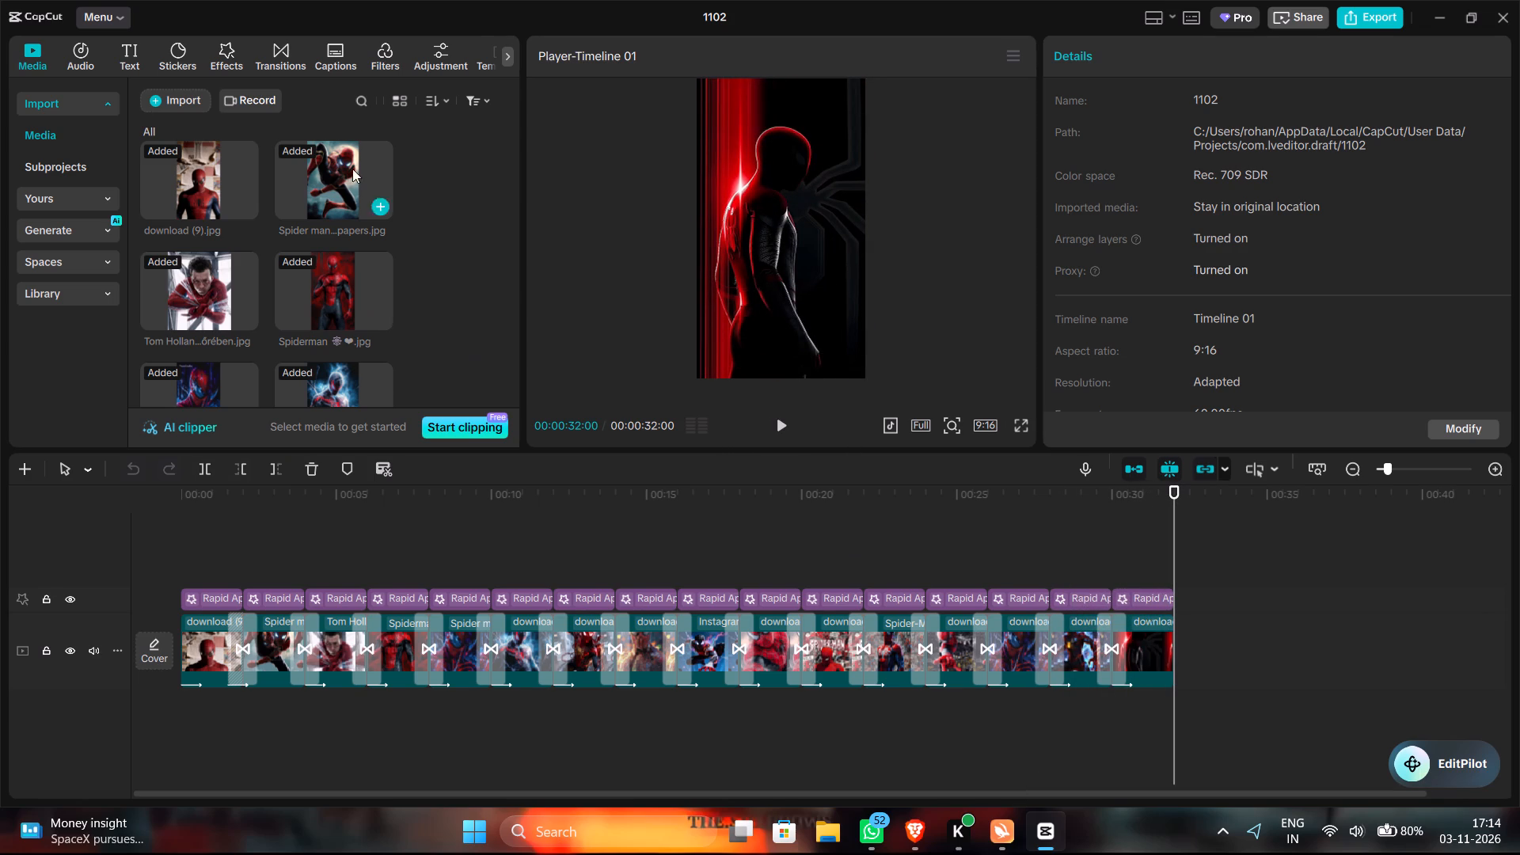
Audition several tracks in the Phonk music category and add Nigir by Qihri to the timeline.
{"action": "left_click", "coordinate": [67, 63]}
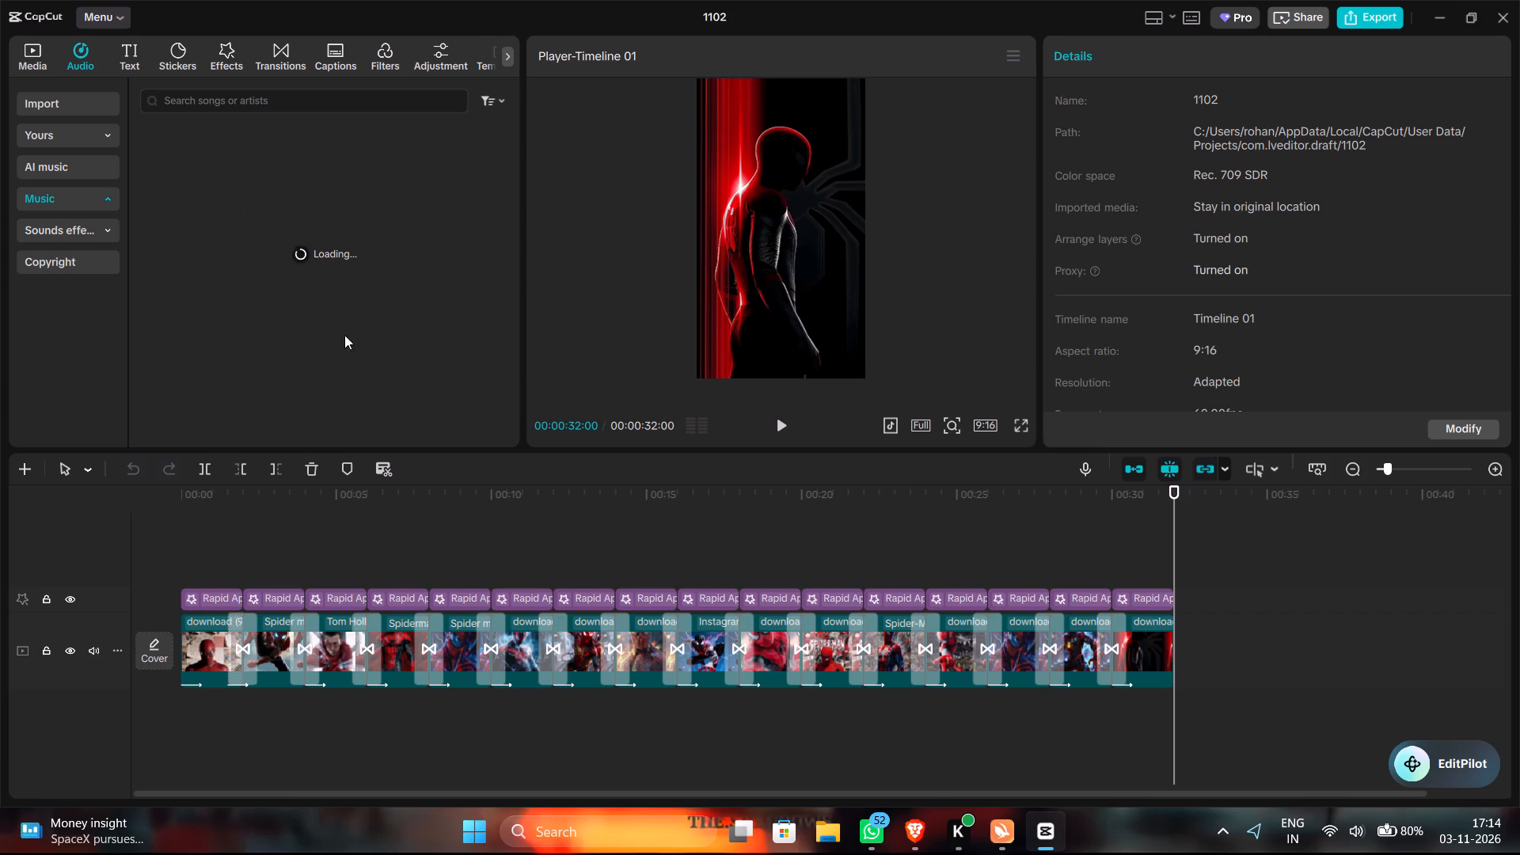
{"action": "left_click", "coordinate": [1017, 767]}
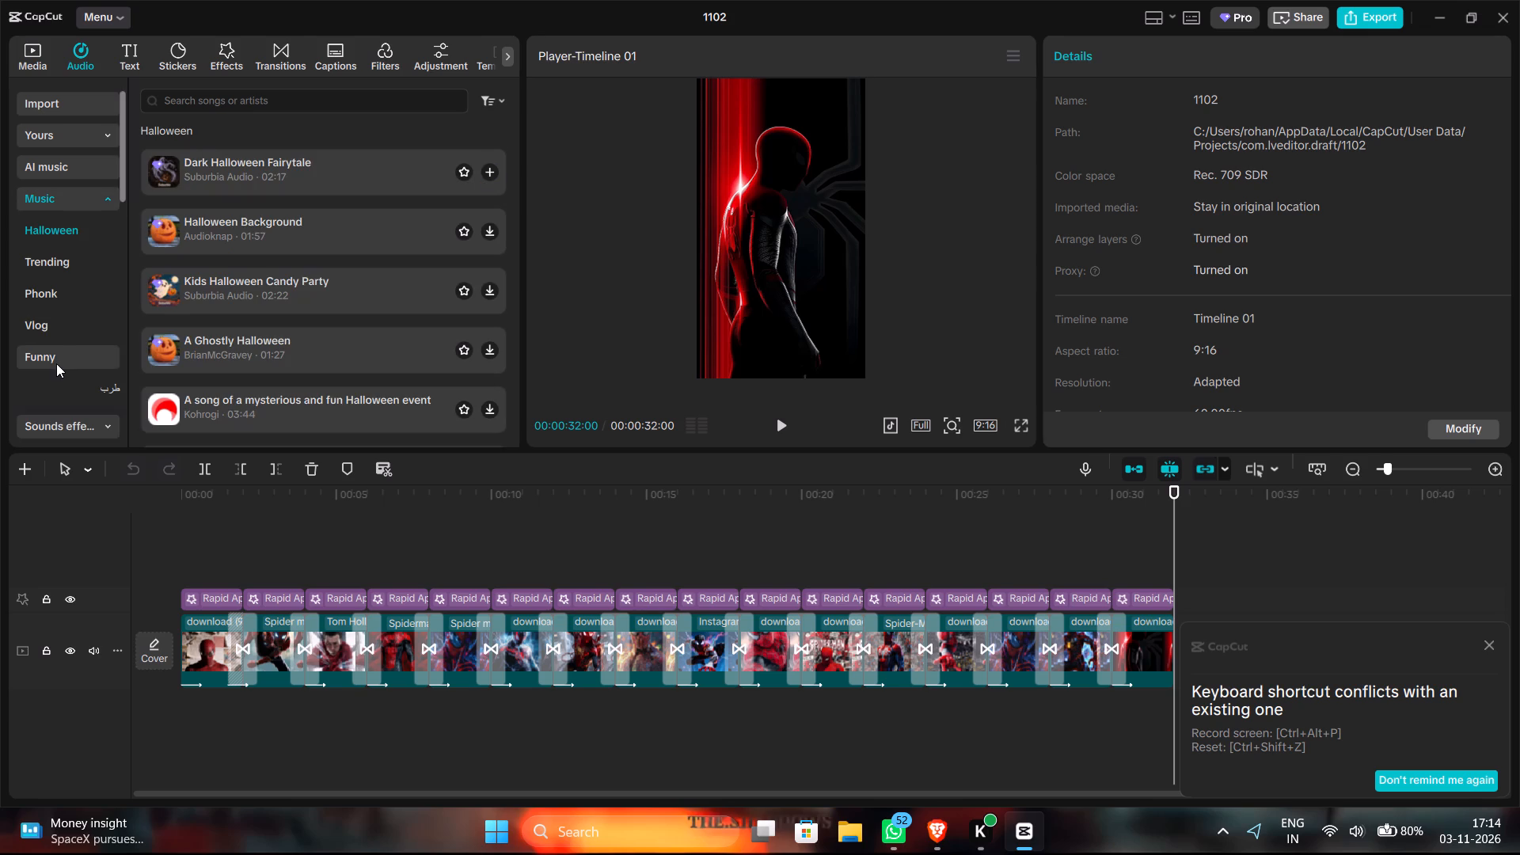
{"action": "left_click", "coordinate": [56, 286]}
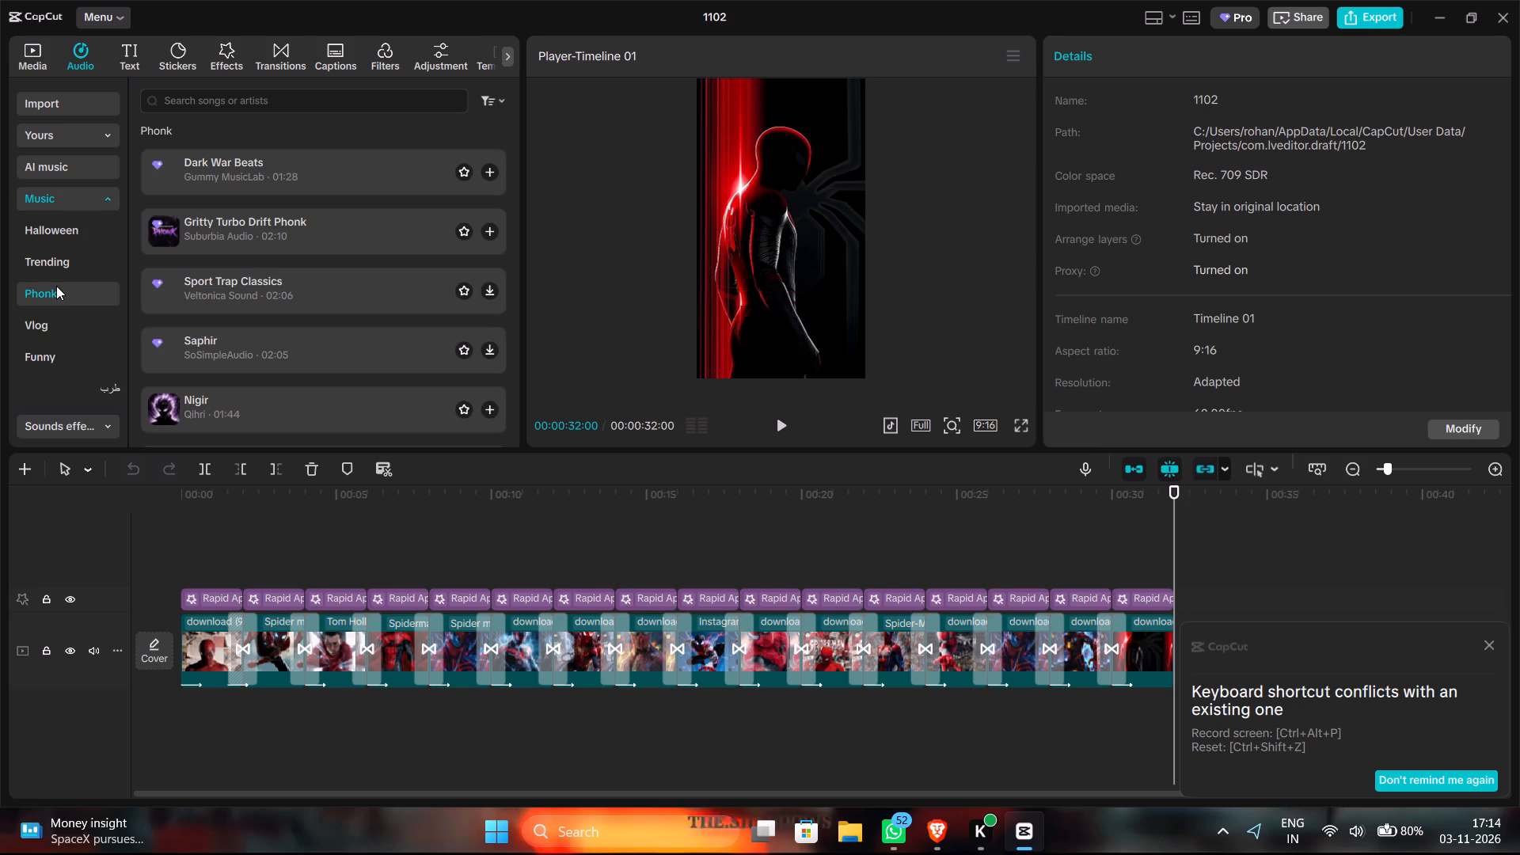
{"action": "left_click", "coordinate": [219, 173]}
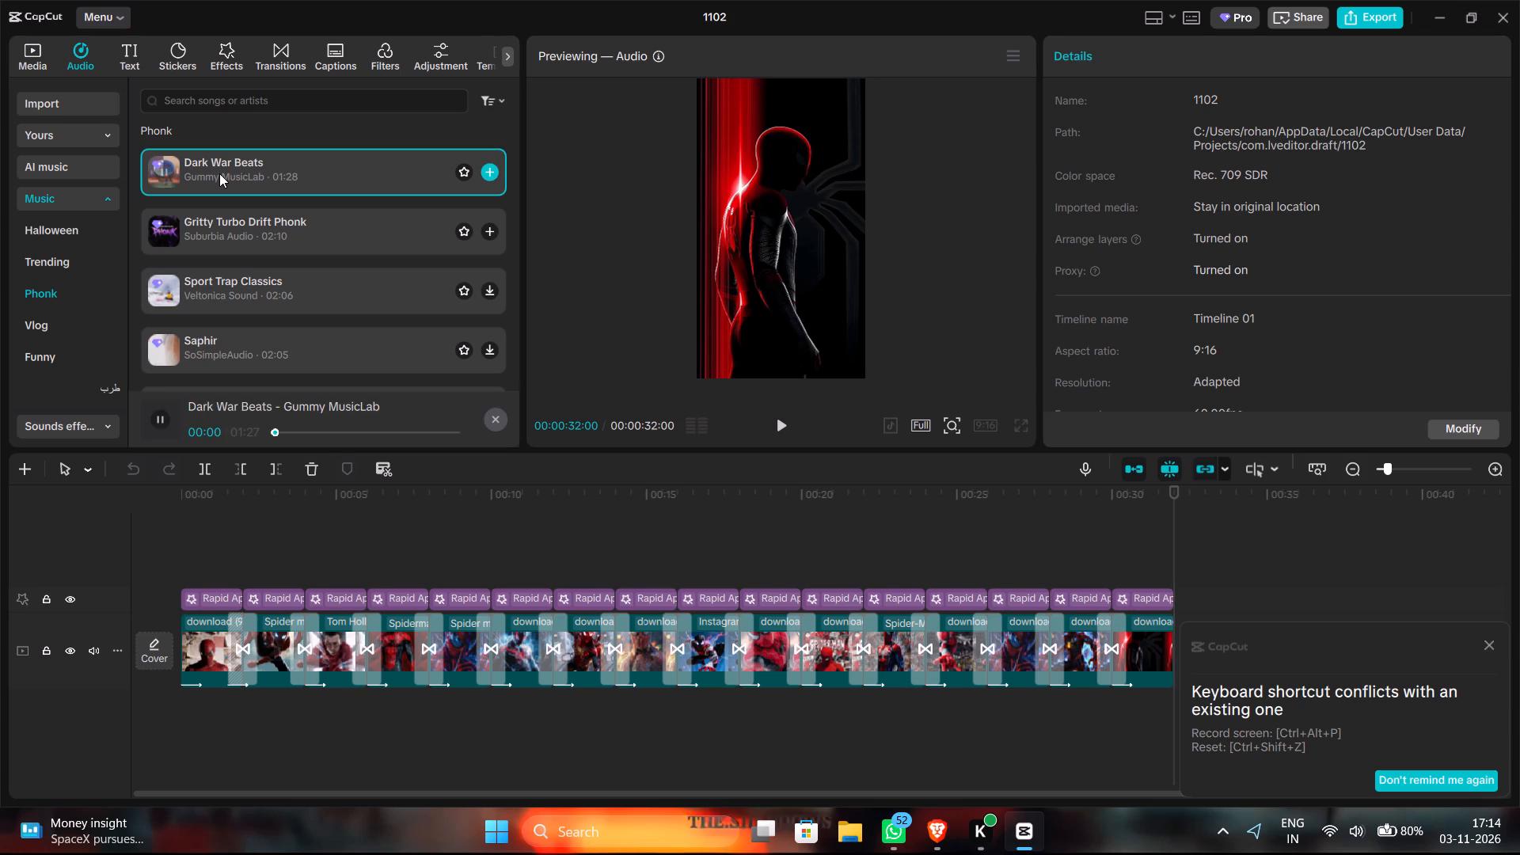
{"action": "left_click", "coordinate": [245, 241]}
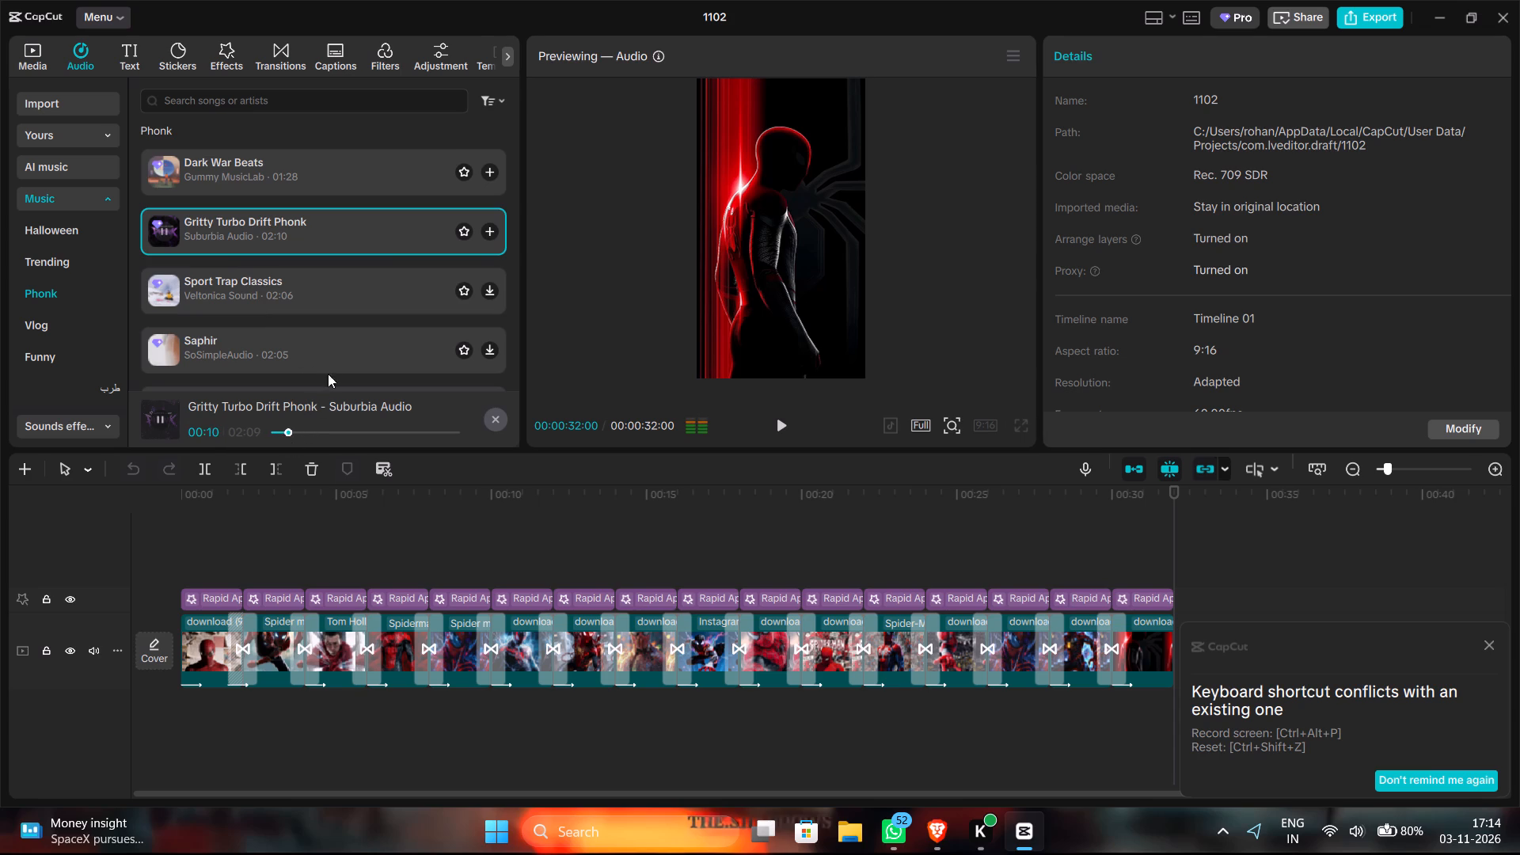
{"action": "left_click", "coordinate": [355, 291]}
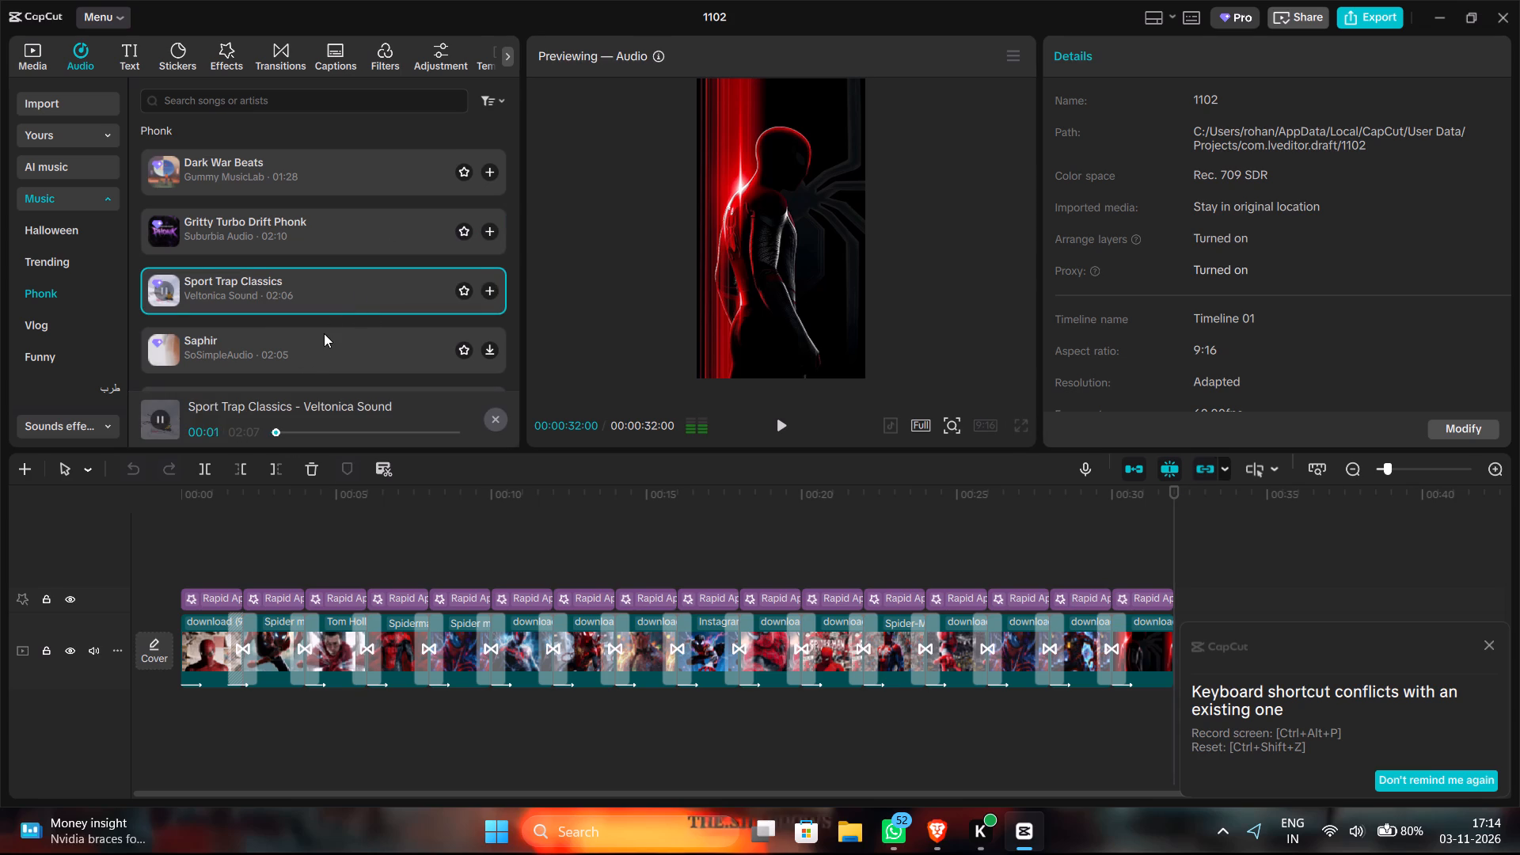
{"action": "left_click", "coordinate": [324, 333]}
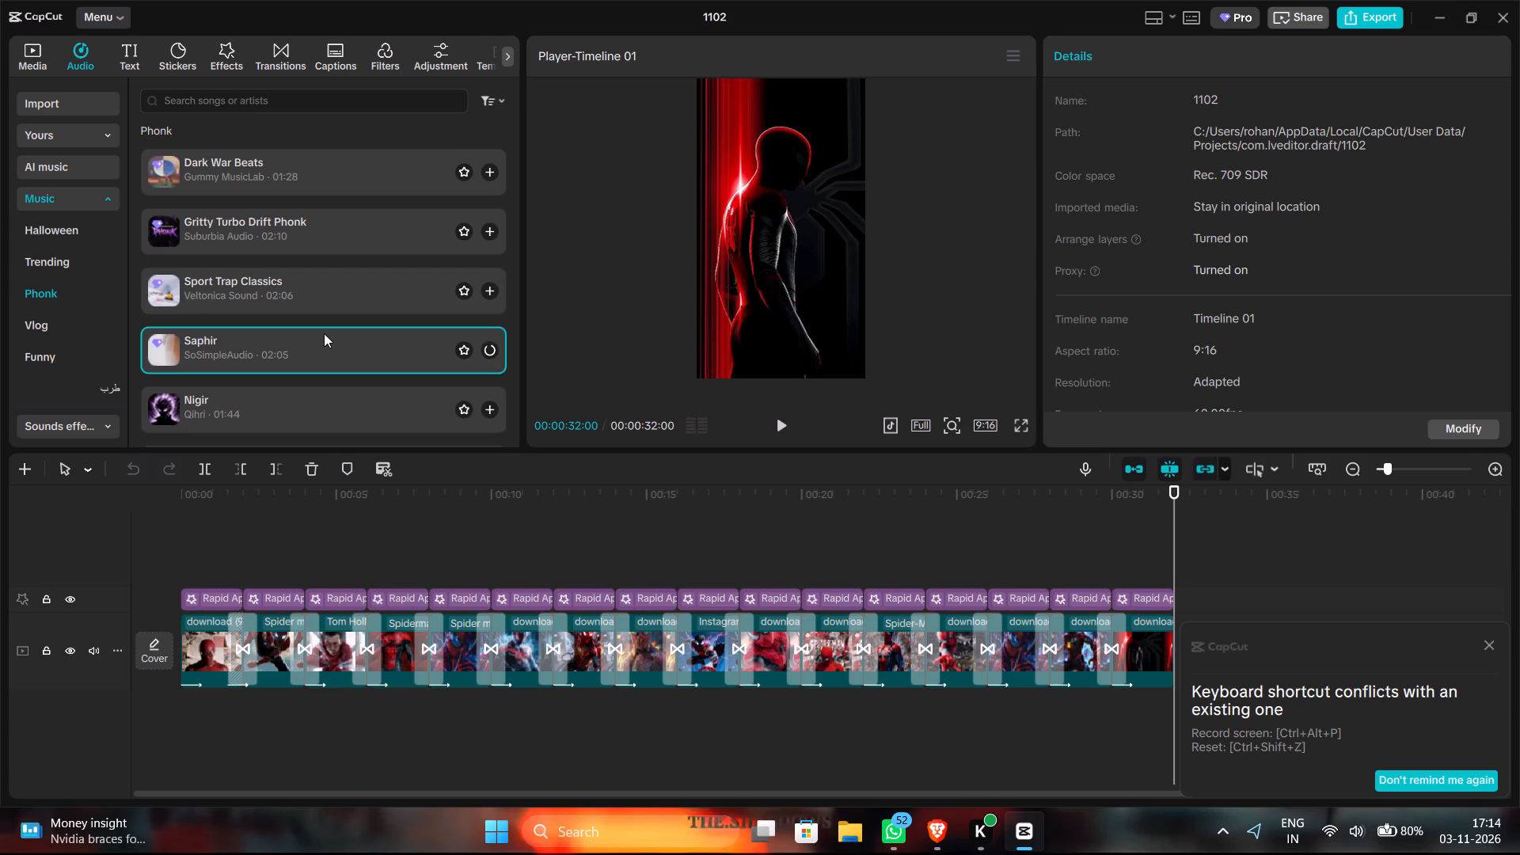
{"action": "scroll", "coordinate": [324, 333], "scroll_direction": "down", "scroll_amount": 1}
{"action": "left_click", "coordinate": [314, 333]}
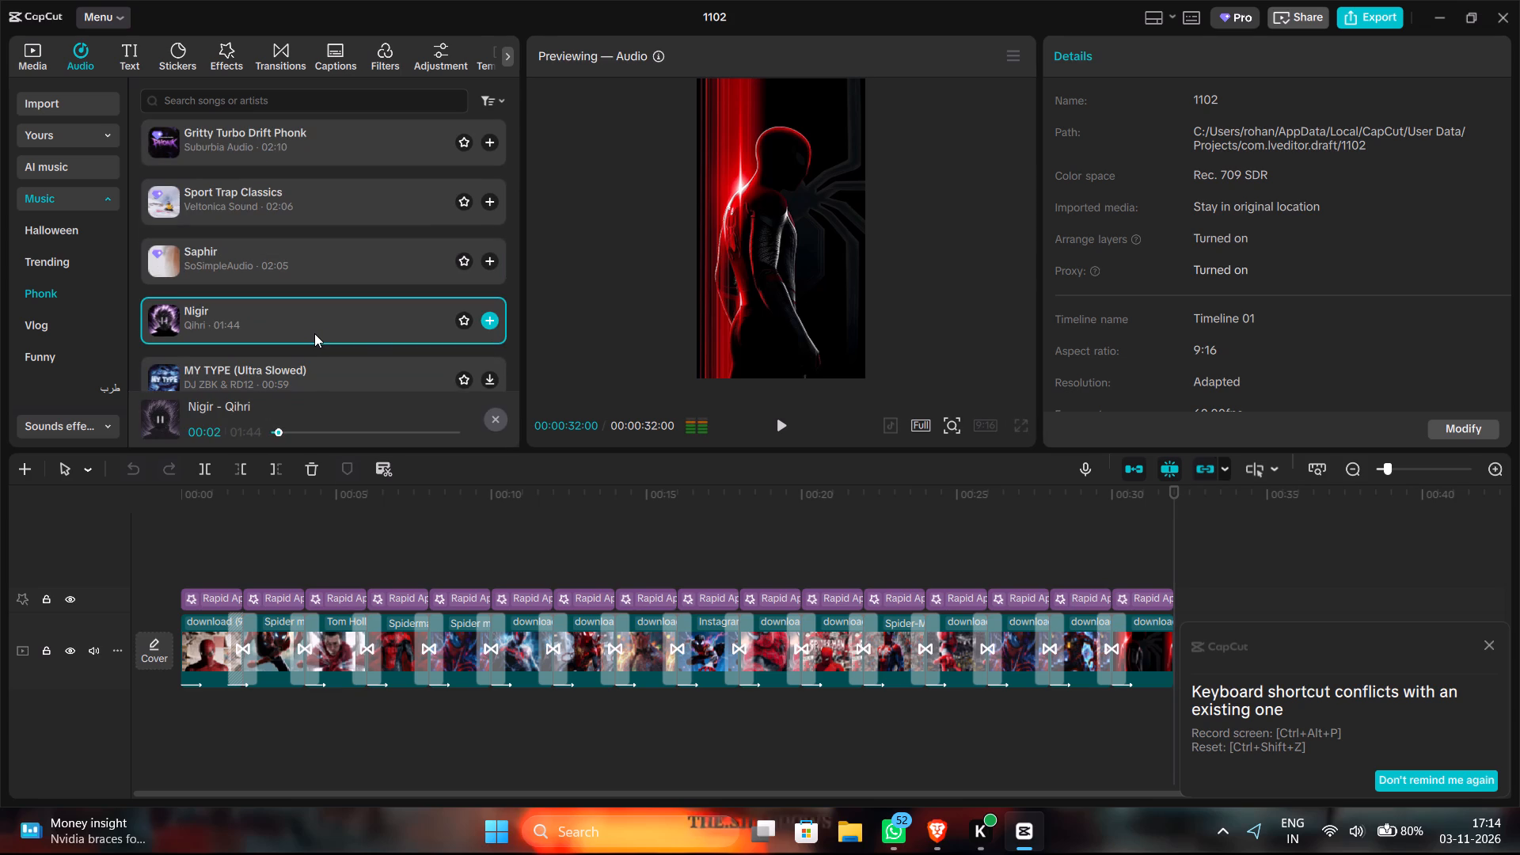
{"action": "left_click", "coordinate": [488, 324]}
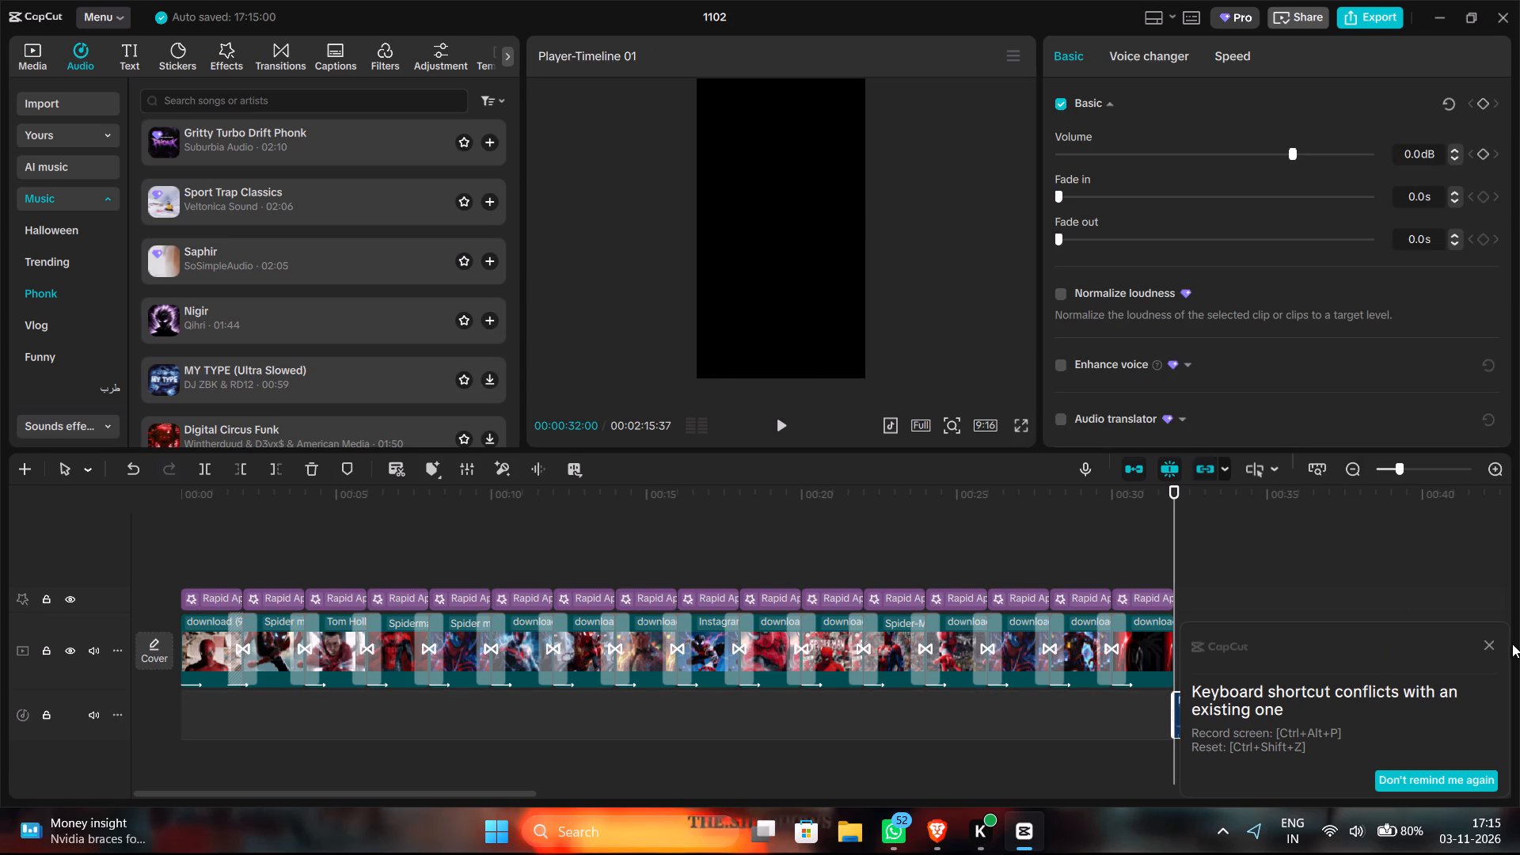
Dismiss the shortcut conflict notice and move the Nigir audio clip to the very start of the timeline.
{"action": "left_click", "coordinate": [1492, 652]}
{"action": "left_click", "coordinate": [1488, 644]}
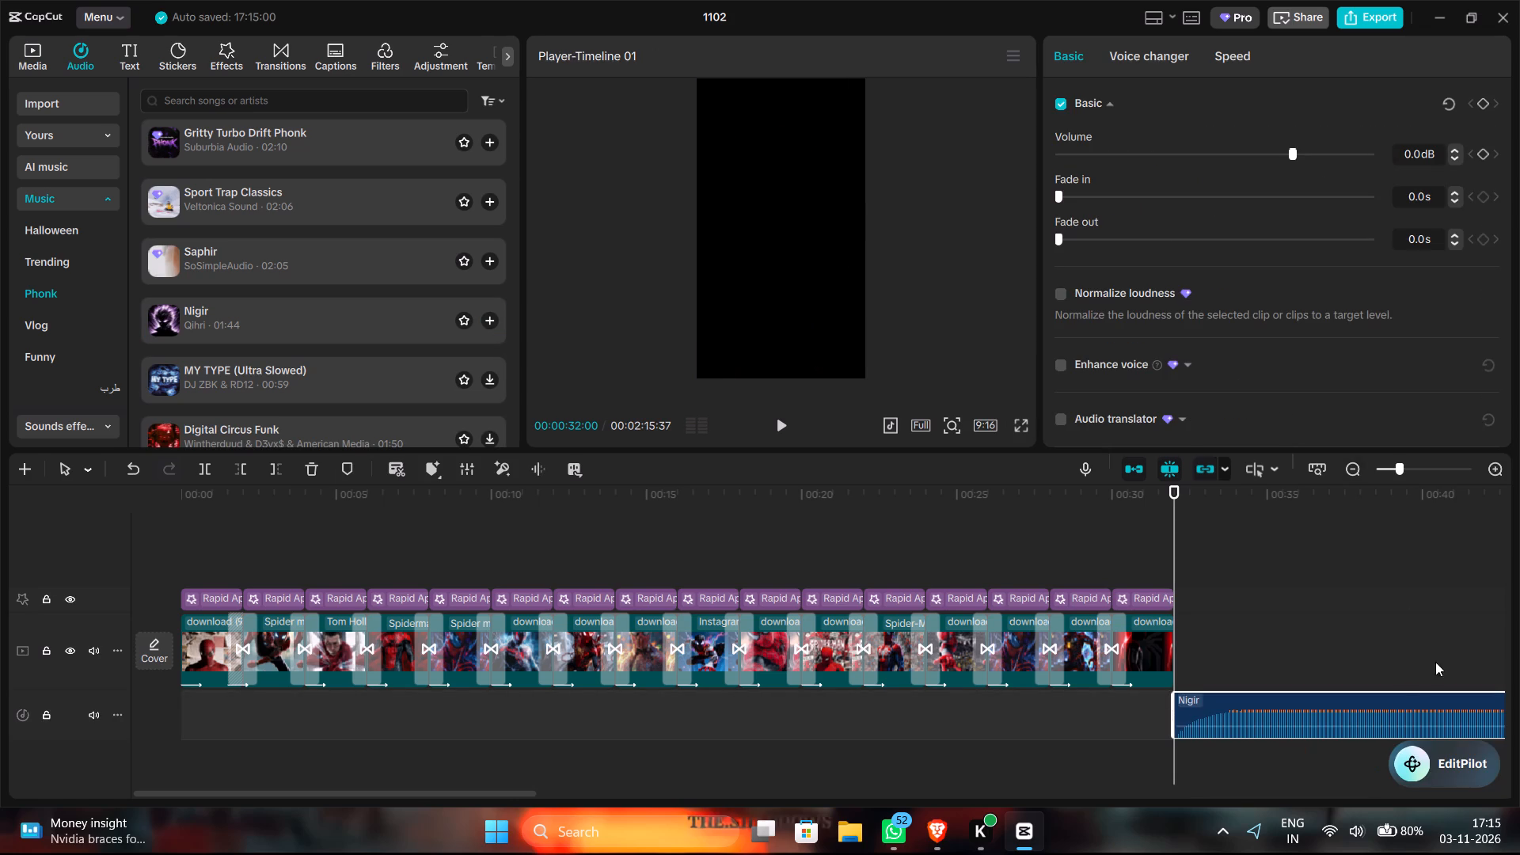
{"action": "left_click_drag", "start_coordinate": [1389, 706], "coordinate": [393, 704]}
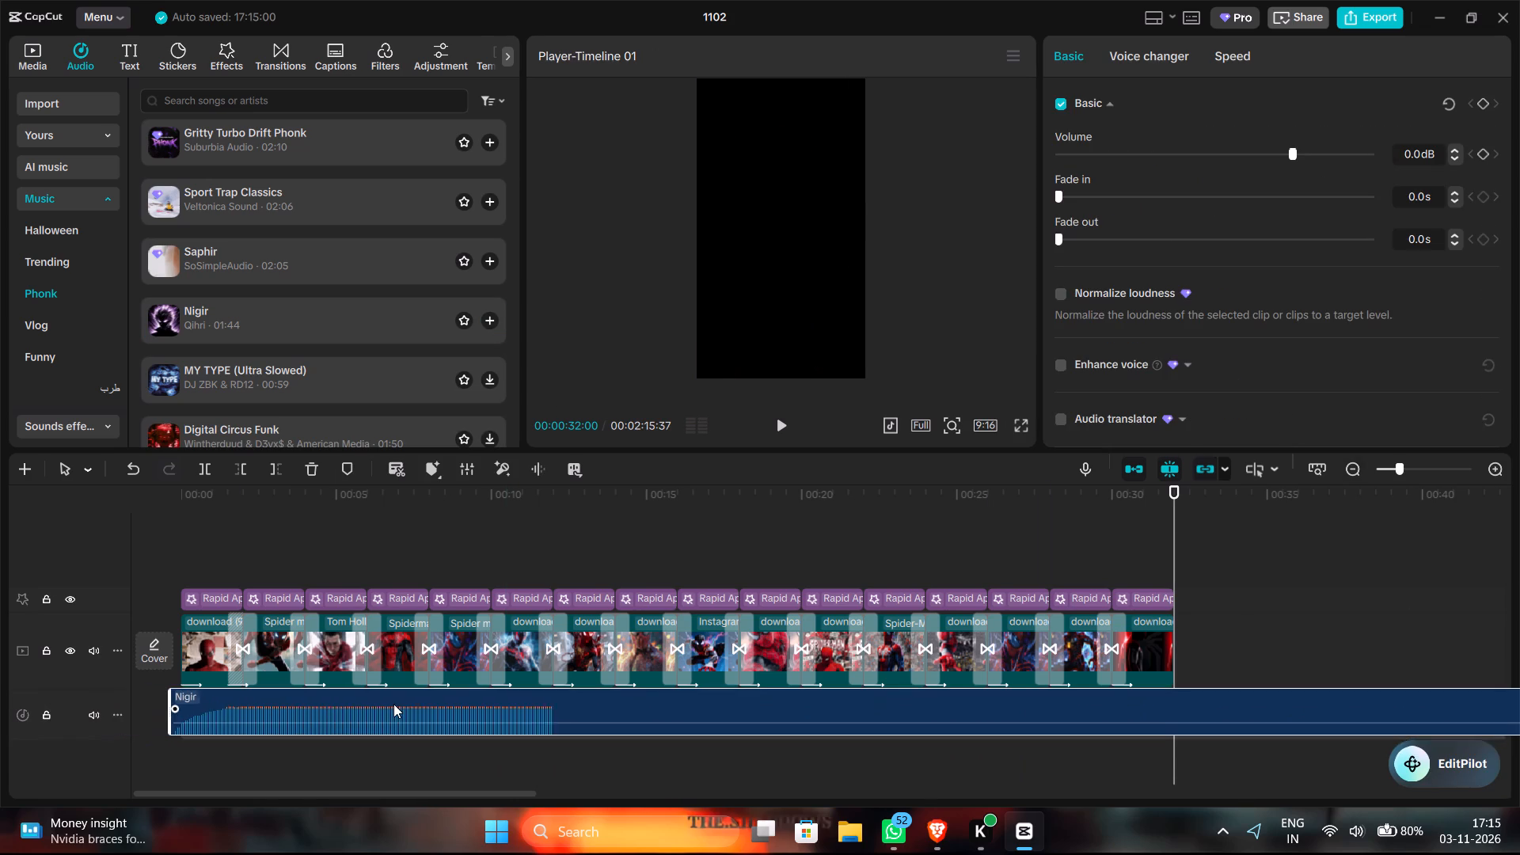
{"action": "left_click_drag", "start_coordinate": [393, 704], "coordinate": [394, 704]}
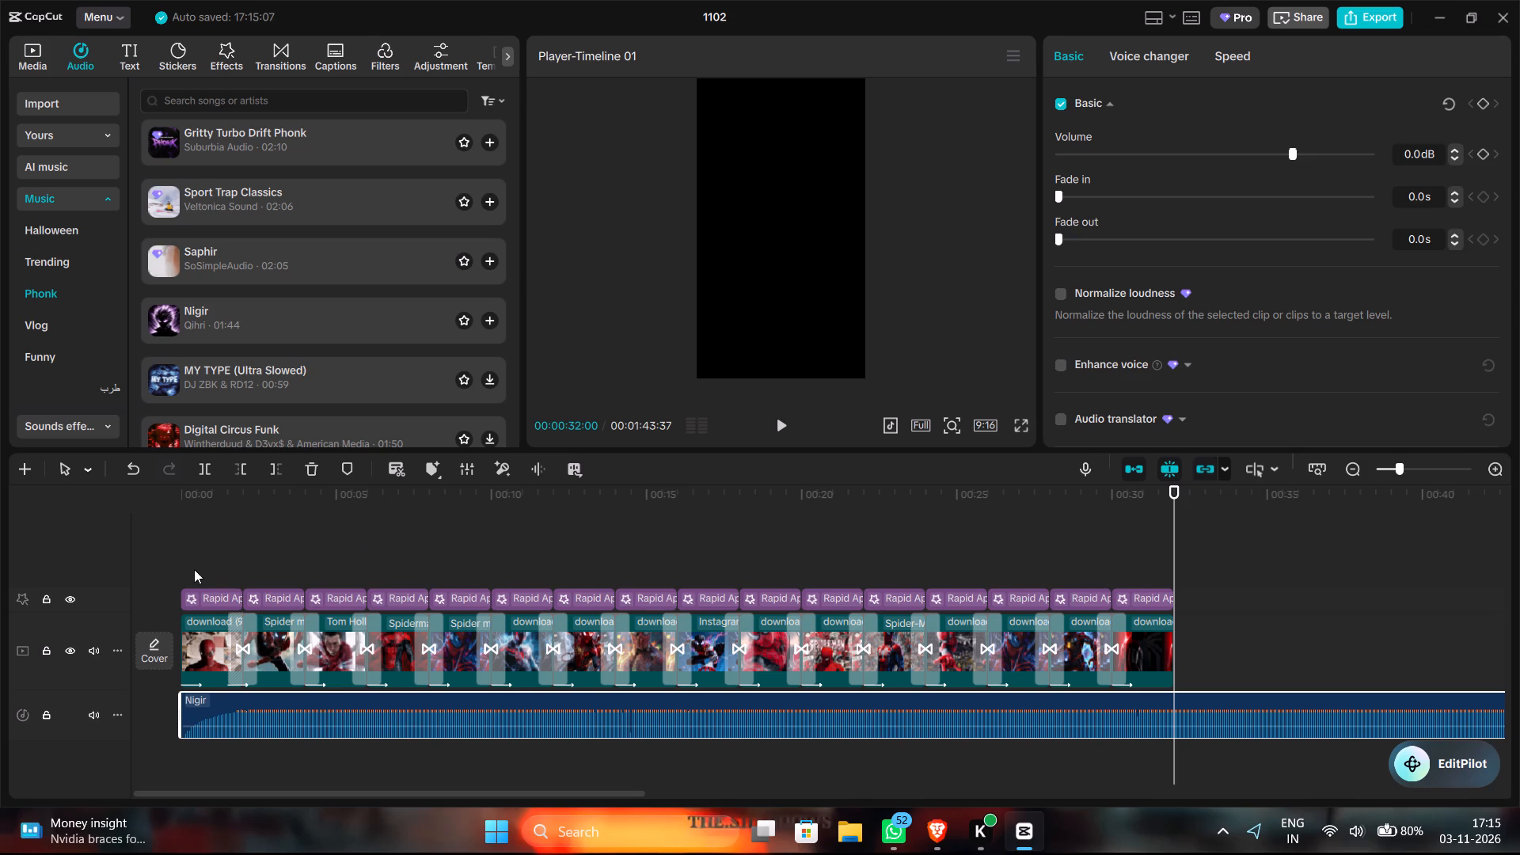
Play the edit from near its start, and replay the section from about 10 s, to examine how the images match the music.
{"action": "left_click", "coordinate": [180, 558]}
{"action": "left_click", "coordinate": [188, 558]}
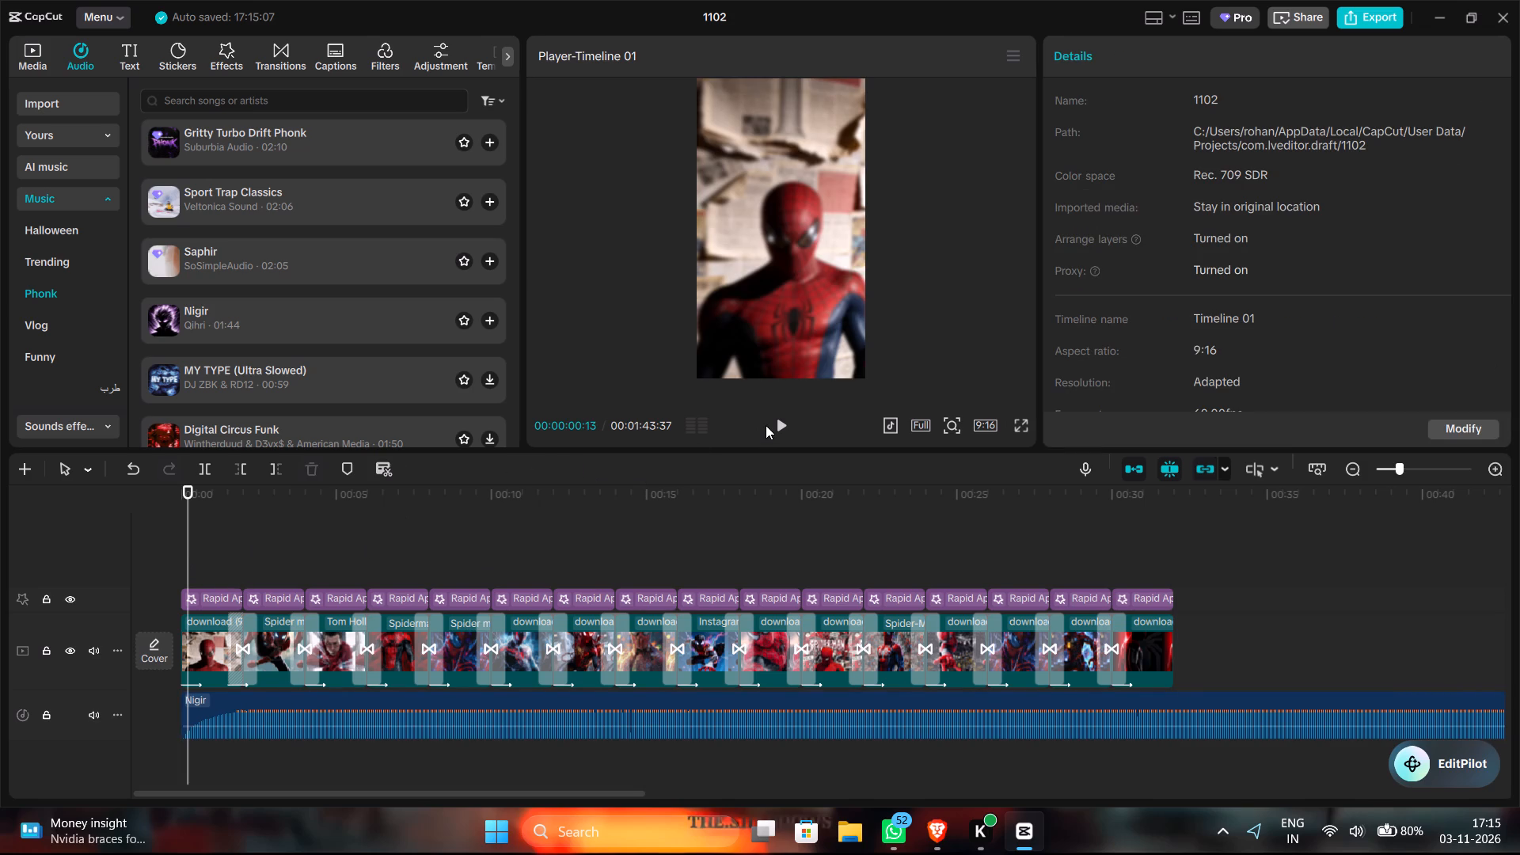
{"action": "left_click", "coordinate": [766, 425]}
{"action": "left_click", "coordinate": [778, 420]}
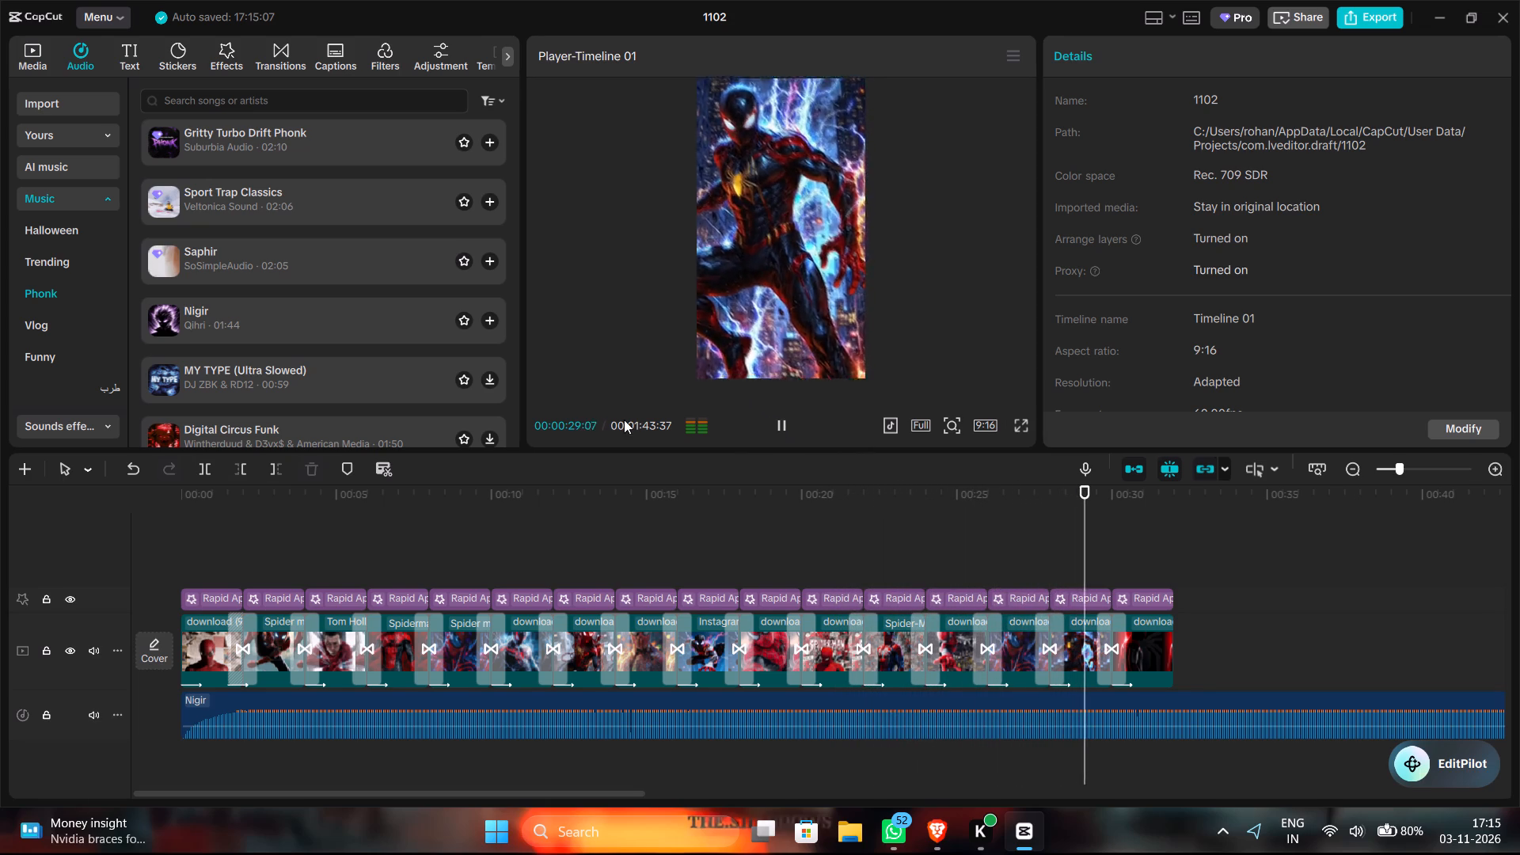
{"action": "left_click", "coordinate": [495, 545]}
{"action": "key", "text": "space"}
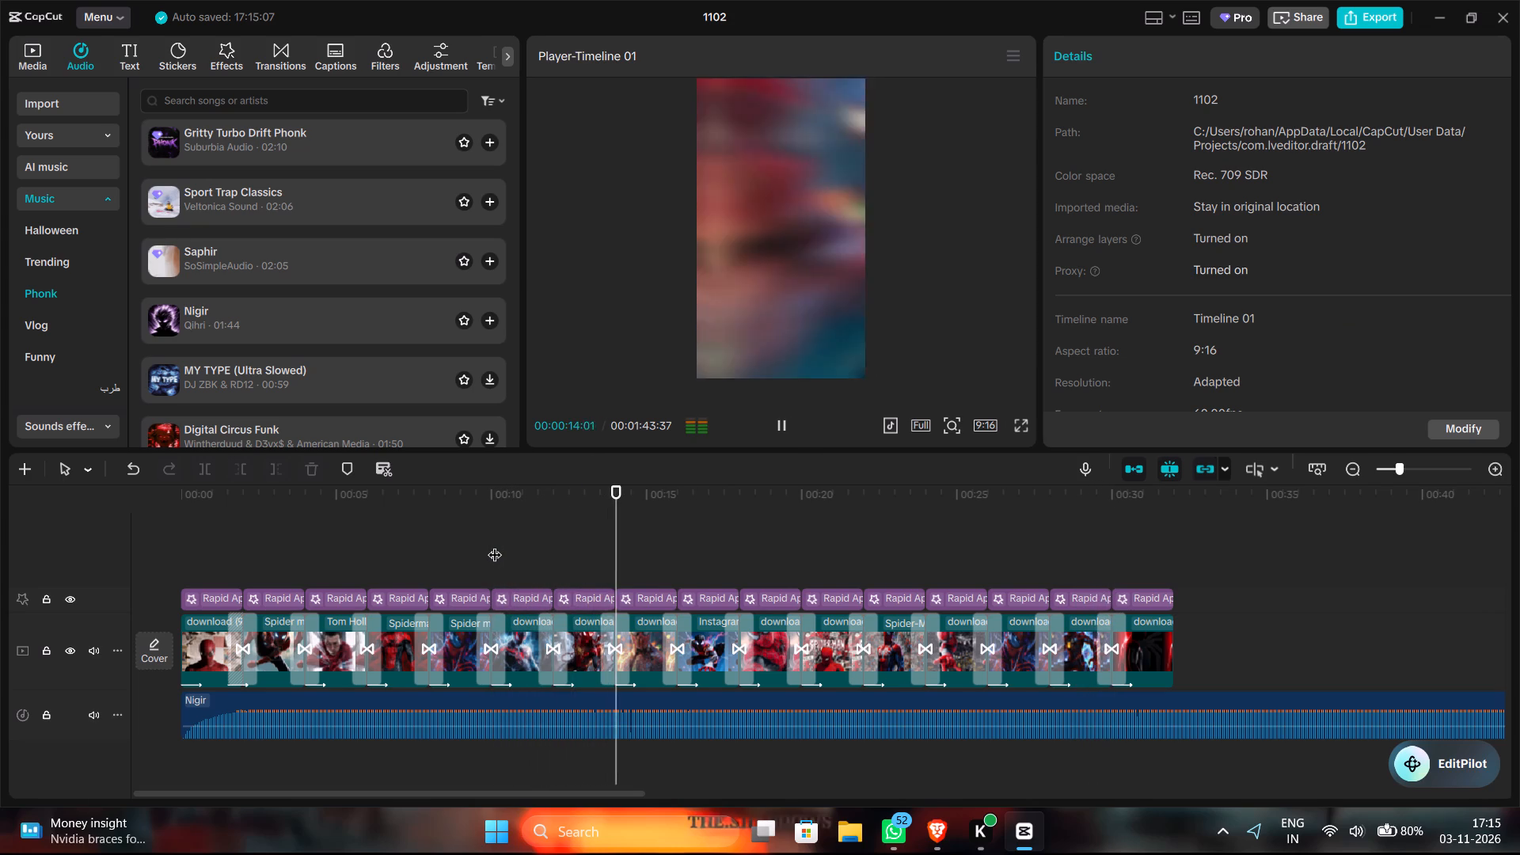
{"action": "key", "text": "space"}
{"action": "key", "text": "space"}
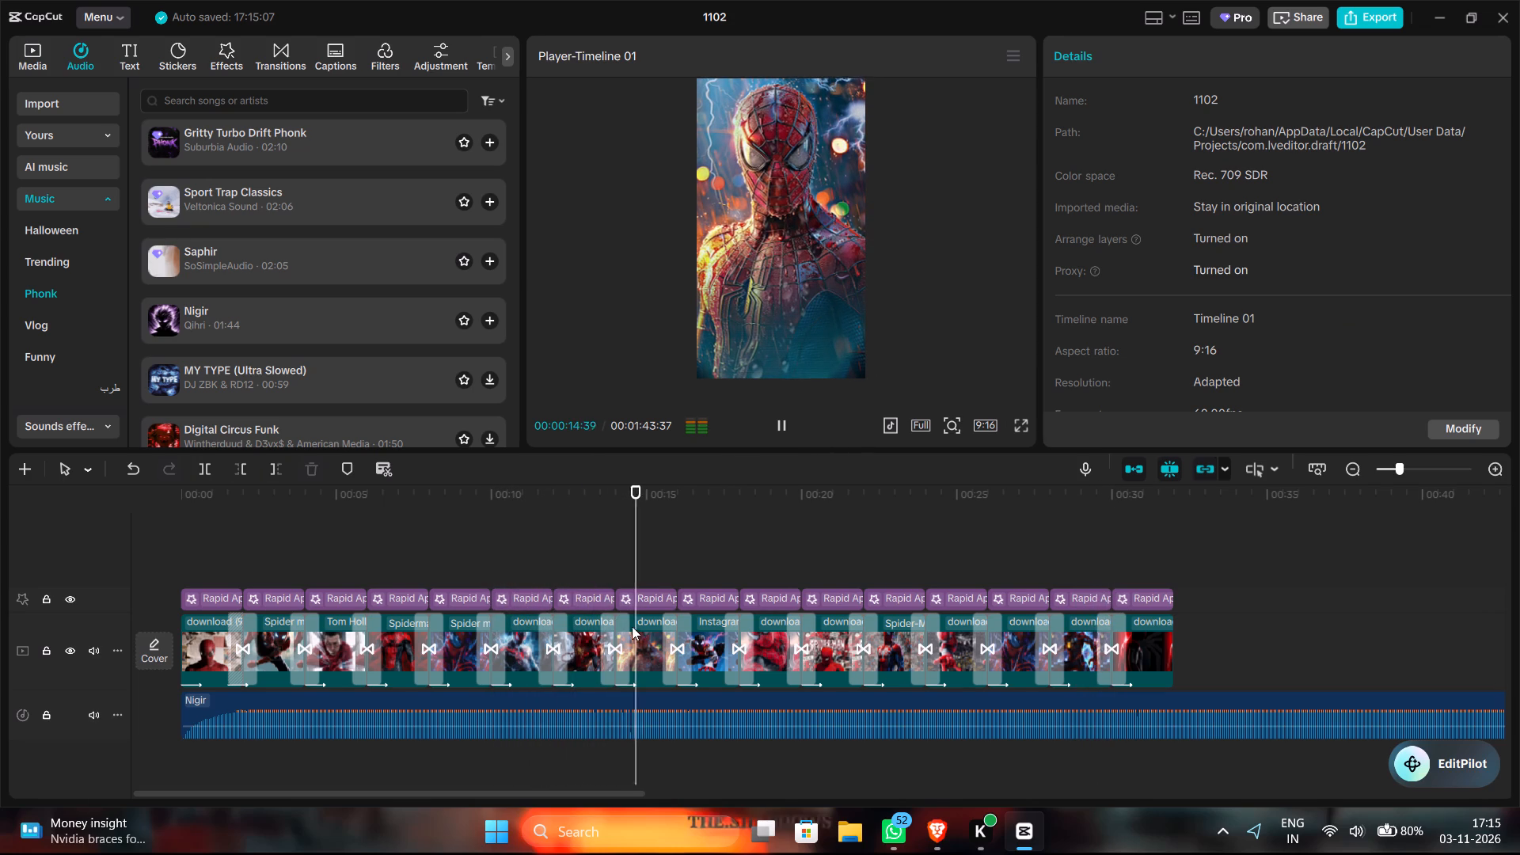
{"action": "key", "text": "space"}
{"action": "key", "text": "space"}
{"action": "key", "text": "space"}
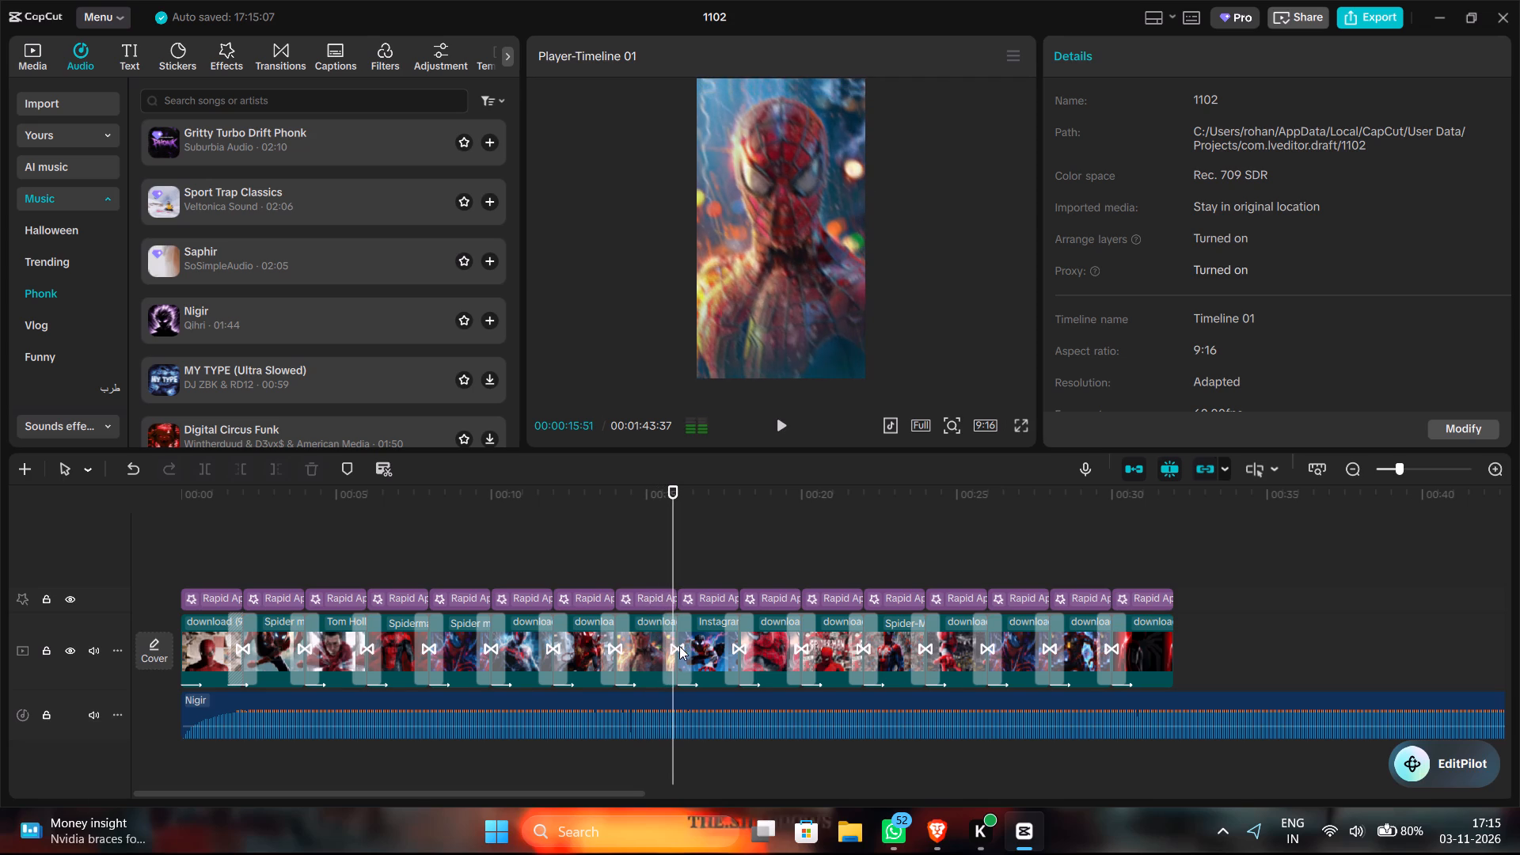
Trim the end of the Instagram.jpg clip so it lasts 00:00:01:14.
{"action": "left_click", "coordinate": [720, 649]}
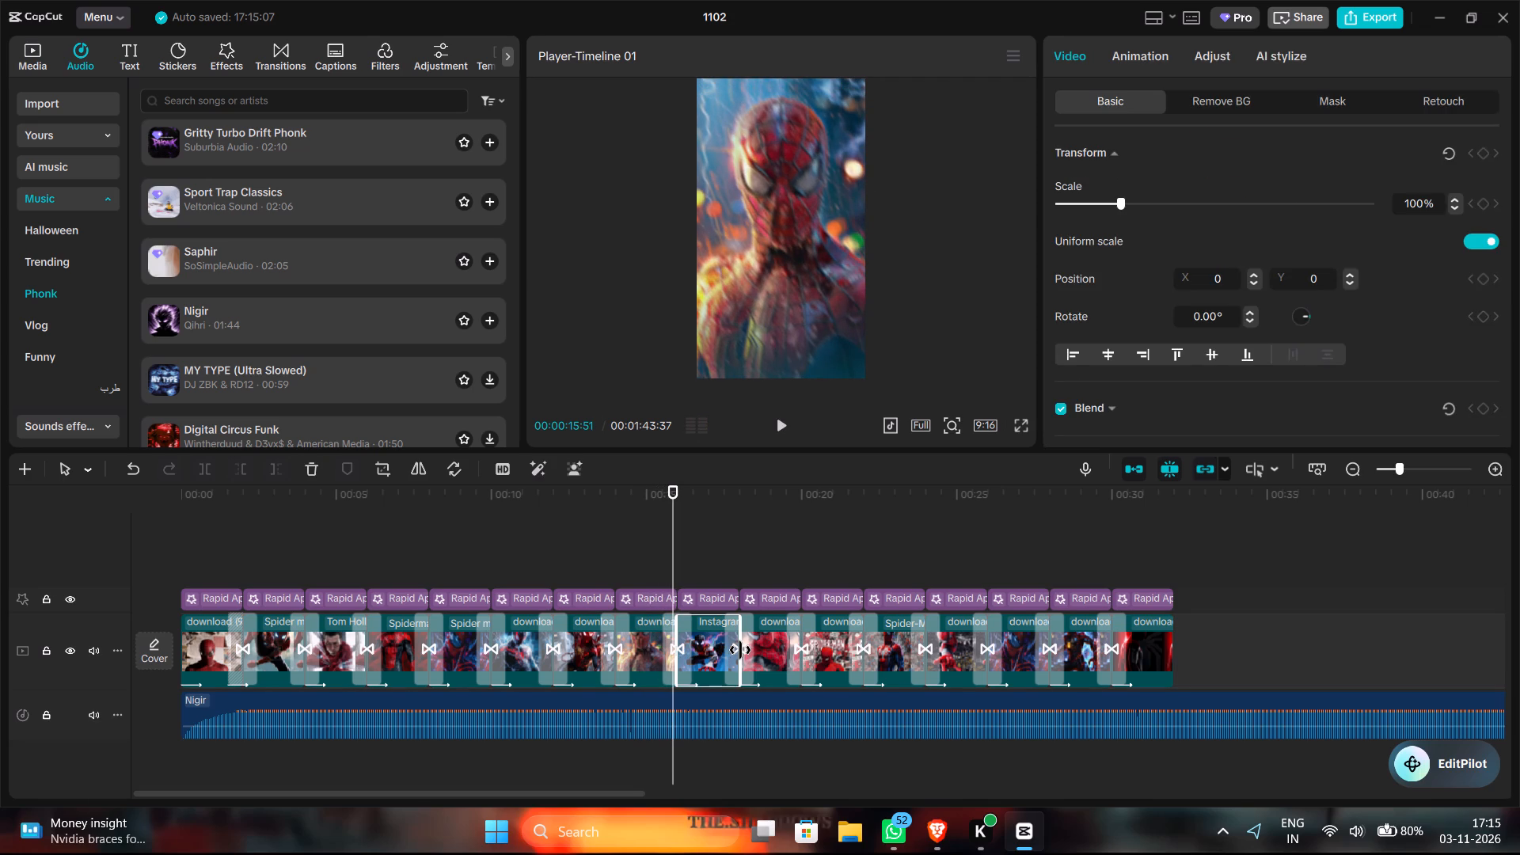
{"action": "left_click_drag", "start_coordinate": [740, 650], "coordinate": [721, 648]}
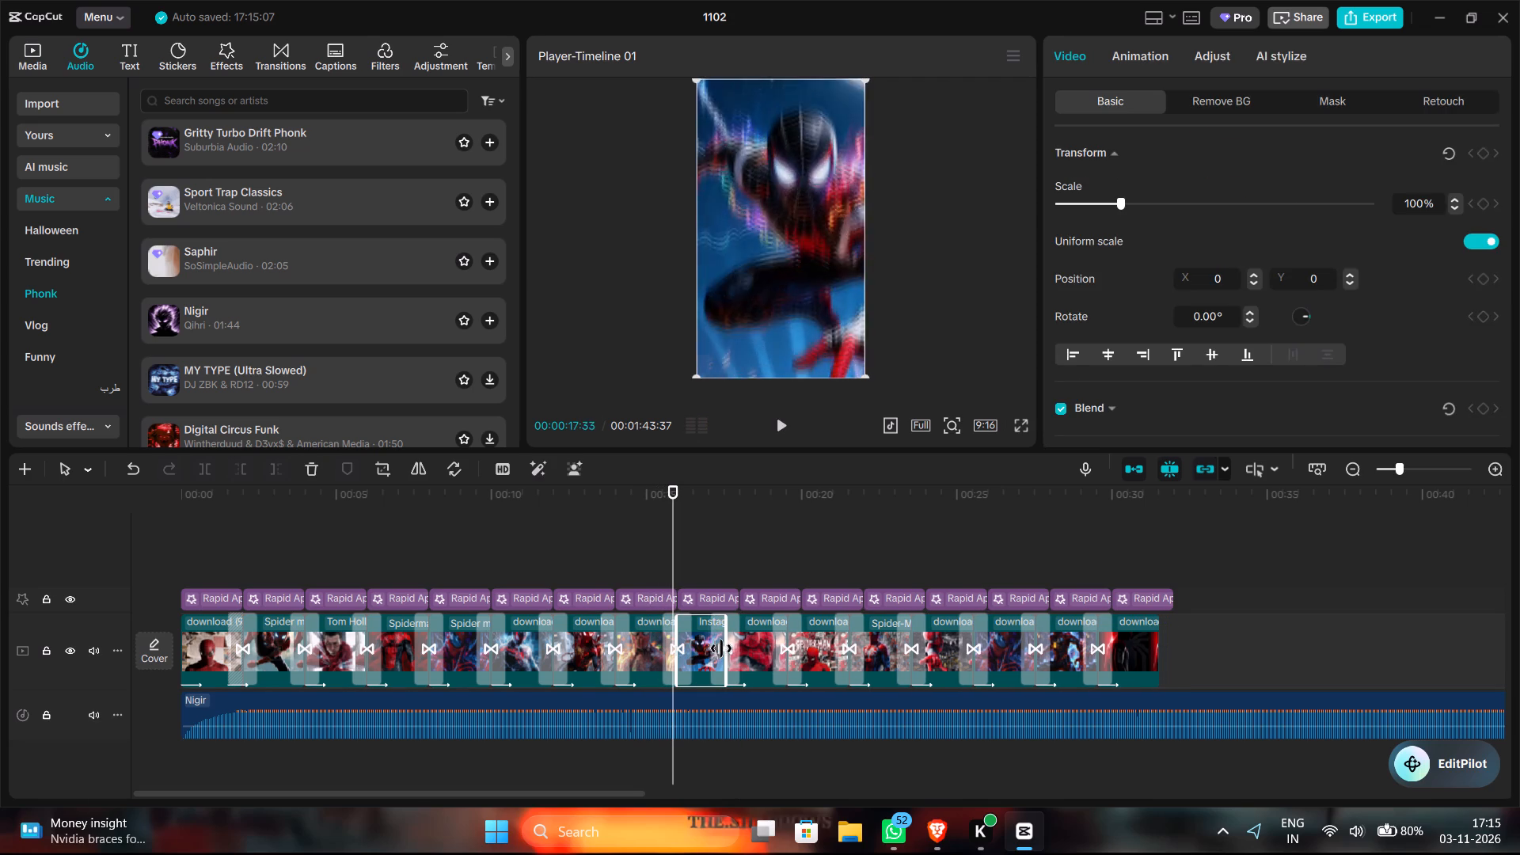
{"action": "left_click_drag", "start_coordinate": [721, 648], "coordinate": [712, 648]}
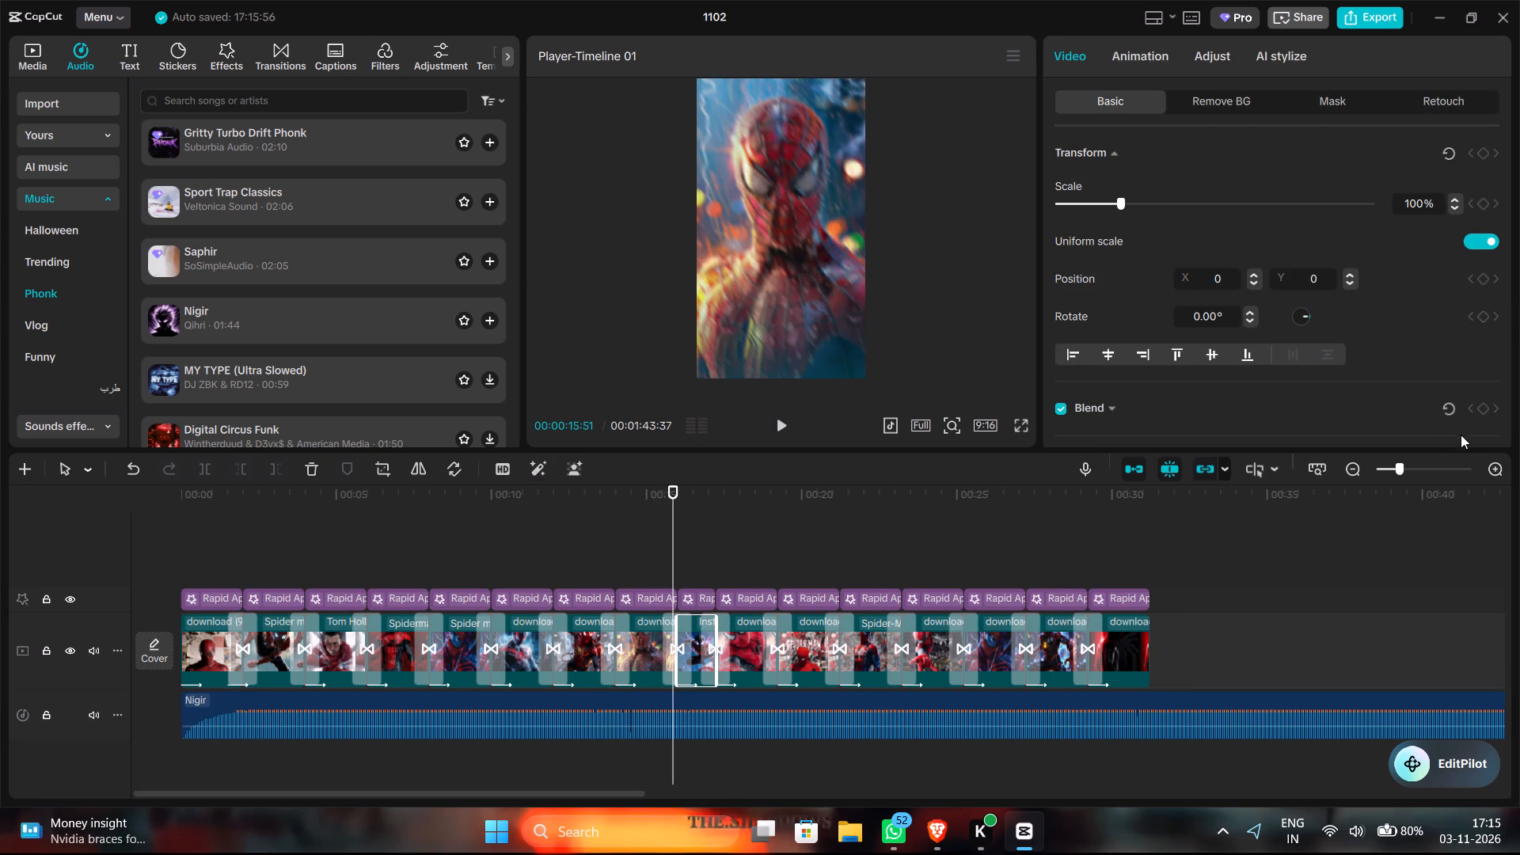
Play and scrub the section around the Instagram.jpg and download (5).jpg clips closely to examine the cut timing against the music.
{"action": "left_click", "coordinate": [1425, 468]}
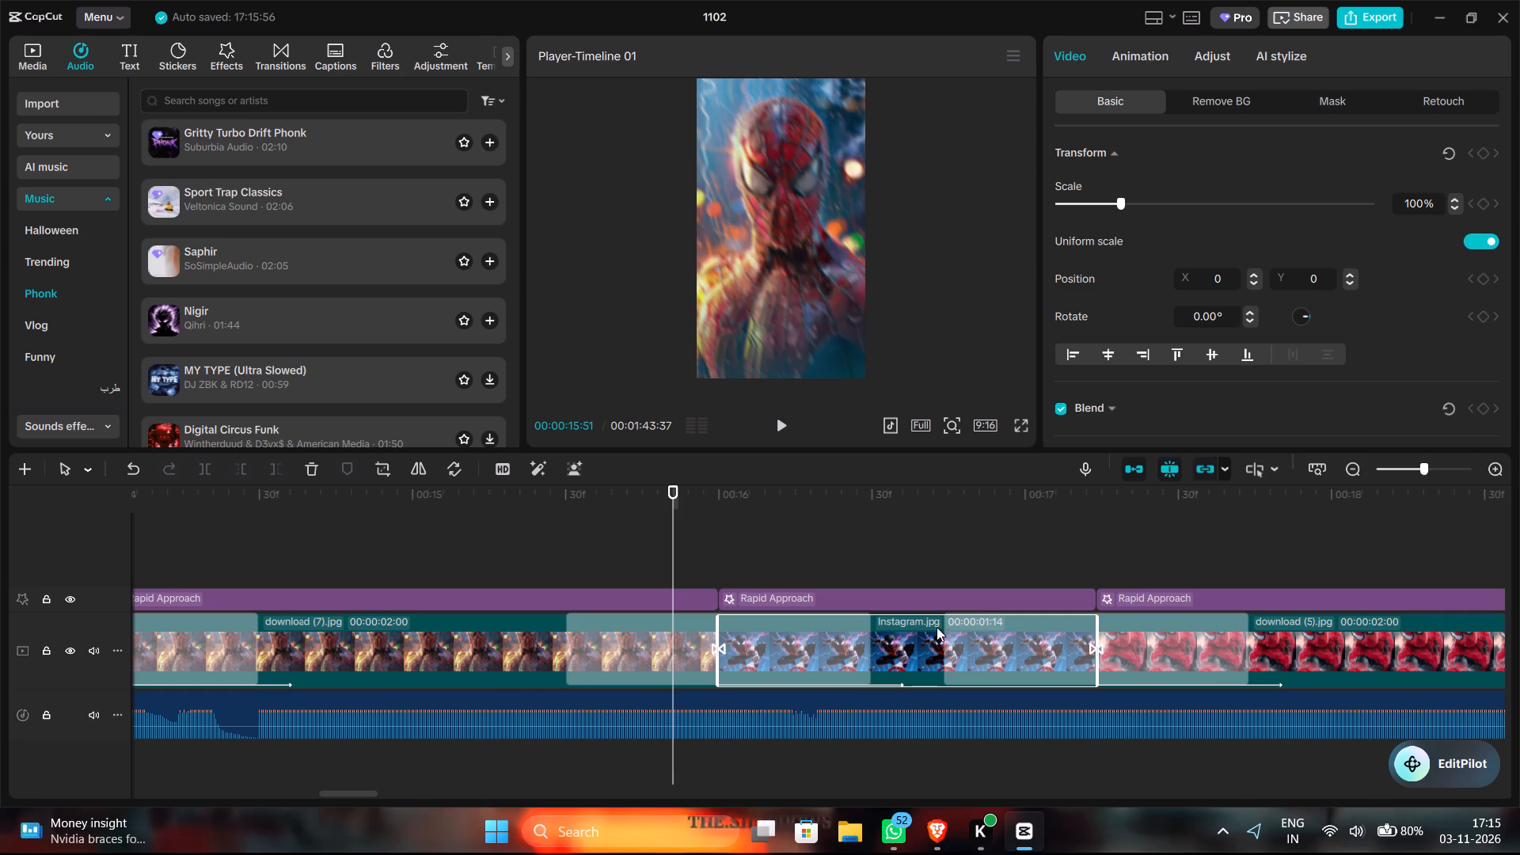
{"action": "left_click", "coordinate": [910, 667]}
{"action": "left_click", "coordinate": [865, 526]}
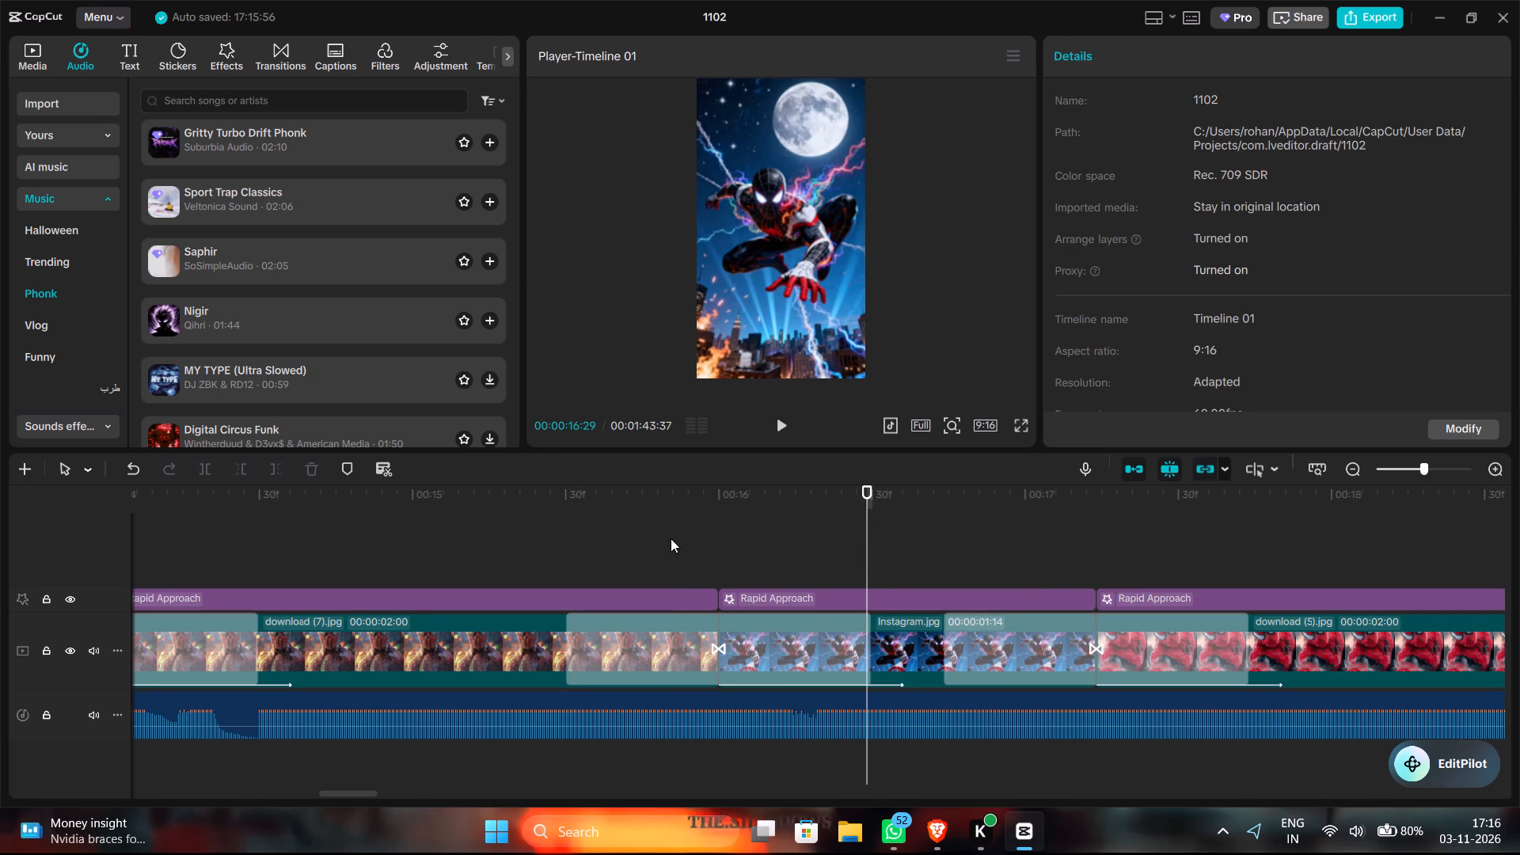
{"action": "left_click", "coordinate": [674, 538]}
{"action": "left_click", "coordinate": [775, 414]}
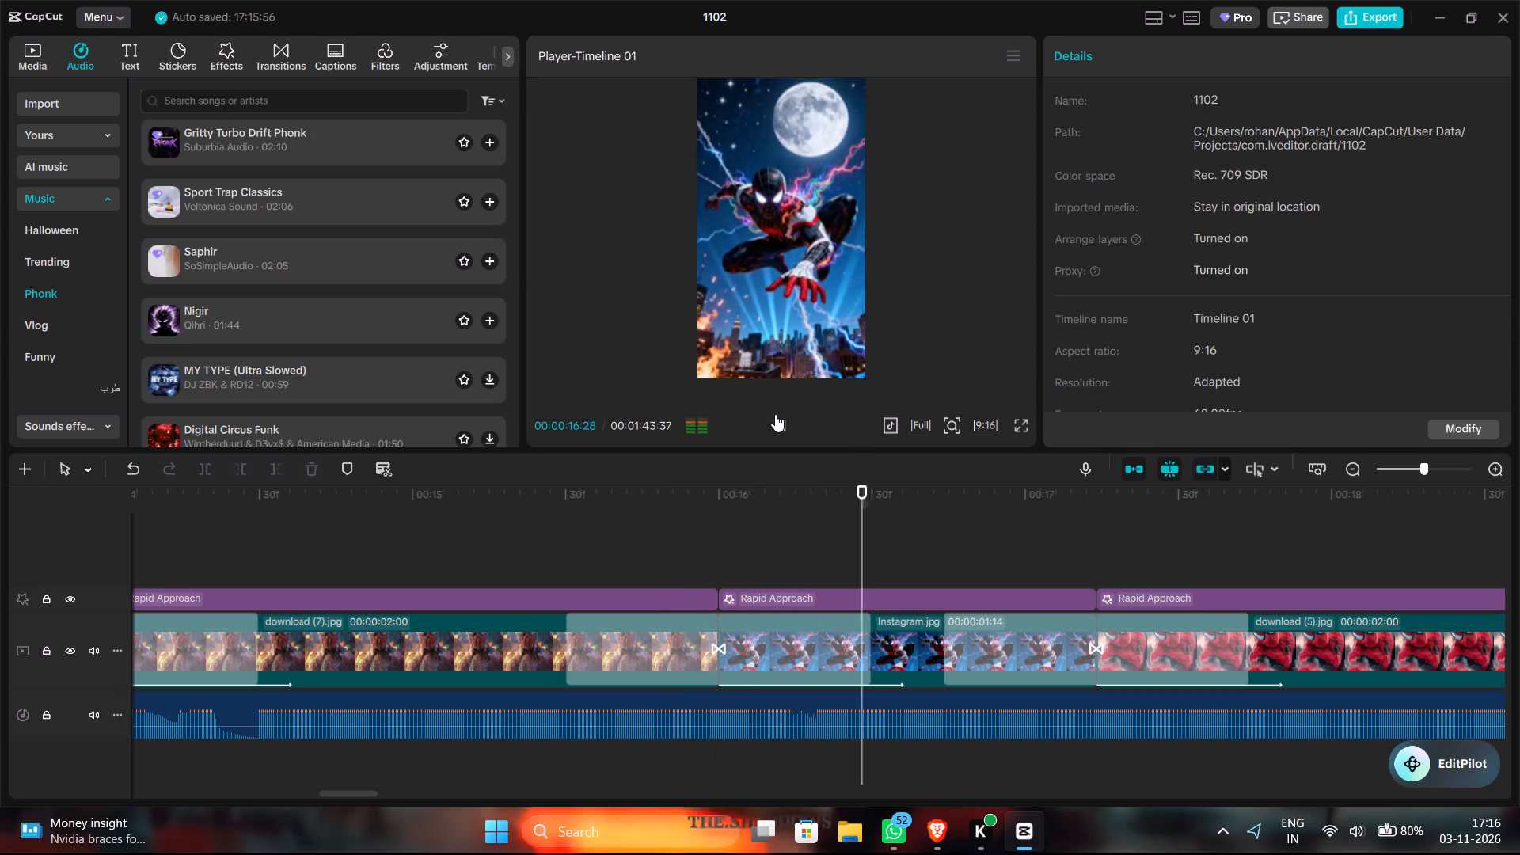
{"action": "left_click", "coordinate": [775, 414]}
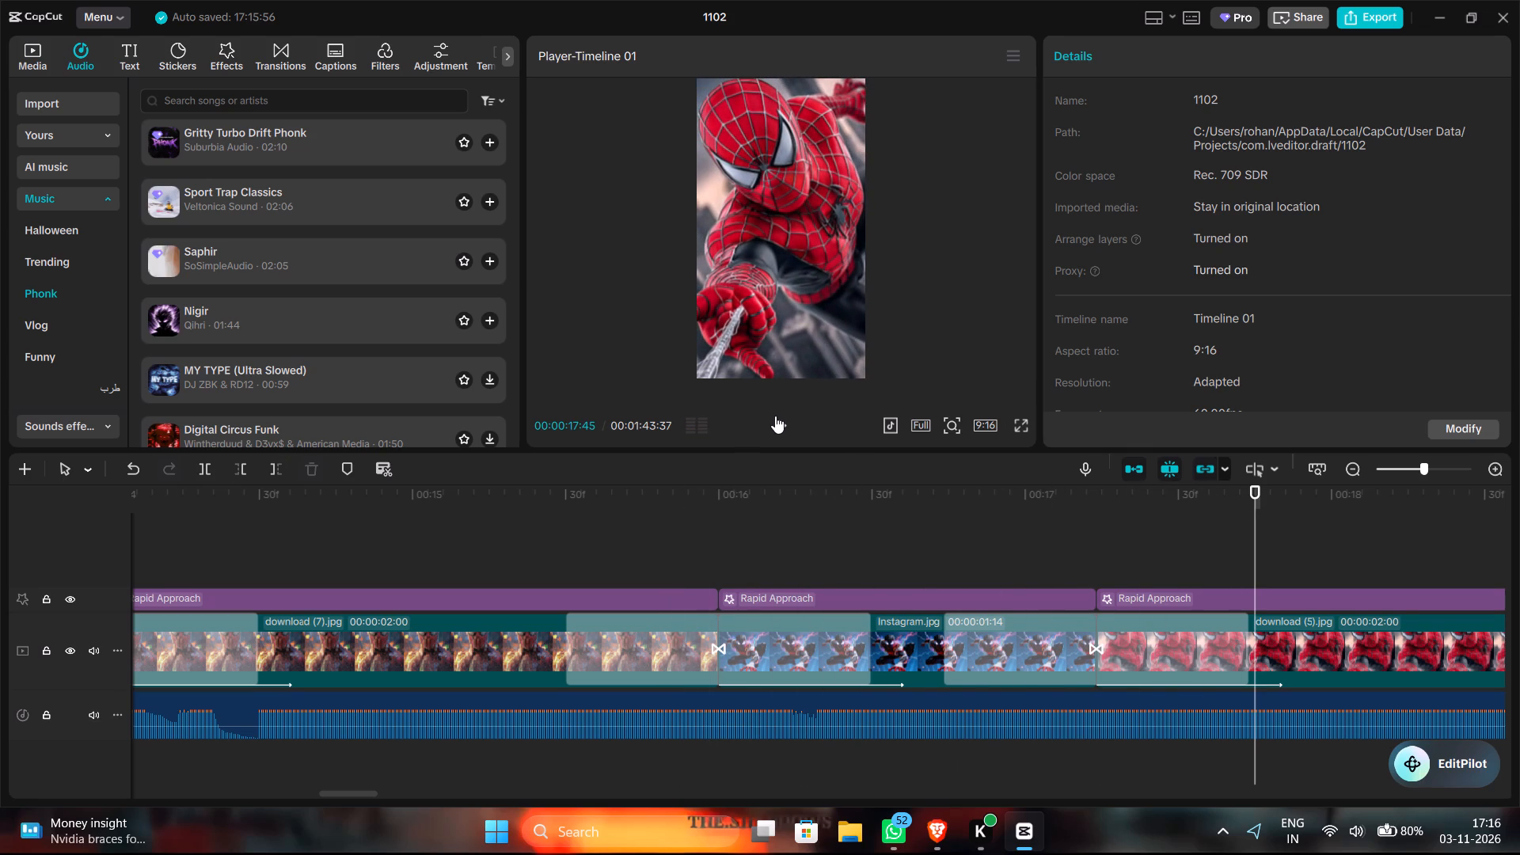
{"action": "scroll", "coordinate": [1210, 492], "scroll_direction": "down", "scroll_amount": 1}
{"action": "left_click_drag", "start_coordinate": [1336, 547], "coordinate": [1073, 547]}
{"action": "left_click_drag", "start_coordinate": [1201, 549], "coordinate": [1208, 548]}
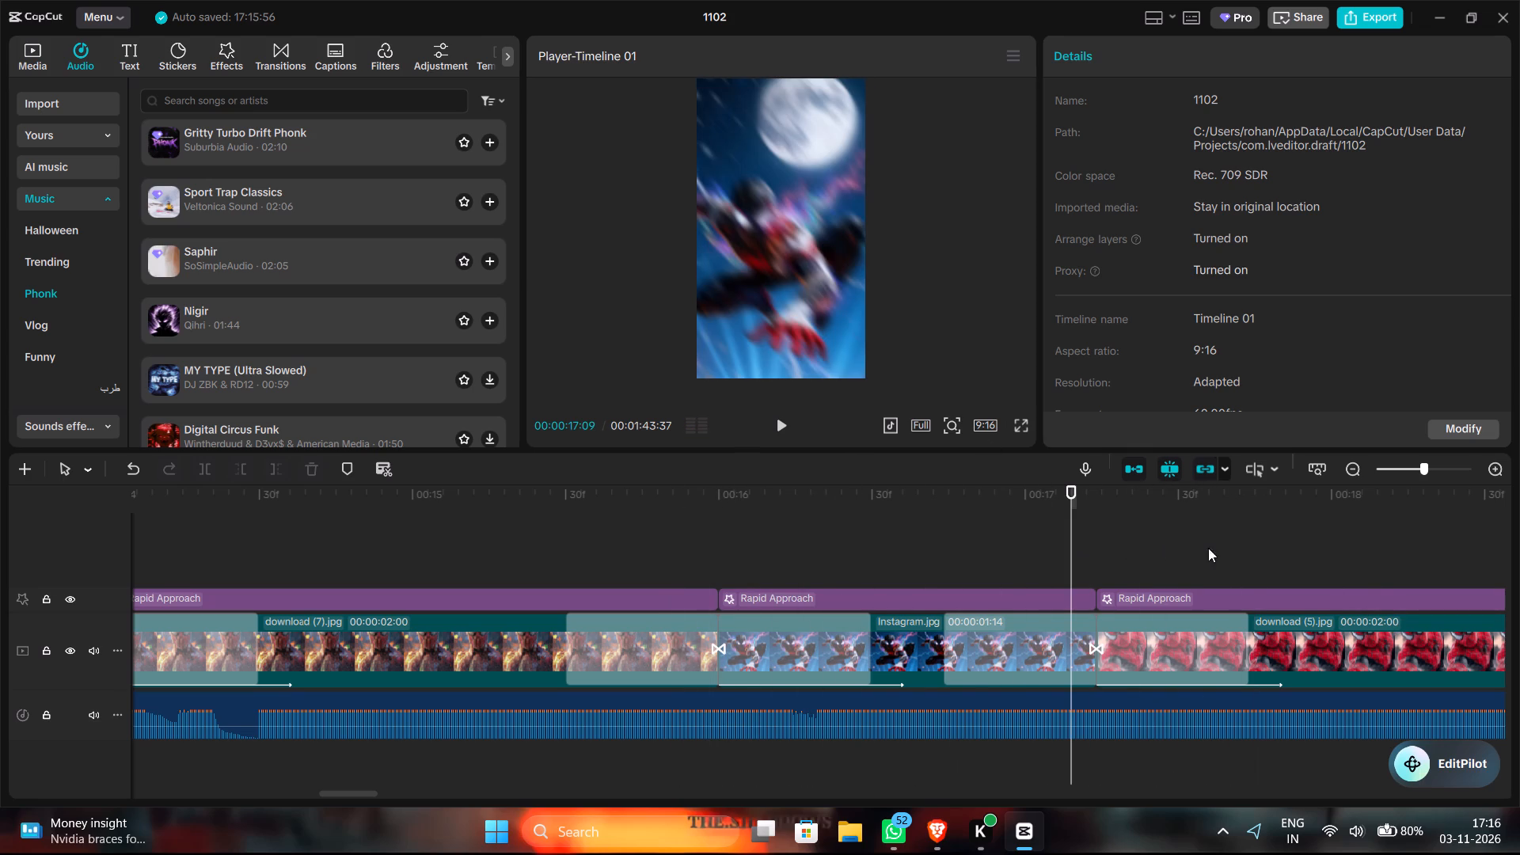
{"action": "left_click_drag", "start_coordinate": [1208, 548], "coordinate": [1439, 542]}
{"action": "left_click", "coordinate": [1439, 542]}
{"action": "left_click_drag", "start_coordinate": [1439, 542], "coordinate": [1431, 544]}
Trim the end of the download (5).jpg clip so it lasts 00:00:01:00.
{"action": "left_click", "coordinate": [944, 633]}
{"action": "left_click_drag", "start_coordinate": [1262, 631], "coordinate": [1032, 642]}
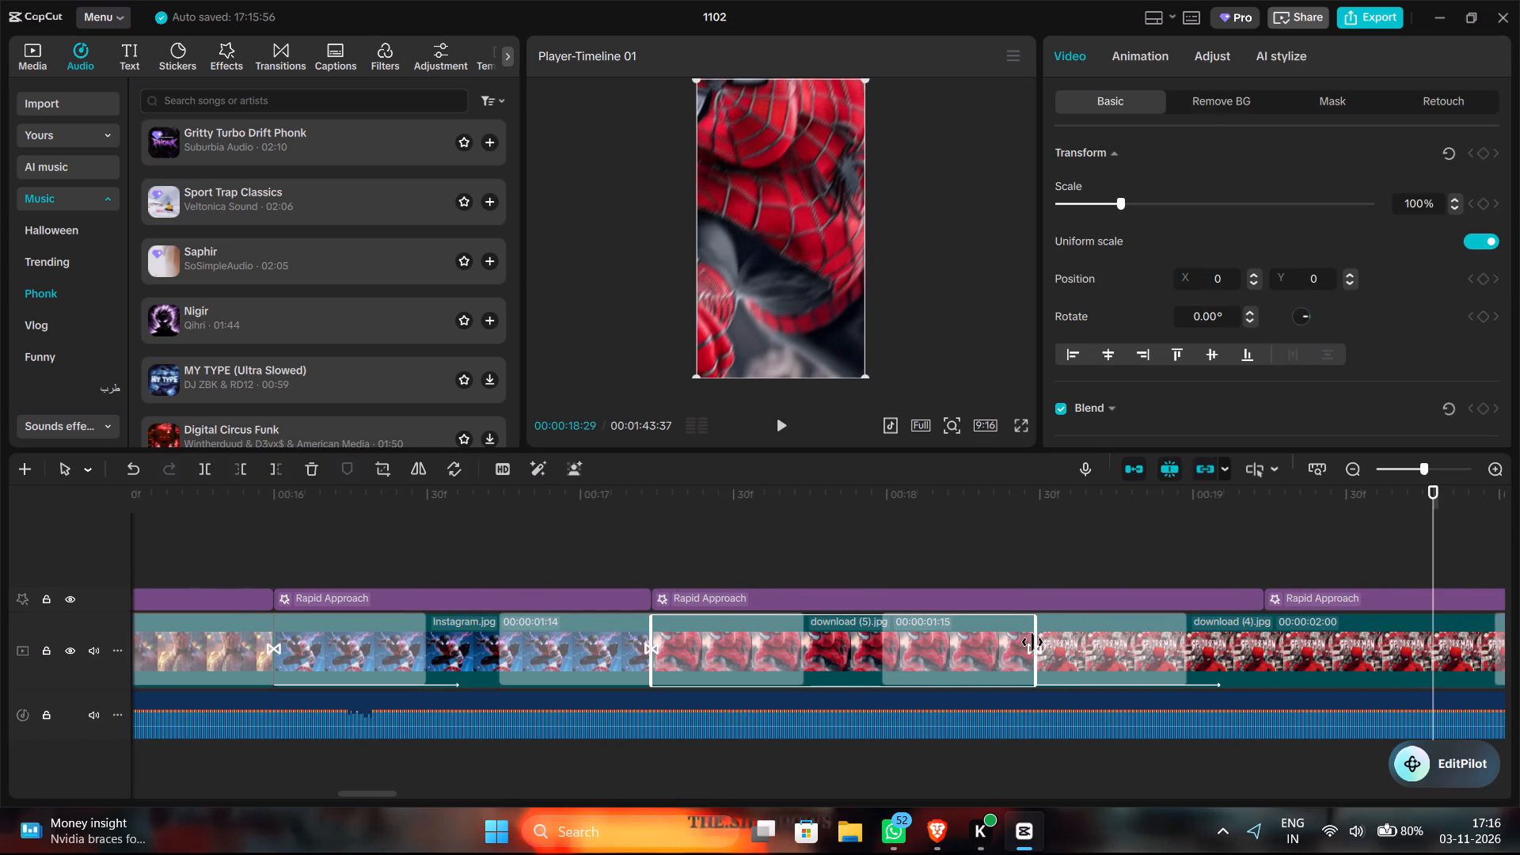
{"action": "left_click_drag", "start_coordinate": [1032, 642], "coordinate": [979, 642]}
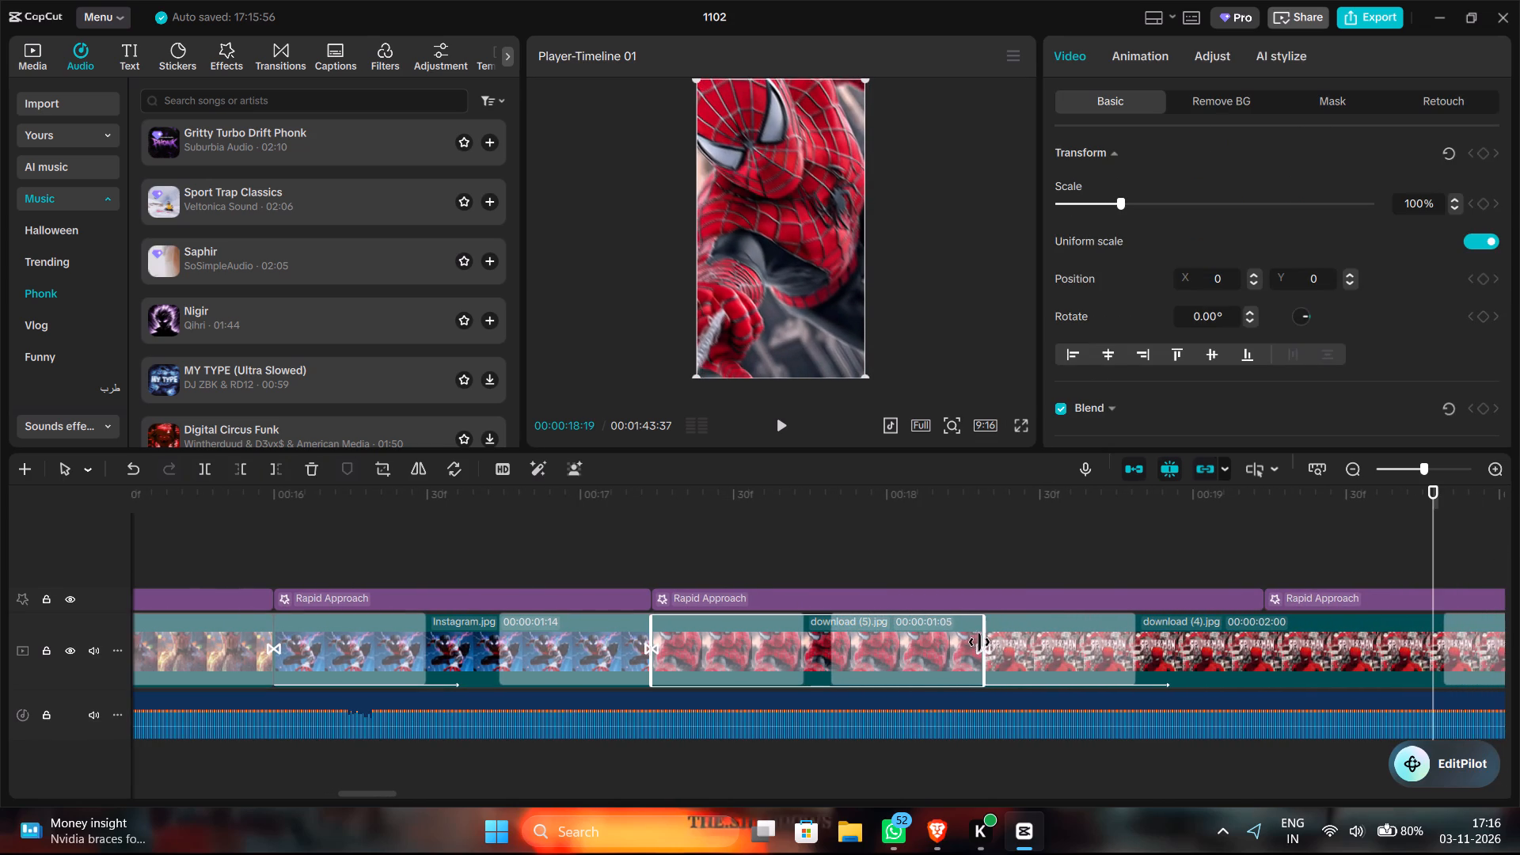
{"action": "left_click_drag", "start_coordinate": [979, 642], "coordinate": [956, 641]}
Trim the start of the download (4).jpg clip and adjust its end so it lasts 00:00:01:00.
{"action": "left_click", "coordinate": [1262, 619]}
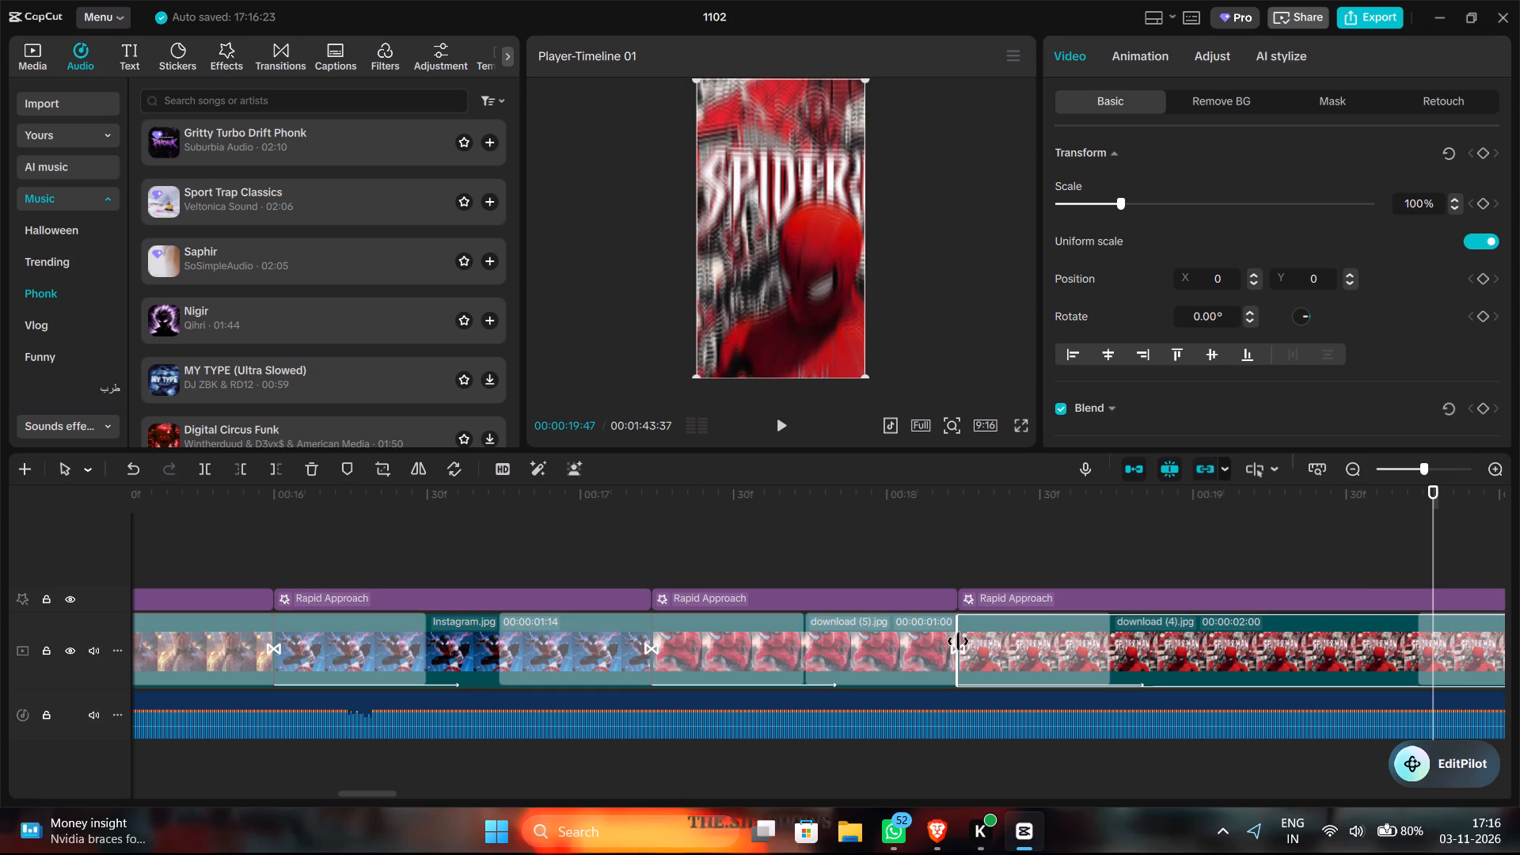
{"action": "left_click_drag", "start_coordinate": [958, 641], "coordinate": [1206, 633]}
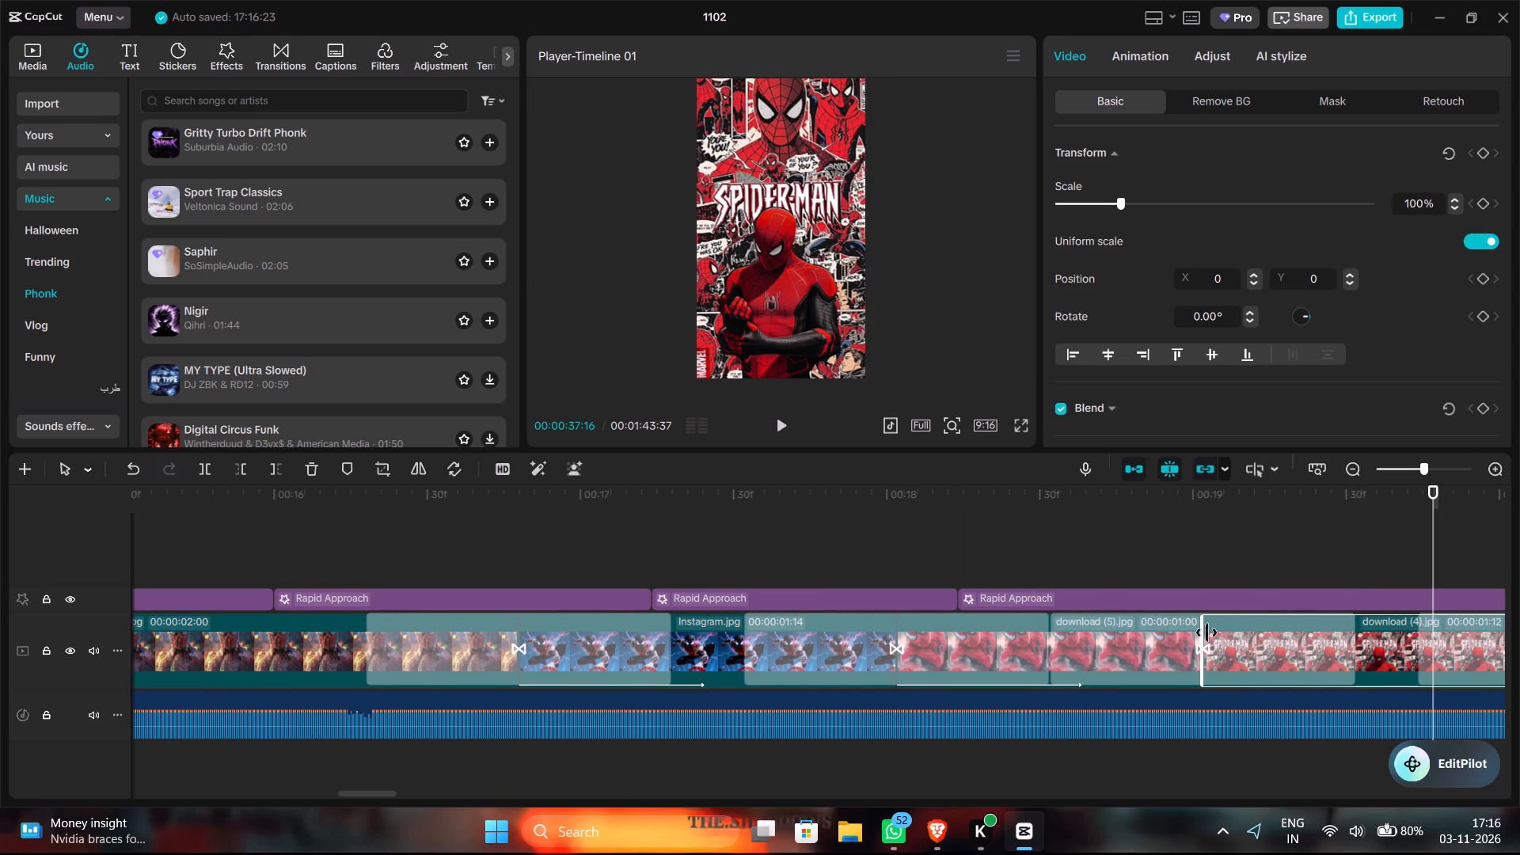
{"action": "left_click_drag", "start_coordinate": [1206, 633], "coordinate": [1276, 626]}
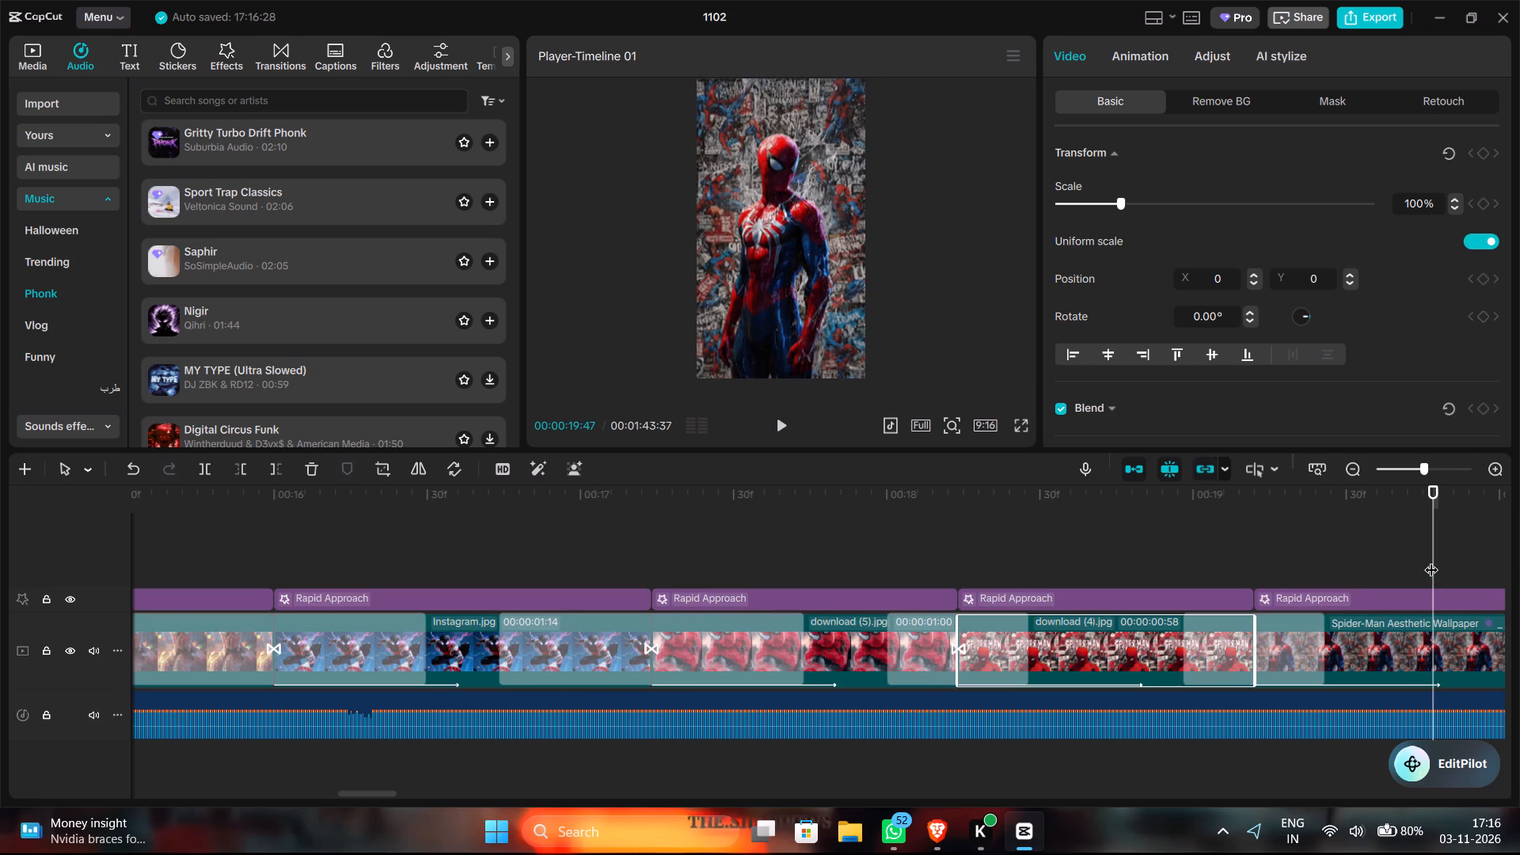
{"action": "left_click_drag", "start_coordinate": [1252, 646], "coordinate": [1264, 645]}
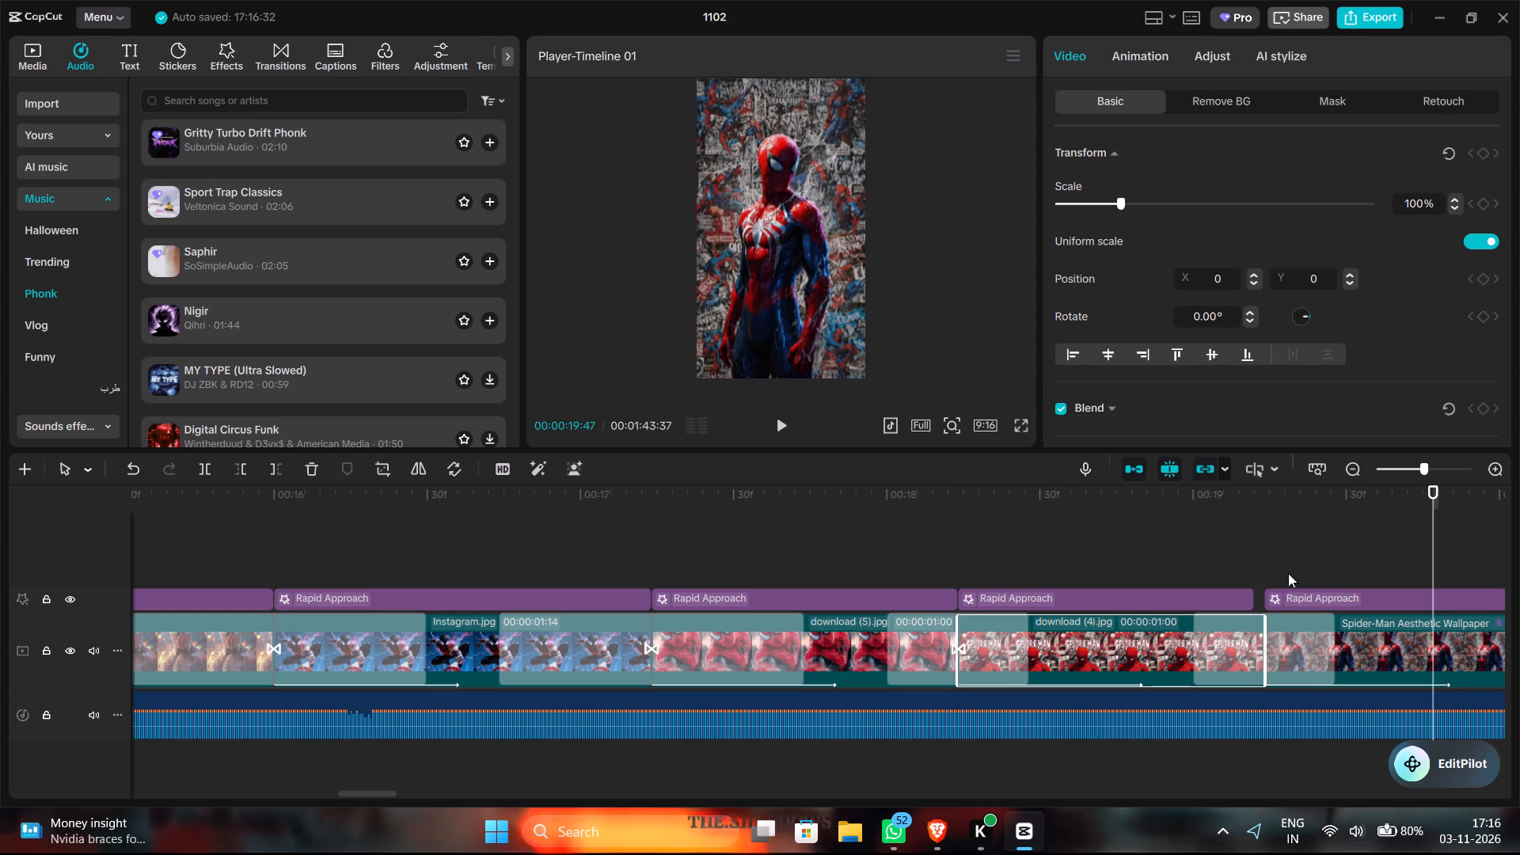
Trim the end of the Spider-Man Aesthetic Wallpaper clip so it lasts 00:00:00:59.
{"action": "scroll", "coordinate": [1324, 604], "scroll_direction": "left", "scroll_amount": 3}
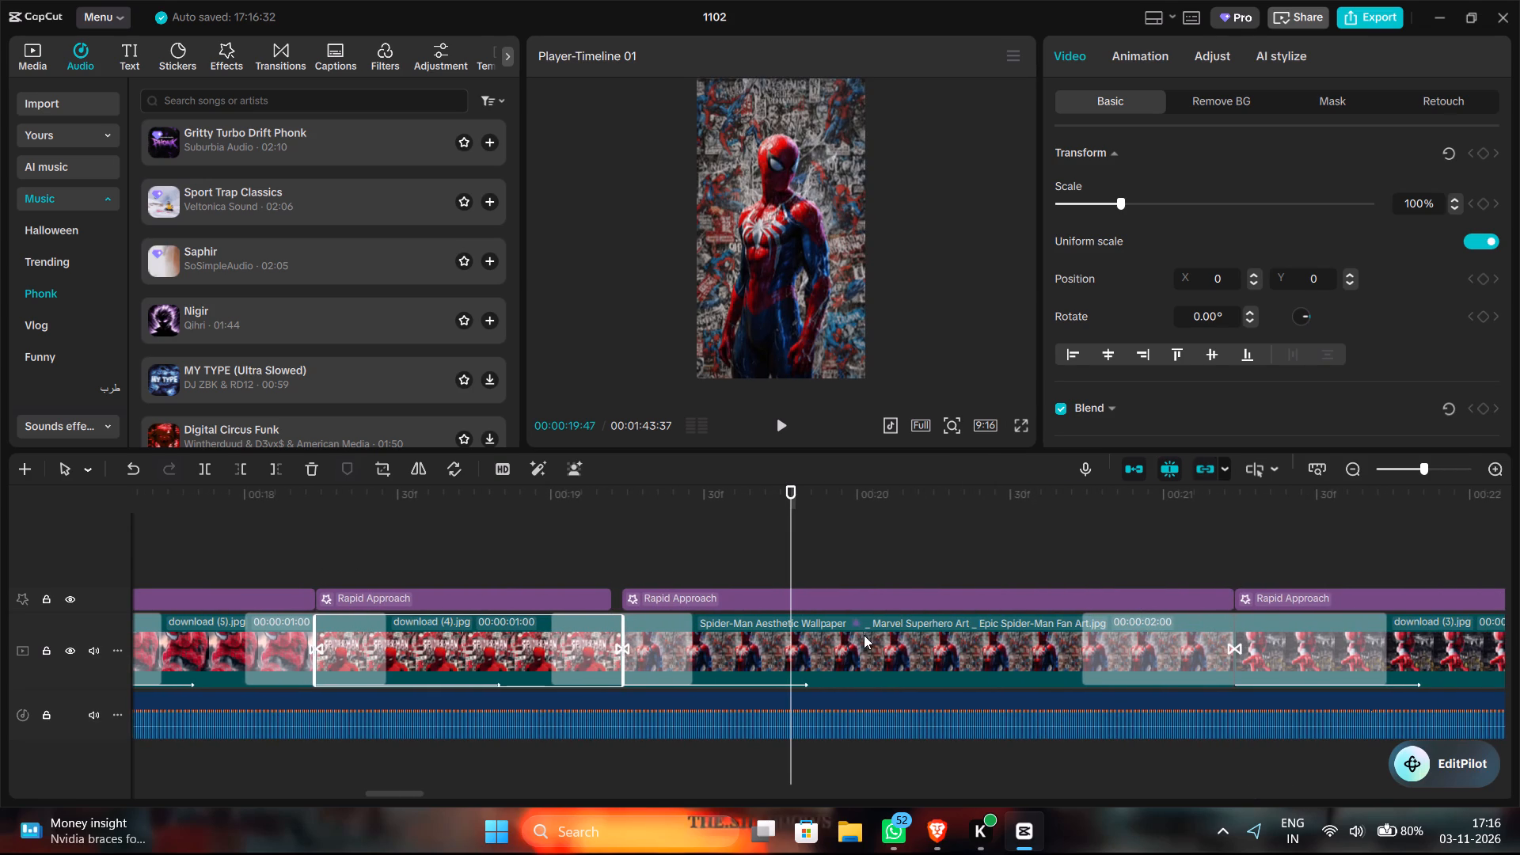
{"action": "left_click", "coordinate": [870, 633]}
{"action": "left_click_drag", "start_coordinate": [1236, 636], "coordinate": [1054, 646]}
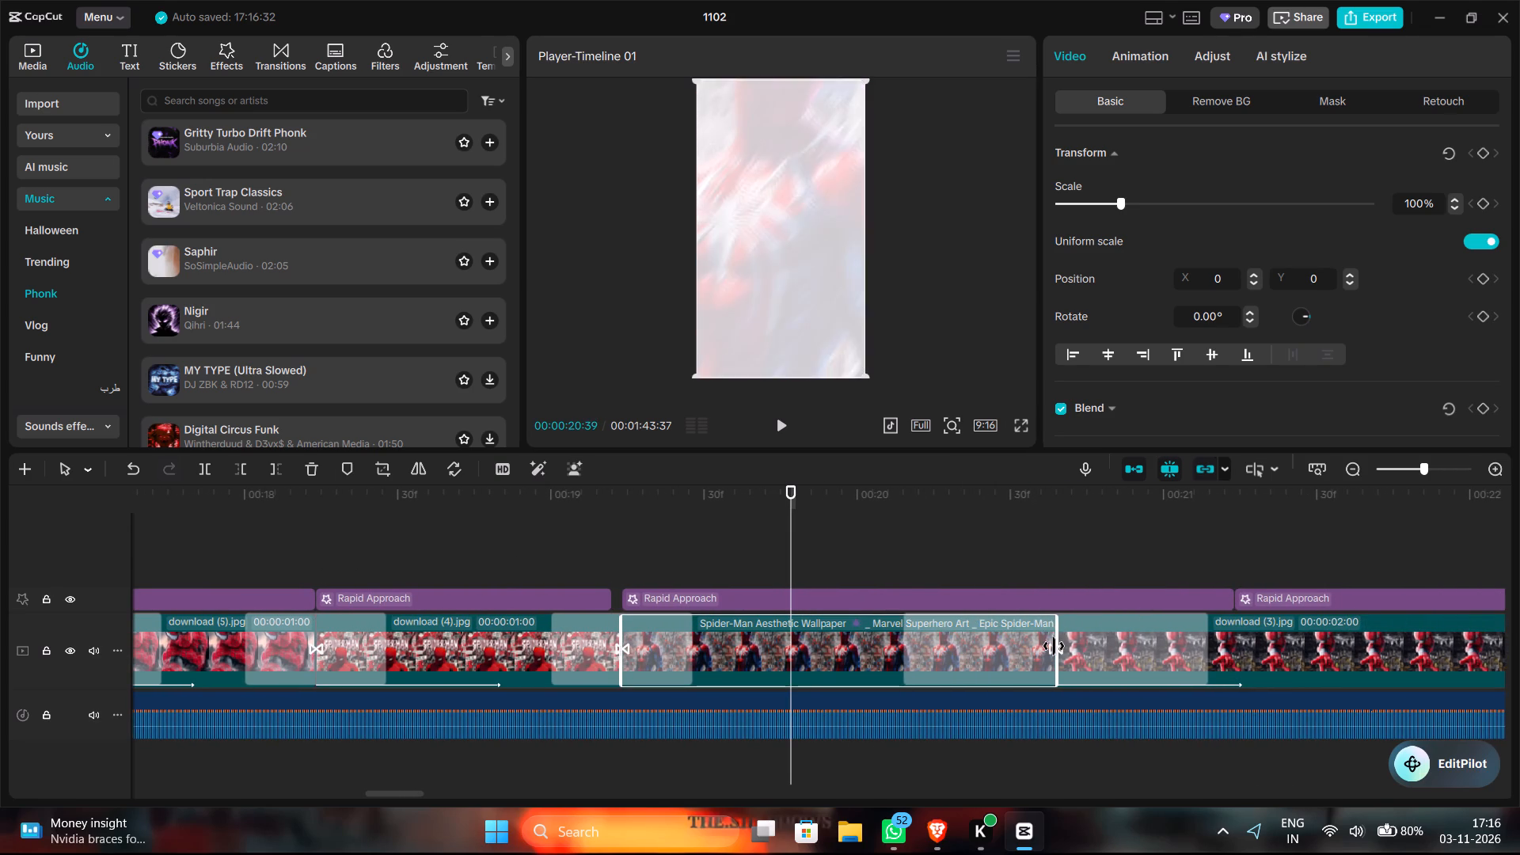
{"action": "left_click_drag", "start_coordinate": [1054, 646], "coordinate": [978, 646]}
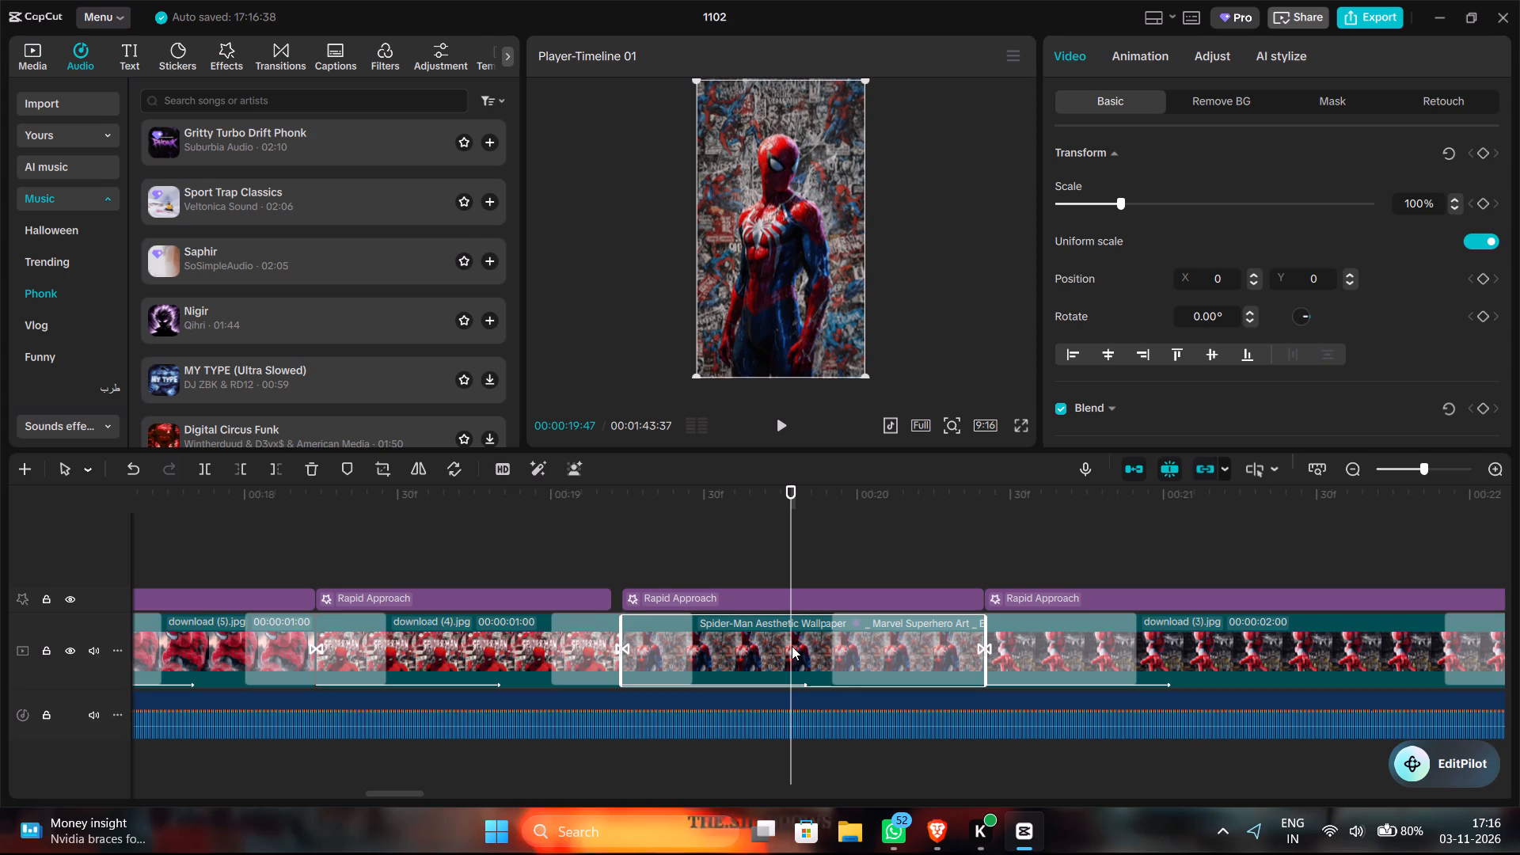
{"action": "scroll", "coordinate": [792, 646], "scroll_direction": "up", "scroll_amount": 9, "text": "ctrl"}
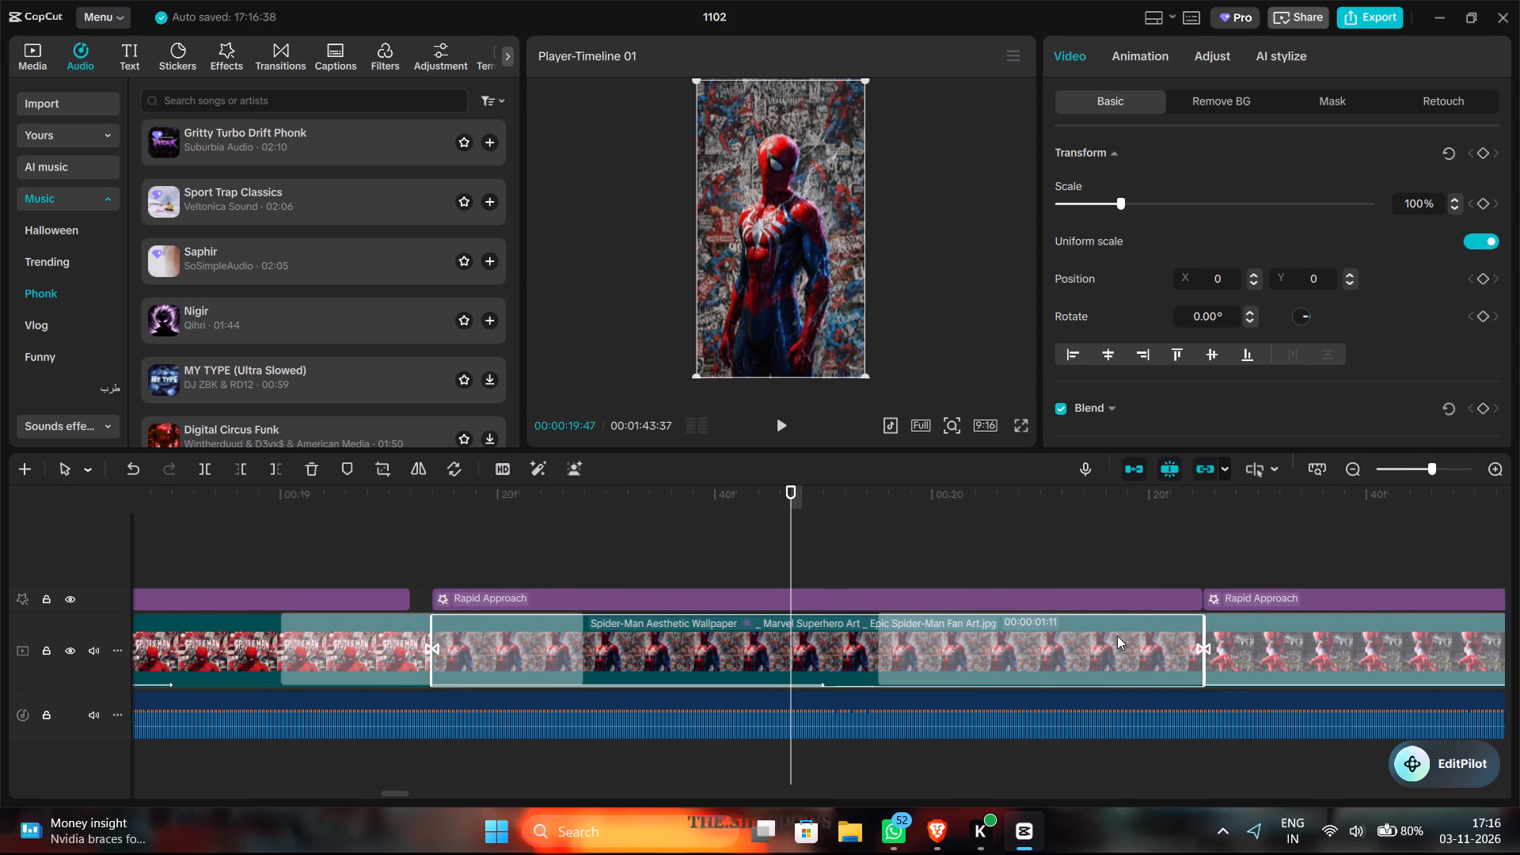
{"action": "left_click_drag", "start_coordinate": [1200, 630], "coordinate": [1128, 646]}
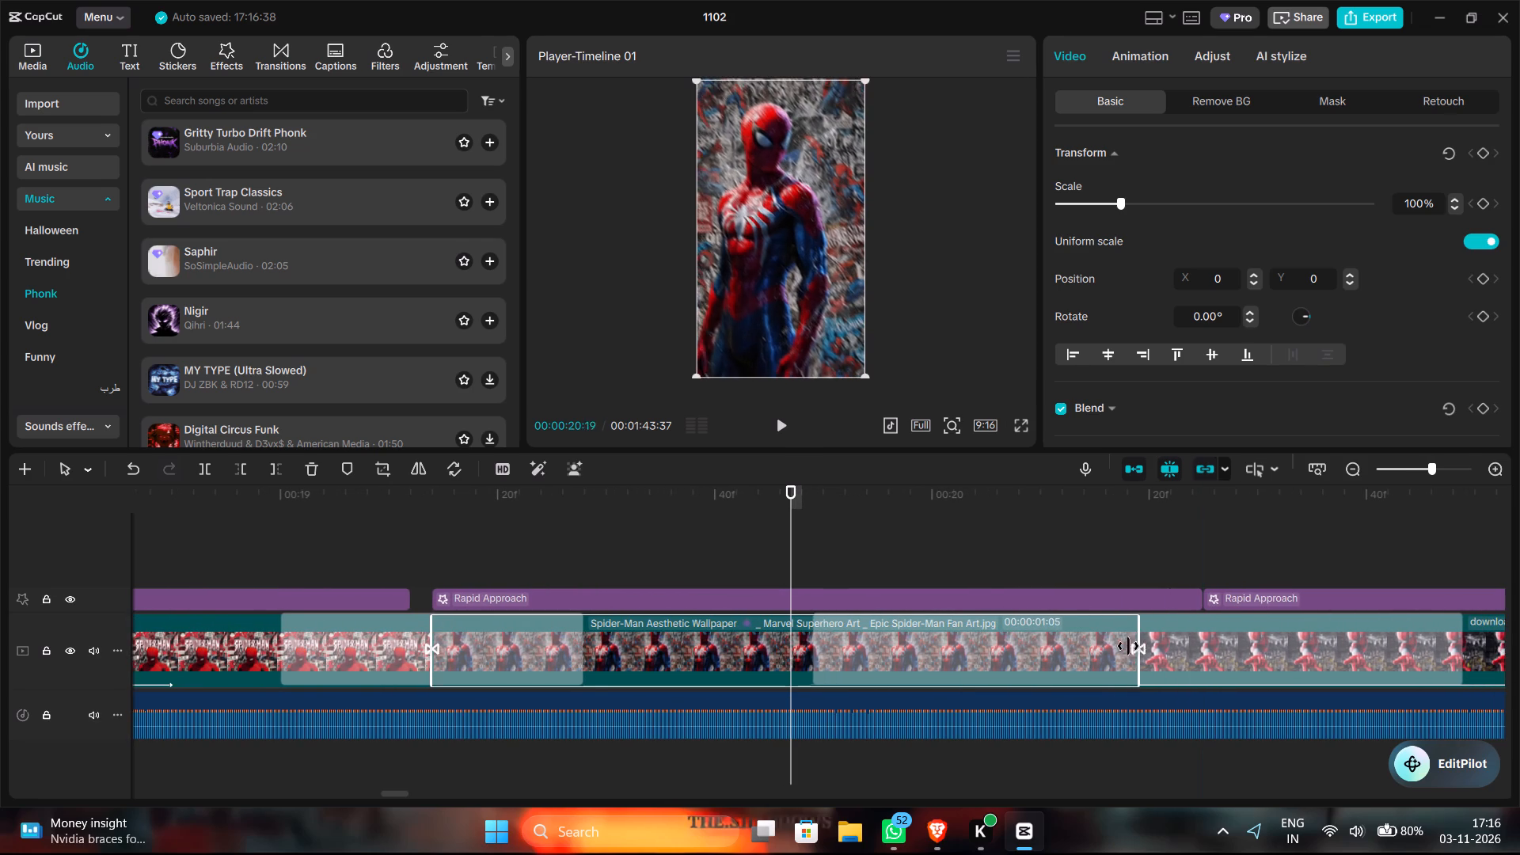
{"action": "left_click_drag", "start_coordinate": [1128, 646], "coordinate": [1070, 649]}
Play the edit from about 00:00:16:19 through the download (1).jpg clip to check the cut timing against the music.
{"action": "left_click", "coordinate": [798, 569]}
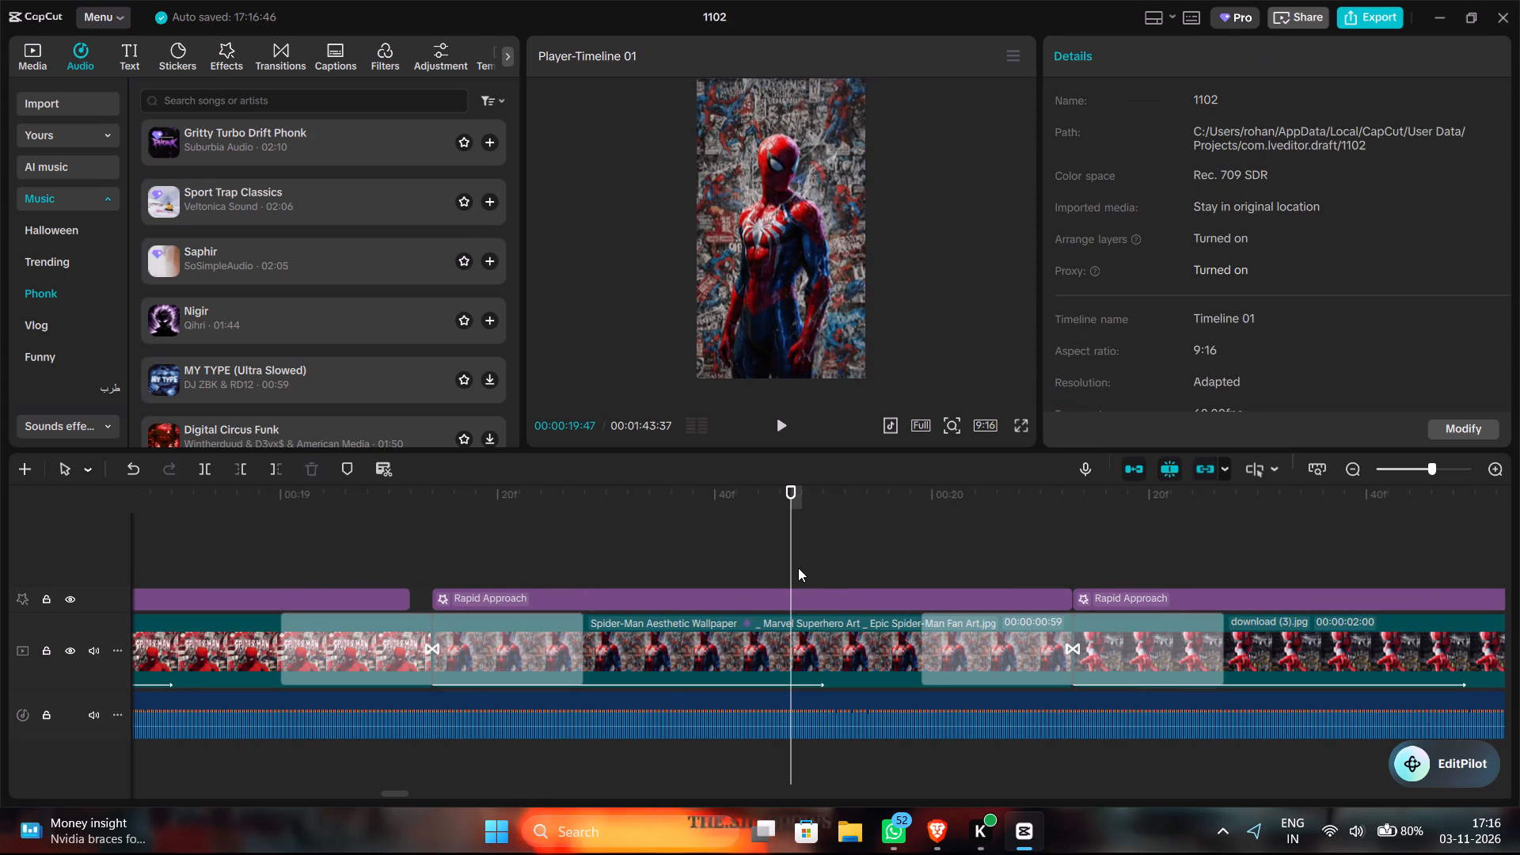
{"action": "left_click_drag", "start_coordinate": [791, 566], "coordinate": [59, 564]}
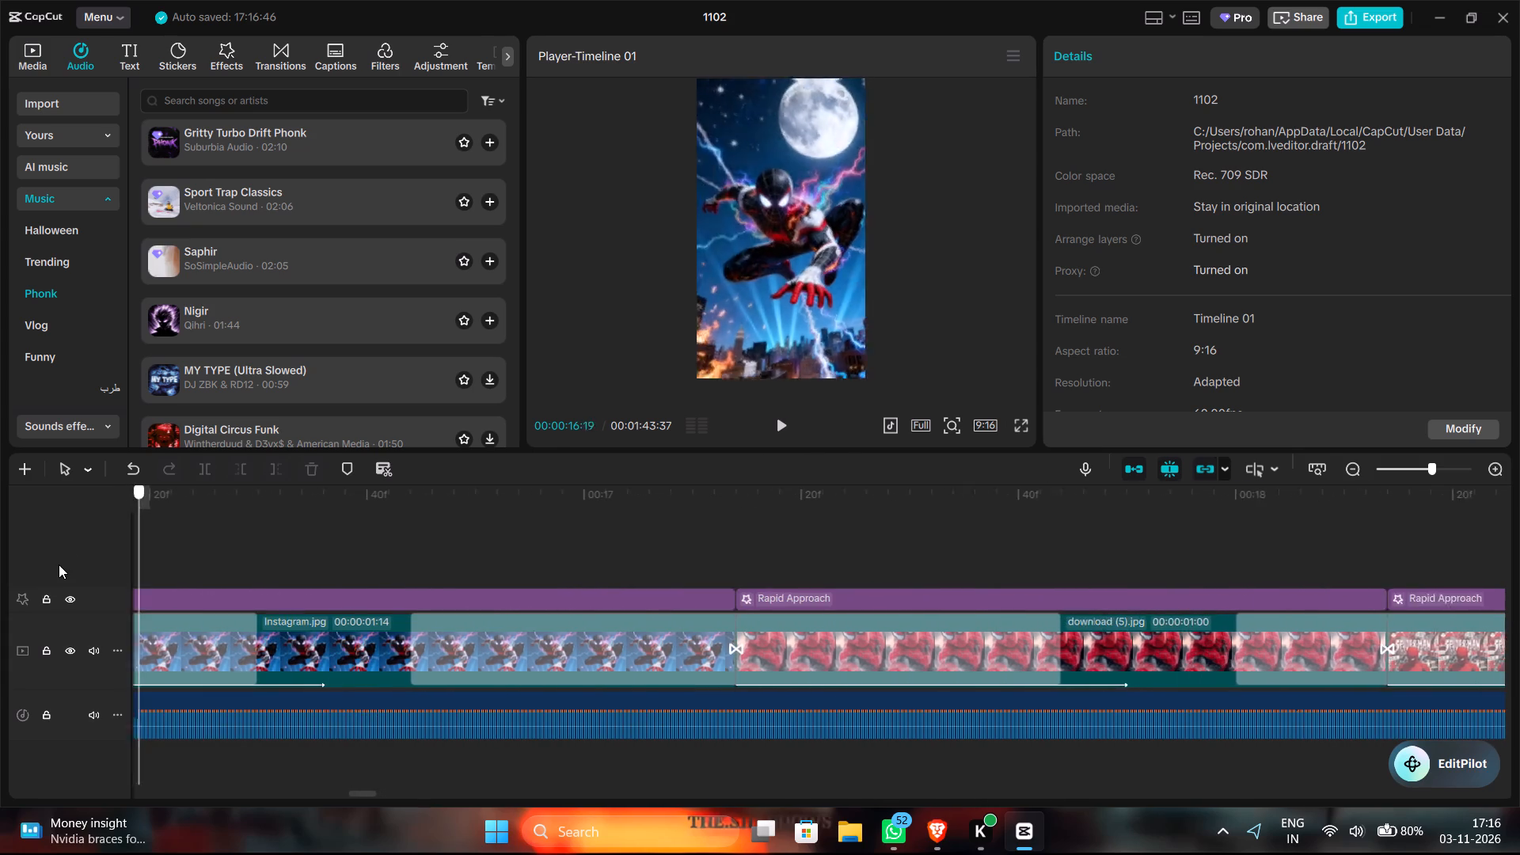
{"action": "left_click_drag", "start_coordinate": [59, 564], "coordinate": [60, 564]}
{"action": "left_click", "coordinate": [773, 430]}
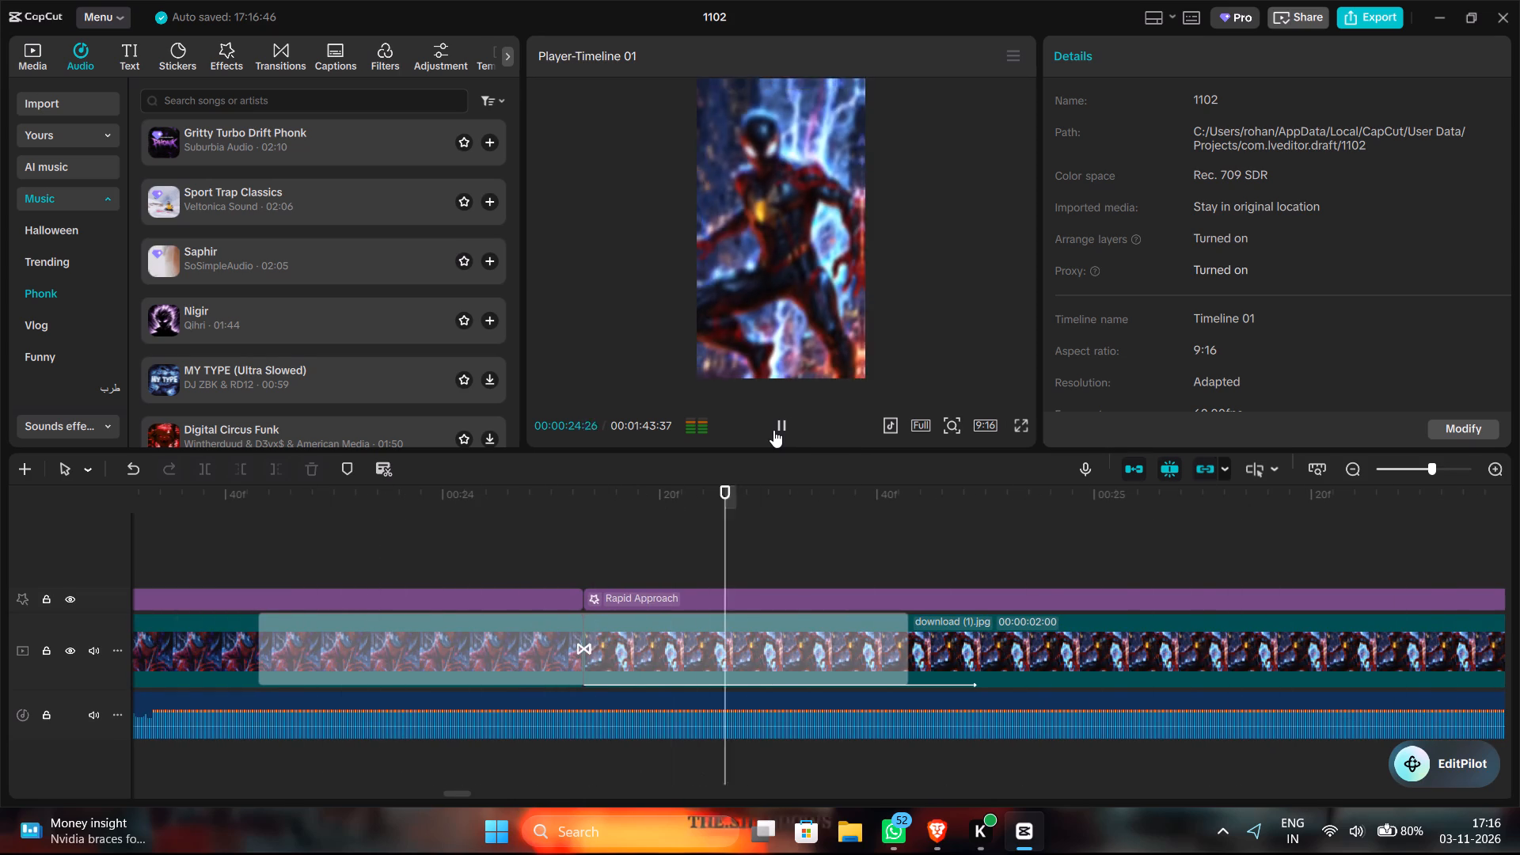
{"action": "key", "text": "space"}
{"action": "key", "text": "Left"}
{"action": "key", "text": "Left"}
{"action": "key", "text": "Left"}
{"action": "key", "text": "Left"}
{"action": "key", "text": "Left"}
{"action": "key", "text": "Left"}
{"action": "key", "text": "Left"}
{"action": "key", "text": "Left"}
{"action": "key", "text": "Left"}
{"action": "key", "text": "Left"}
{"action": "key", "text": "Left"}
{"action": "key", "text": "Left"}
{"action": "key", "text": "Left"}
{"action": "key", "text": "Left"}
{"action": "key", "text": "Left"}
{"action": "key", "text": "Left"}
{"action": "key", "text": "Left"}
{"action": "key", "text": "Left"}
{"action": "key", "text": "Left"}
{"action": "key", "text": "Left"}
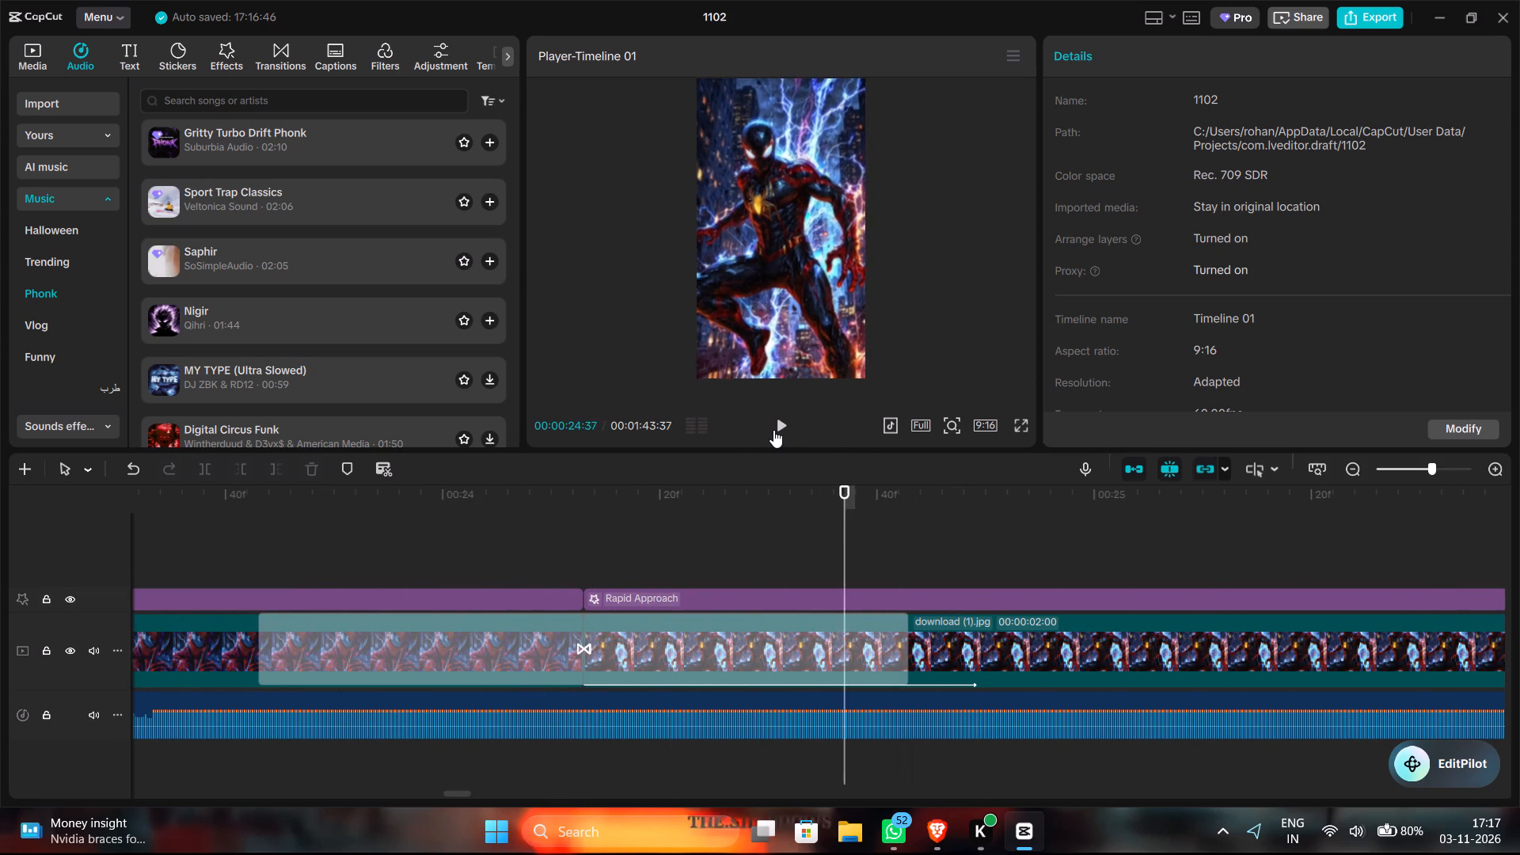
Trim the end of download.jpg, the last clip on the timeline, so it lasts 00:00:01:01.
{"action": "scroll", "coordinate": [485, 557], "scroll_direction": "right", "scroll_amount": 3}
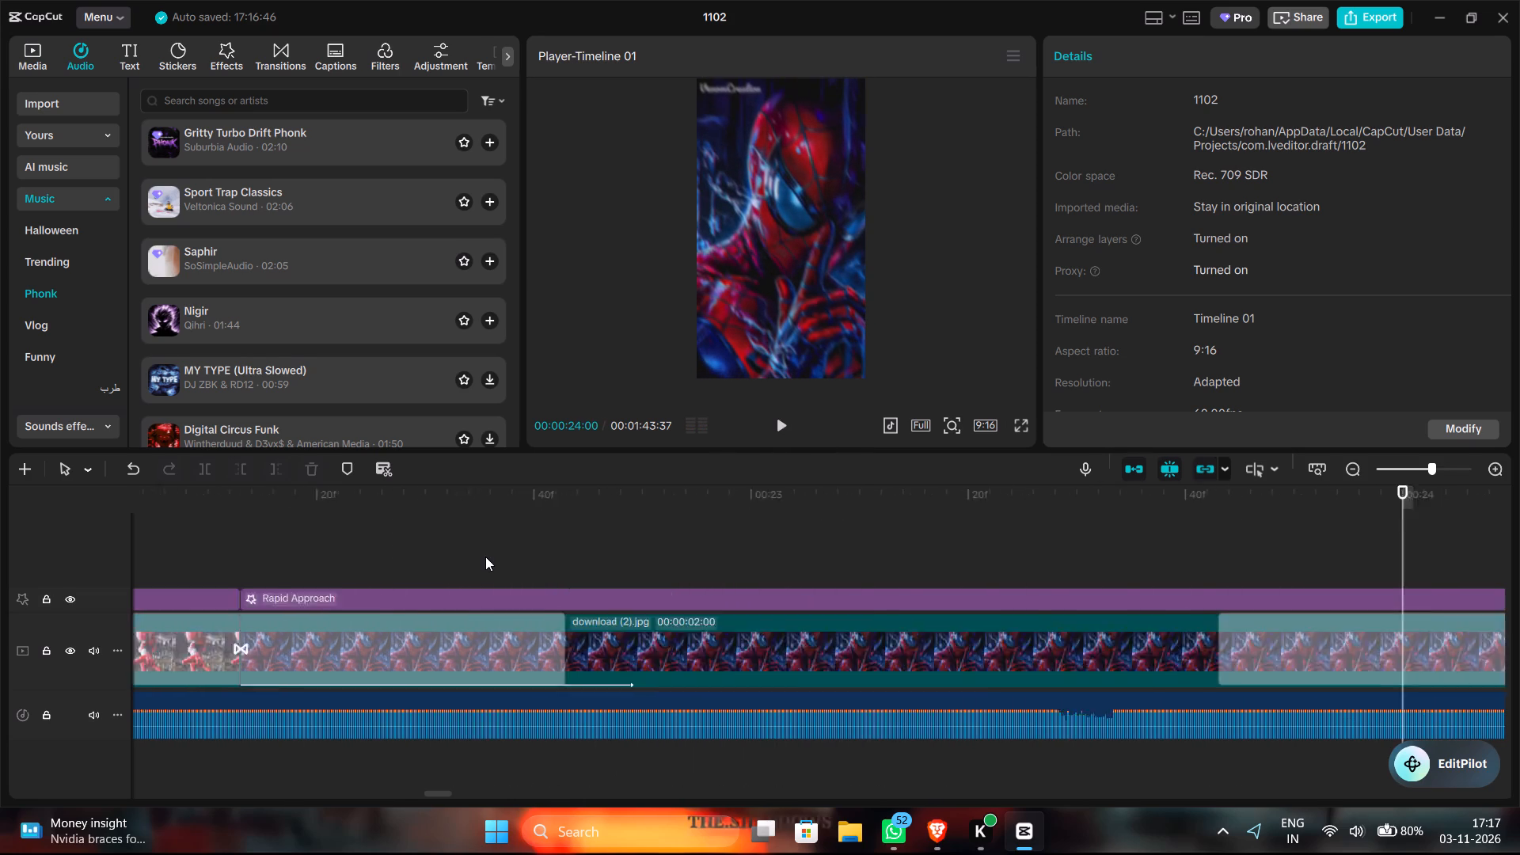
{"action": "scroll", "coordinate": [485, 557], "scroll_direction": "right", "scroll_amount": 5}
{"action": "scroll", "coordinate": [485, 557], "scroll_direction": "left", "scroll_amount": 1}
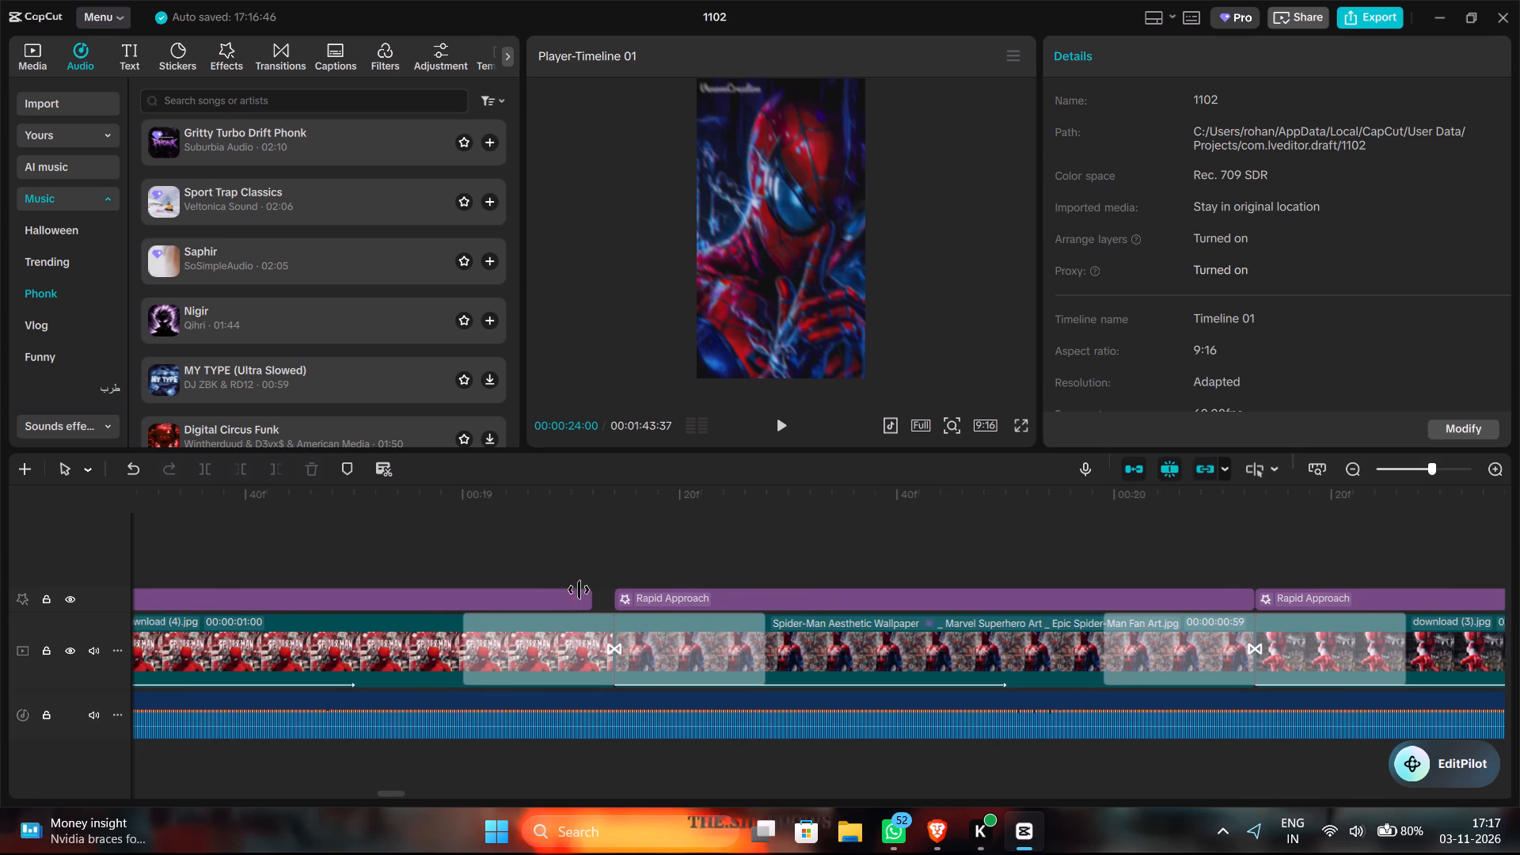
{"action": "scroll", "coordinate": [579, 590], "scroll_direction": "left", "scroll_amount": 2}
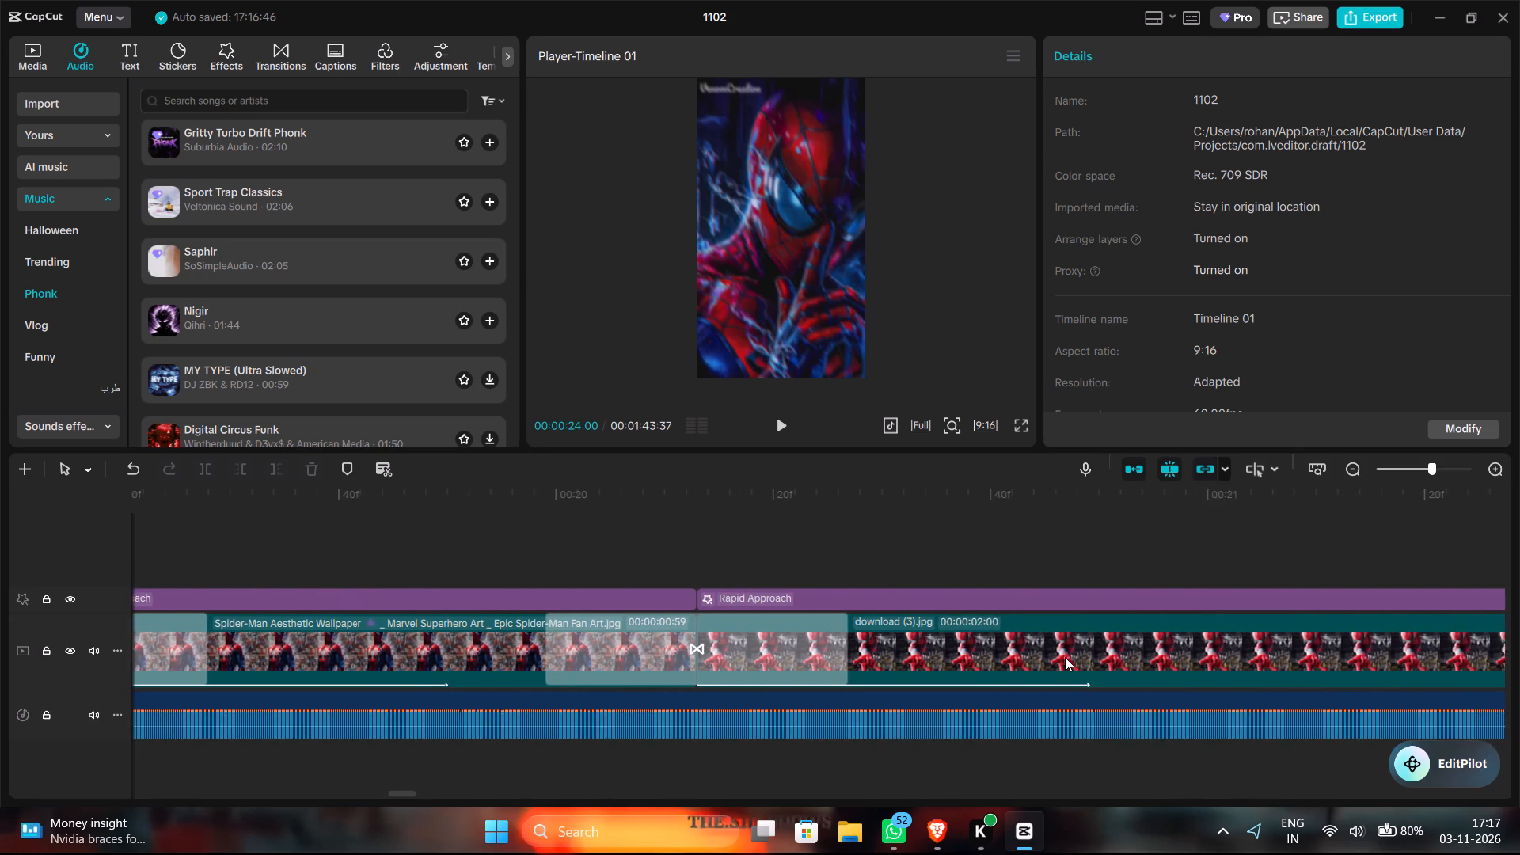
{"action": "scroll", "coordinate": [1065, 657], "scroll_direction": "left", "scroll_amount": 2}
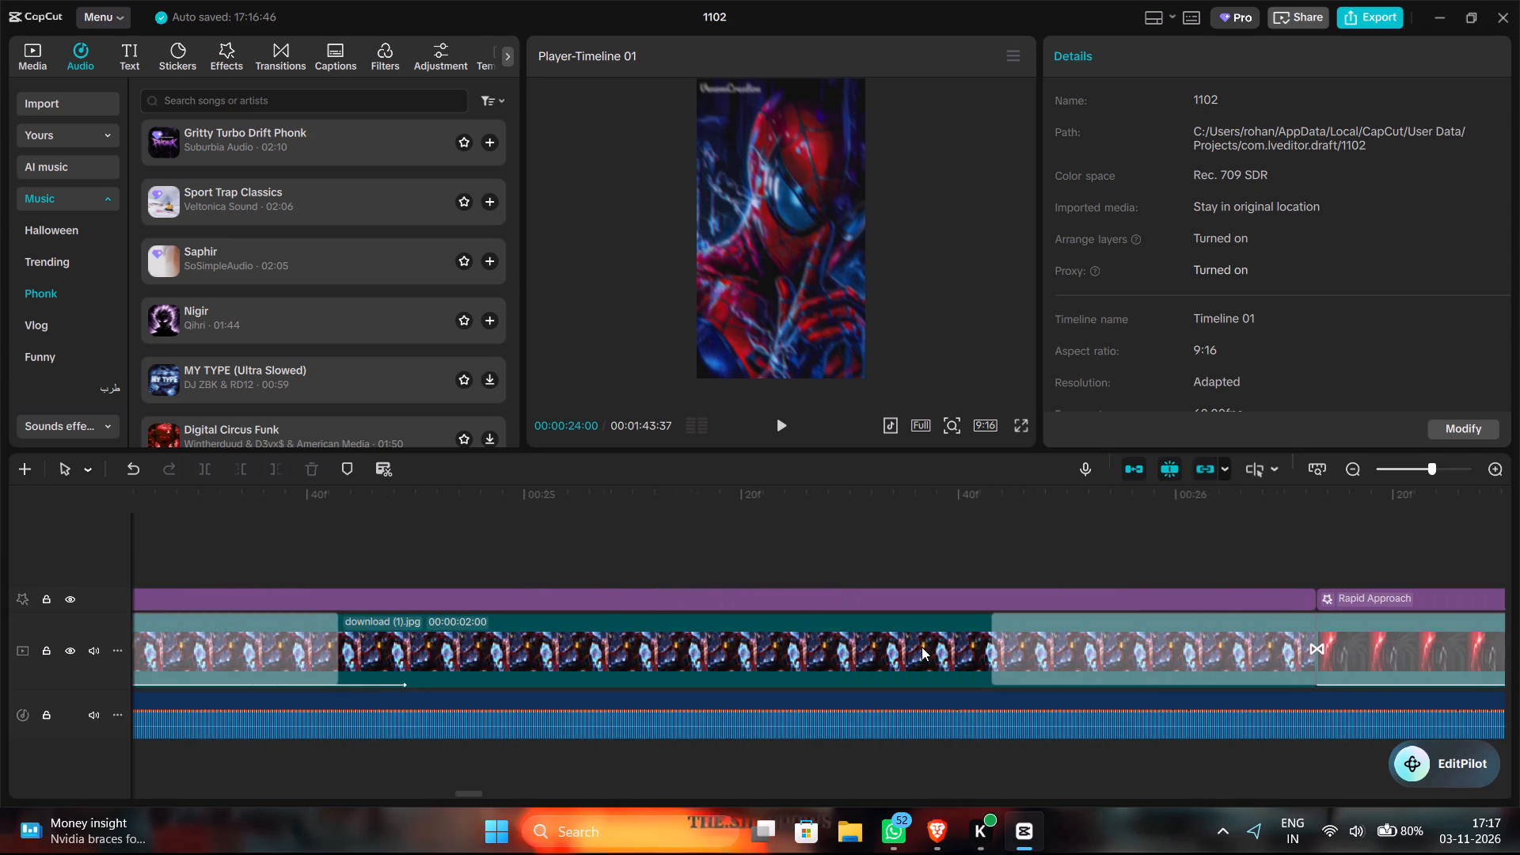
{"action": "scroll", "coordinate": [921, 647], "scroll_direction": "left", "scroll_amount": 1}
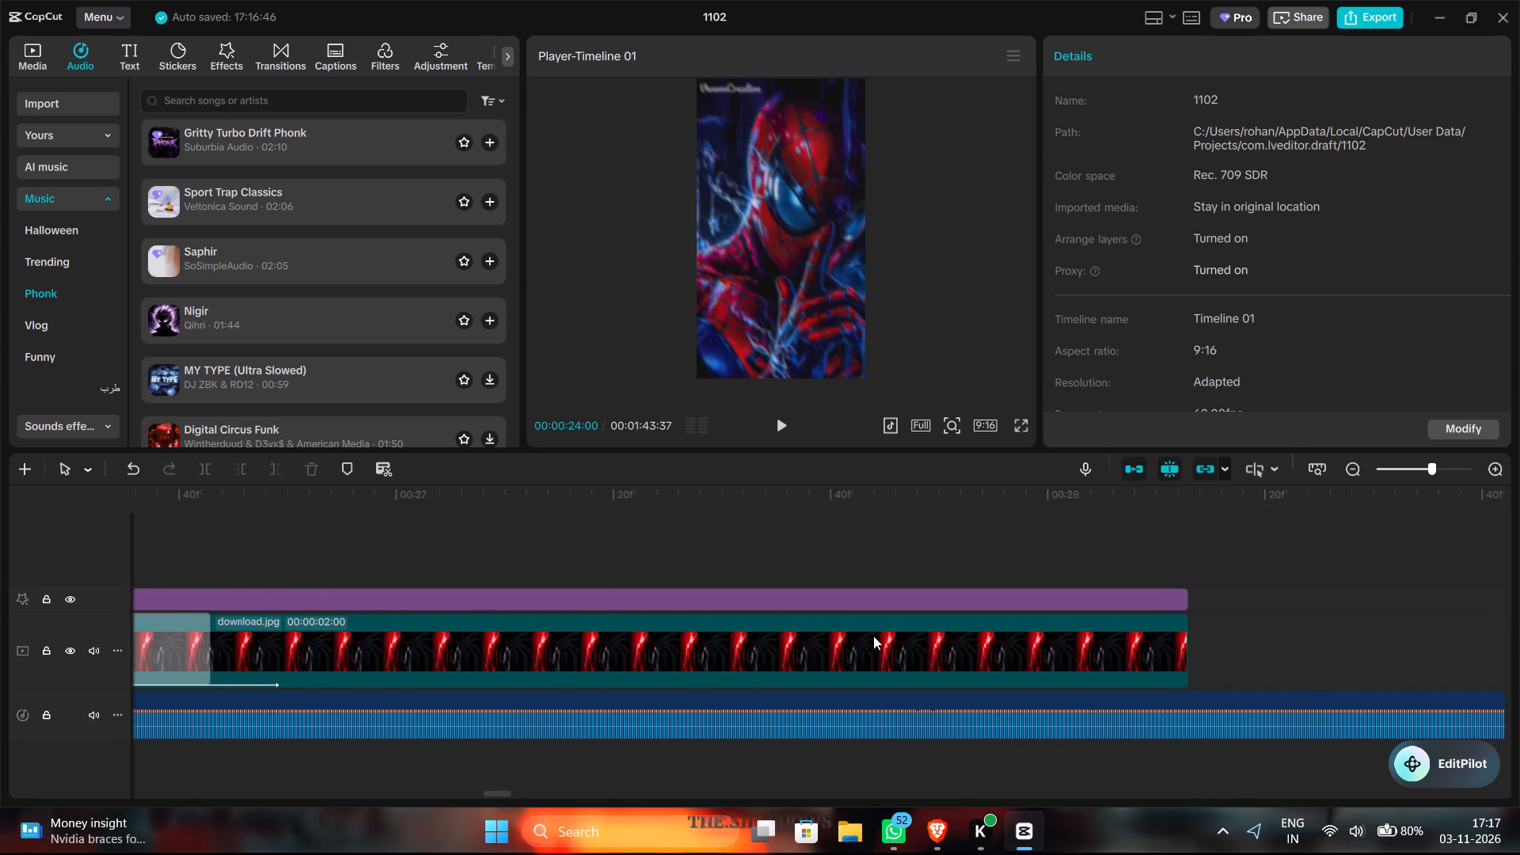
{"action": "left_click", "coordinate": [876, 636]}
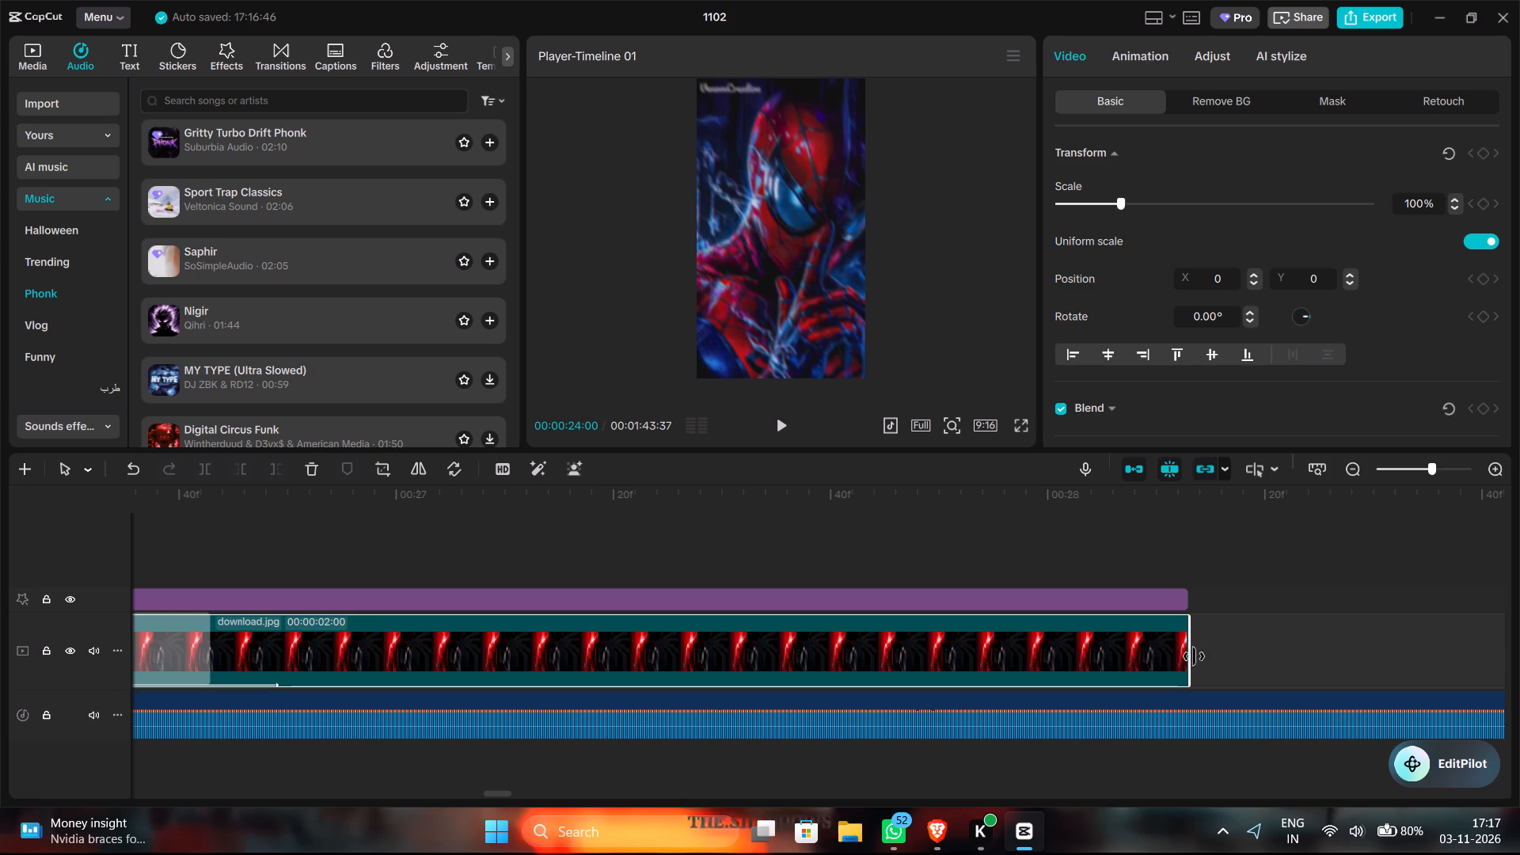
{"action": "left_click_drag", "start_coordinate": [1190, 656], "coordinate": [612, 661]}
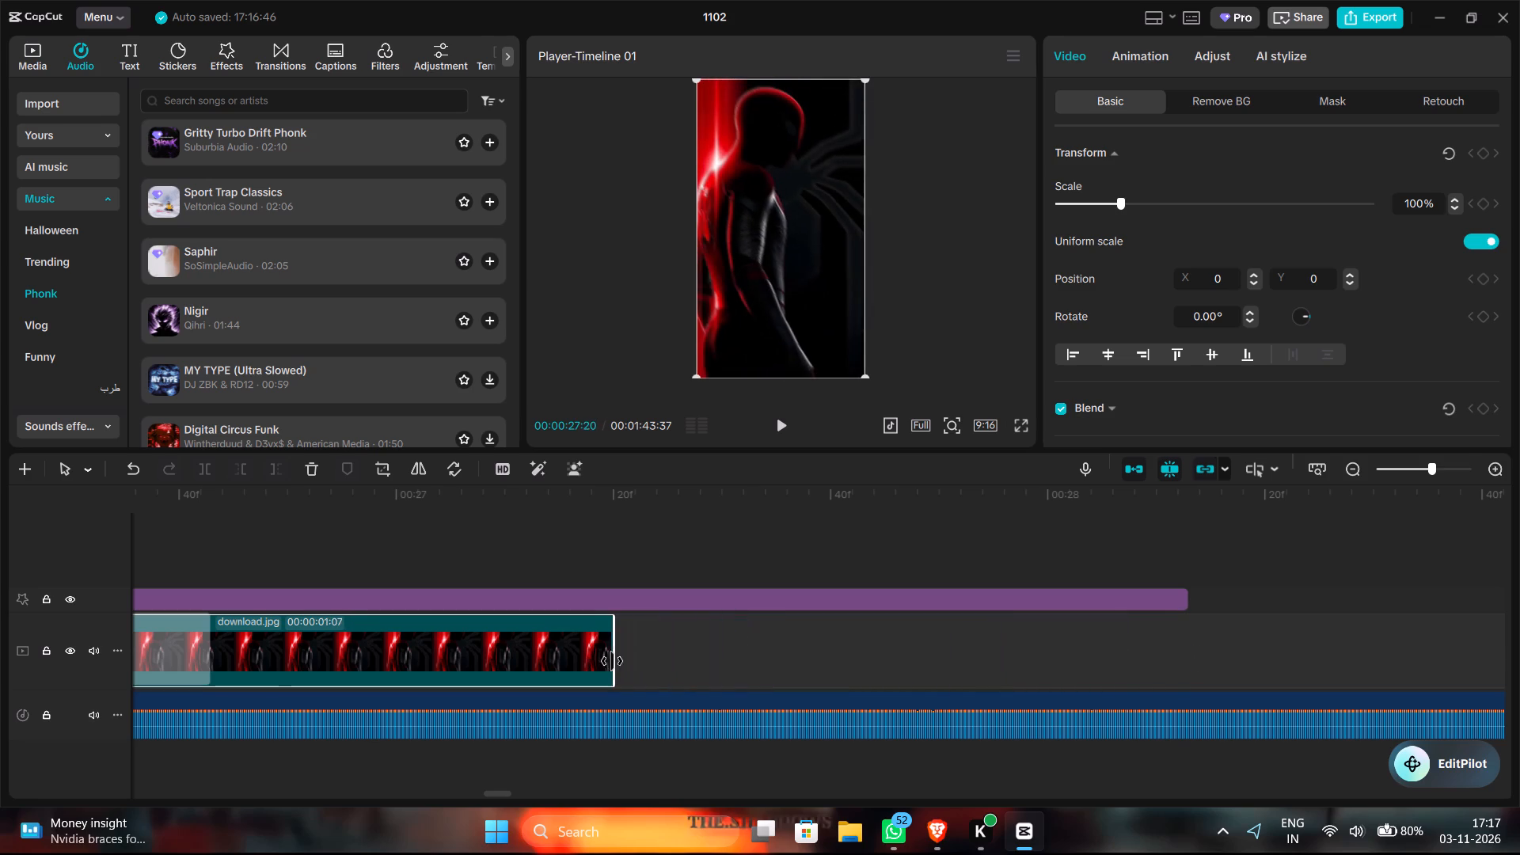
{"action": "left_click_drag", "start_coordinate": [612, 661], "coordinate": [549, 663]}
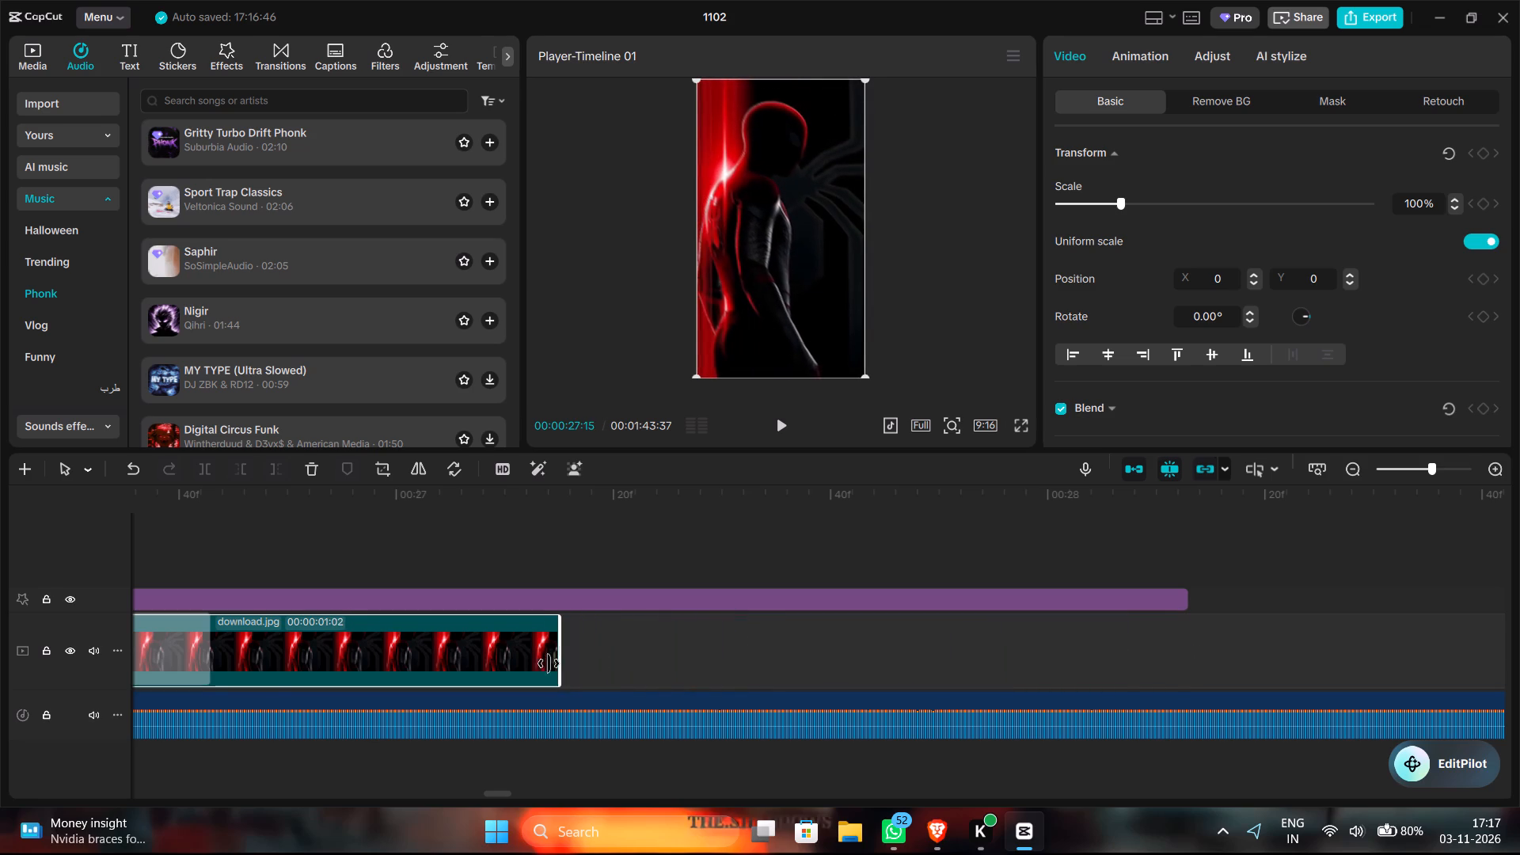
{"action": "left_click_drag", "start_coordinate": [549, 663], "coordinate": [543, 663]}
Trim the end of the download (1).jpg clip so it lasts 00:00:01:01.
{"action": "scroll", "coordinate": [417, 636], "scroll_direction": "right", "scroll_amount": 1}
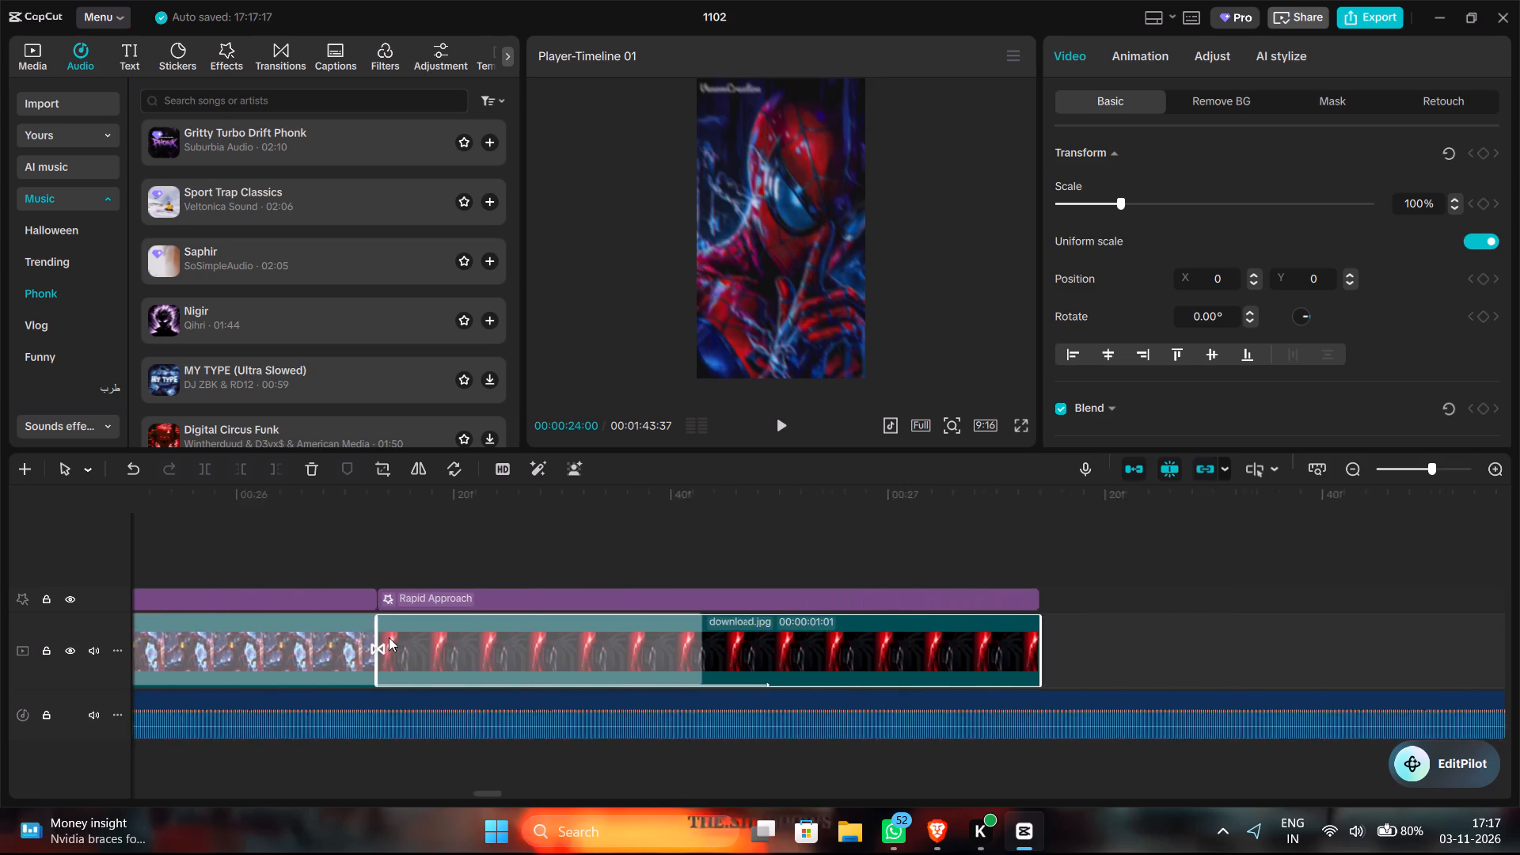
{"action": "scroll", "coordinate": [389, 637], "scroll_direction": "right", "scroll_amount": 2}
{"action": "left_click", "coordinate": [410, 643]}
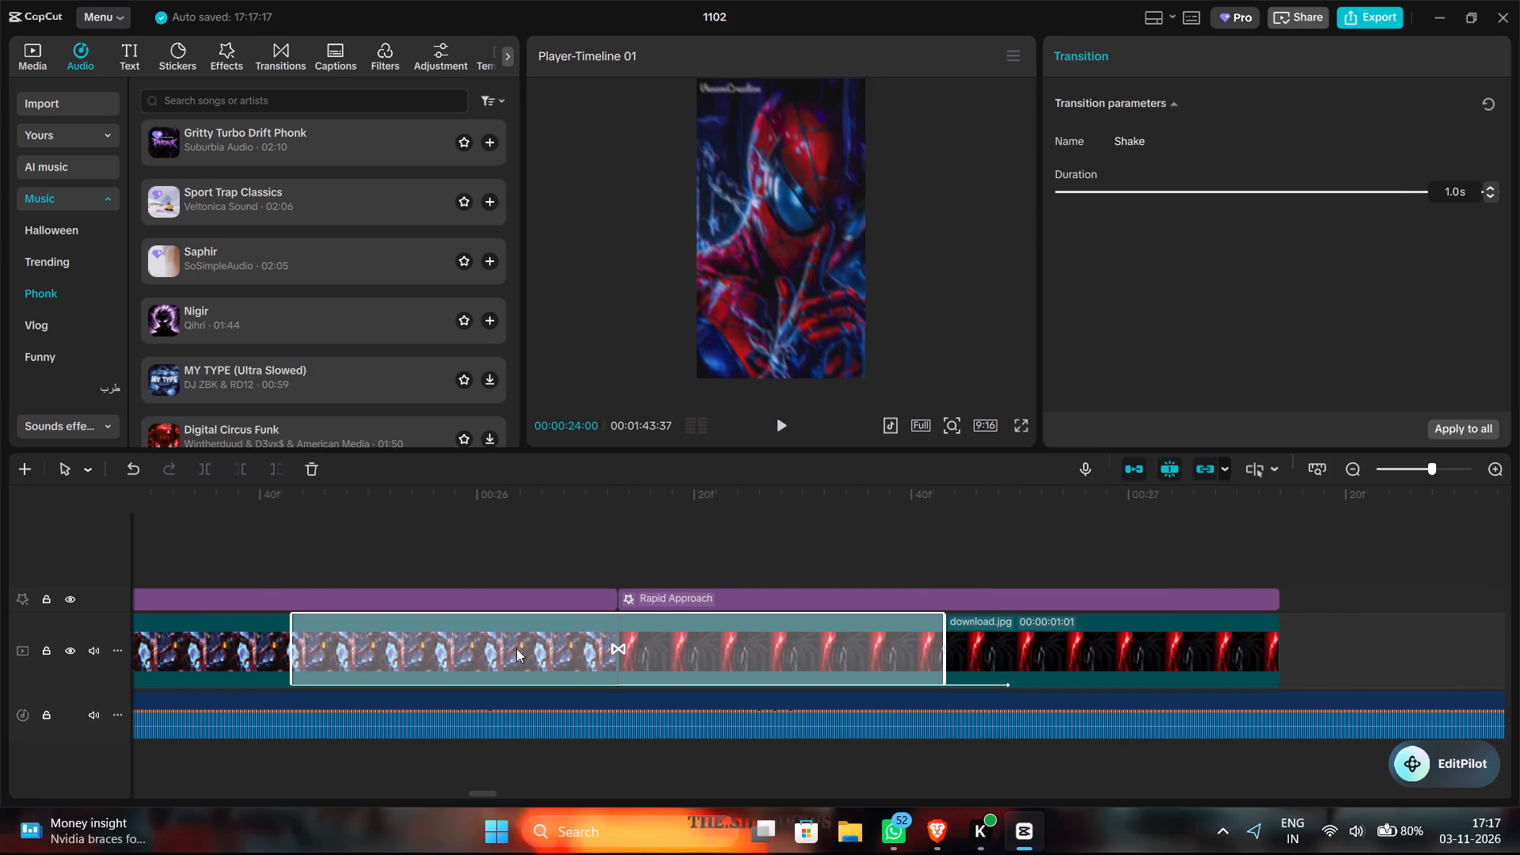
{"action": "scroll", "coordinate": [739, 656], "scroll_direction": "right", "scroll_amount": 2}
{"action": "left_click", "coordinate": [496, 654]}
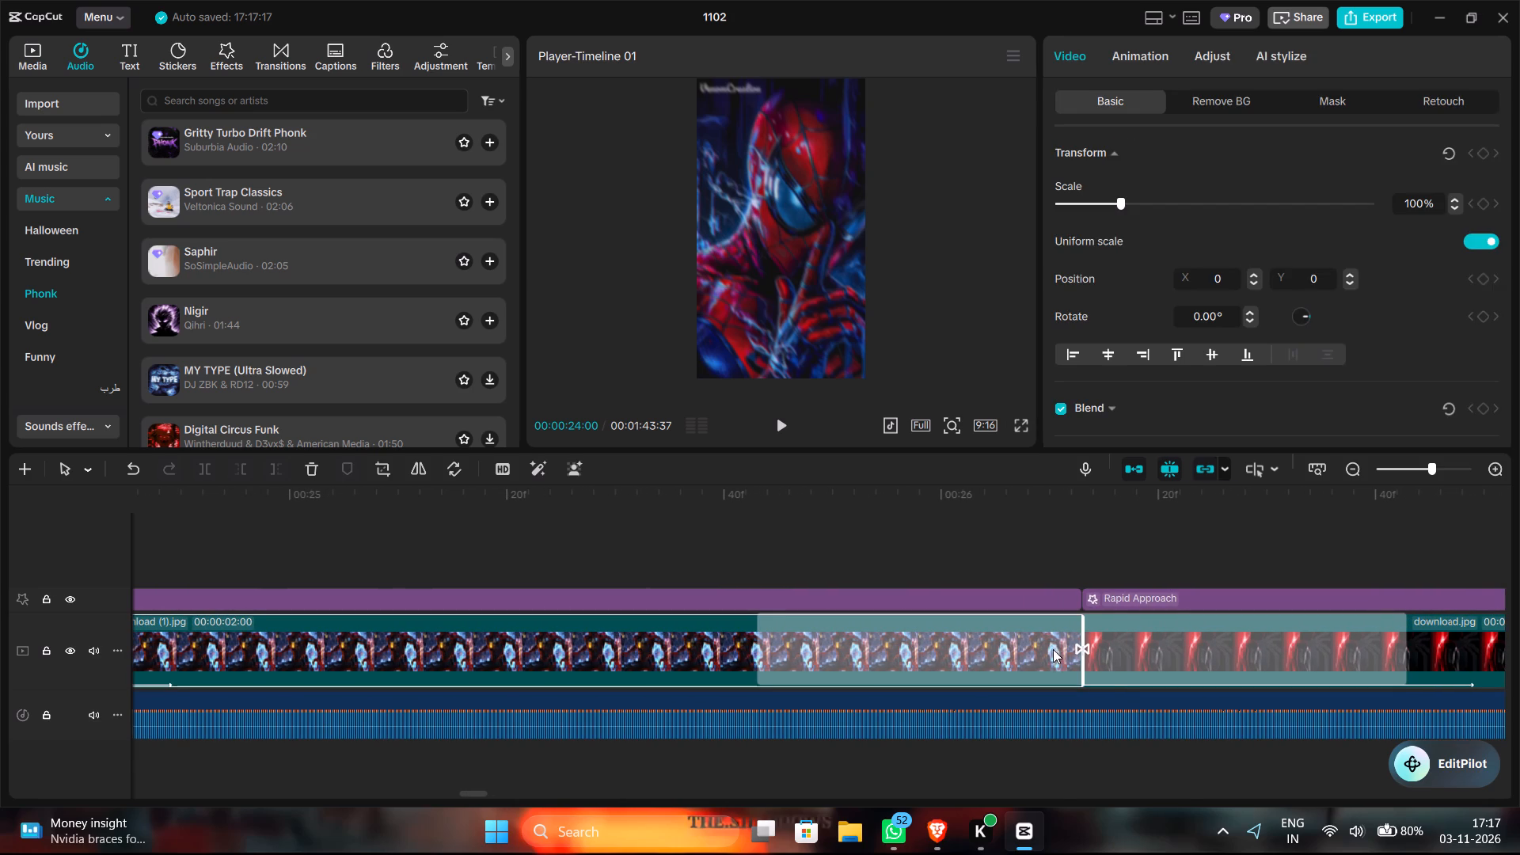
{"action": "left_click_drag", "start_coordinate": [1083, 636], "coordinate": [690, 636]}
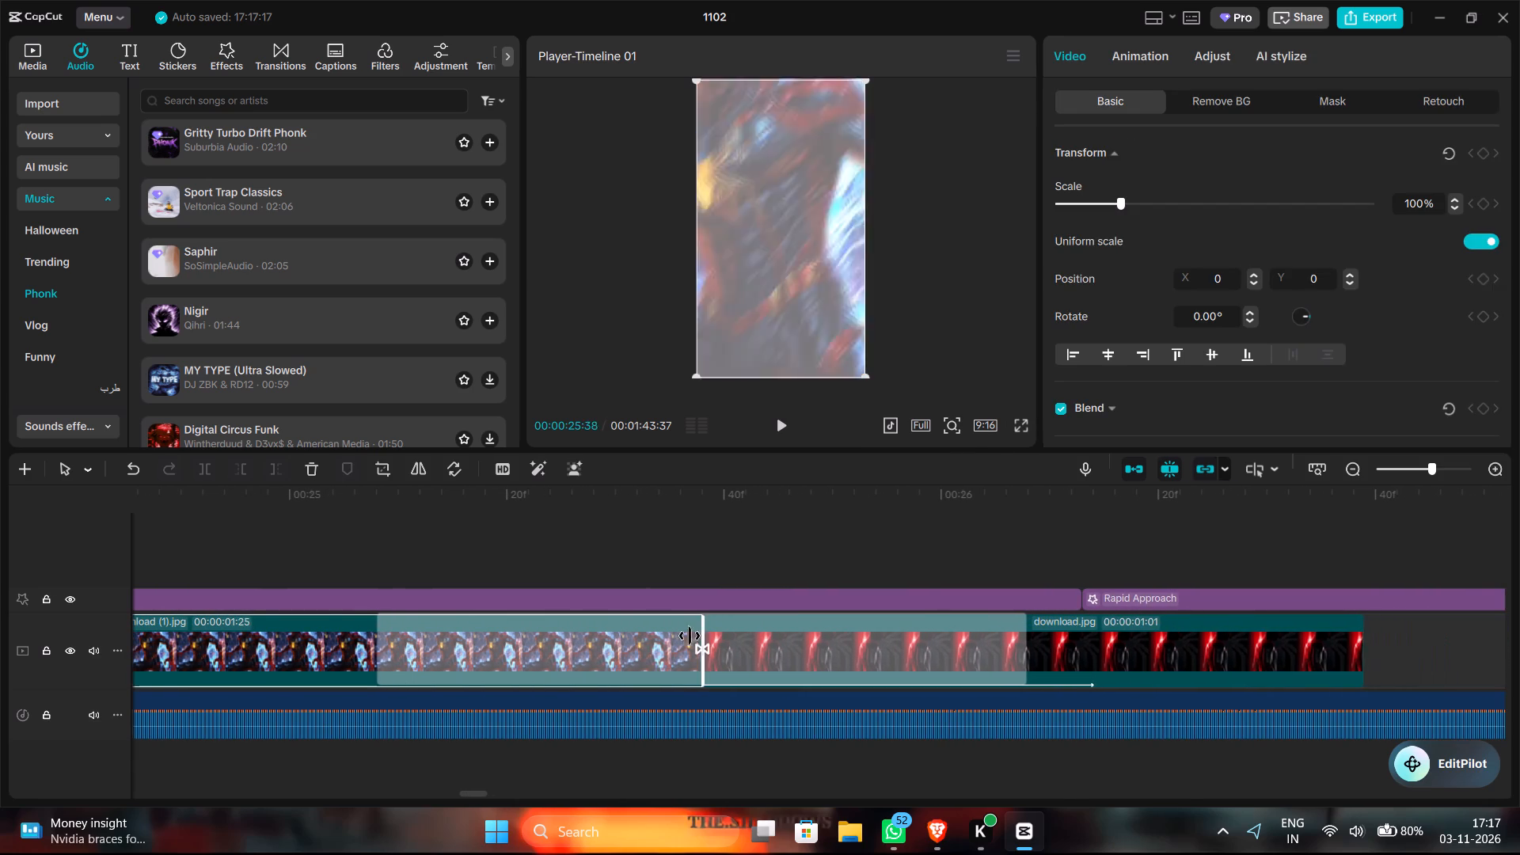
{"action": "left_click_drag", "start_coordinate": [690, 636], "coordinate": [484, 638]}
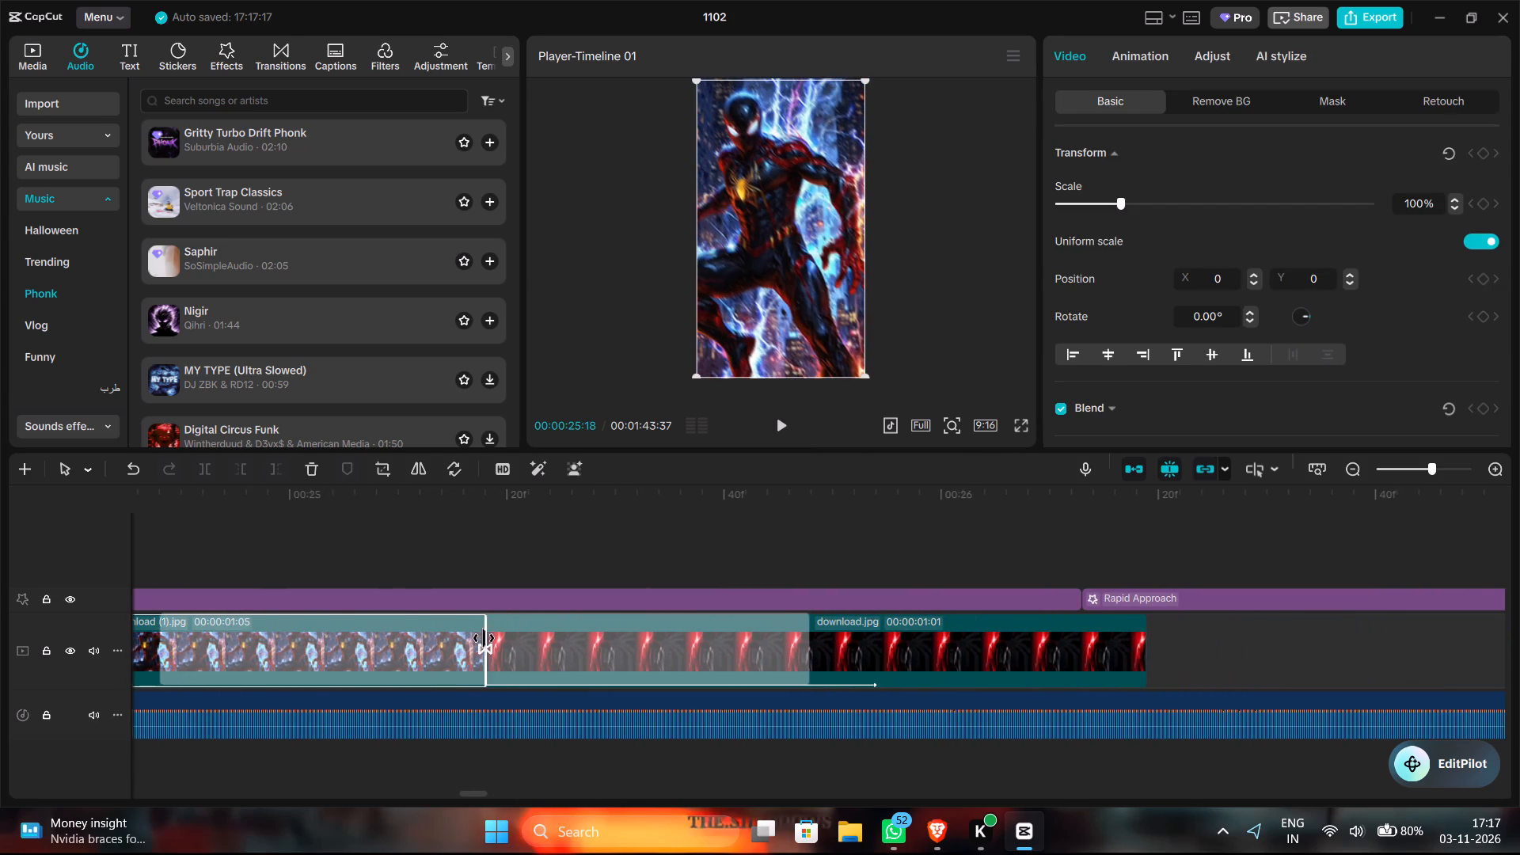
{"action": "left_click_drag", "start_coordinate": [484, 638], "coordinate": [433, 638]}
Trim the end of the download (2).jpg clip so it lasts 00:00:01:01.
{"action": "scroll", "coordinate": [433, 638], "scroll_direction": "right", "scroll_amount": 3}
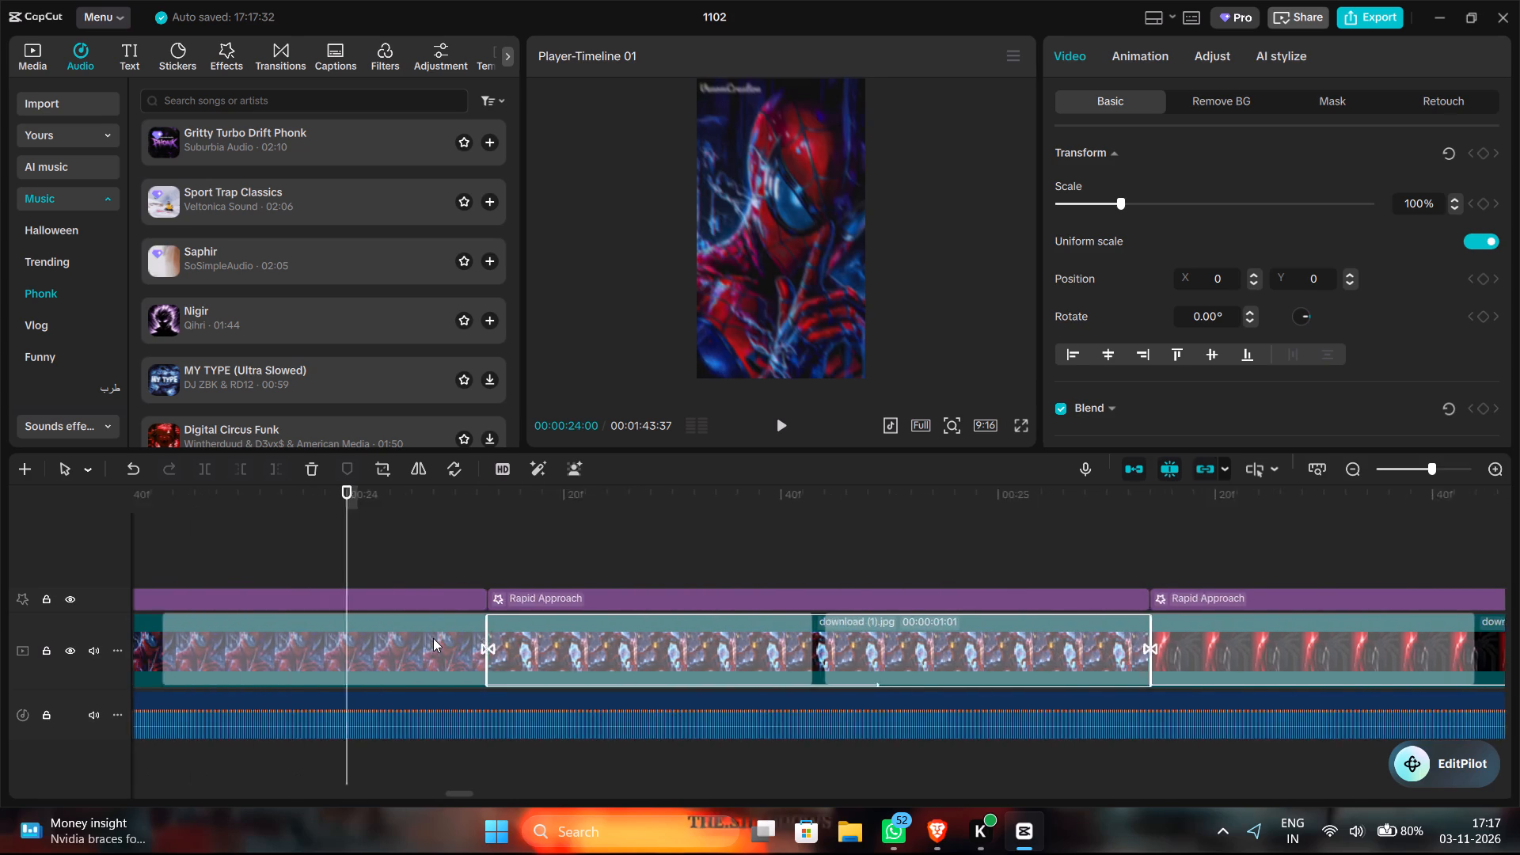
{"action": "scroll", "coordinate": [433, 638], "scroll_direction": "right", "scroll_amount": 3}
{"action": "left_click", "coordinate": [410, 637]}
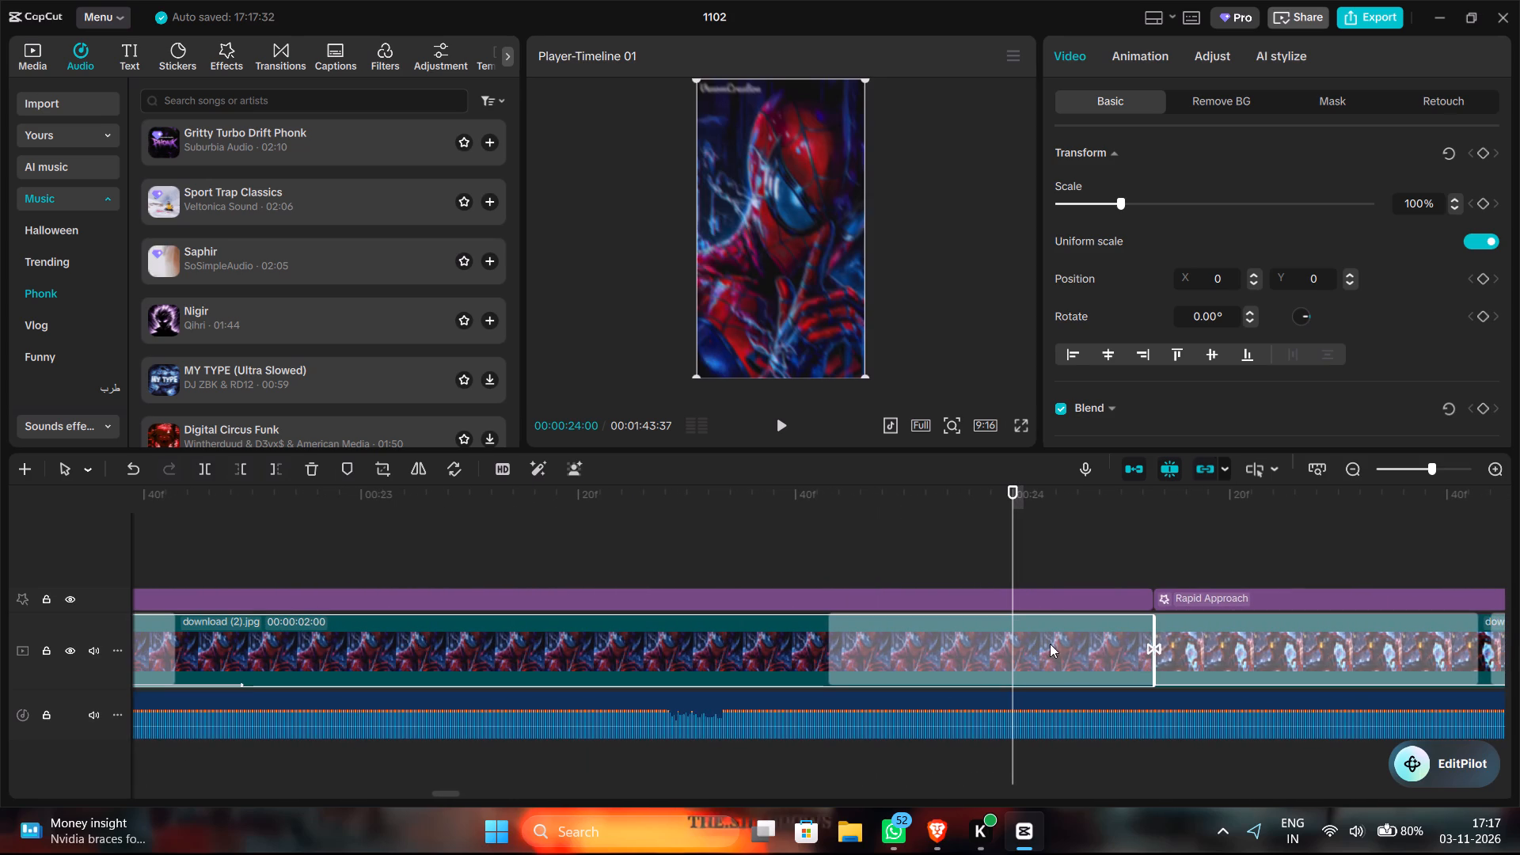
{"action": "left_click", "coordinate": [1152, 629]}
{"action": "left_click_drag", "start_coordinate": [913, 631], "coordinate": [893, 633]}
{"action": "left_click_drag", "start_coordinate": [1144, 628], "coordinate": [802, 628]}
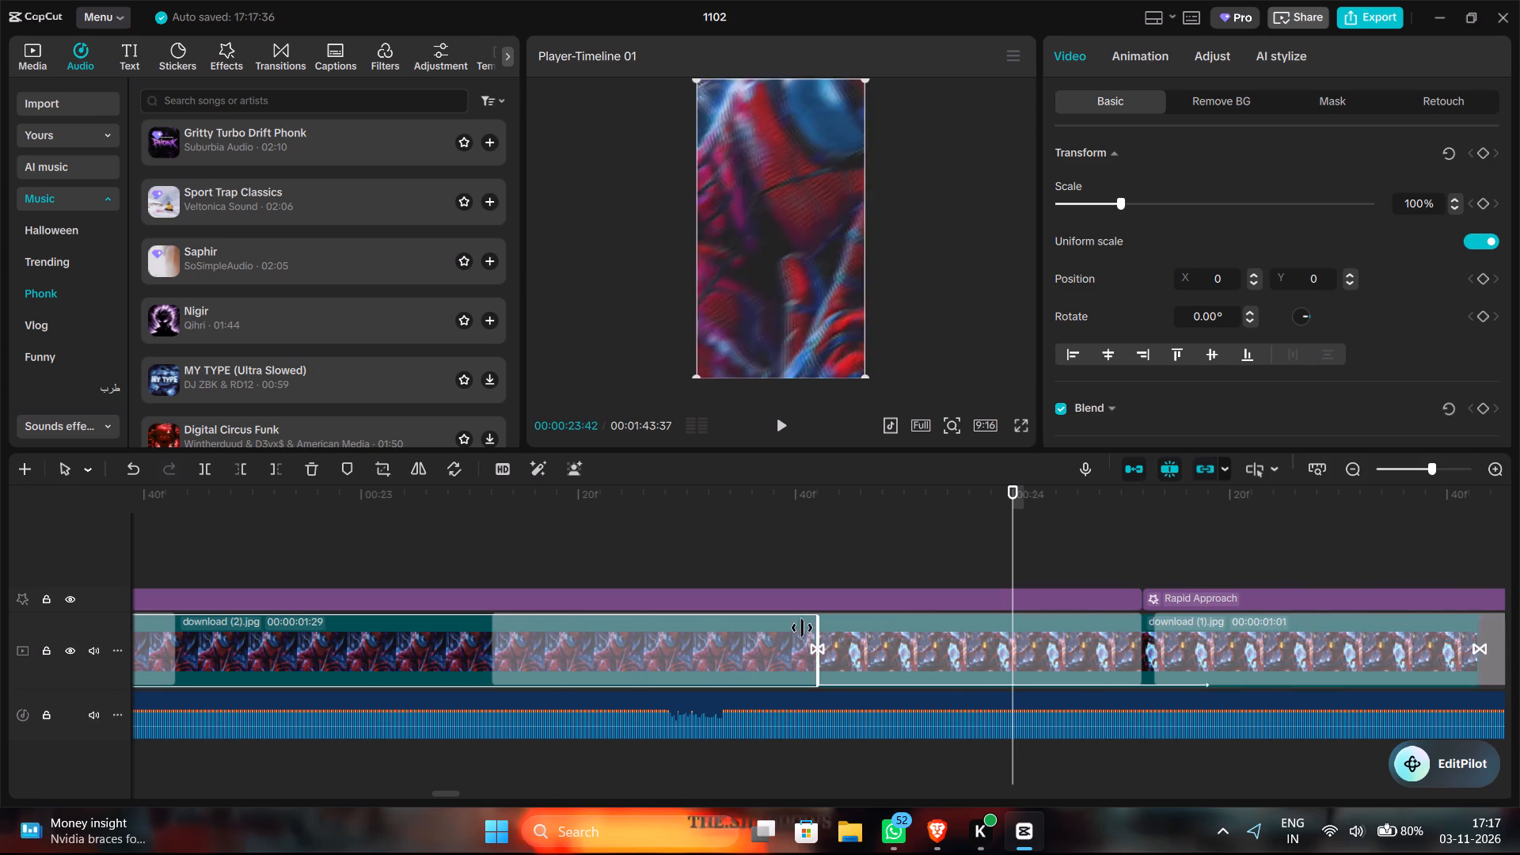
{"action": "left_click_drag", "start_coordinate": [802, 628], "coordinate": [560, 628]}
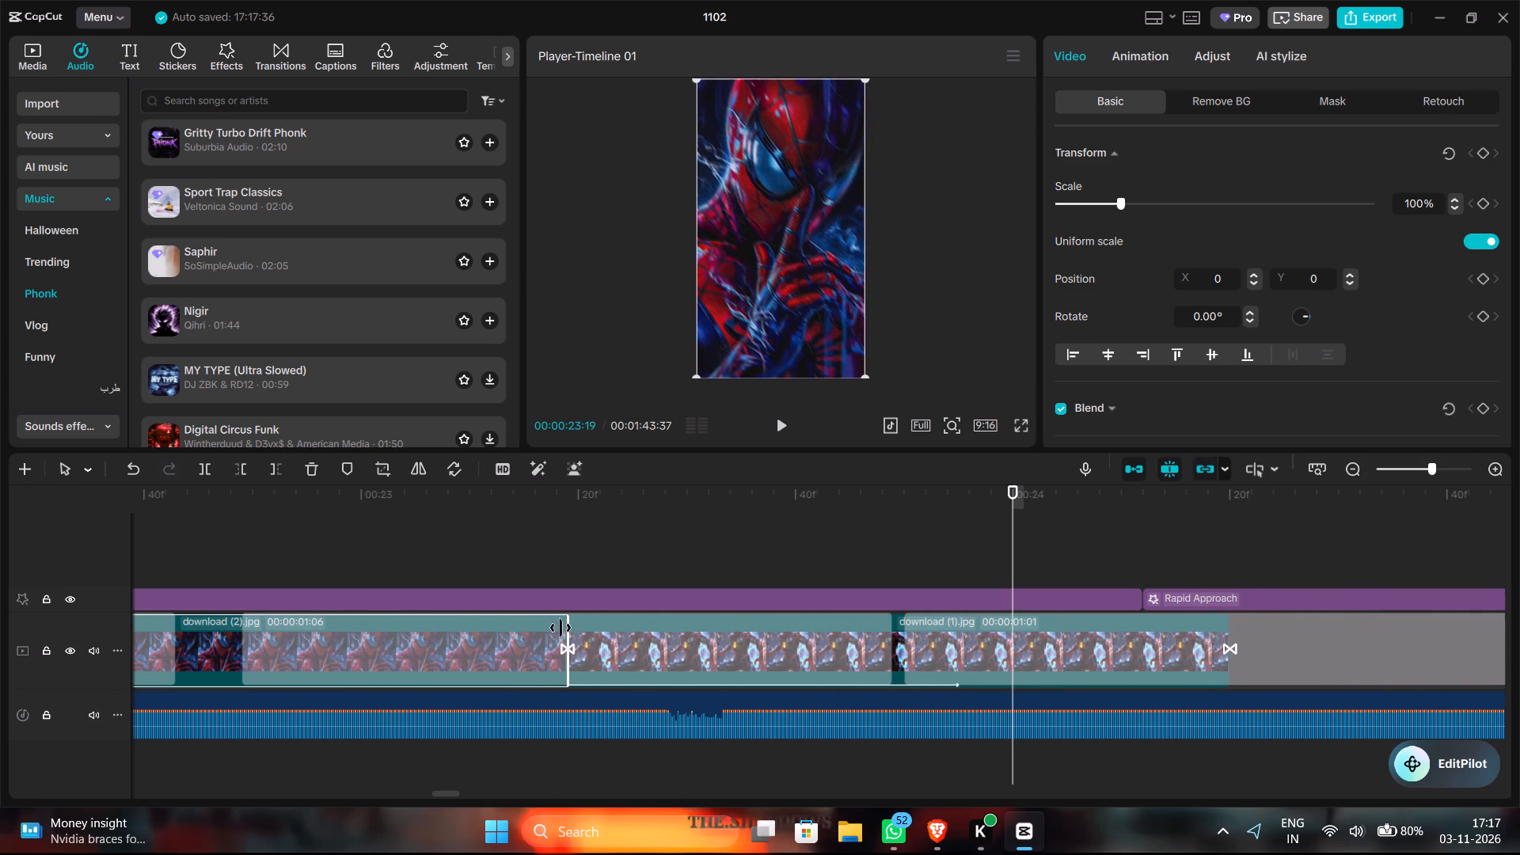
{"action": "left_click_drag", "start_coordinate": [560, 628], "coordinate": [512, 629]}
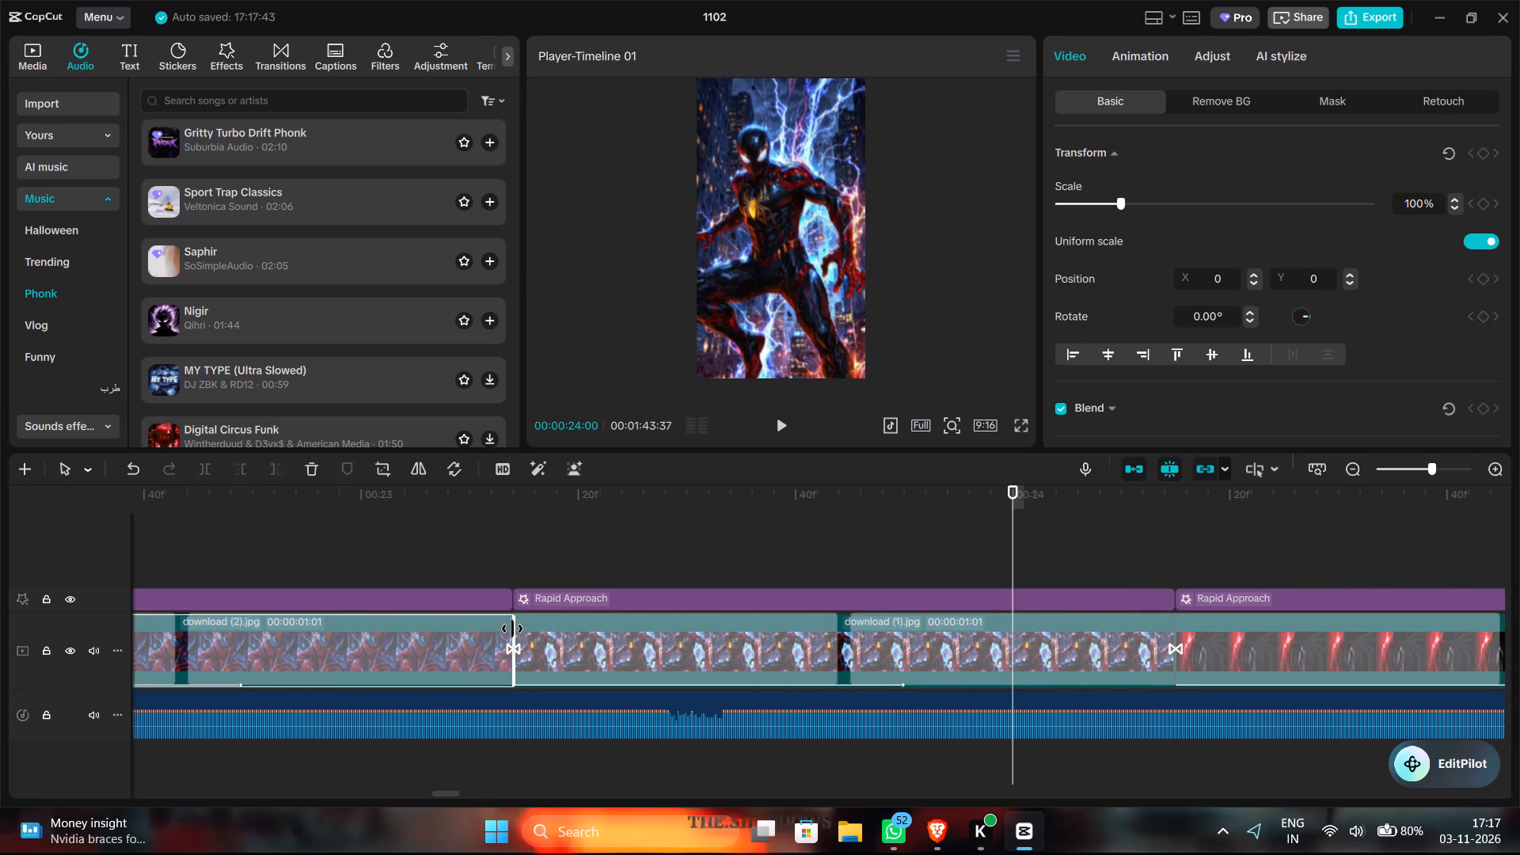
Trim the end of the download (3).jpg clip so it lasts 00:00:01:00.
{"action": "scroll", "coordinate": [512, 629], "scroll_direction": "right", "scroll_amount": 6}
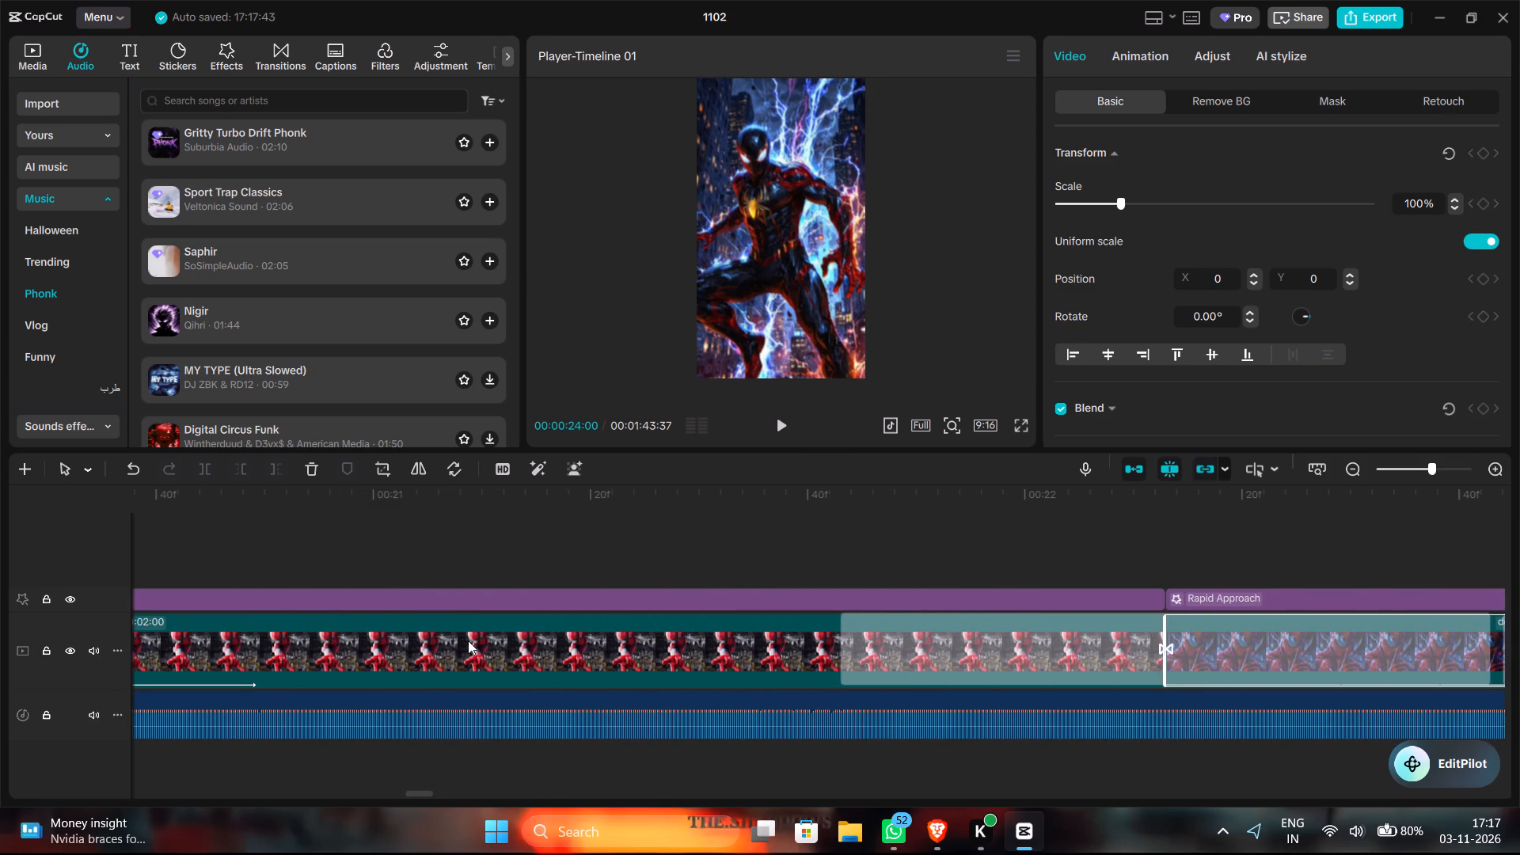
{"action": "left_click", "coordinate": [468, 640]}
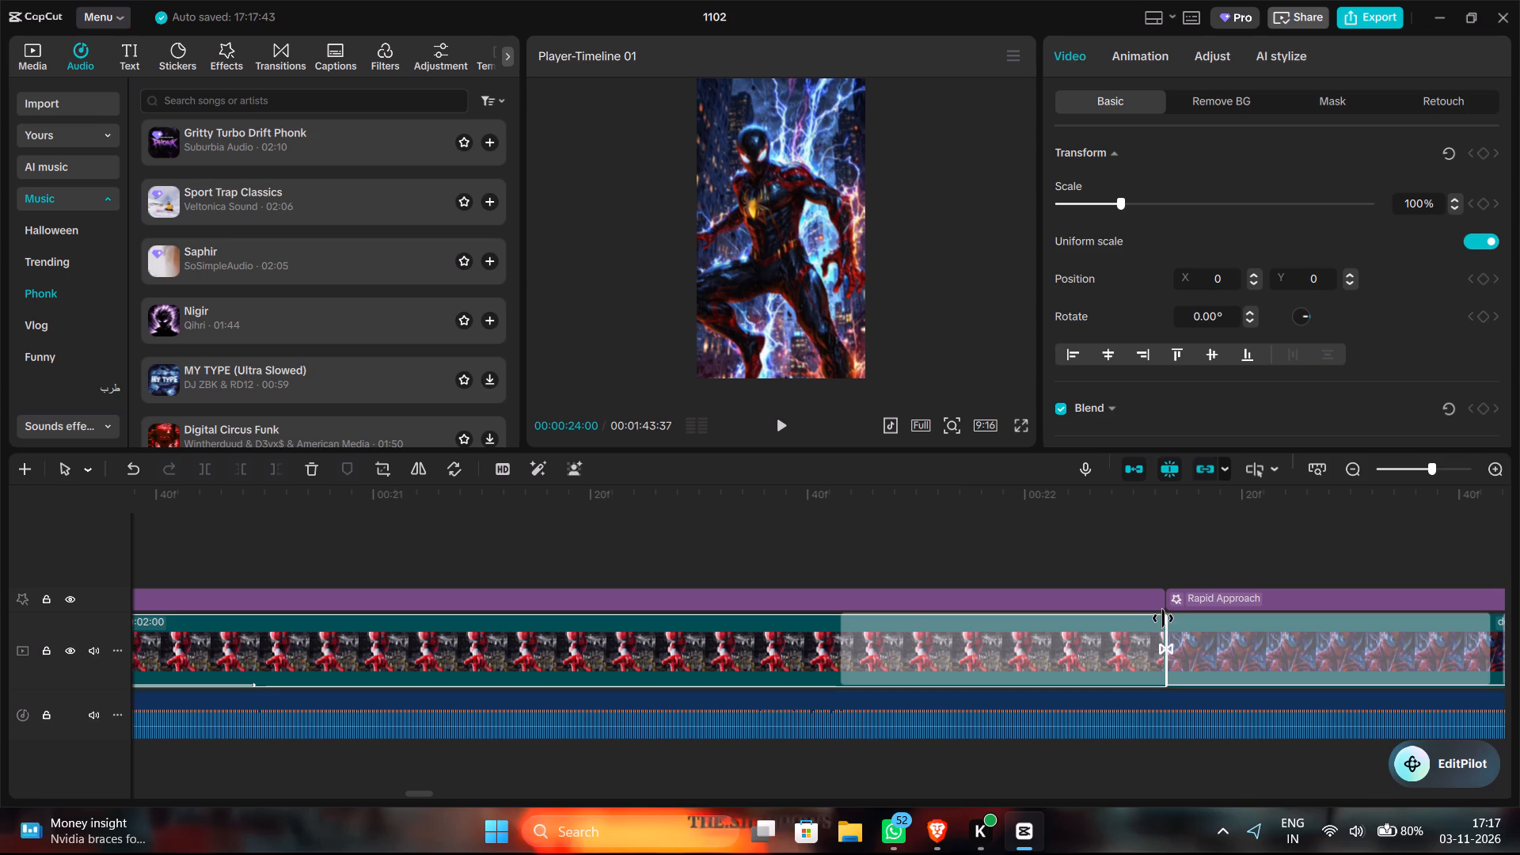
{"action": "left_click_drag", "start_coordinate": [1168, 618], "coordinate": [294, 629]}
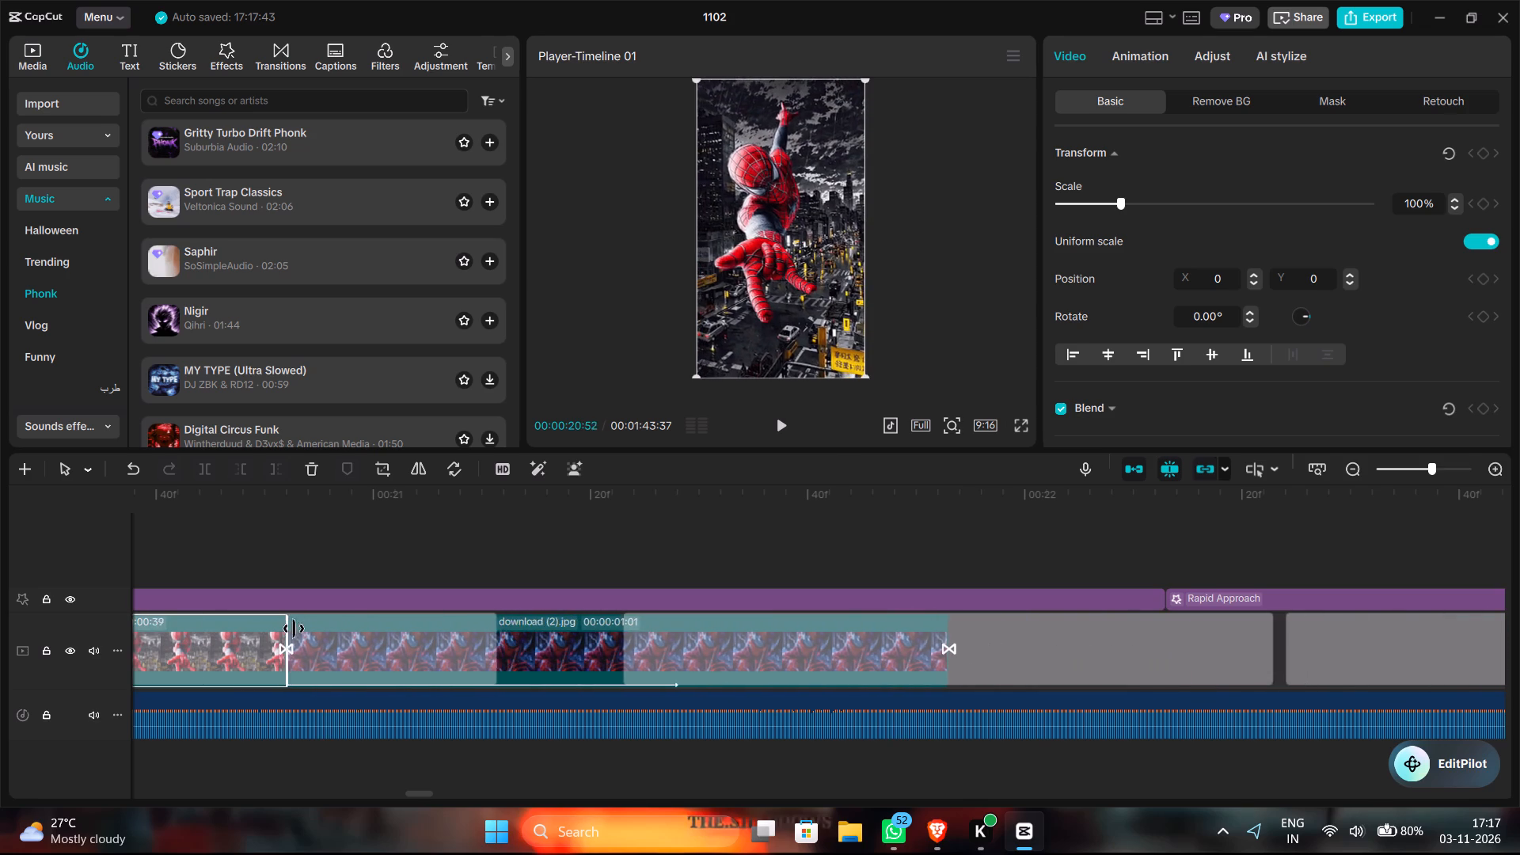
{"action": "left_click_drag", "start_coordinate": [294, 629], "coordinate": [510, 626]}
Play the whole edit from 00:00:00:00 through its last clip to check the cuts against the Nigir track.
{"action": "scroll", "coordinate": [499, 628], "scroll_direction": "right", "scroll_amount": 4}
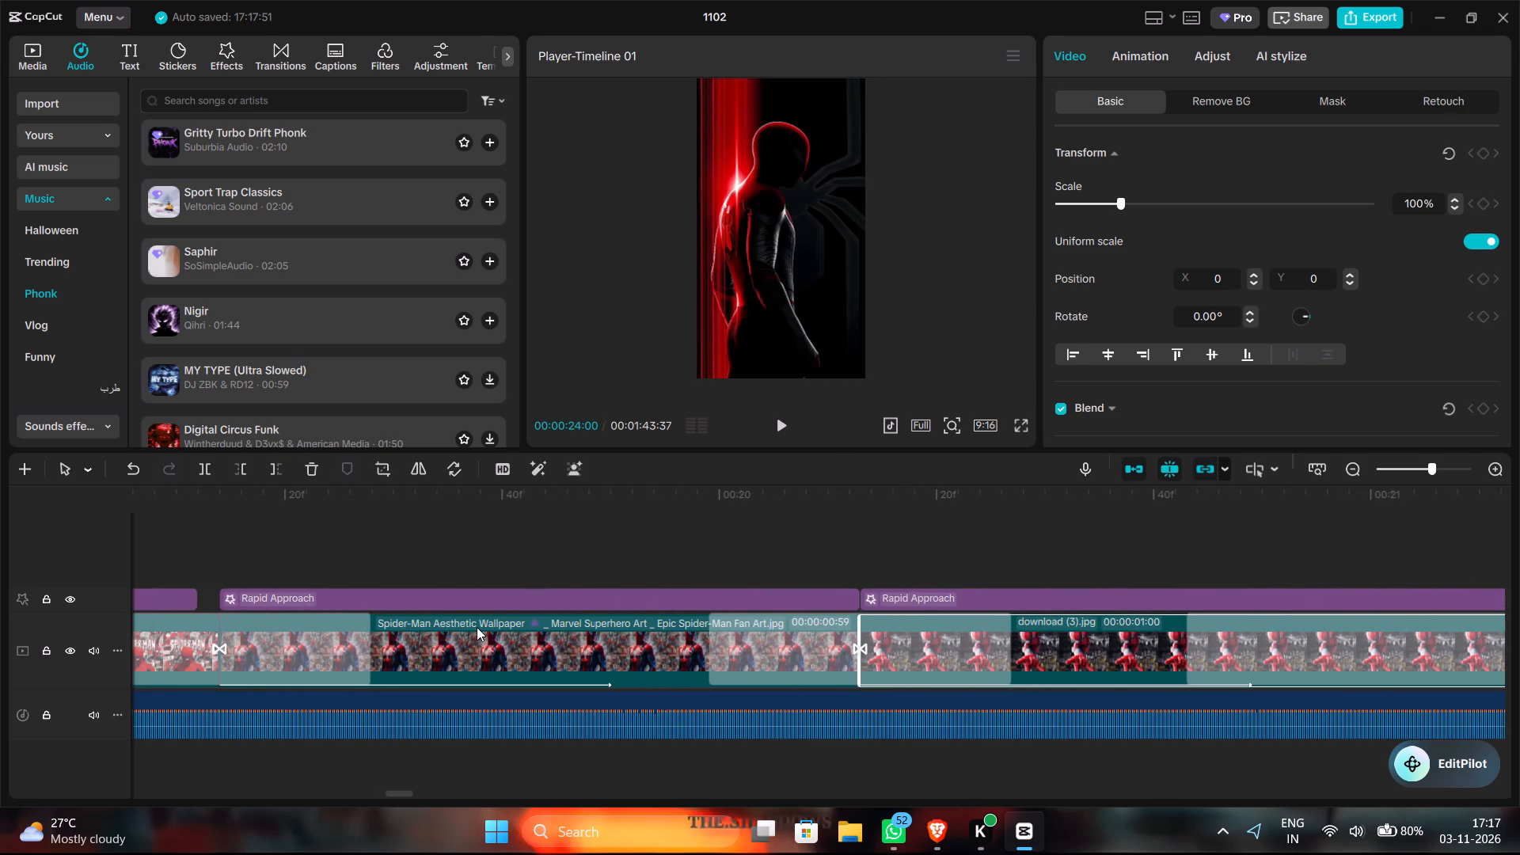
{"action": "left_click", "coordinate": [477, 627]}
{"action": "left_click", "coordinate": [420, 557]}
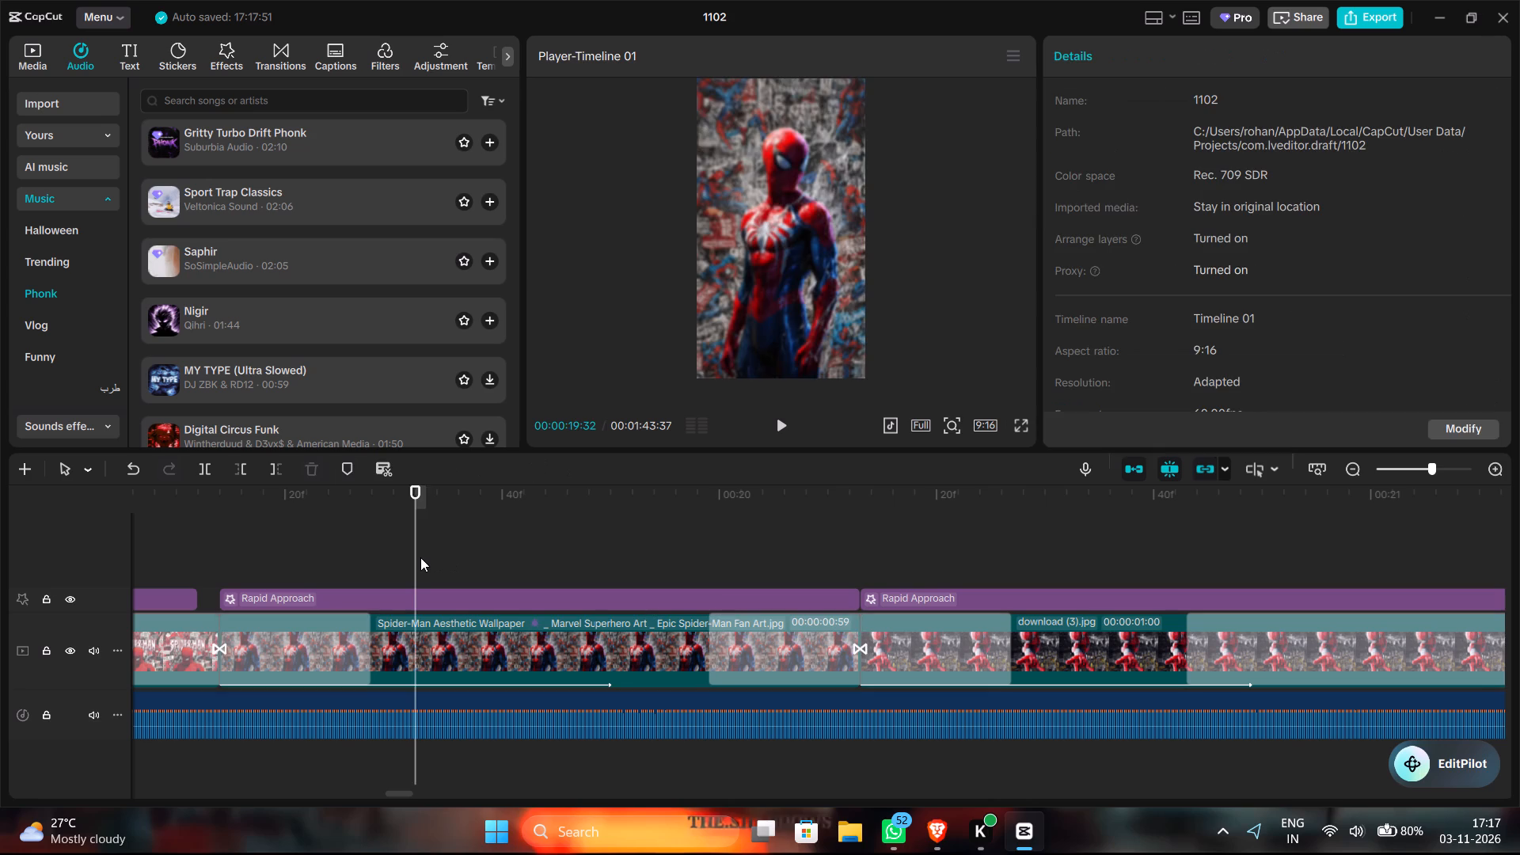
{"action": "left_click_drag", "start_coordinate": [420, 557], "coordinate": [0, 557]}
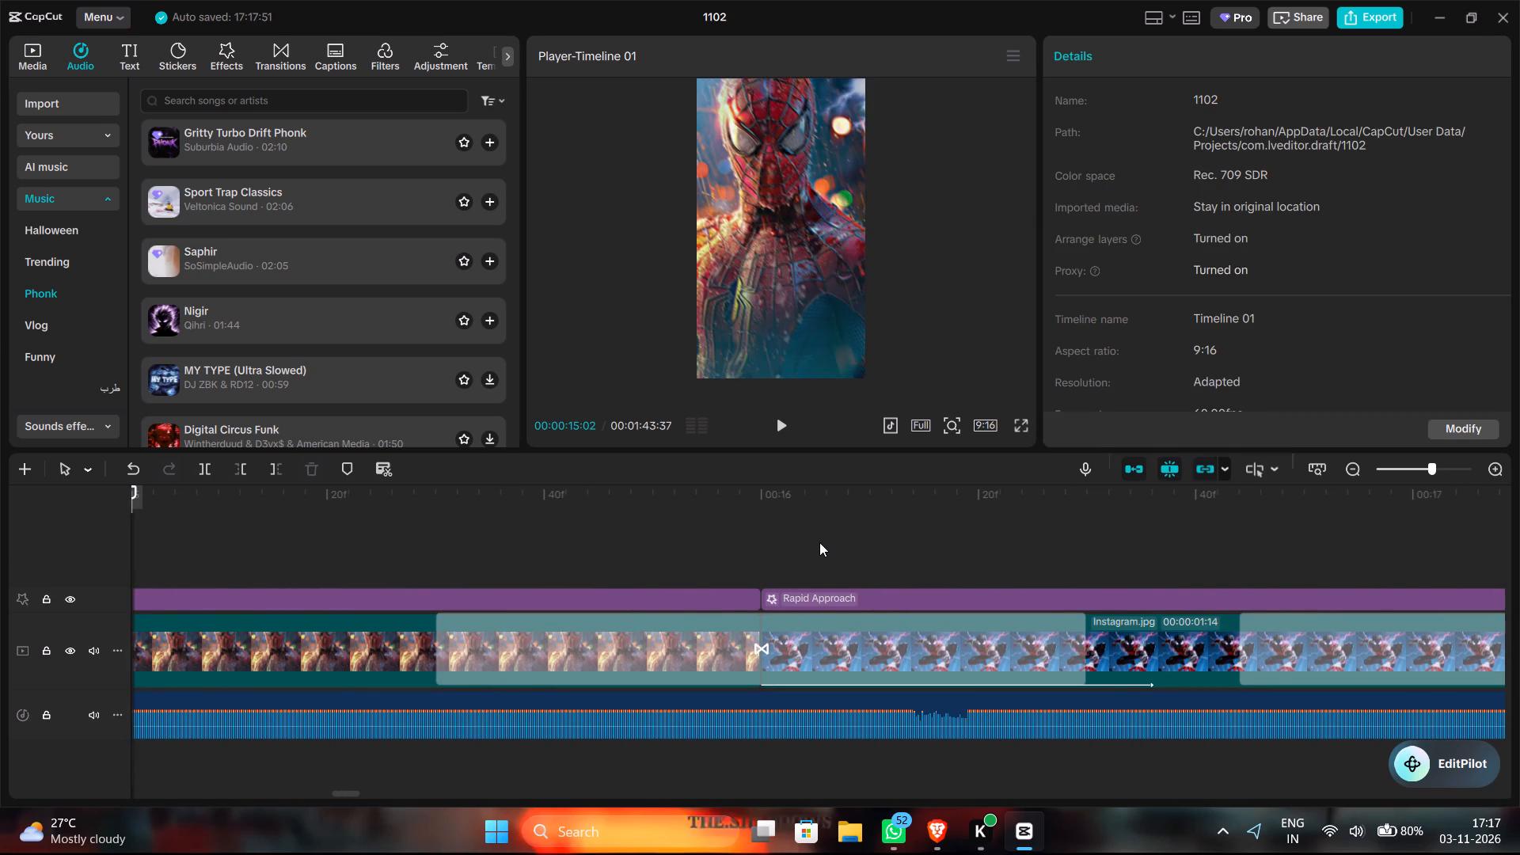
{"action": "scroll", "coordinate": [805, 545], "scroll_direction": "right", "scroll_amount": 9}
{"action": "left_click", "coordinate": [704, 562]}
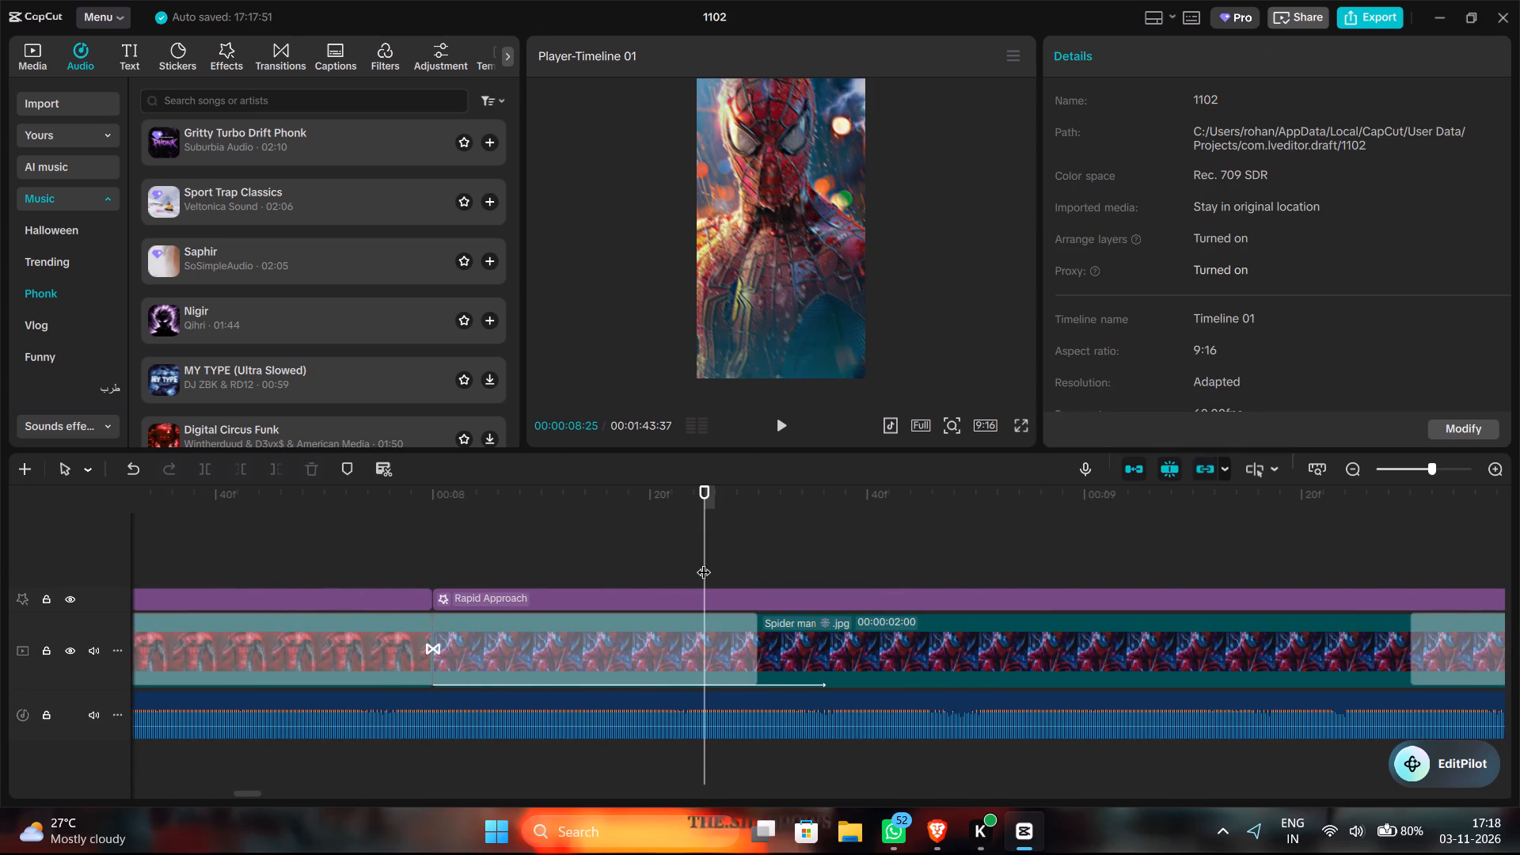
{"action": "scroll", "coordinate": [716, 557], "scroll_direction": "down", "scroll_amount": 20, "text": "ctrl"}
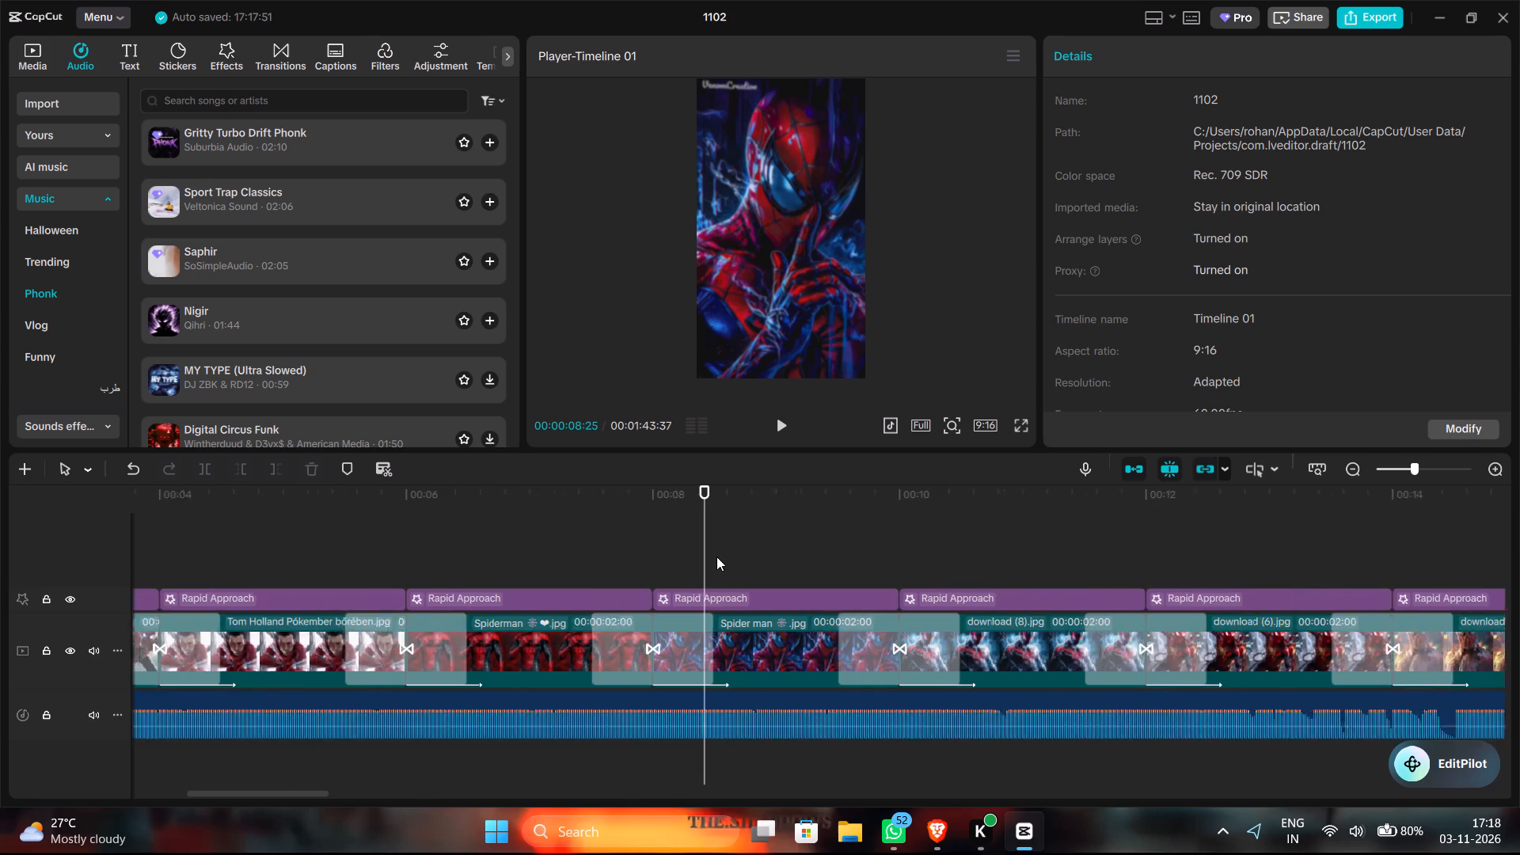
{"action": "scroll", "coordinate": [716, 557], "scroll_direction": "down", "scroll_amount": 16, "text": "ctrl"}
{"action": "scroll", "coordinate": [716, 557], "scroll_direction": "up", "scroll_amount": 2, "text": "ctrl"}
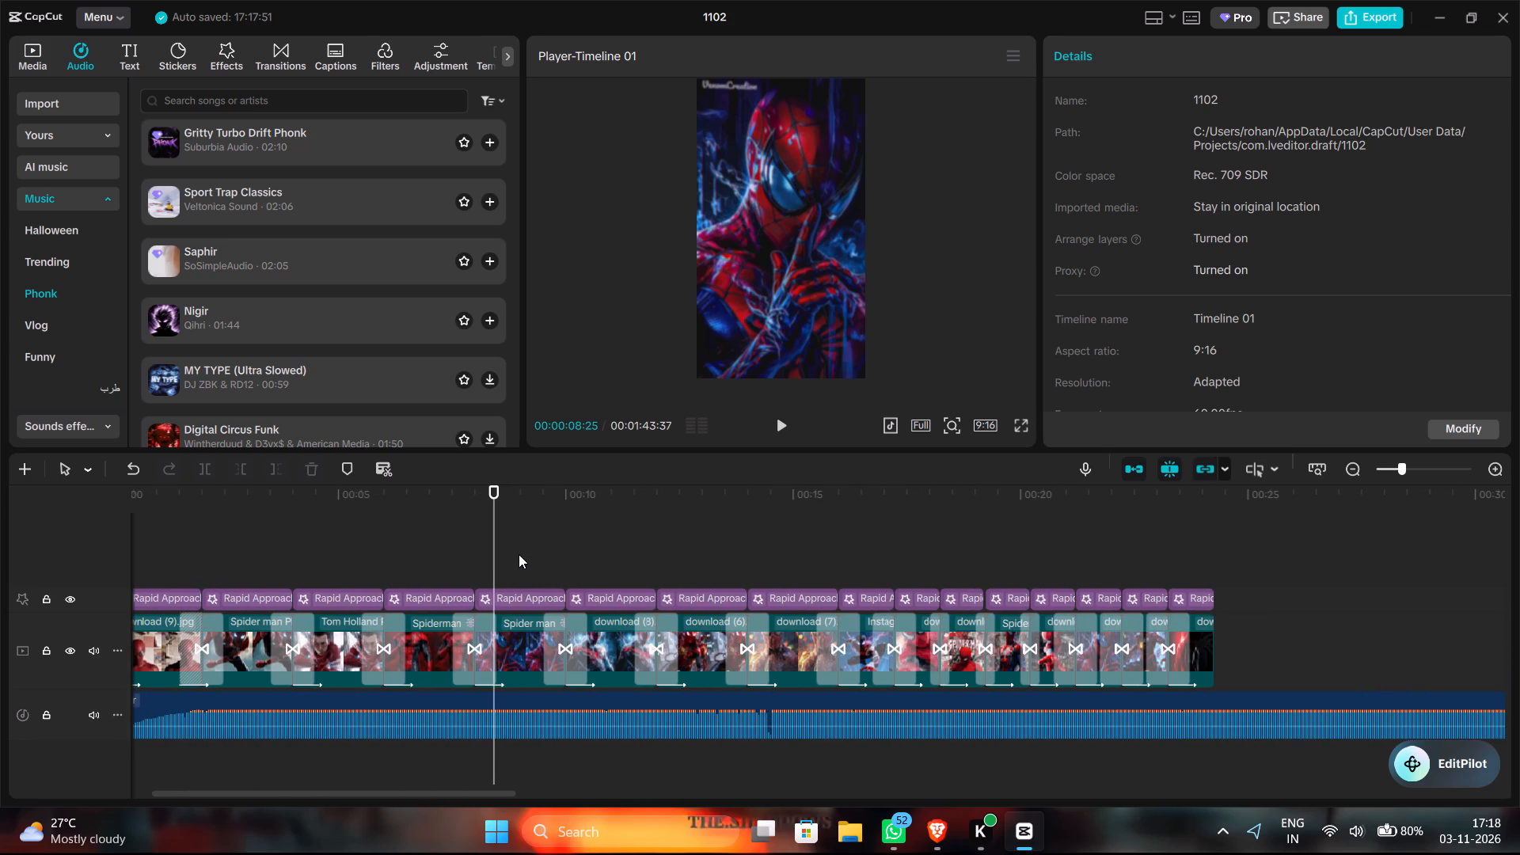
{"action": "left_click_drag", "start_coordinate": [496, 554], "coordinate": [0, 554]}
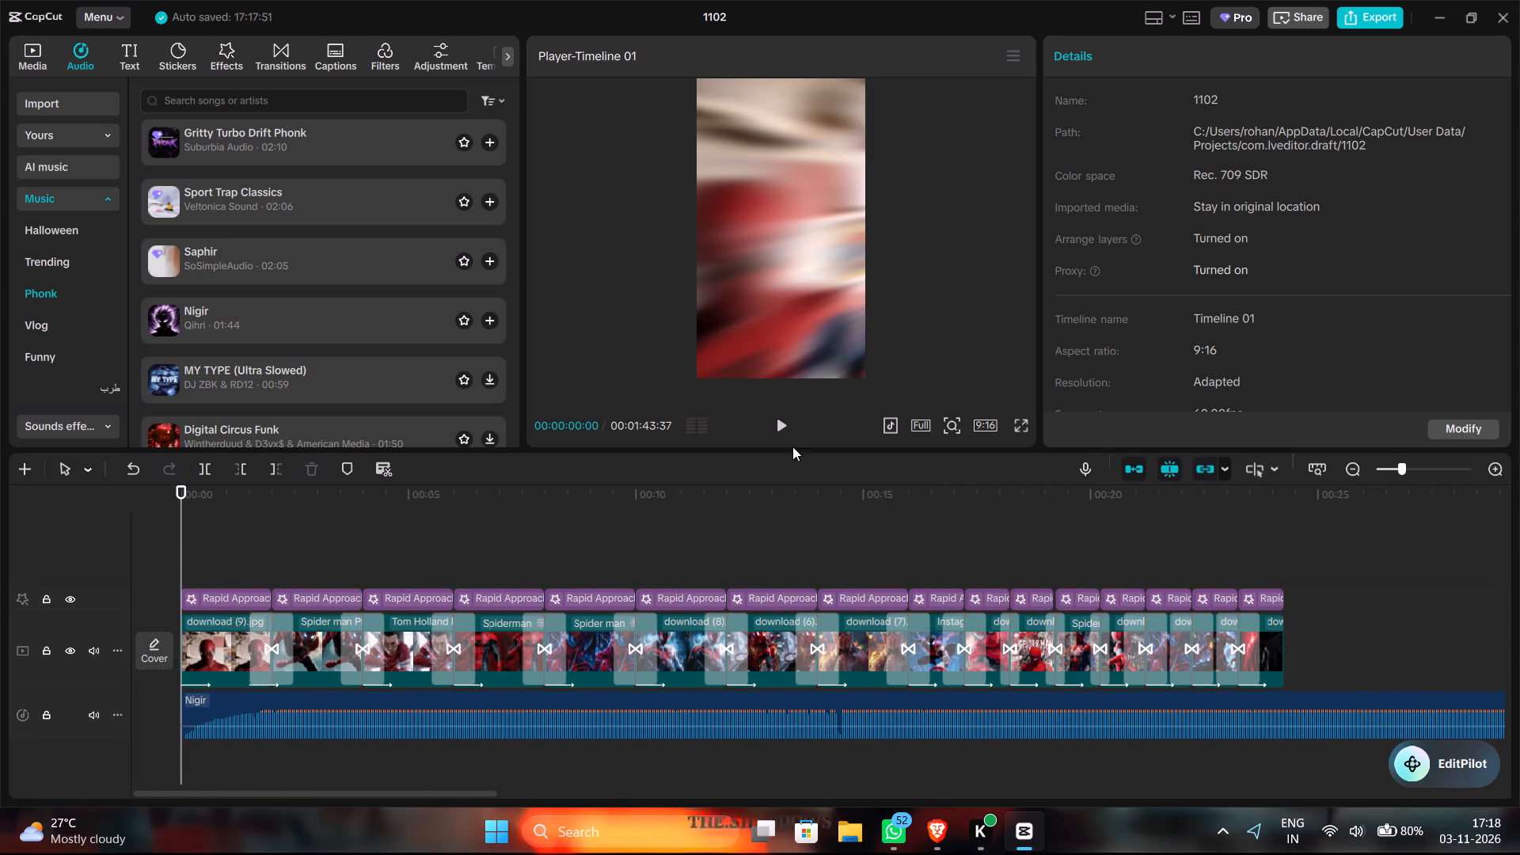
{"action": "left_click", "coordinate": [778, 435]}
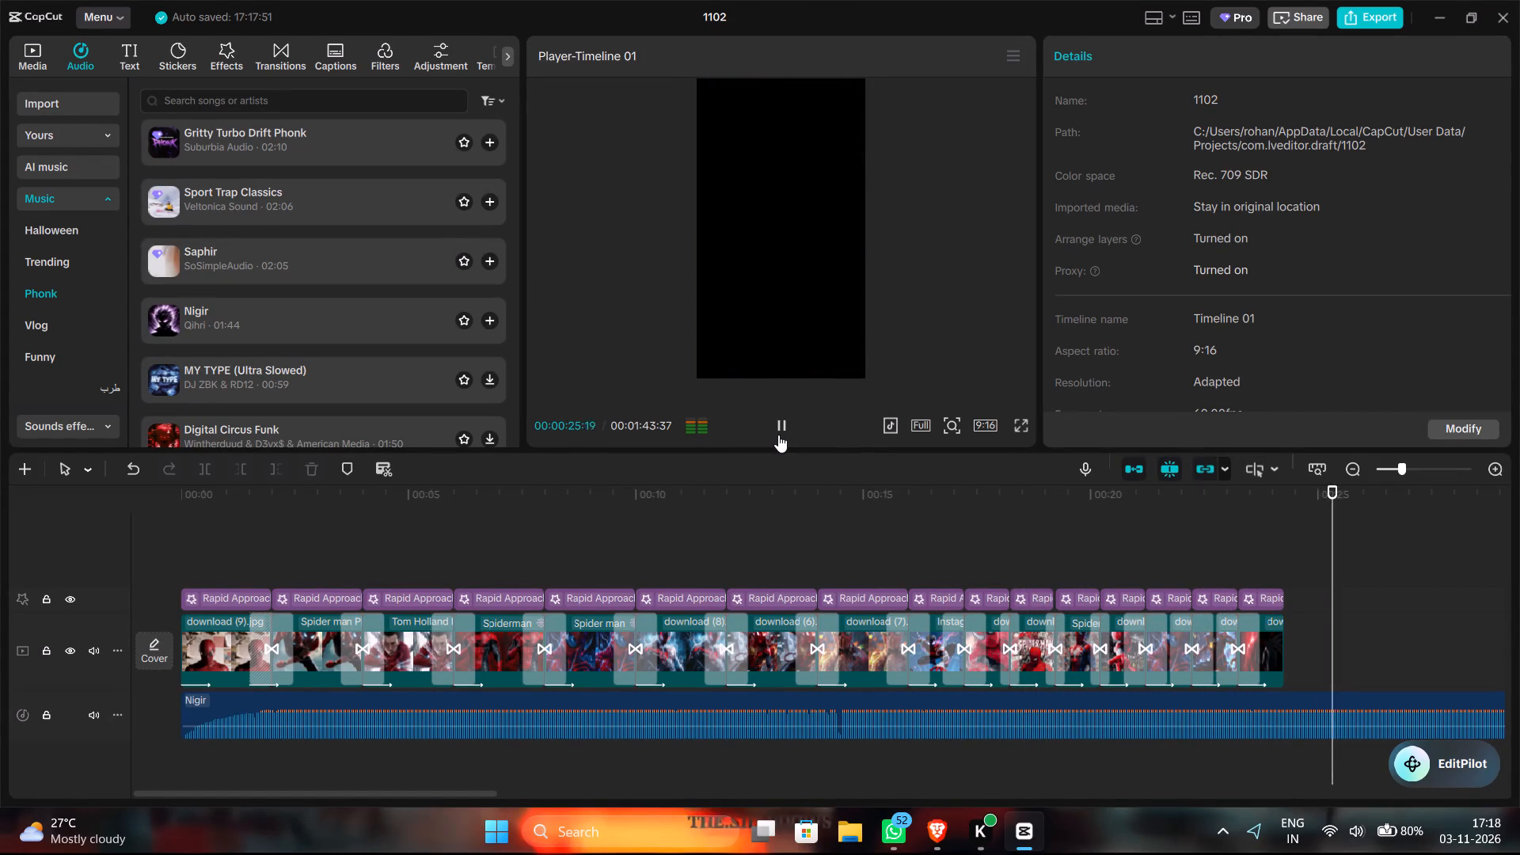
Split the Nigir audio at 00:00:24:16, where the last image clip ends.
{"action": "left_click", "coordinate": [1315, 725]}
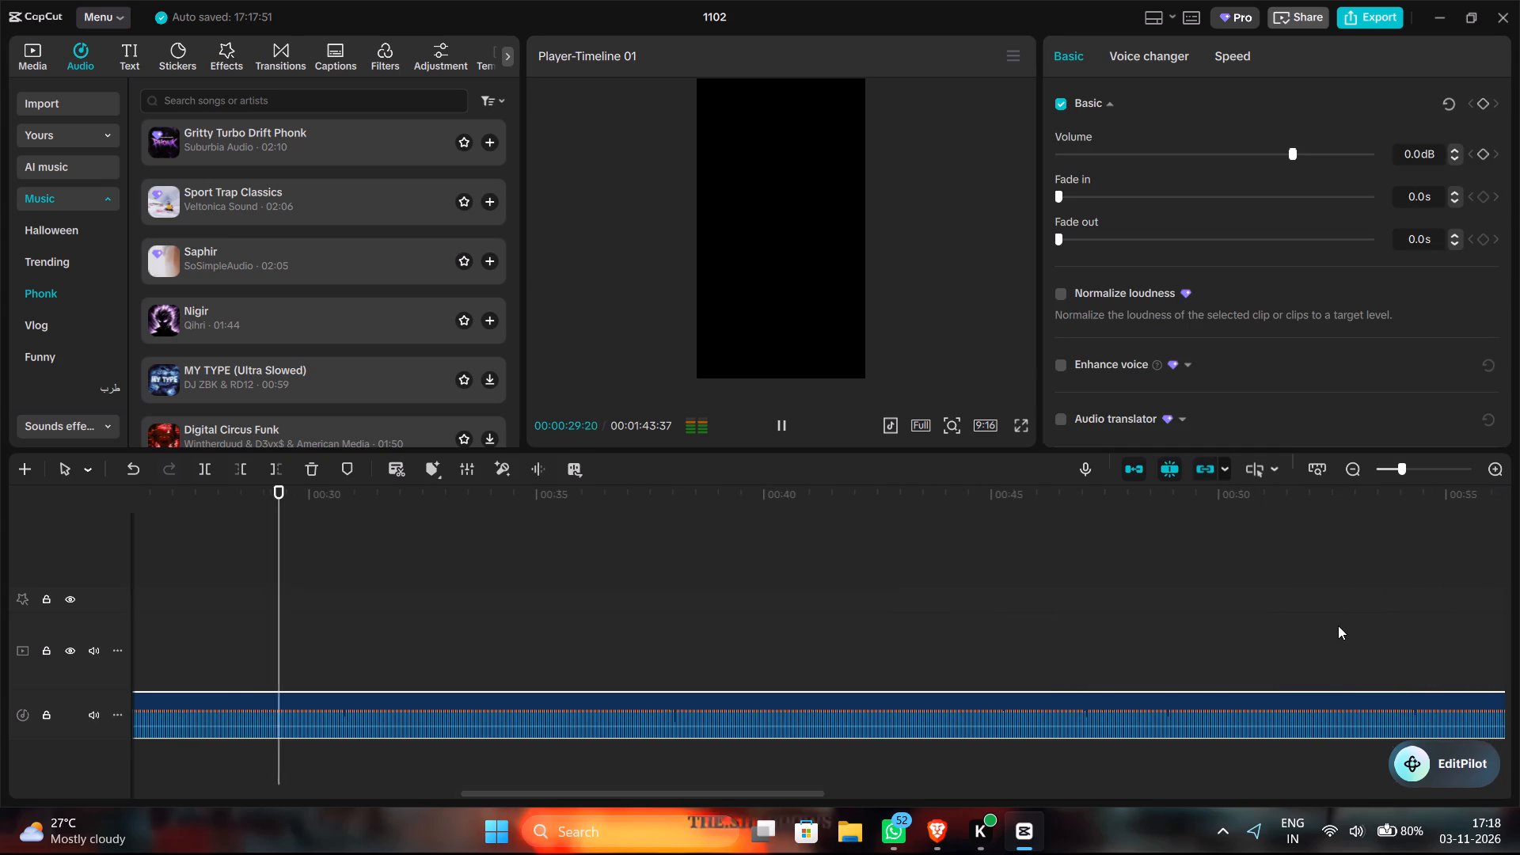
{"action": "scroll", "coordinate": [1338, 625], "scroll_direction": "left", "scroll_amount": 20}
{"action": "scroll", "coordinate": [1338, 625], "scroll_direction": "left", "scroll_amount": 8}
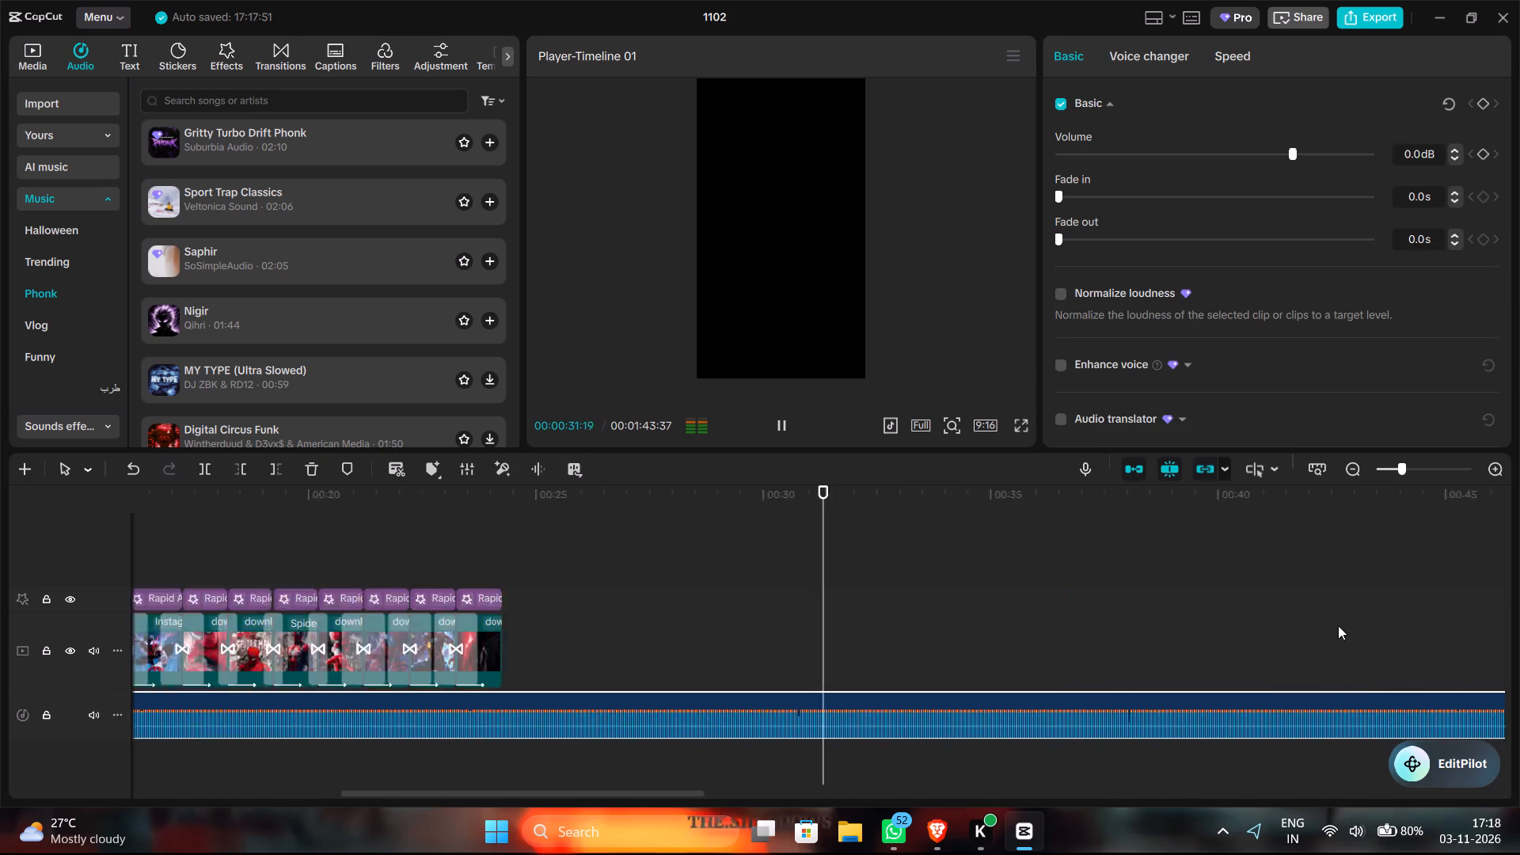
{"action": "scroll", "coordinate": [1338, 625], "scroll_direction": "right", "scroll_amount": 20}
{"action": "scroll", "coordinate": [1338, 625], "scroll_direction": "right", "scroll_amount": 4}
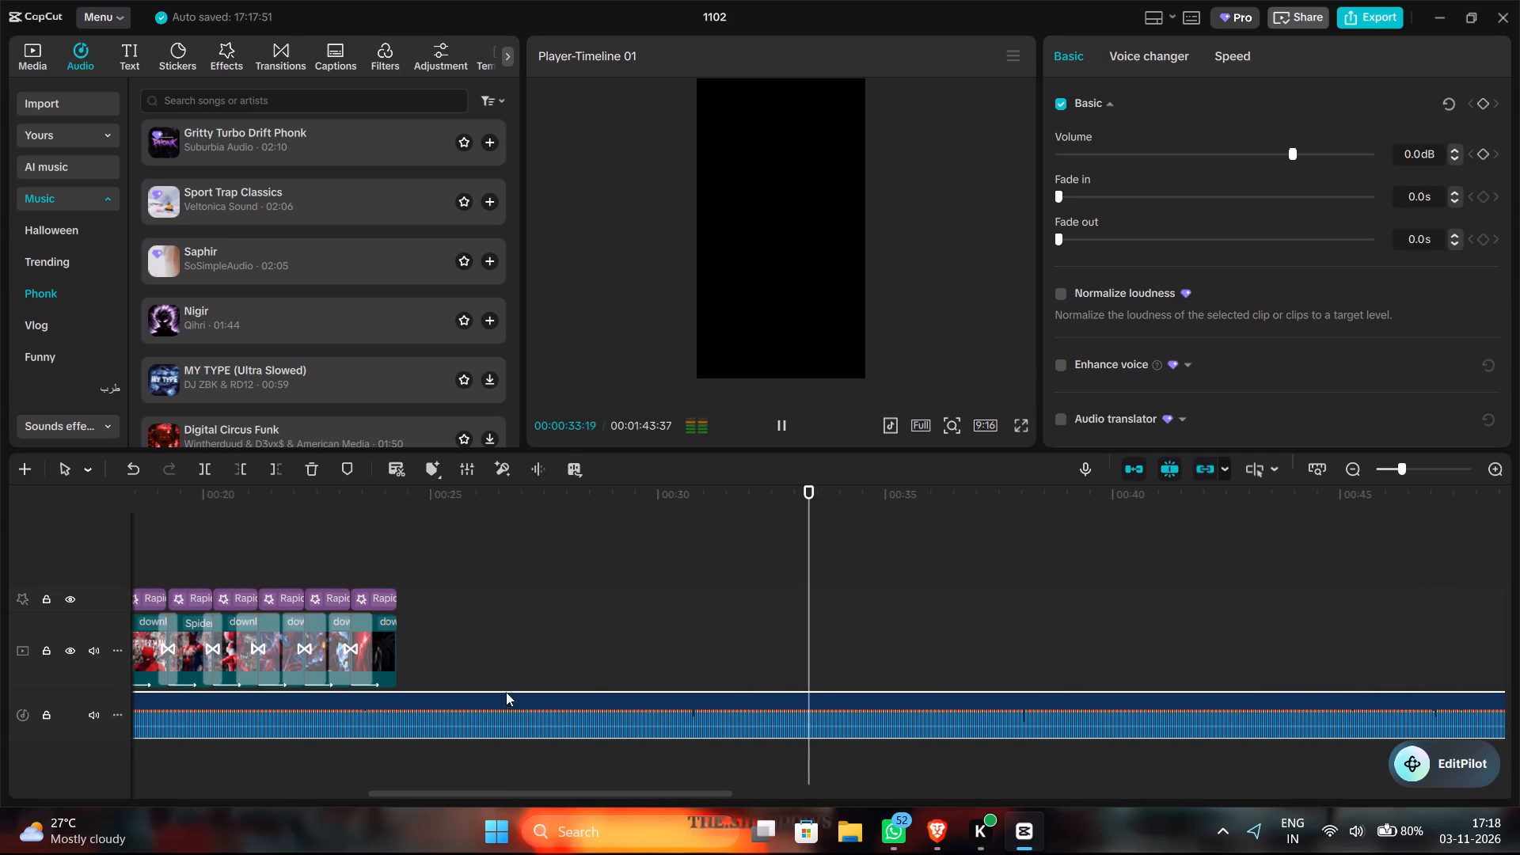
{"action": "left_click", "coordinate": [405, 667]}
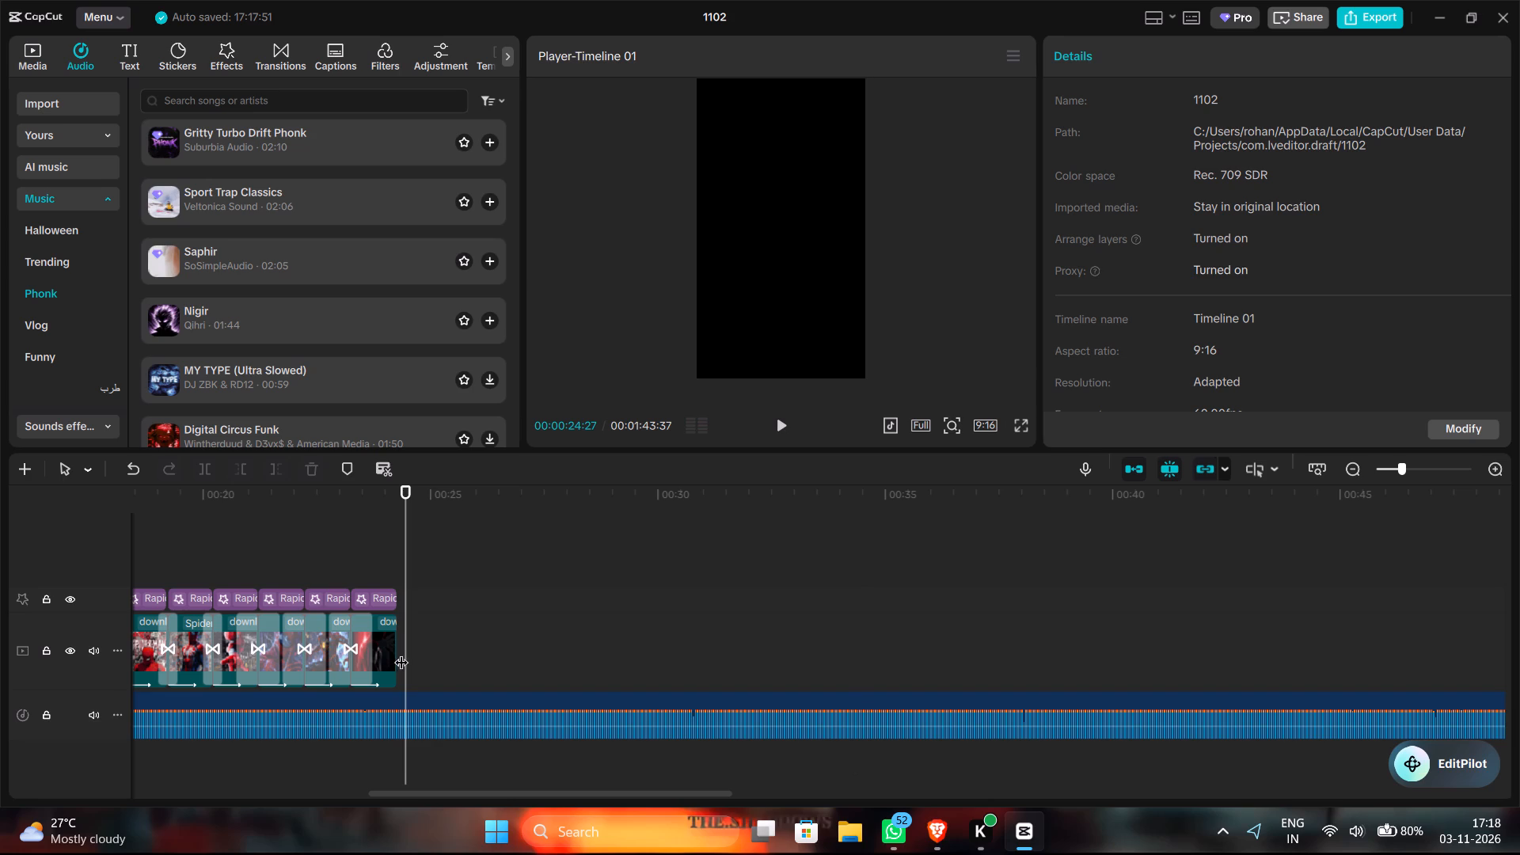
{"action": "left_click", "coordinate": [407, 649]}
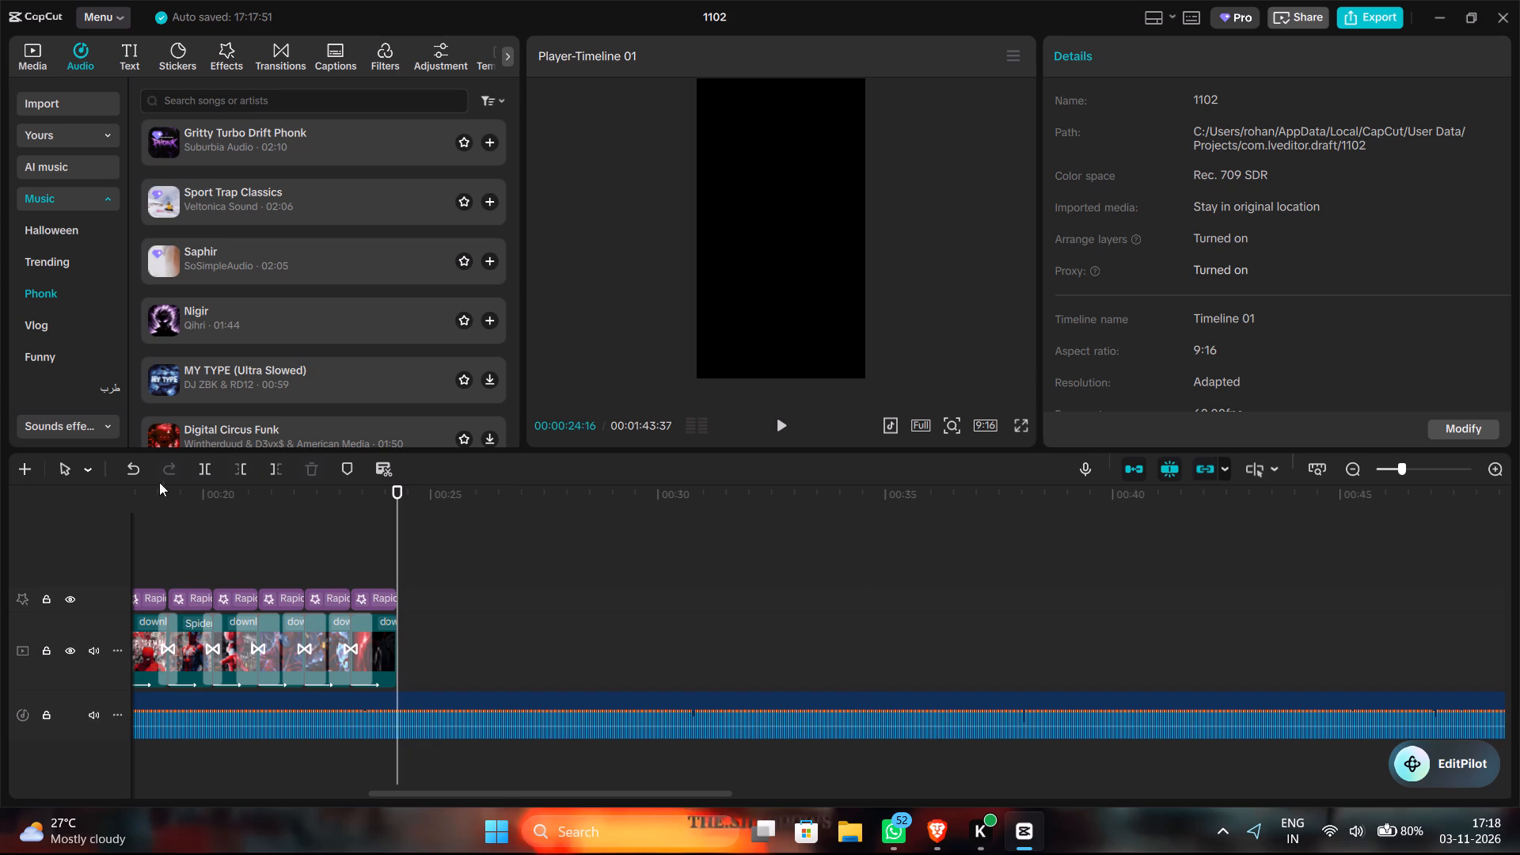
{"action": "left_click", "coordinate": [213, 469]}
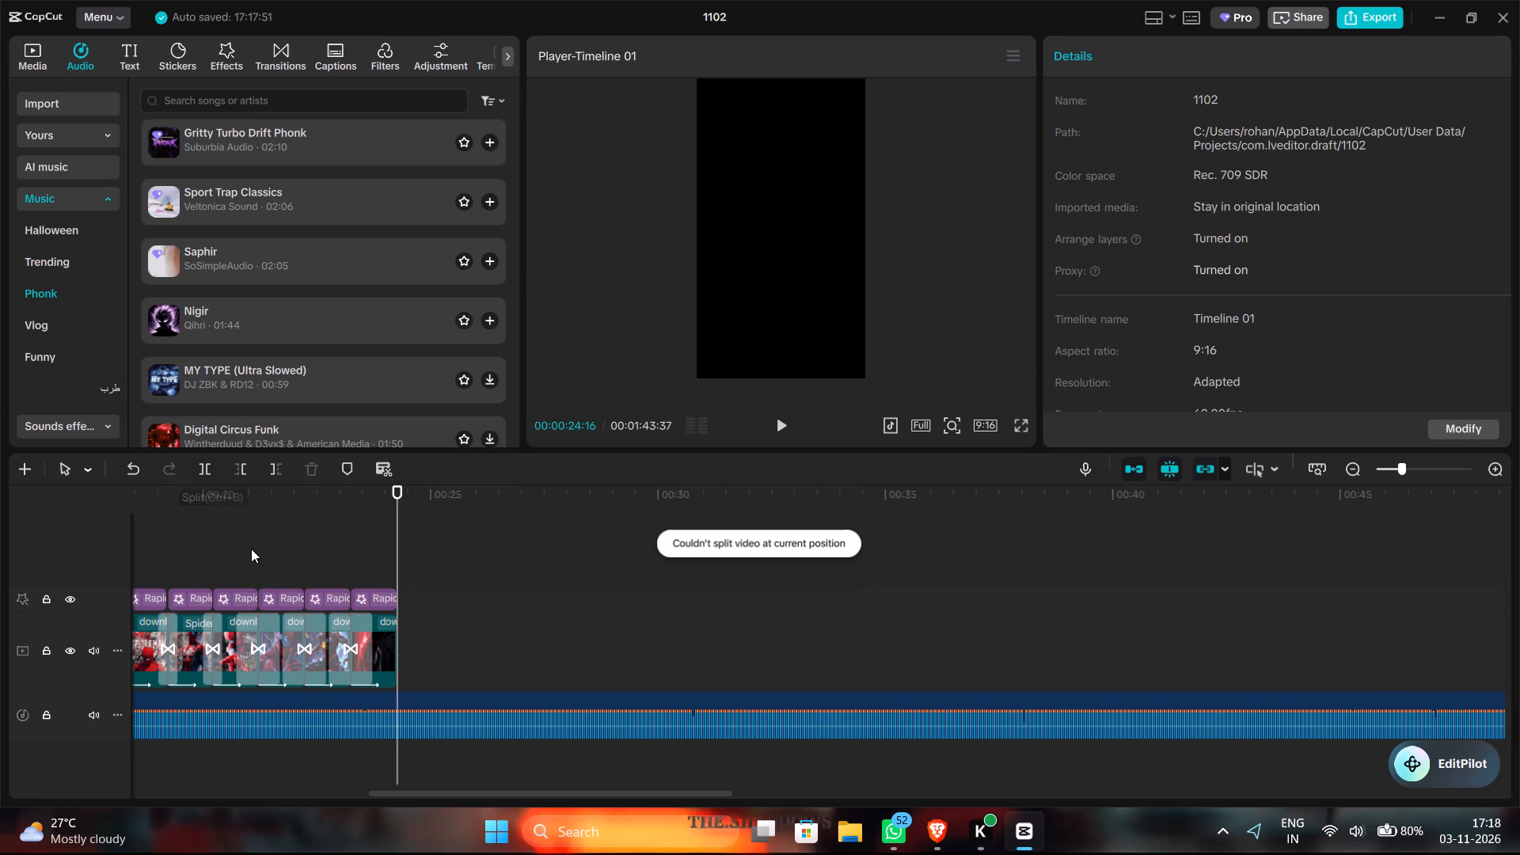
{"action": "left_click", "coordinate": [256, 545]}
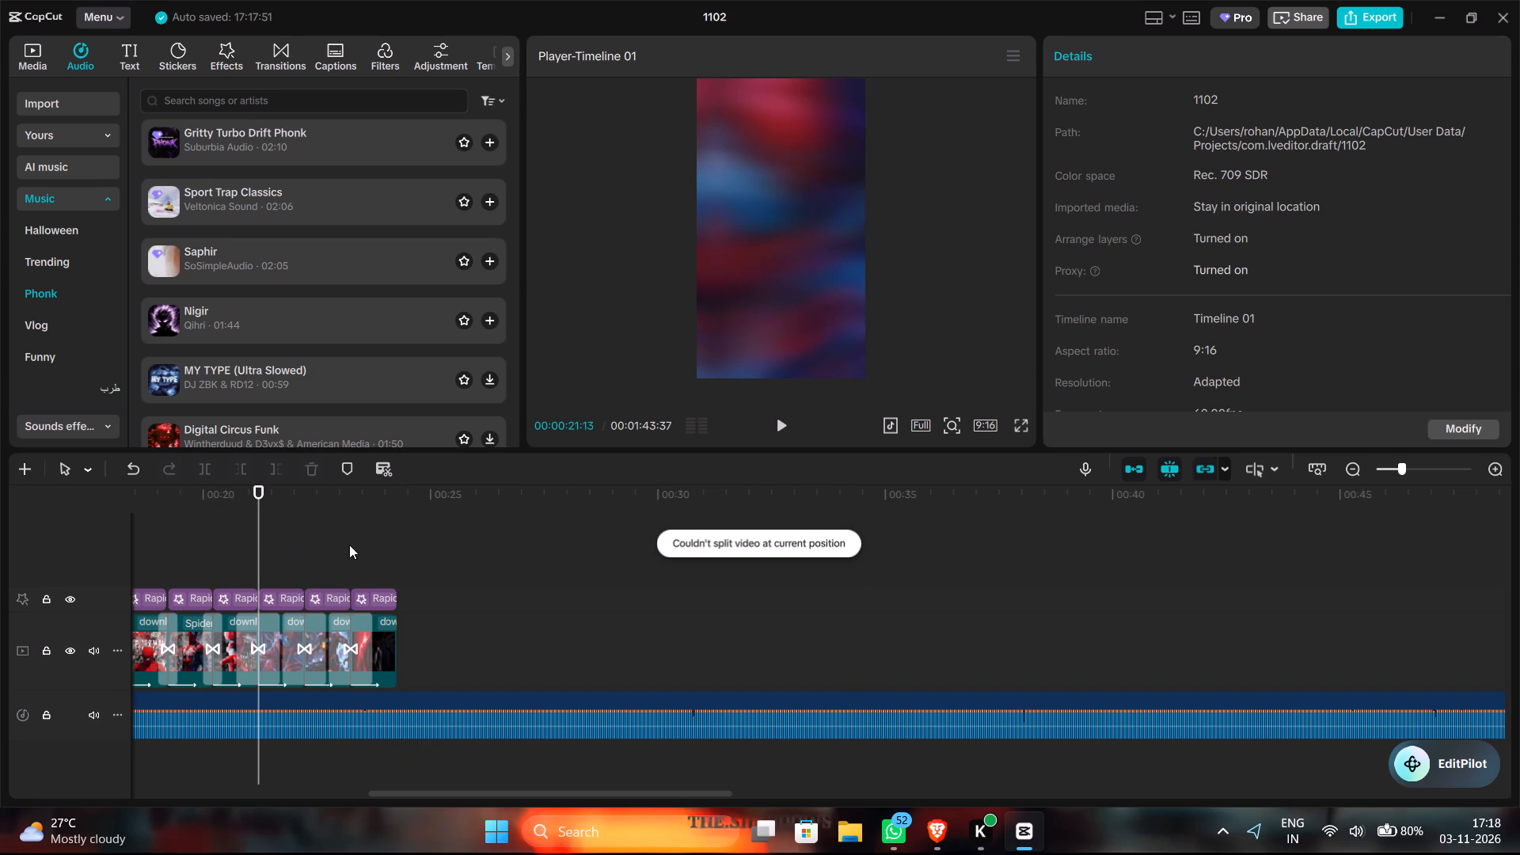
{"action": "left_click", "coordinate": [401, 705]}
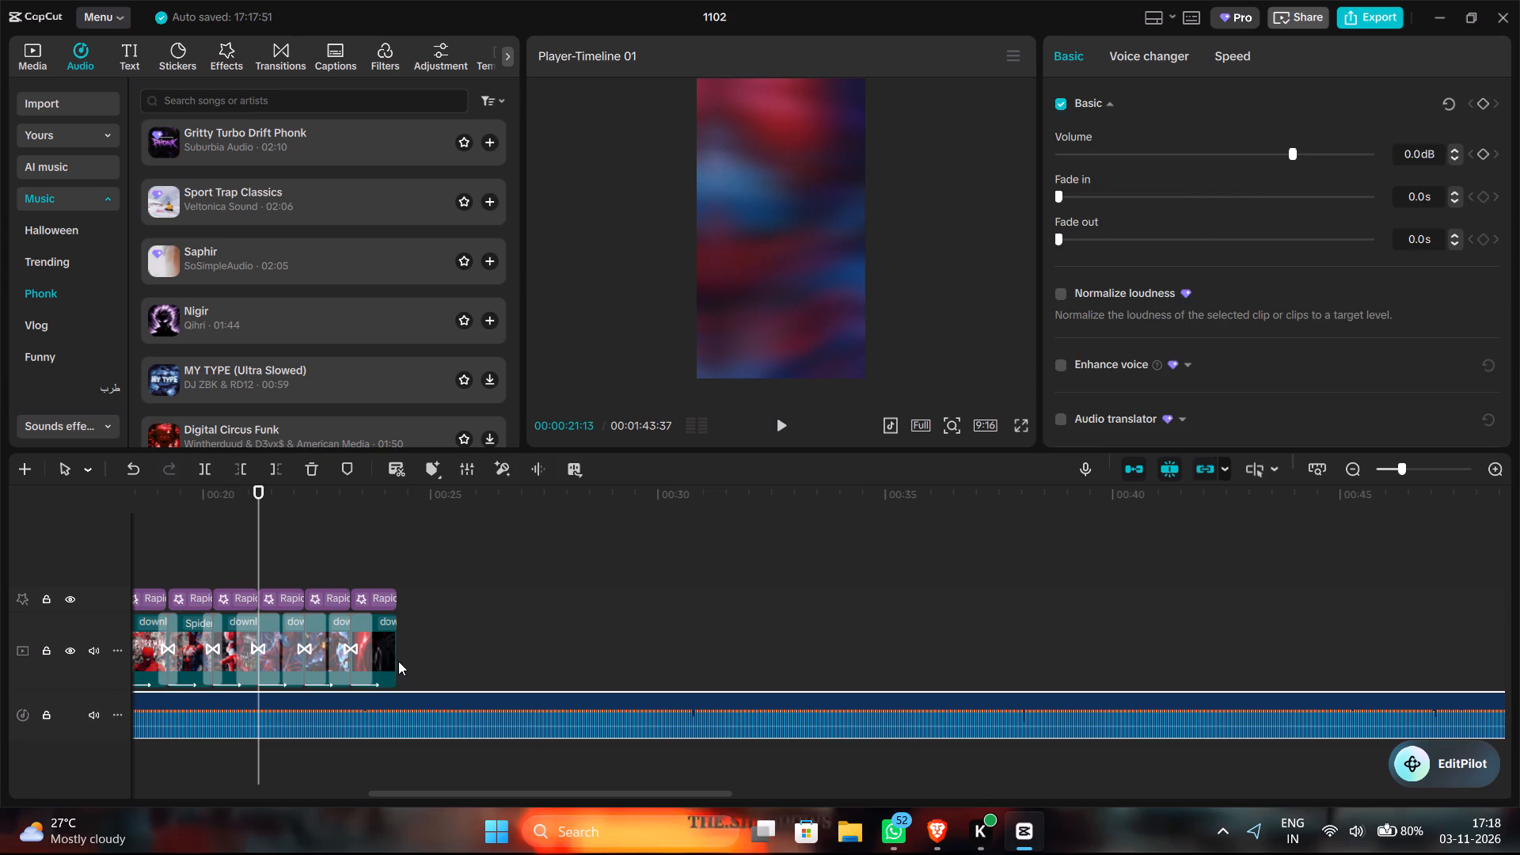
{"action": "left_click", "coordinate": [398, 661]}
{"action": "left_click", "coordinate": [405, 704]}
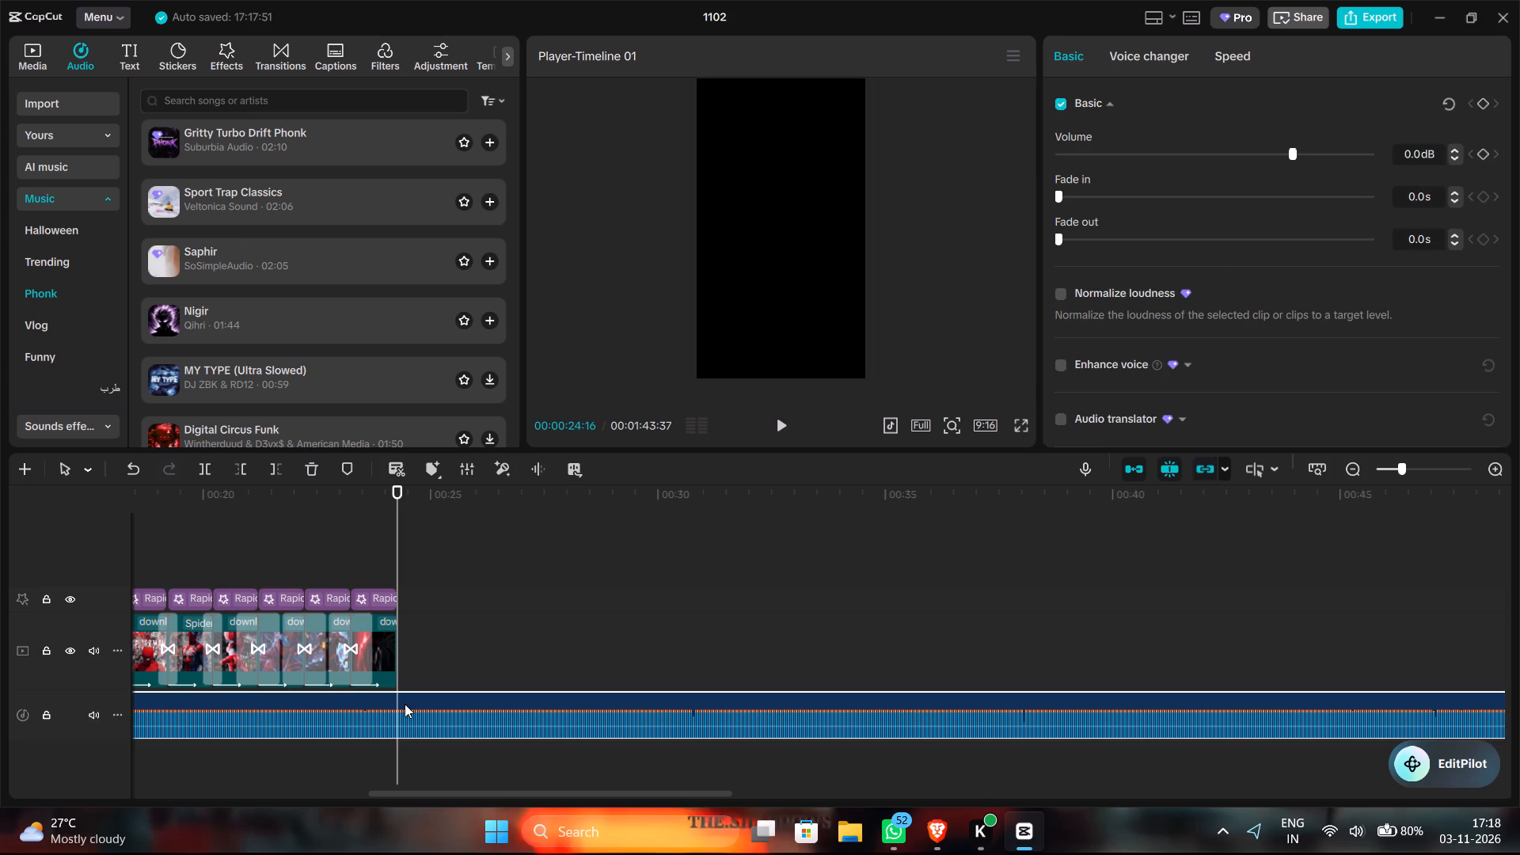
{"action": "left_click", "coordinate": [210, 471]}
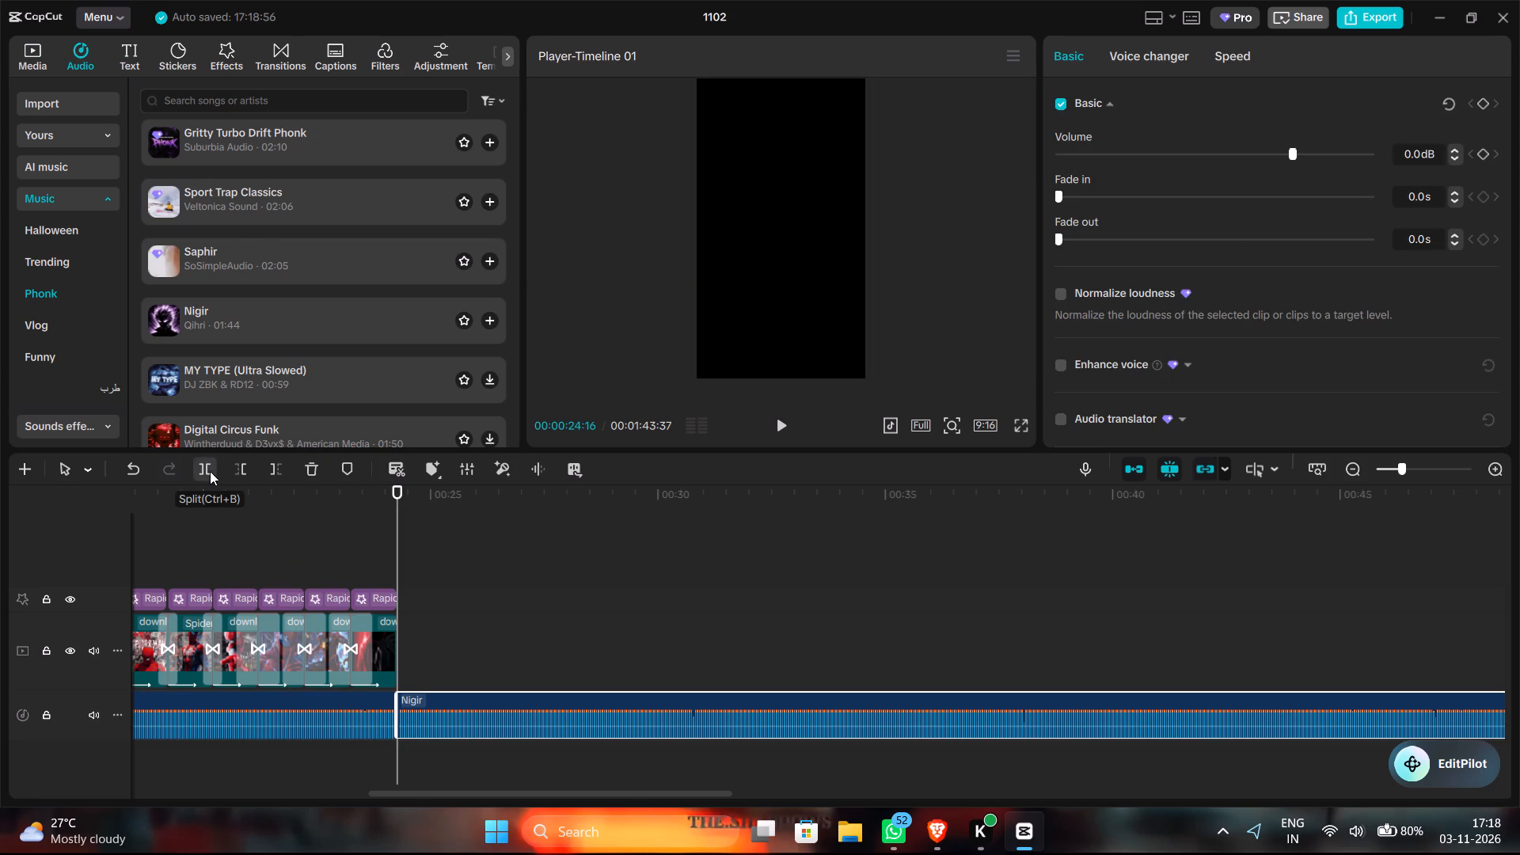
Play the edit from about 4 seconds, and shorten the end of the Spiderman clip to about the 7.5-second mark to match the beat.
{"action": "left_click", "coordinate": [283, 528]}
{"action": "scroll", "coordinate": [286, 540], "scroll_direction": "right", "scroll_amount": 4}
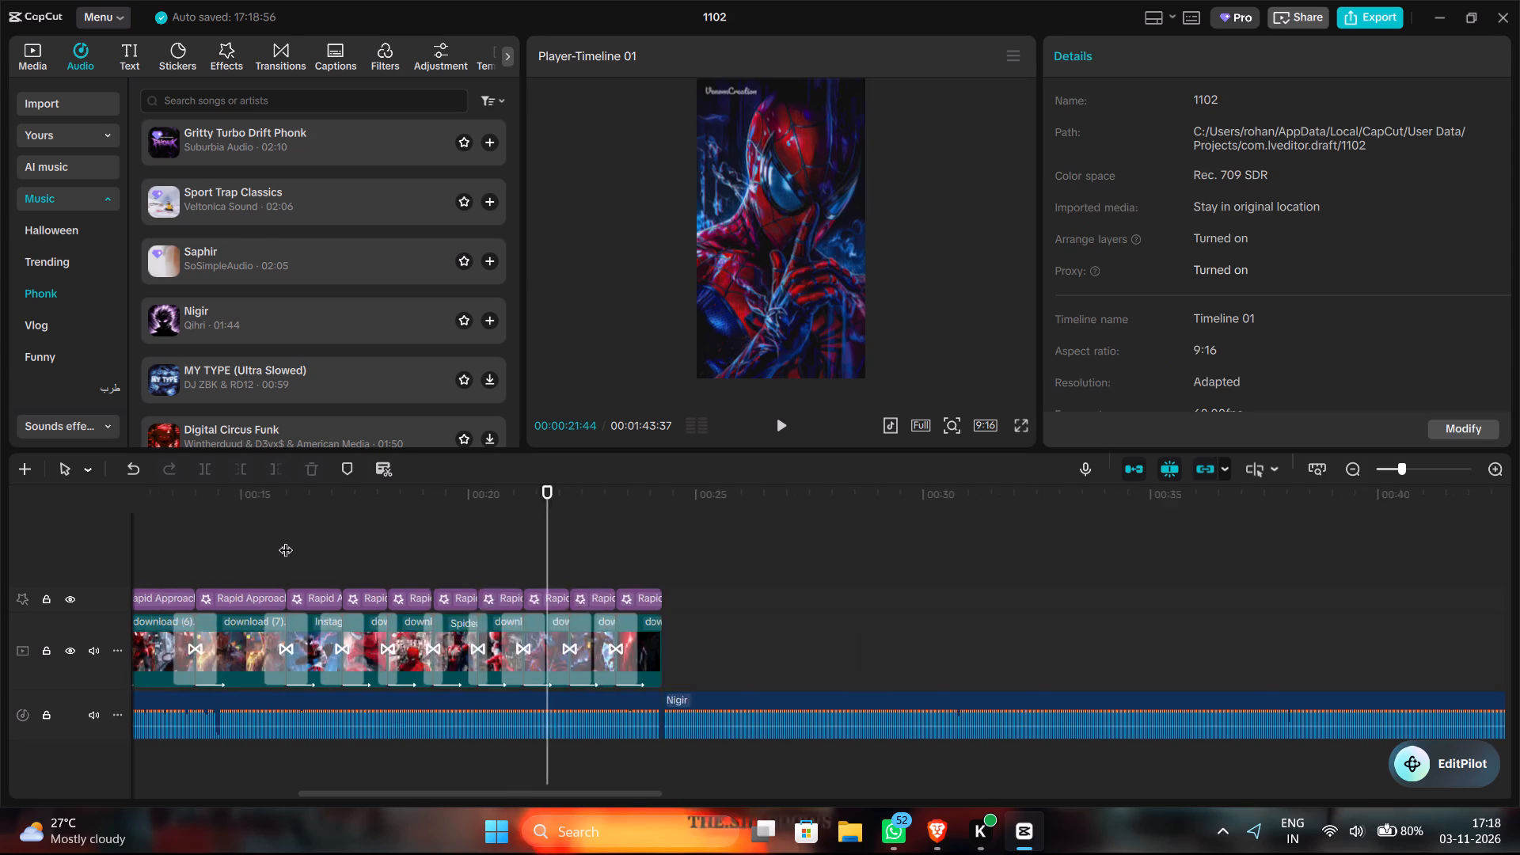
{"action": "scroll", "coordinate": [286, 540], "scroll_direction": "right", "scroll_amount": 8}
{"action": "left_click", "coordinate": [377, 509]}
{"action": "key", "text": "space"}
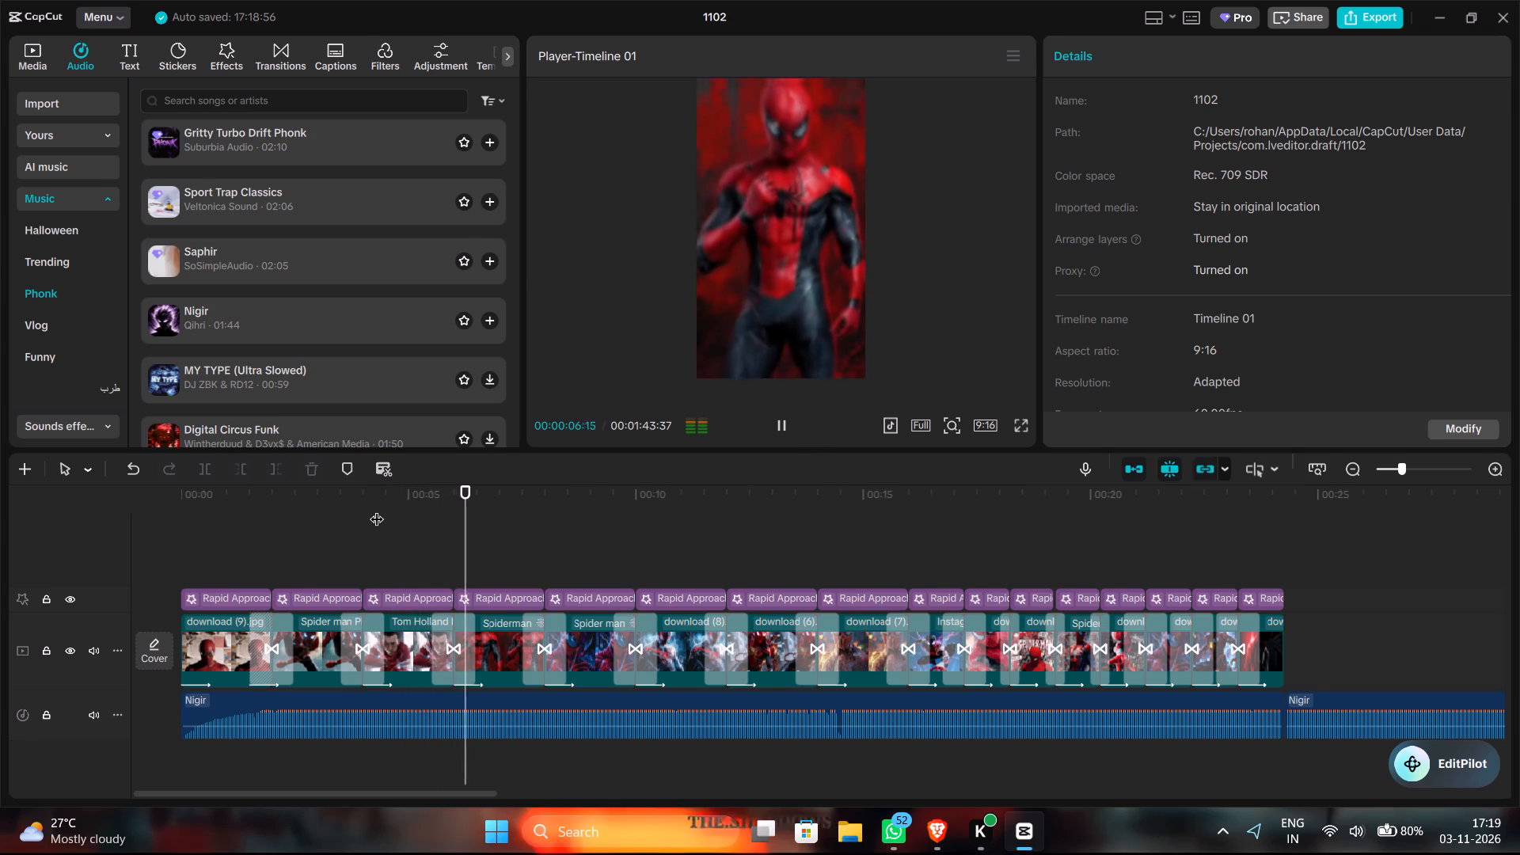
{"action": "key", "text": "space"}
{"action": "key", "text": "space"}
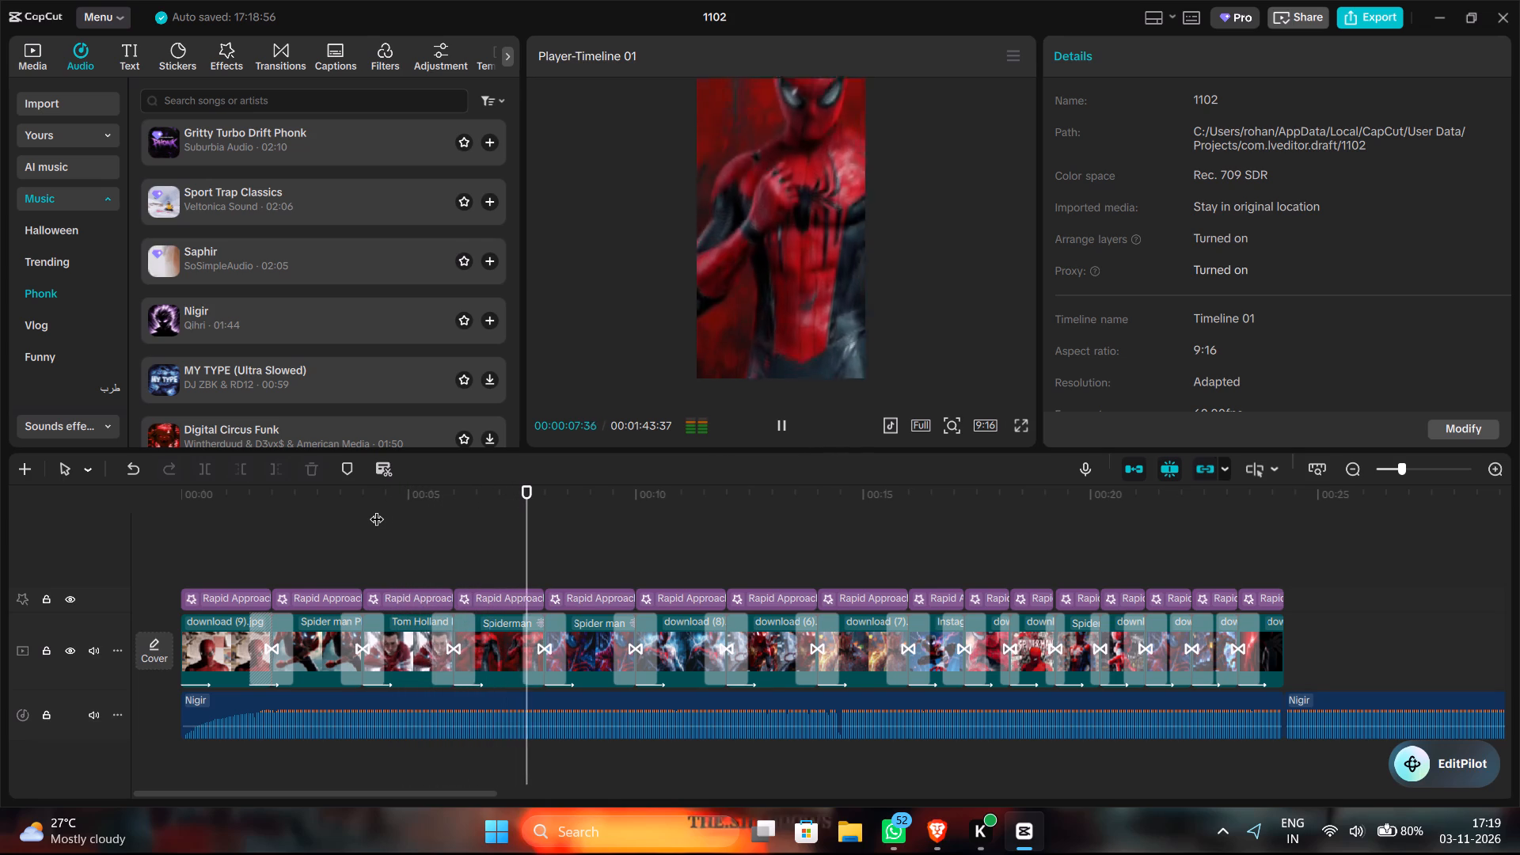
{"action": "key", "text": "space"}
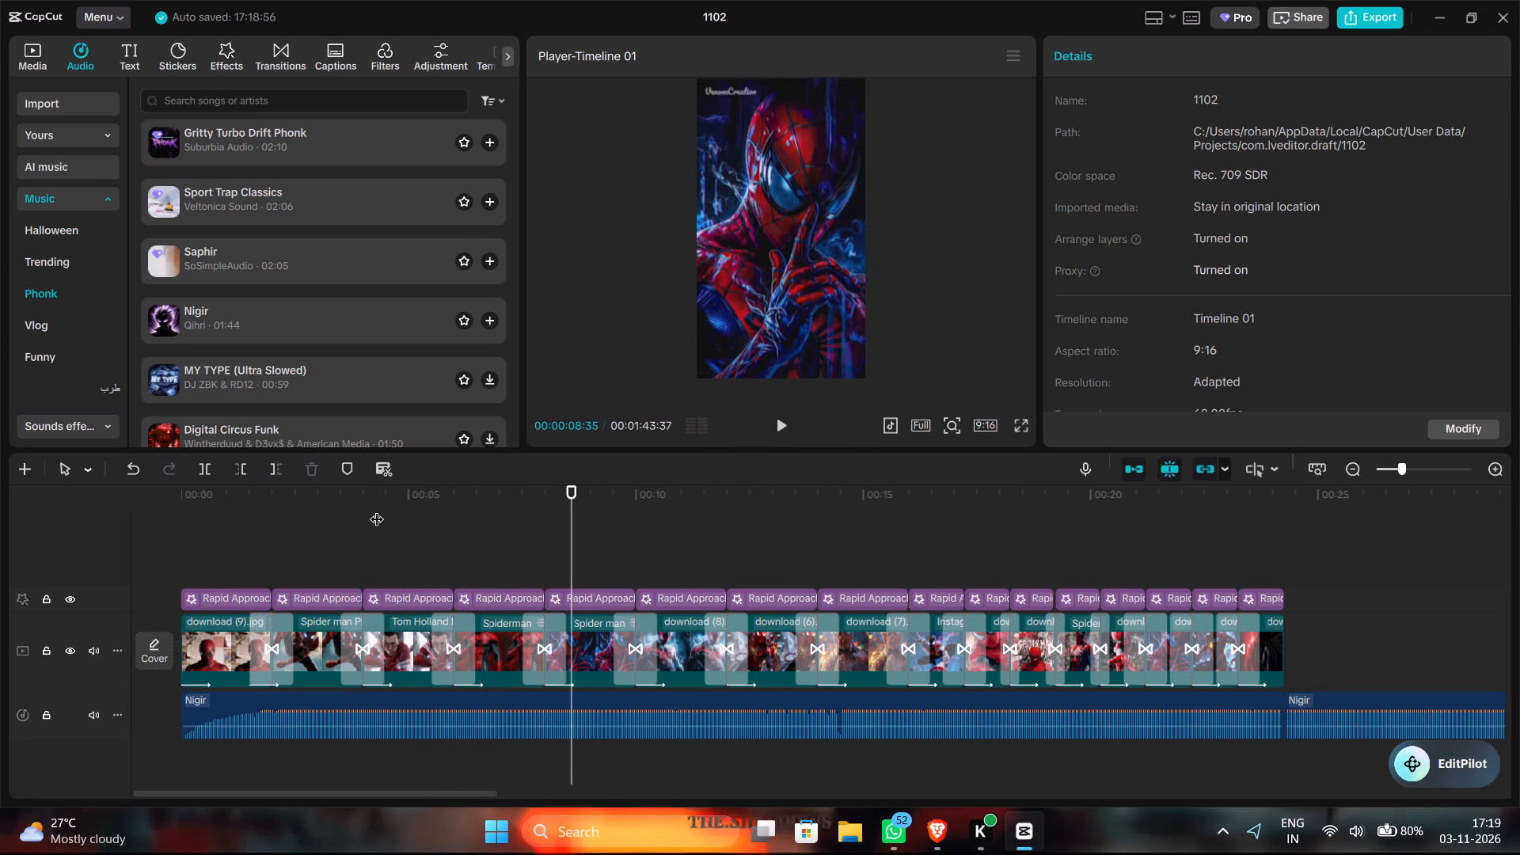
{"action": "left_click", "coordinate": [504, 656]}
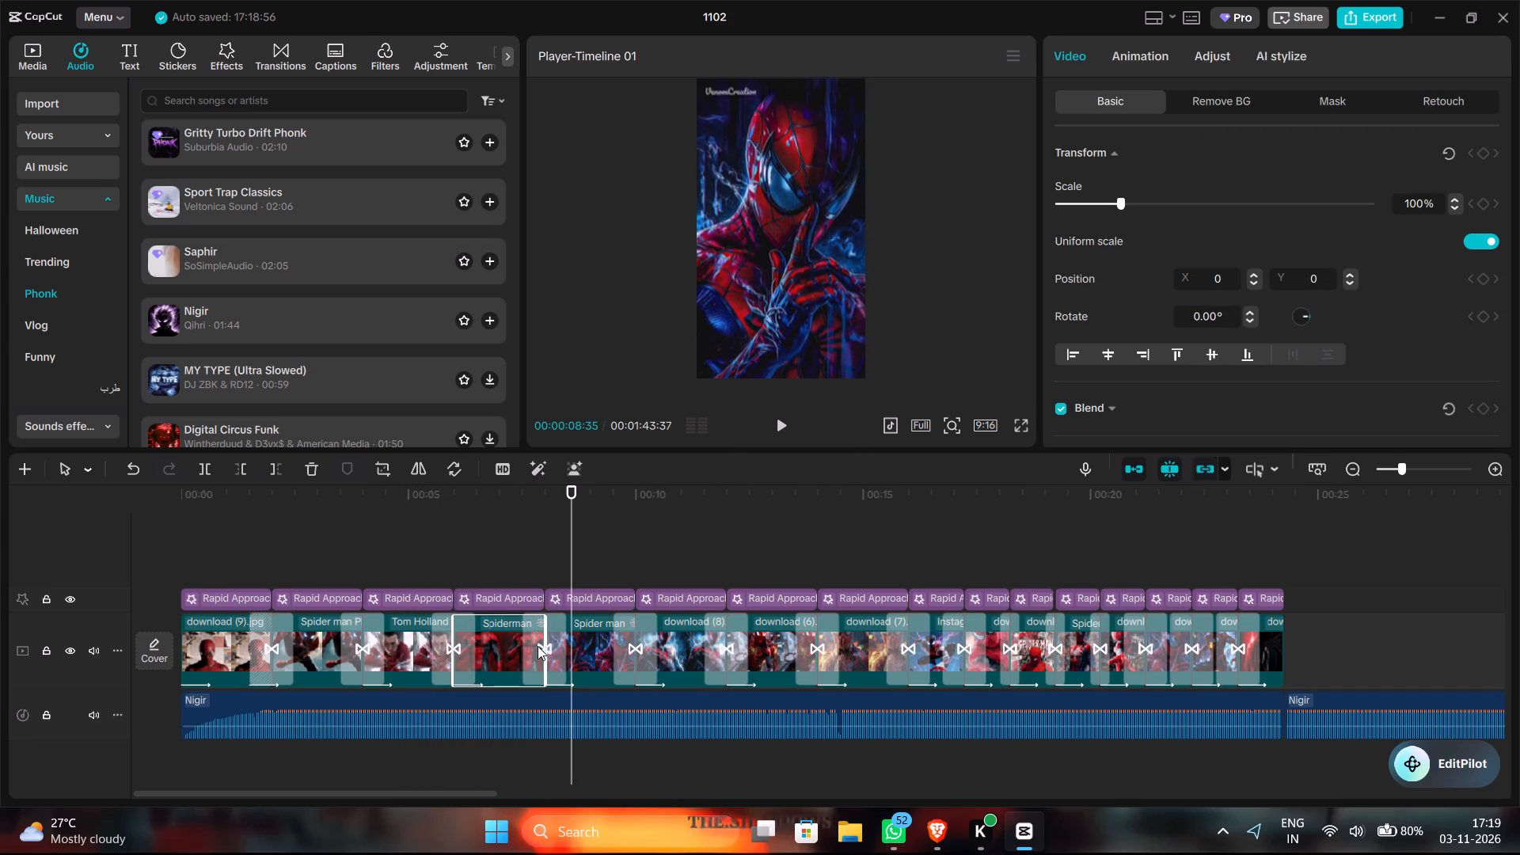
{"action": "left_click_drag", "start_coordinate": [545, 645], "coordinate": [527, 642]}
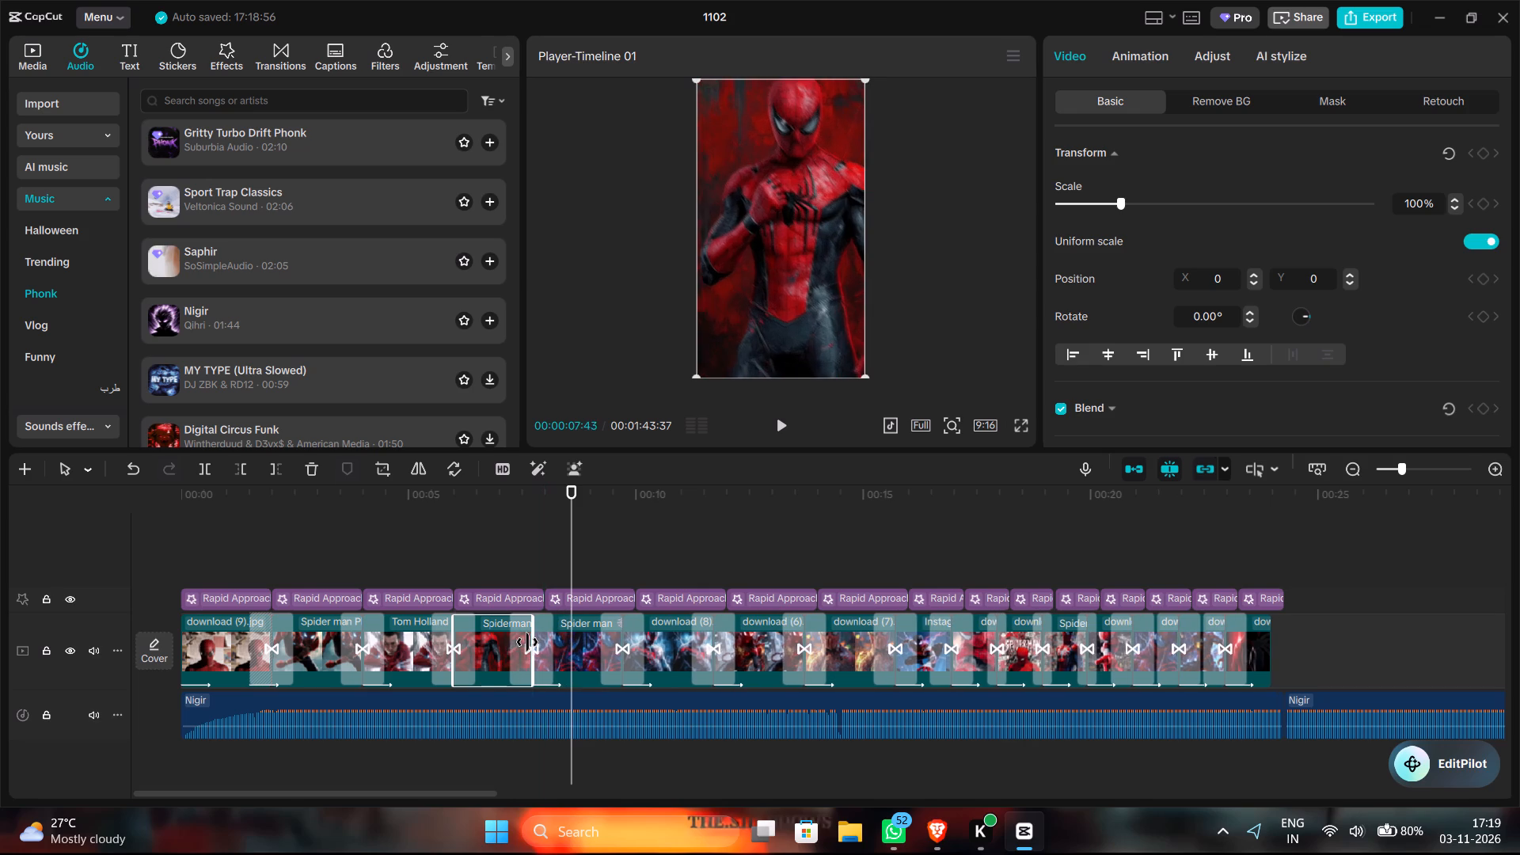
{"action": "left_click_drag", "start_coordinate": [527, 642], "coordinate": [522, 640]}
Continue checking the rhythm from about 4 seconds and trim the end of download (6).jpg to about the 13.3-second mark.
{"action": "left_click", "coordinate": [362, 547]}
{"action": "key", "text": "space"}
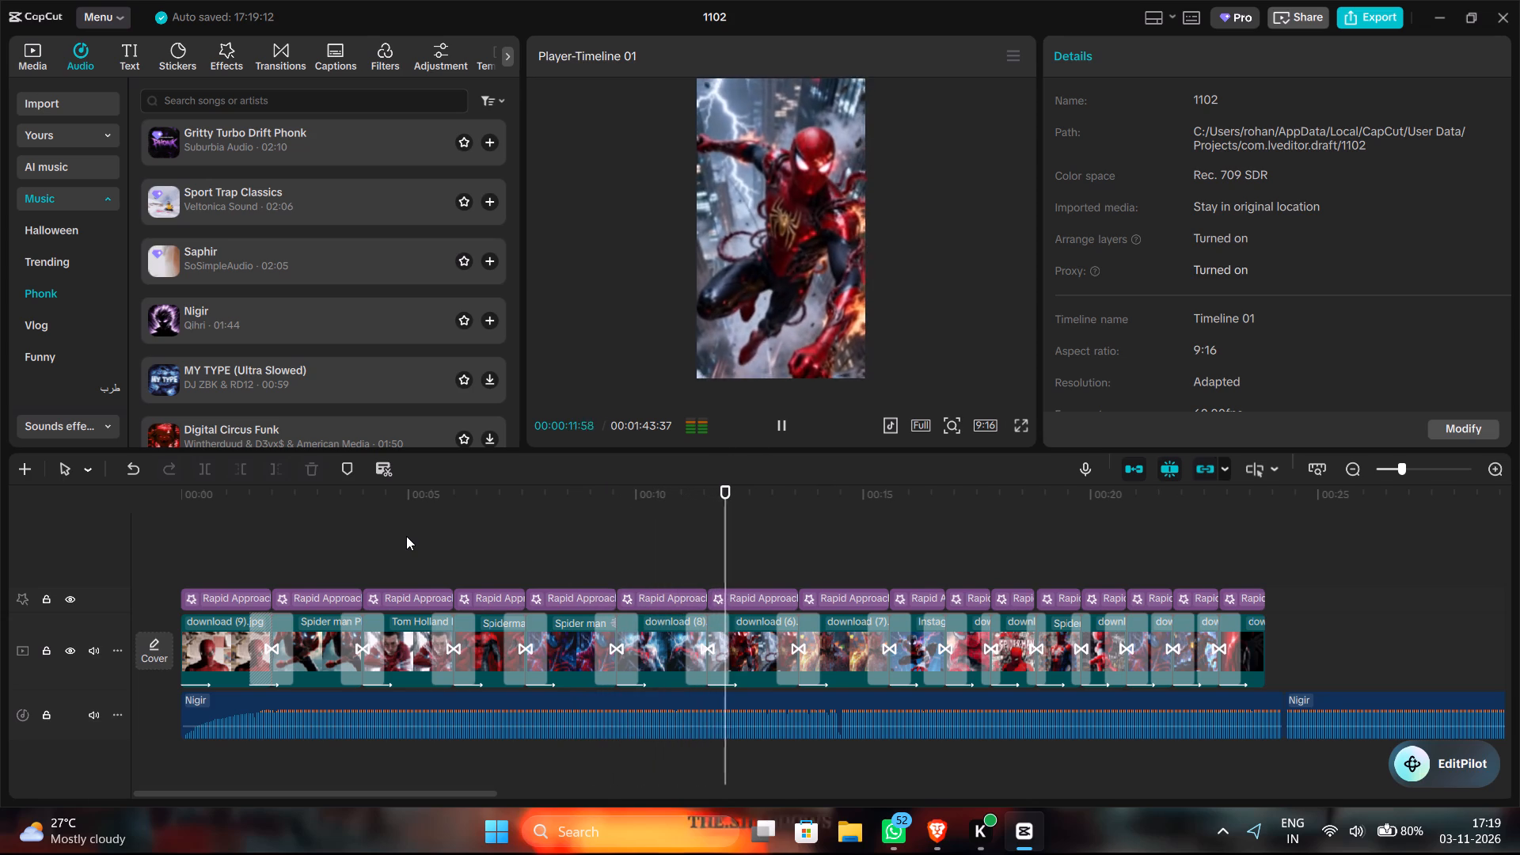
{"action": "key", "text": "space"}
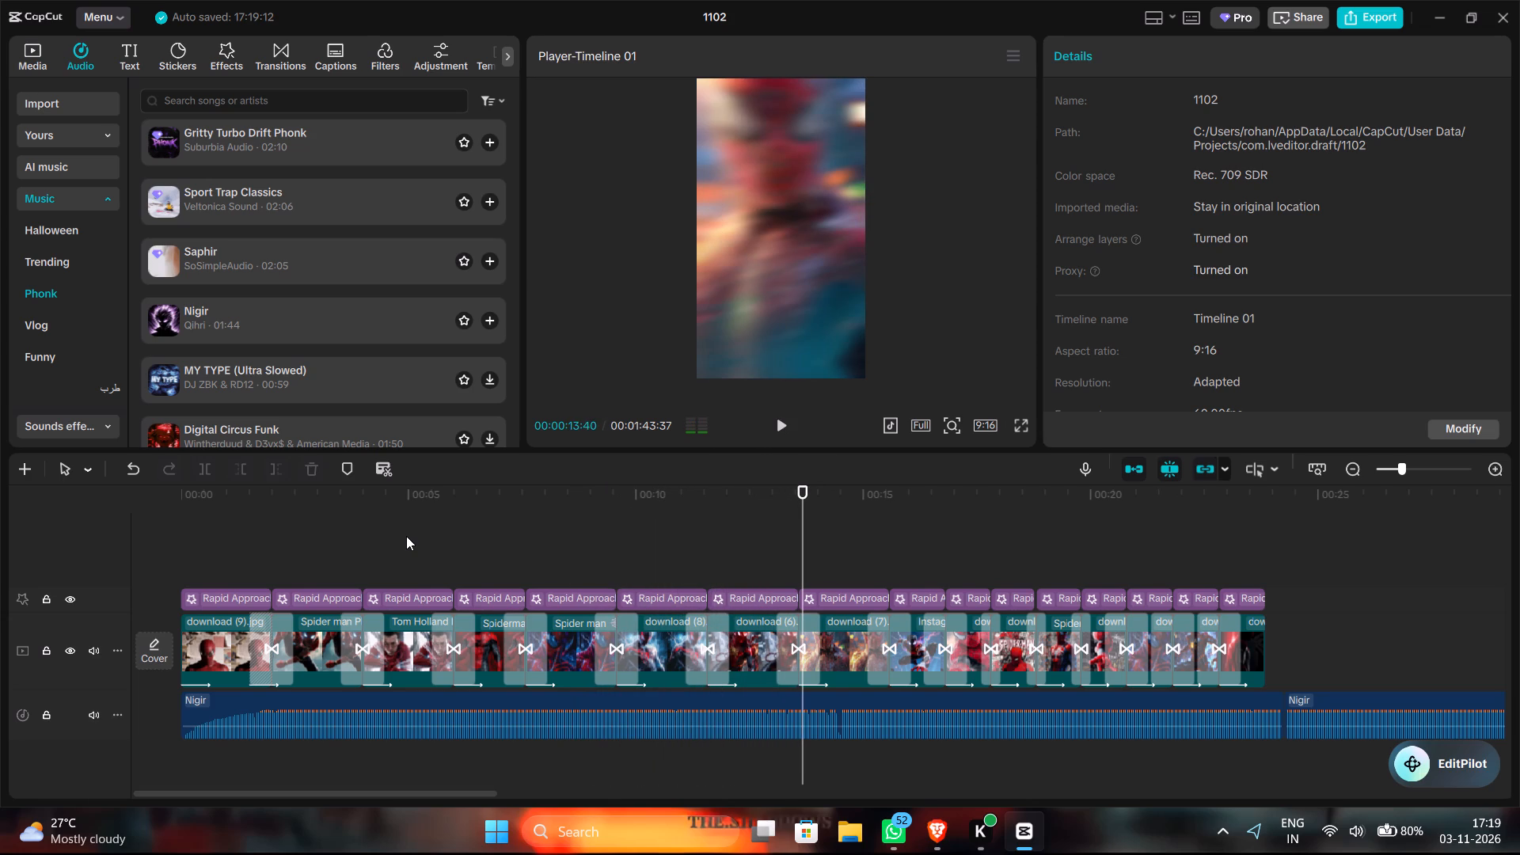
{"action": "left_click", "coordinate": [763, 640]}
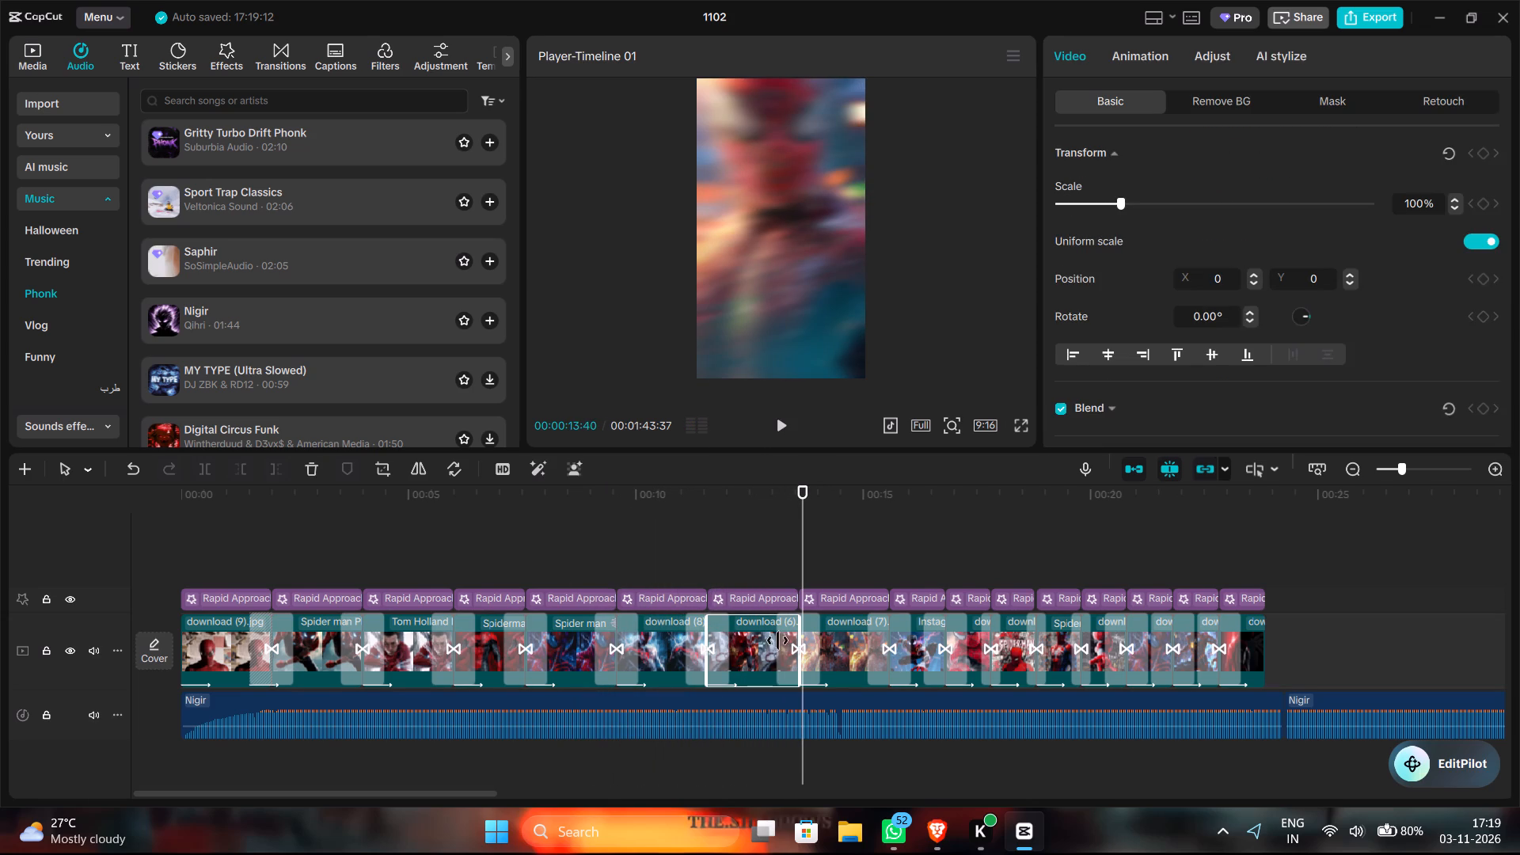
{"action": "left_click_drag", "start_coordinate": [798, 636], "coordinate": [781, 632]}
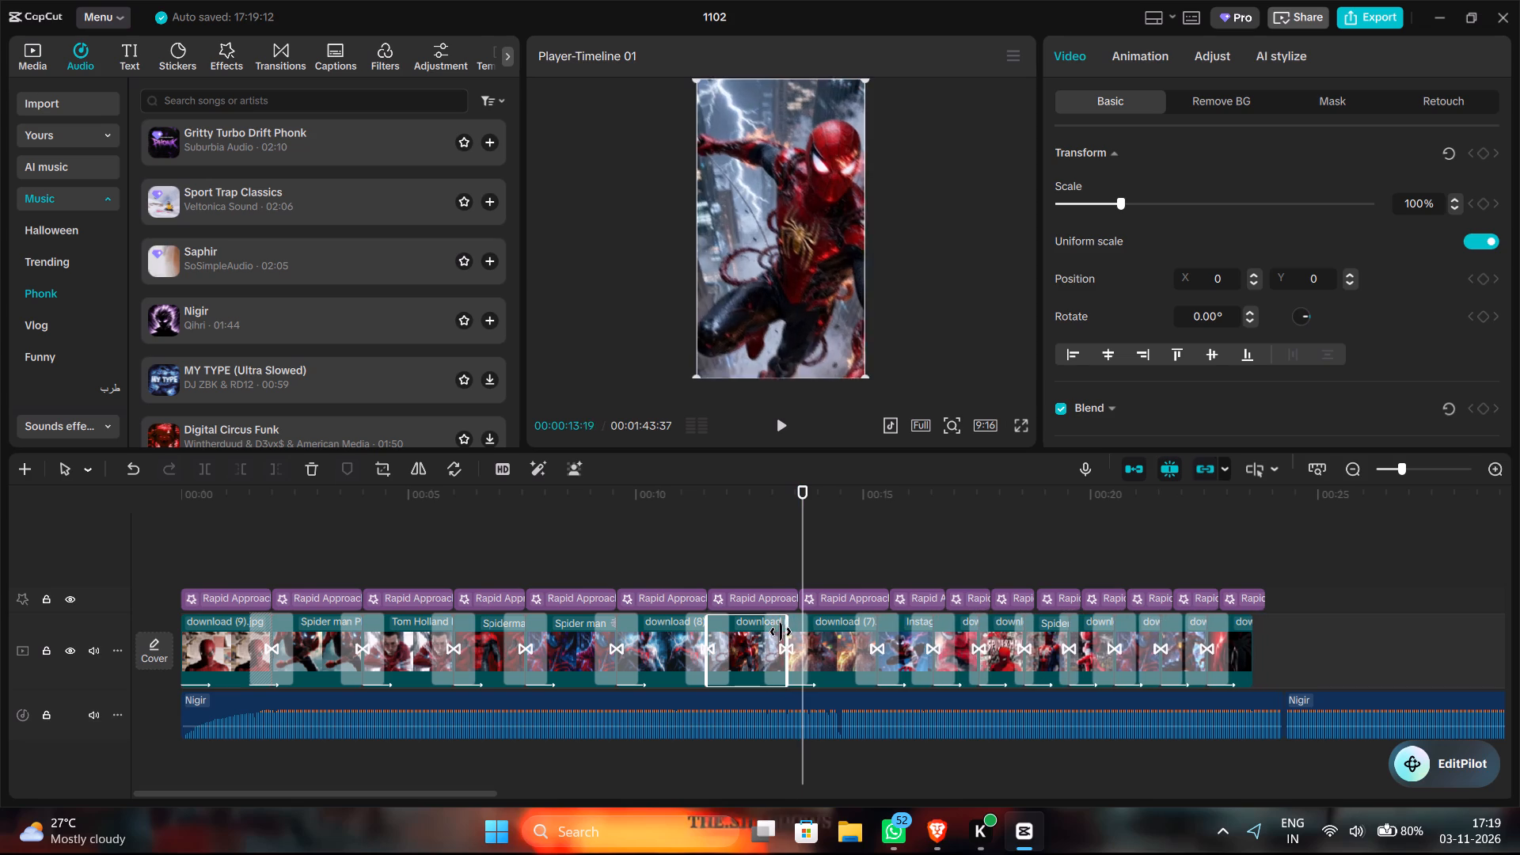
{"action": "left_click_drag", "start_coordinate": [781, 632], "coordinate": [780, 632]}
Play on from about 11 seconds and trim the end of the clip right after Instagram.jpg to about the 17.1-second mark.
{"action": "left_click", "coordinate": [690, 549]}
{"action": "key", "text": "space"}
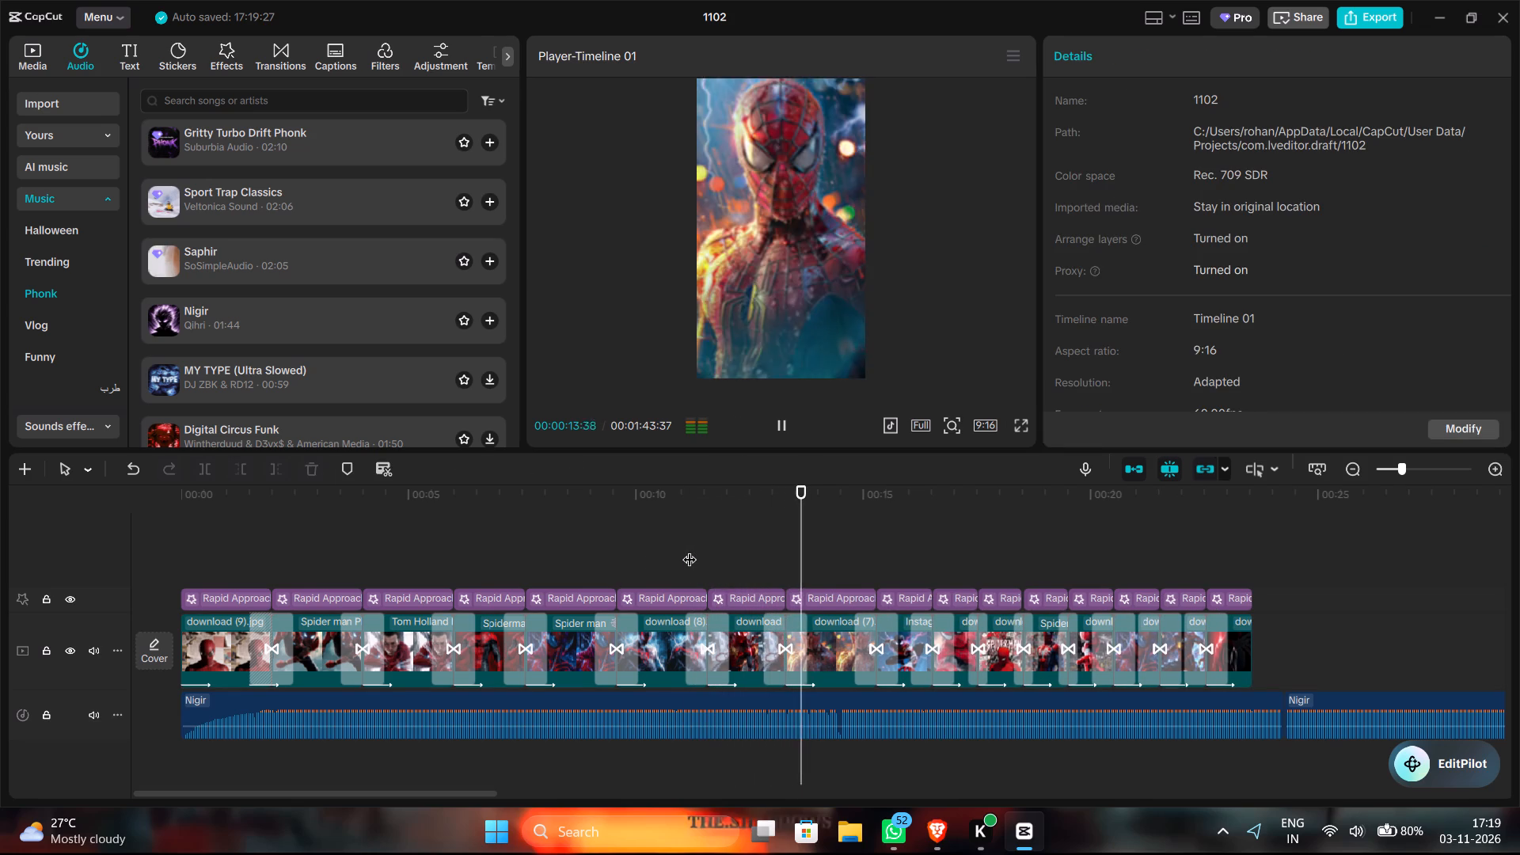
{"action": "key", "text": "space"}
{"action": "key", "text": "space"}
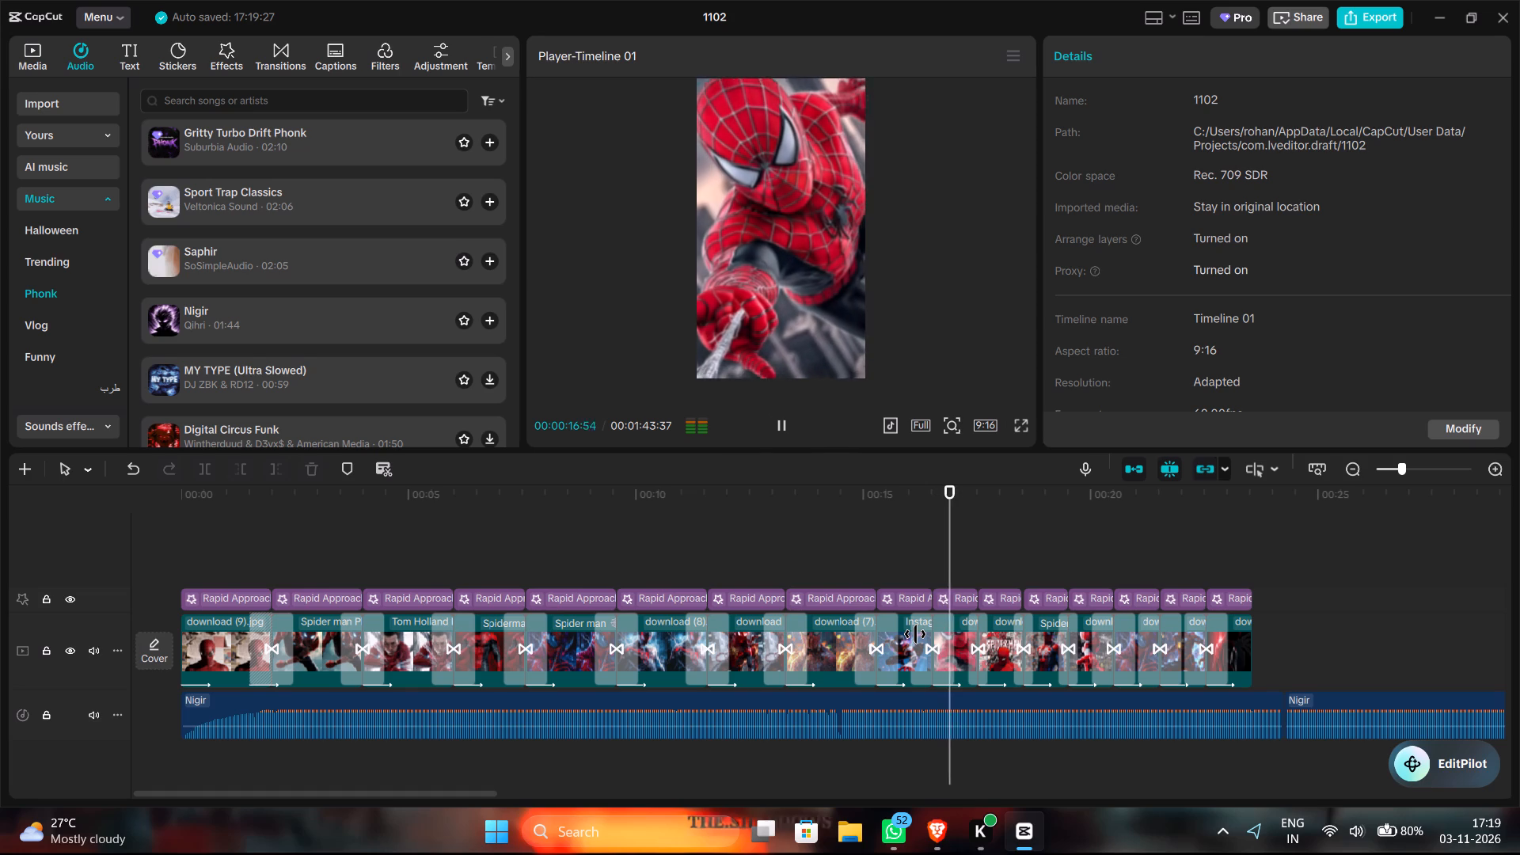
{"action": "key", "text": "space"}
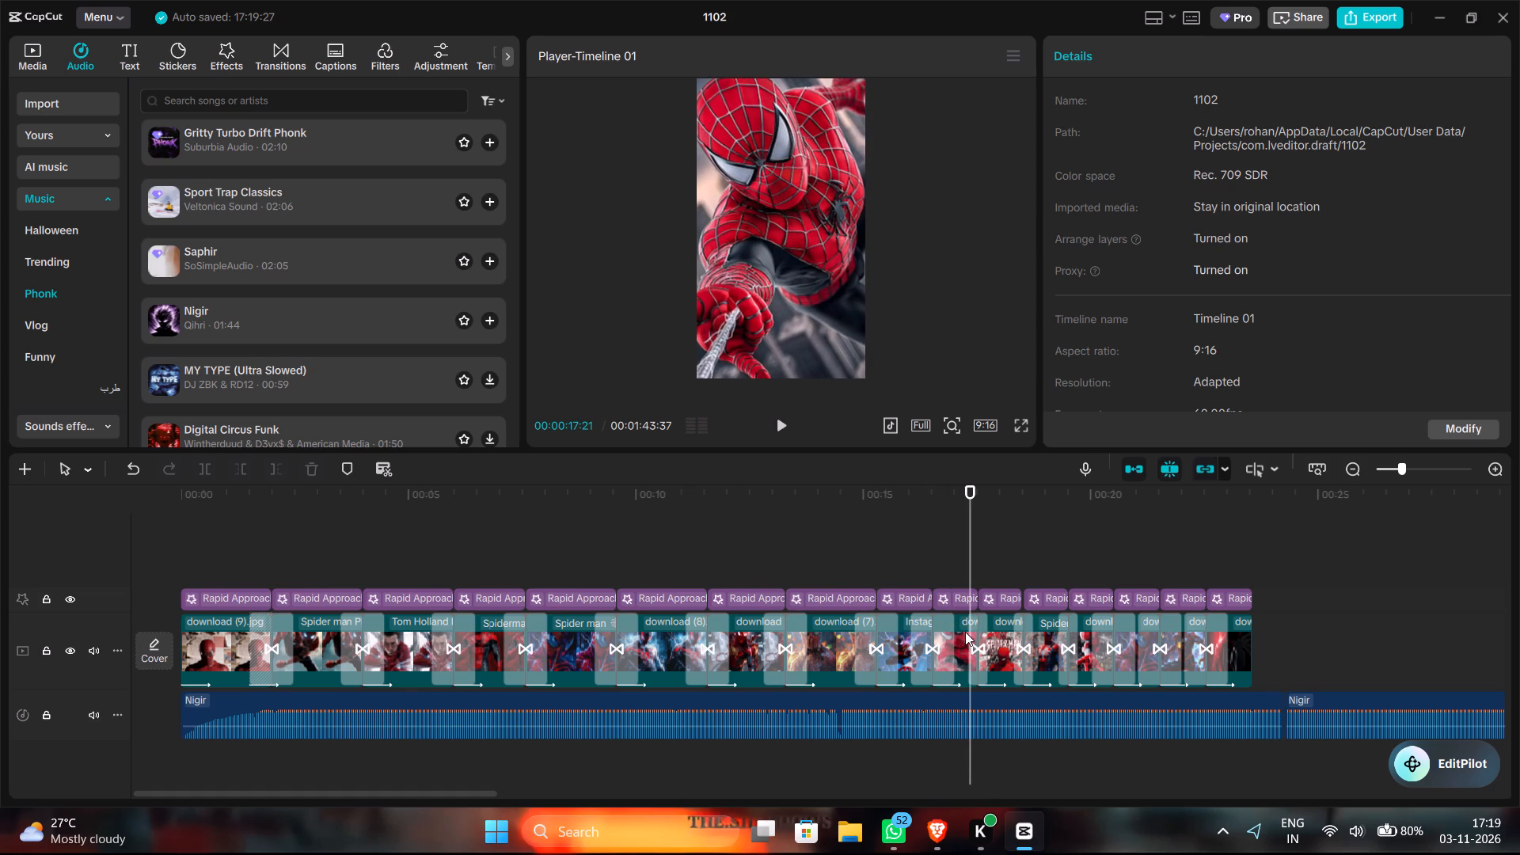
{"action": "left_click", "coordinate": [965, 632]}
{"action": "left_click_drag", "start_coordinate": [979, 637], "coordinate": [957, 633]}
Replay from about 16 seconds and extend the end of the download clip before the Spider-Man Aesthetic Wallpaper clip to about the 18.4-second mark.
{"action": "left_click", "coordinate": [912, 556]}
{"action": "key", "text": "space"}
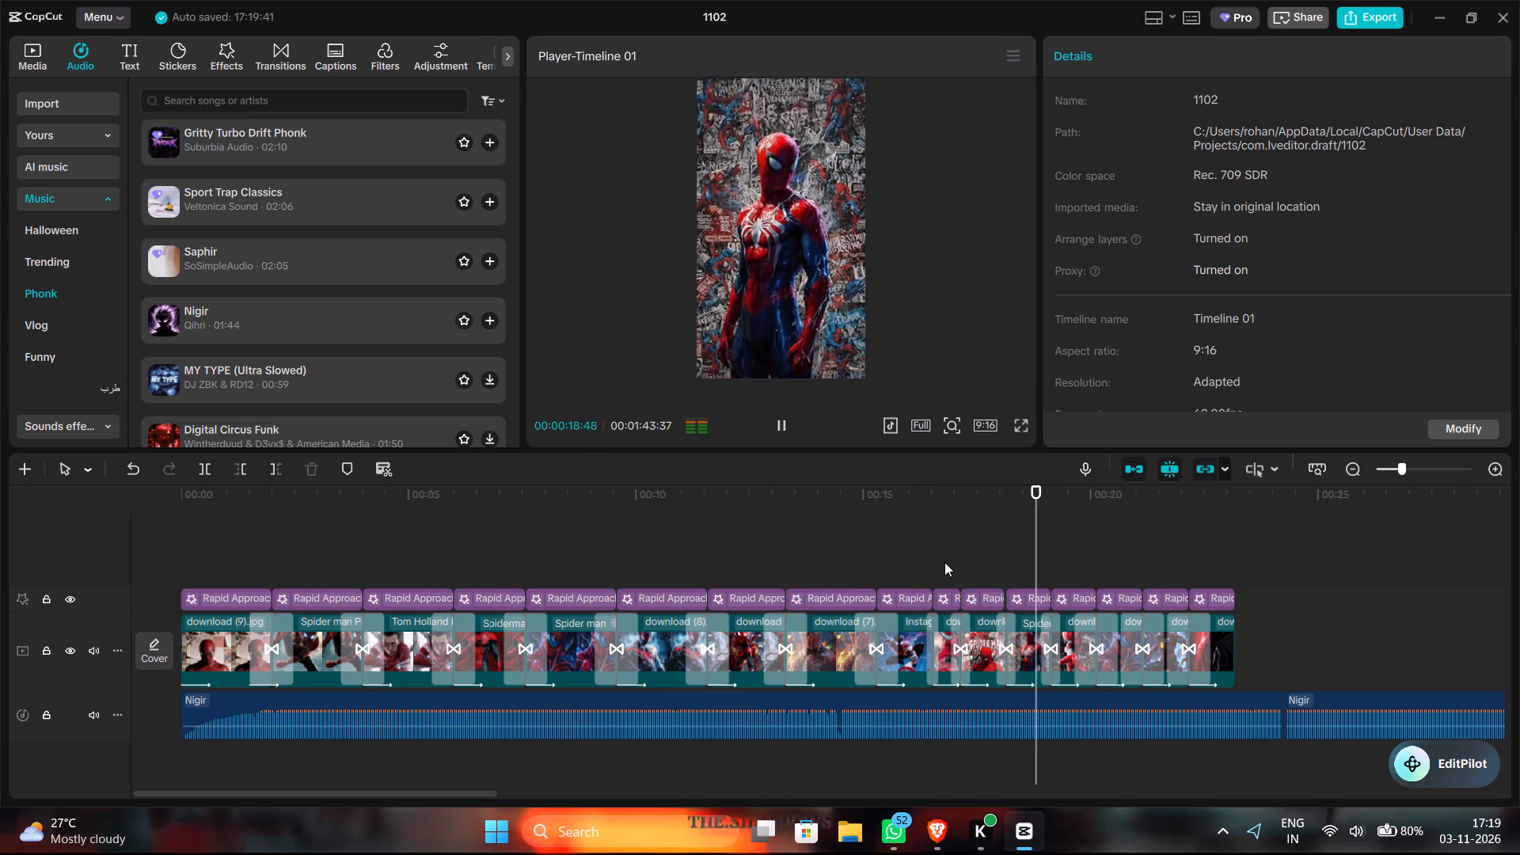
{"action": "key", "text": "space"}
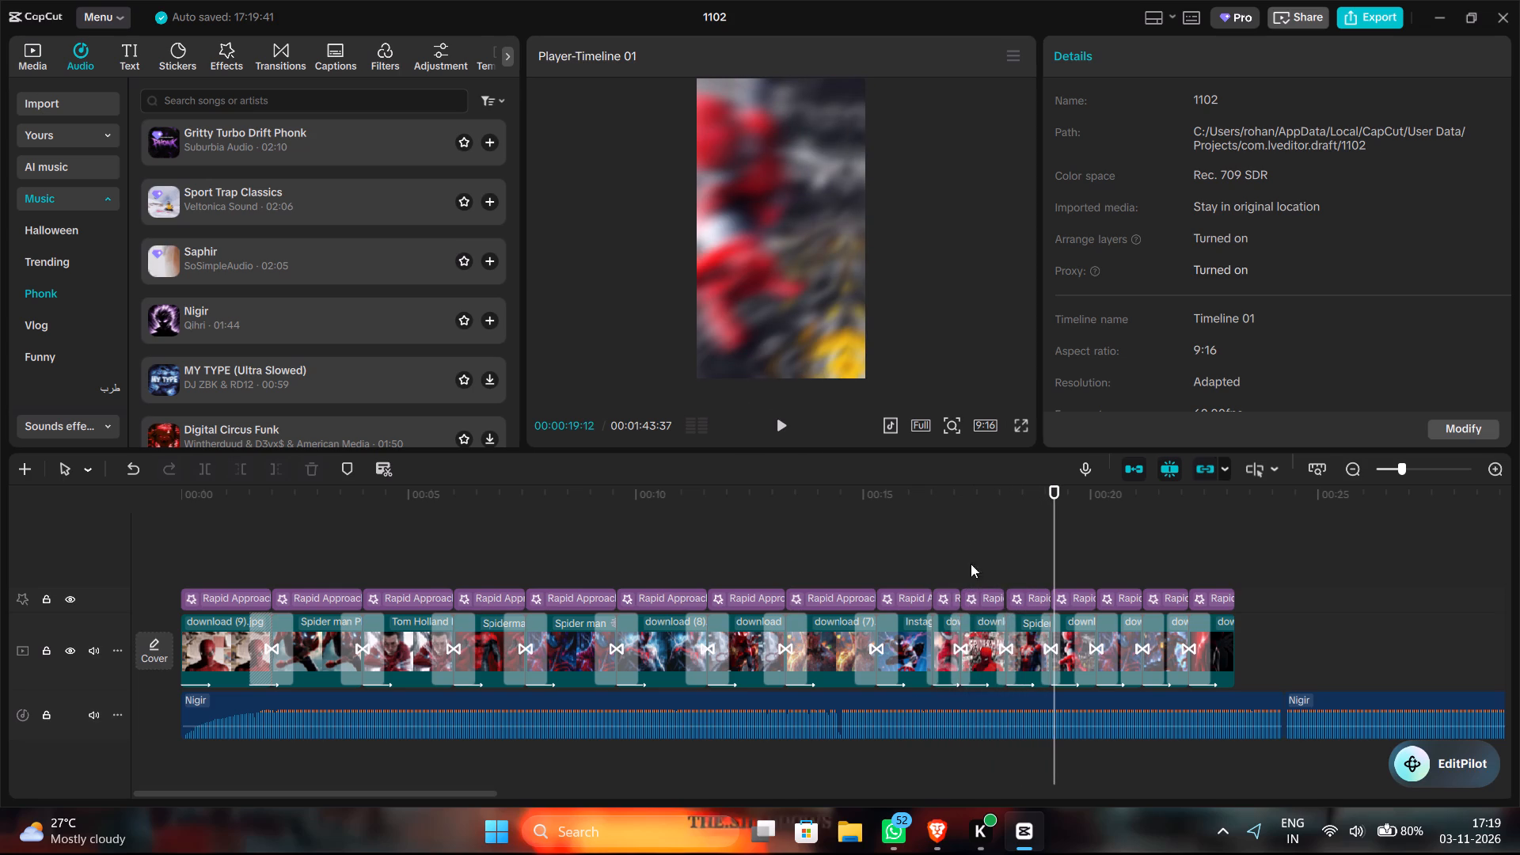
{"action": "left_click", "coordinate": [984, 624]}
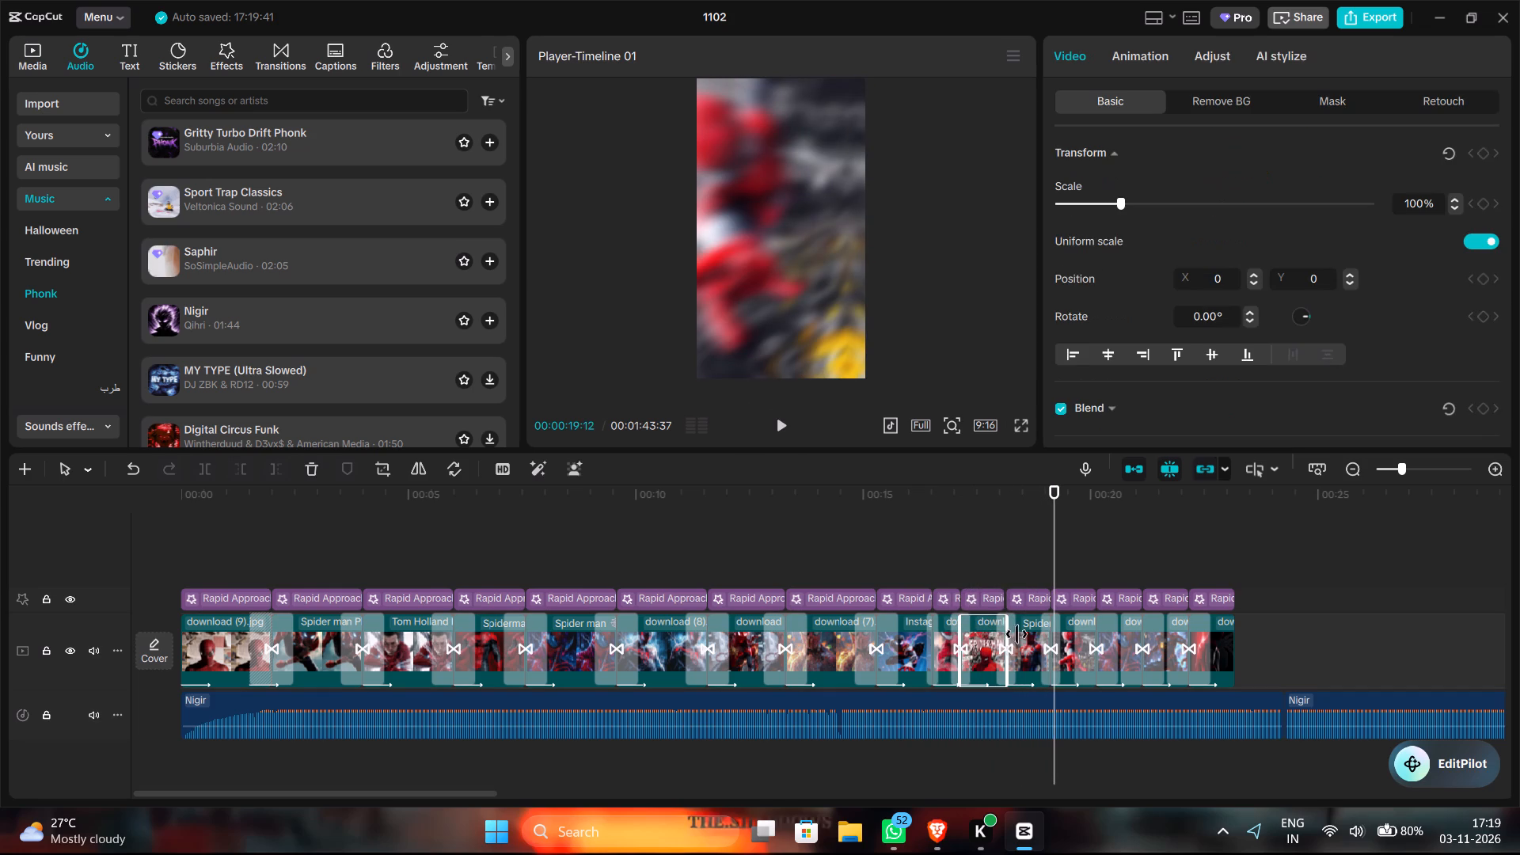
{"action": "left_click_drag", "start_coordinate": [1007, 632], "coordinate": [1015, 625]}
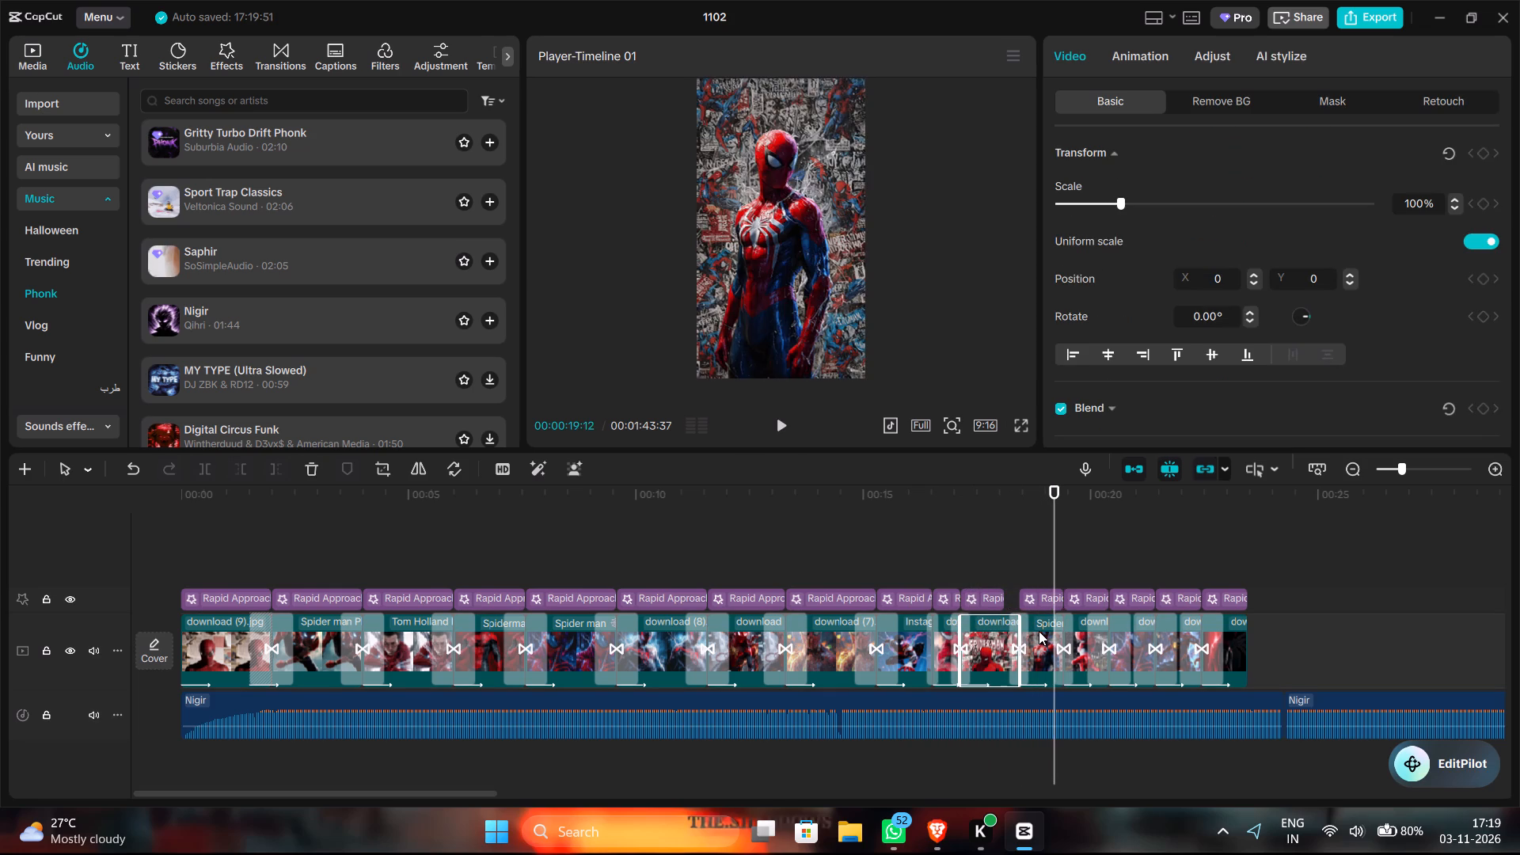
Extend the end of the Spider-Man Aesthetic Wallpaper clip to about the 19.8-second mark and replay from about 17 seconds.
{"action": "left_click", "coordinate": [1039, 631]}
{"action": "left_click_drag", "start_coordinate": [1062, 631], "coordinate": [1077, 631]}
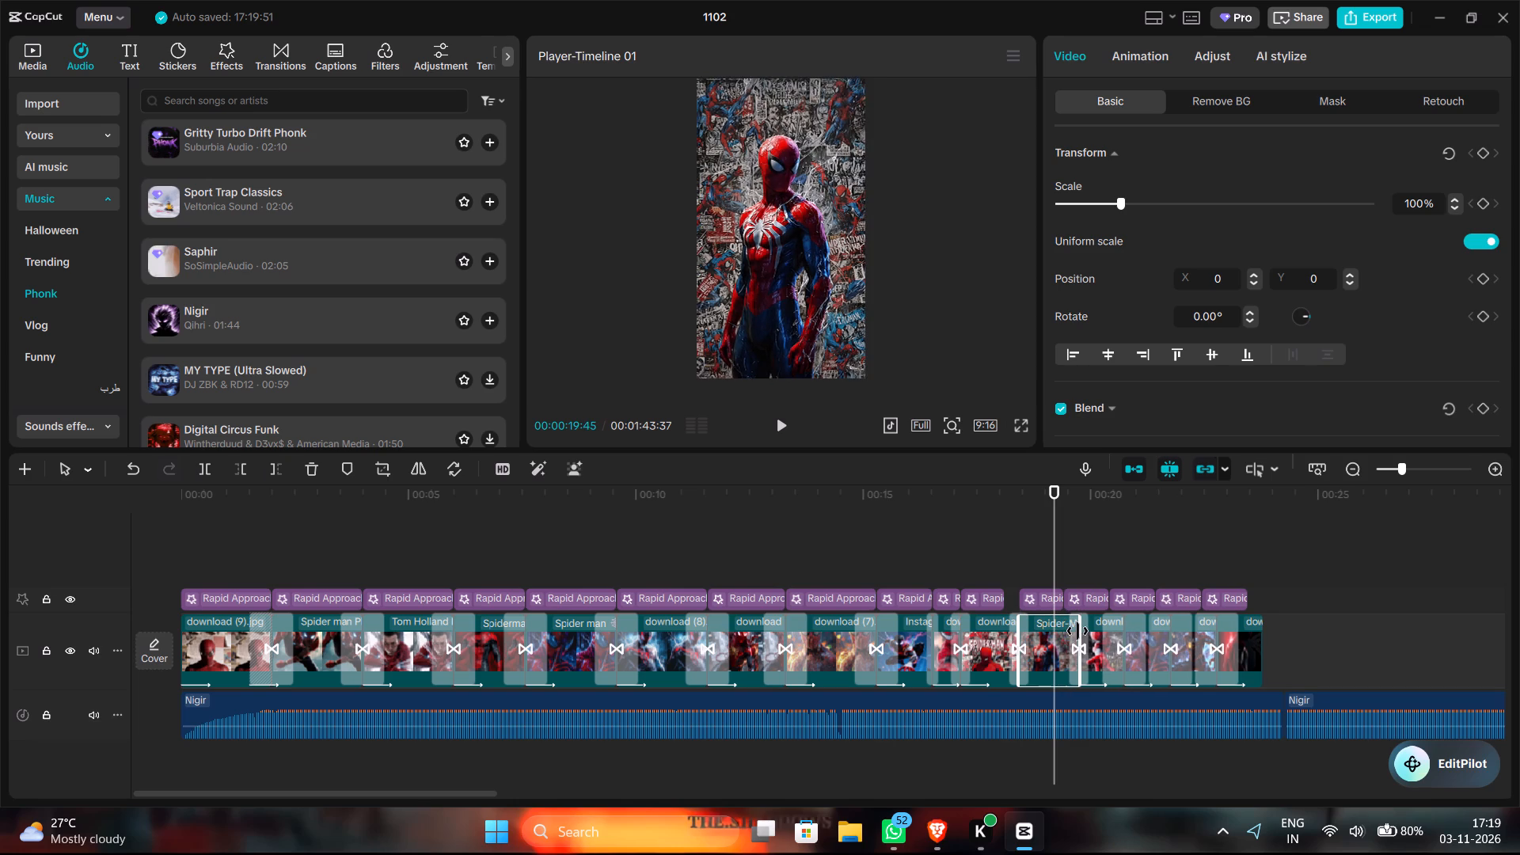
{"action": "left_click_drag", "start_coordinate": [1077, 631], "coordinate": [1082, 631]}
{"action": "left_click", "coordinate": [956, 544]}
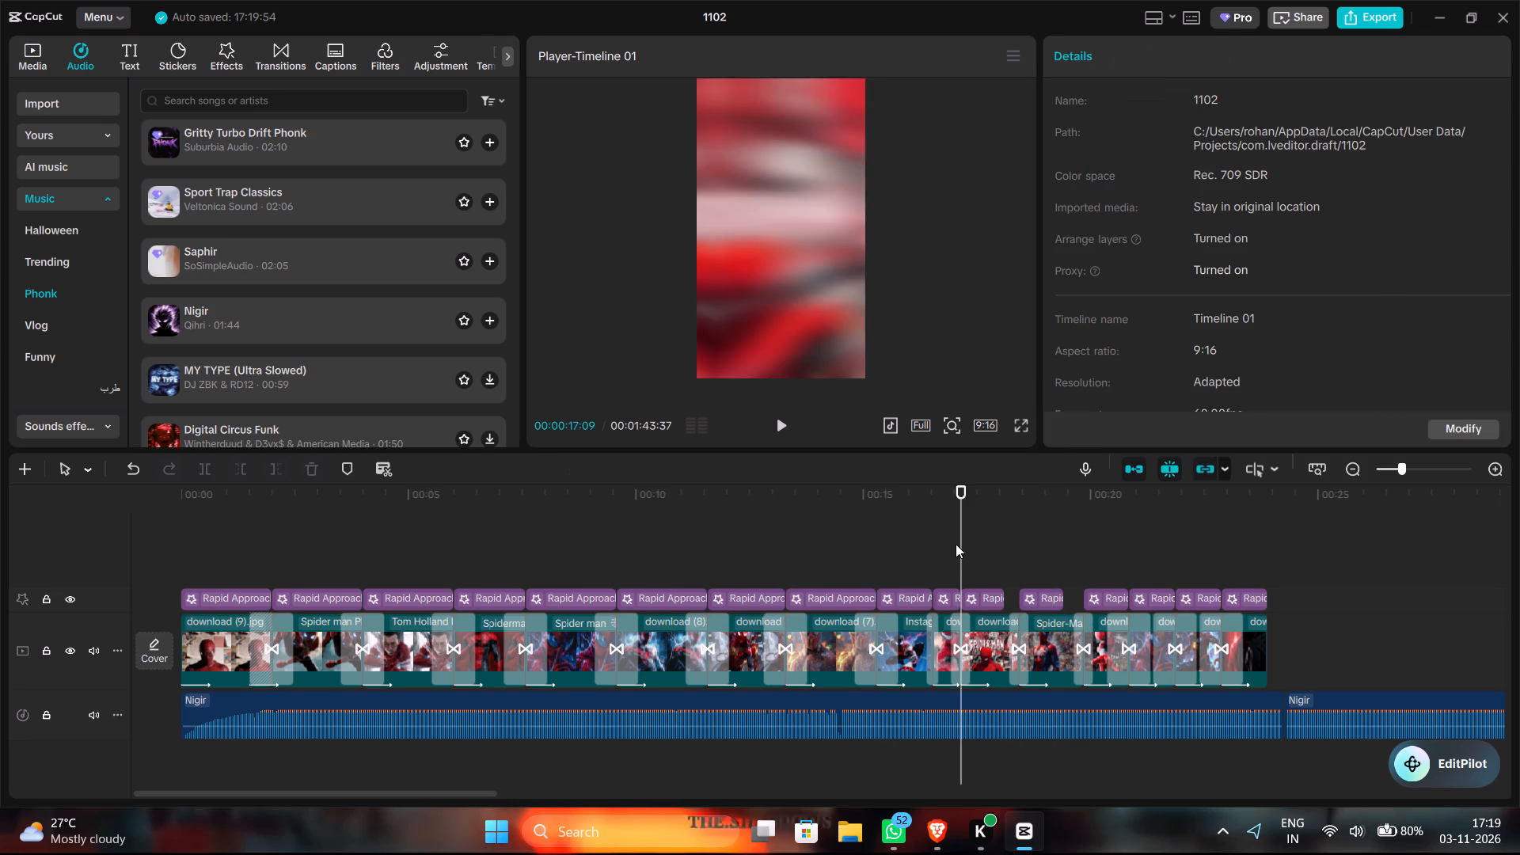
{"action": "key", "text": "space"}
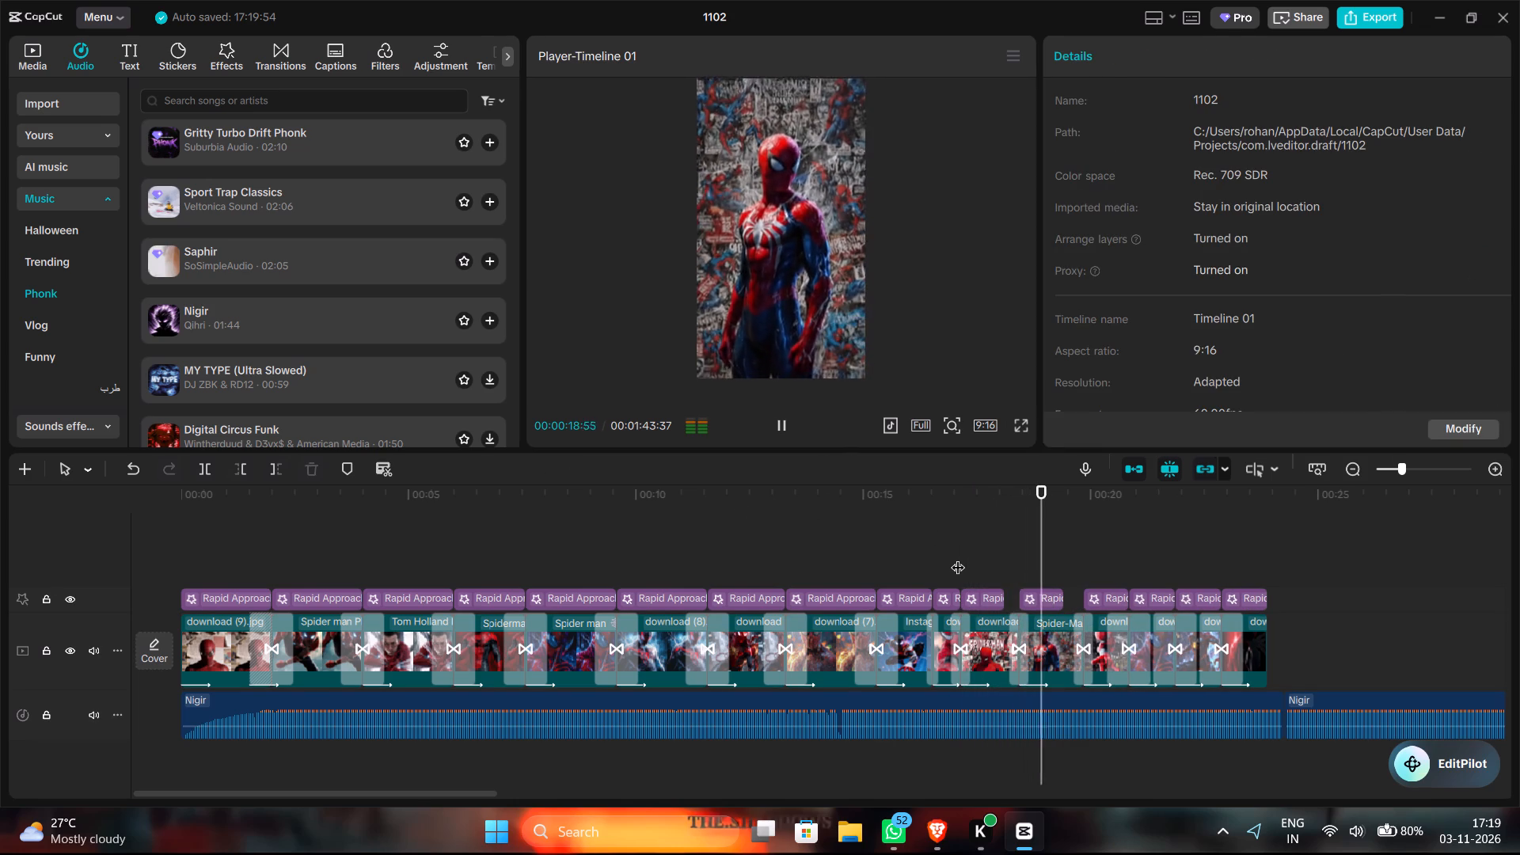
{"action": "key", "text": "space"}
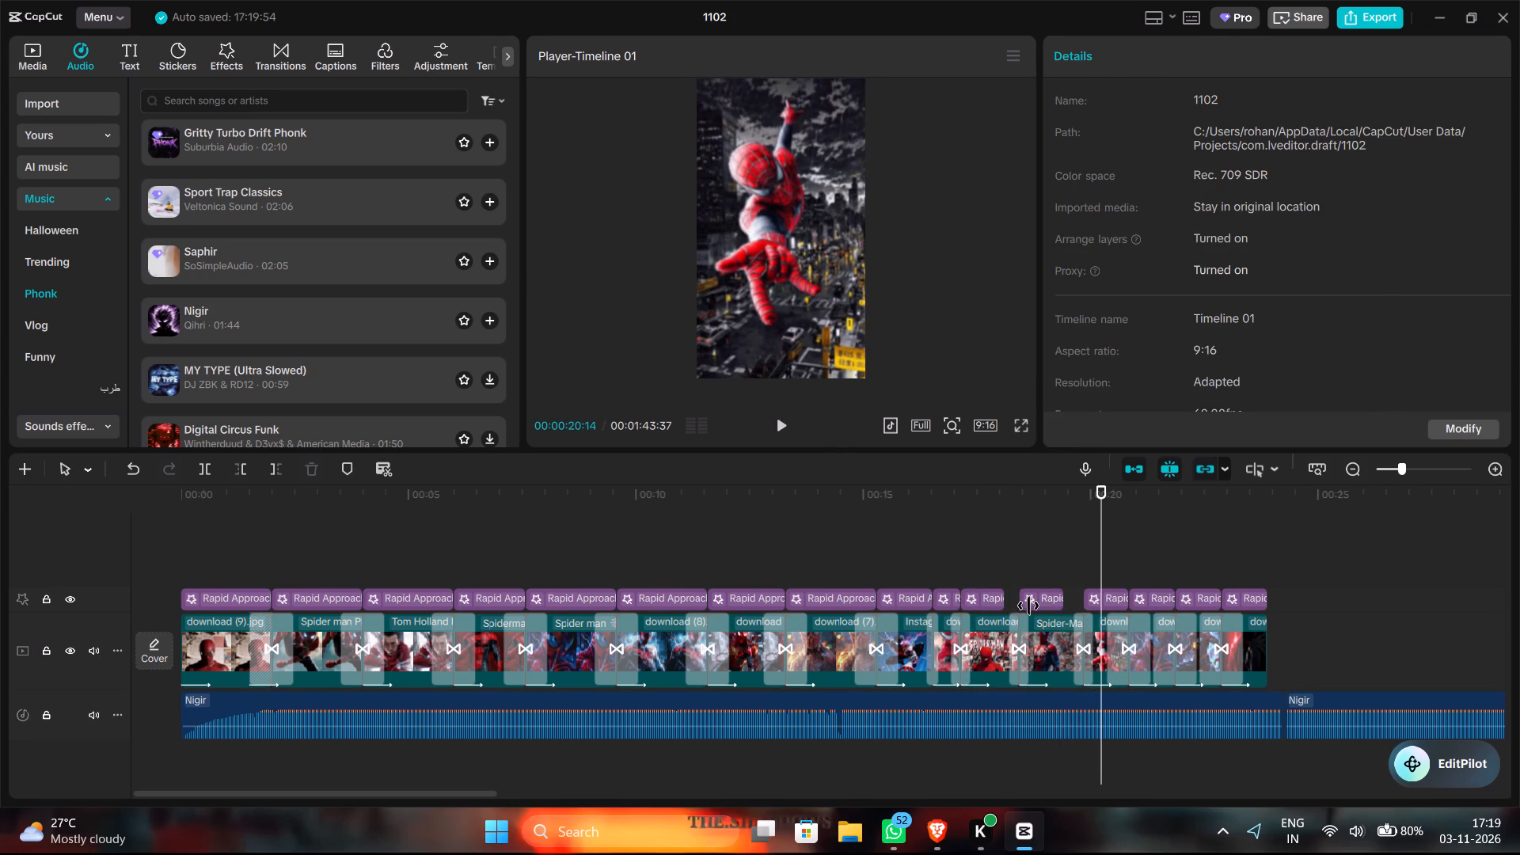
Extend the Rapid Approach effects over the download and Spider-Man Aesthetic Wallpaper clips to their clip ends, about 18.4 and 19.9 seconds.
{"action": "left_click", "coordinate": [995, 602]}
{"action": "left_click", "coordinate": [1008, 602]}
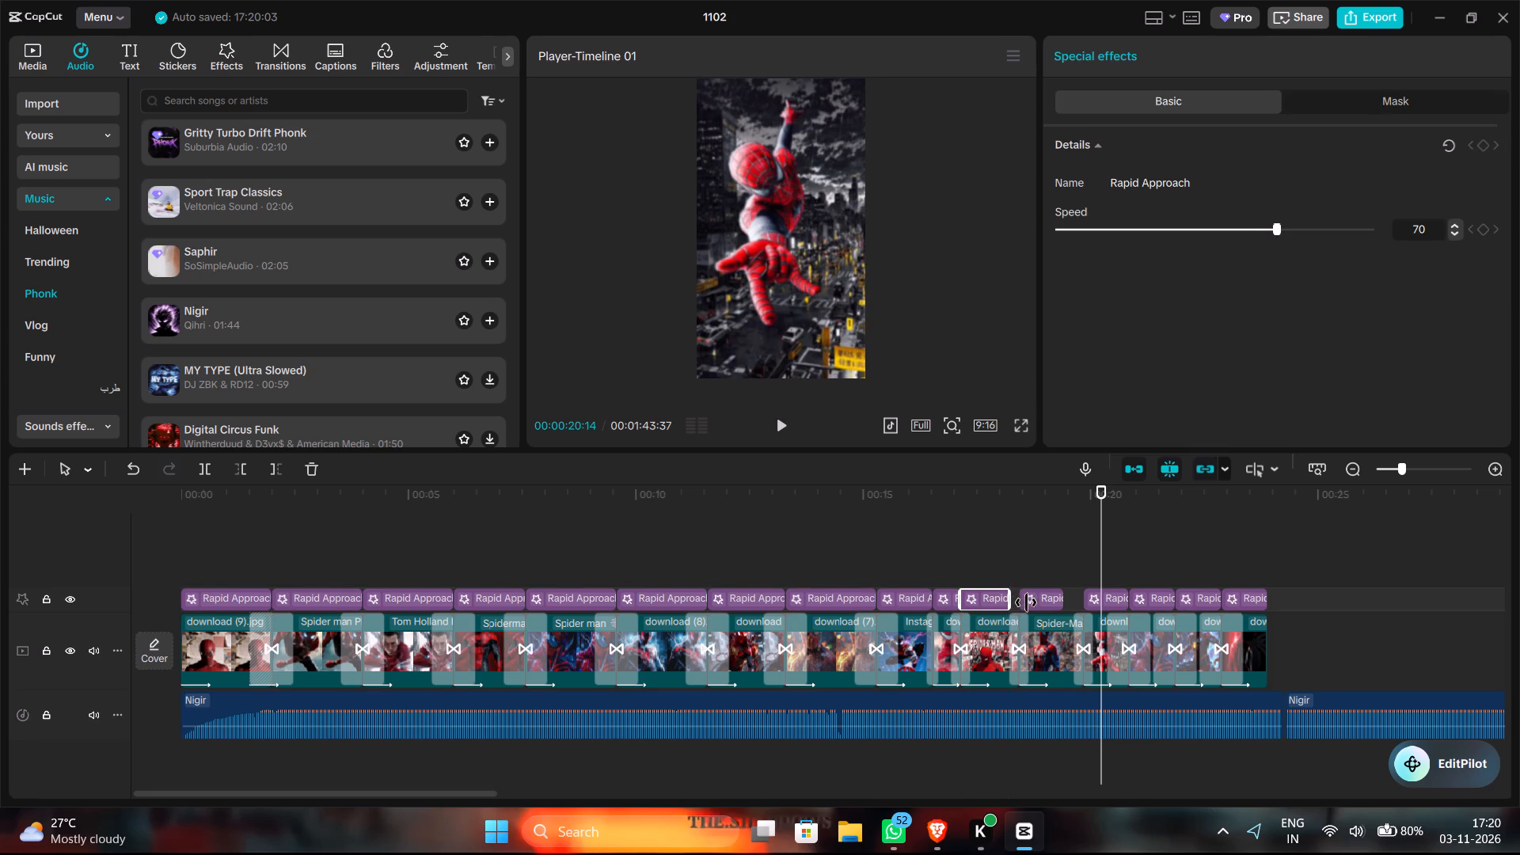
{"action": "left_click", "coordinate": [1032, 602]}
{"action": "left_click", "coordinate": [1064, 595]}
{"action": "left_click", "coordinate": [994, 554]}
{"action": "key", "text": "space"}
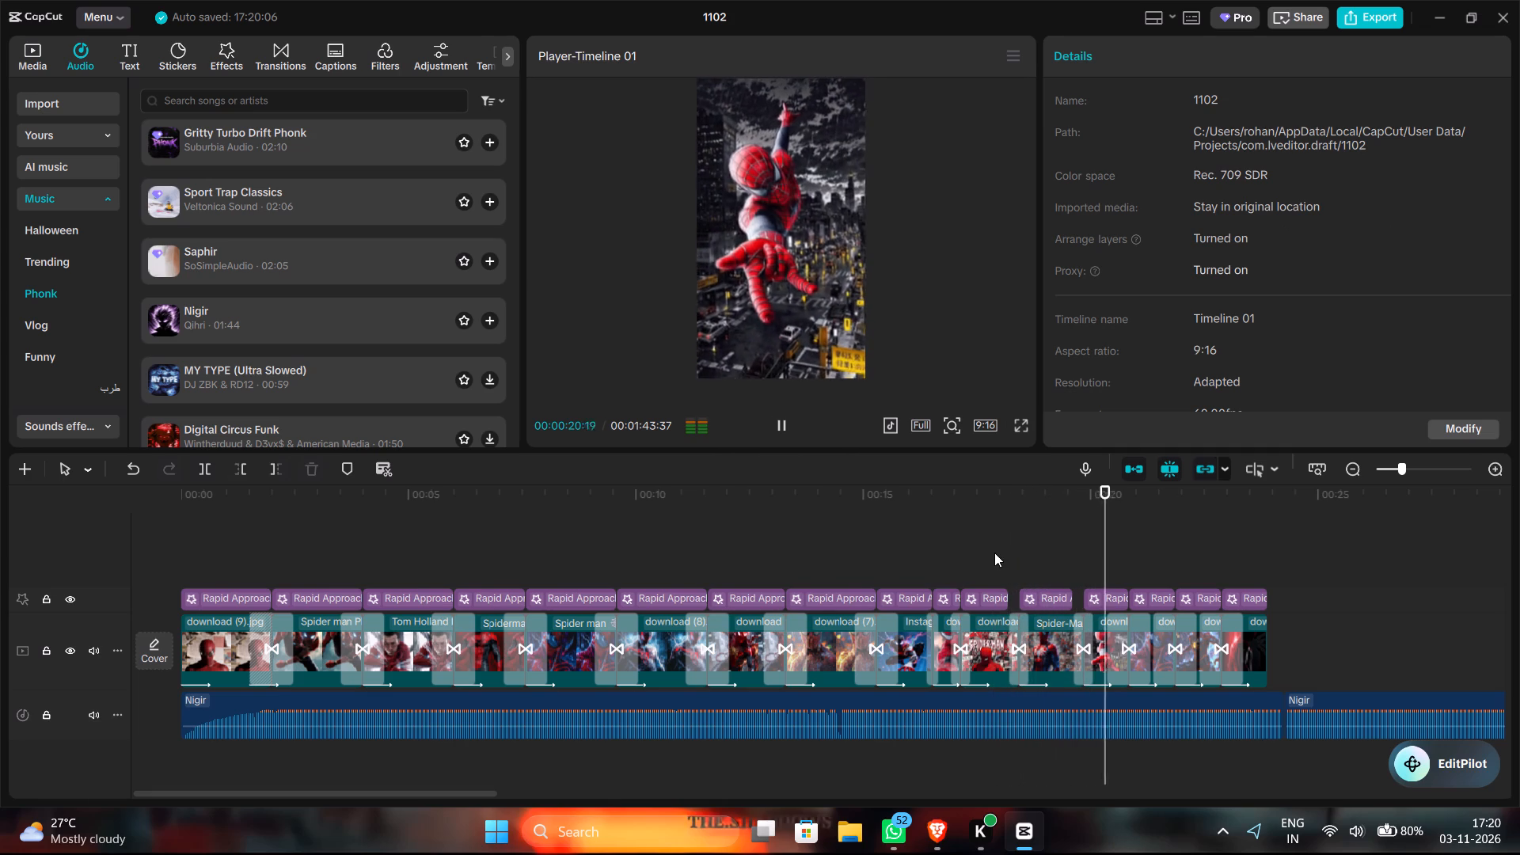
{"action": "key", "text": "space"}
{"action": "left_click", "coordinate": [1050, 591]}
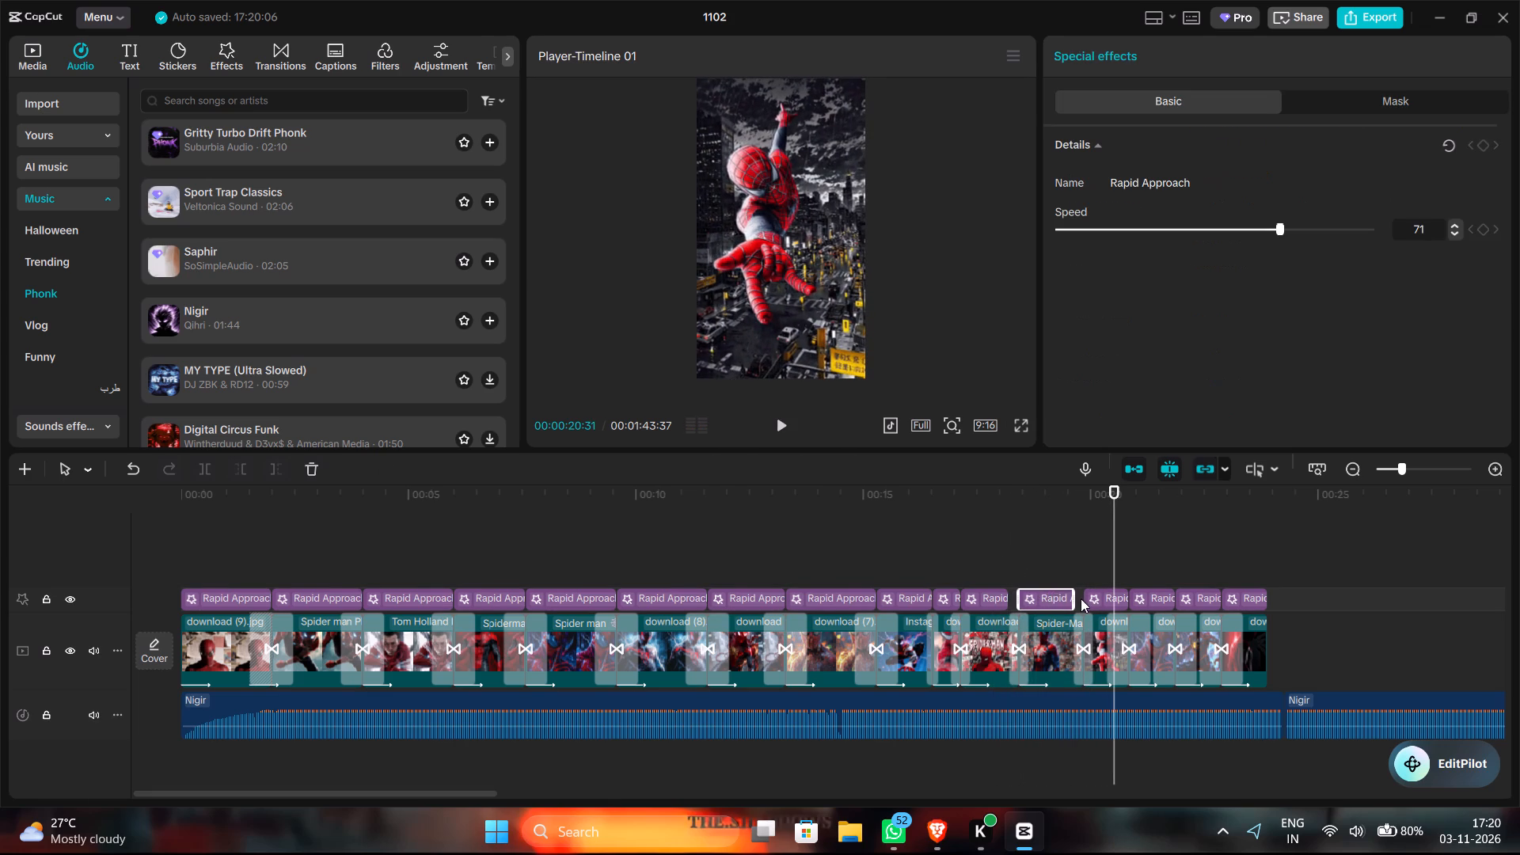
{"action": "left_click", "coordinate": [1075, 599]}
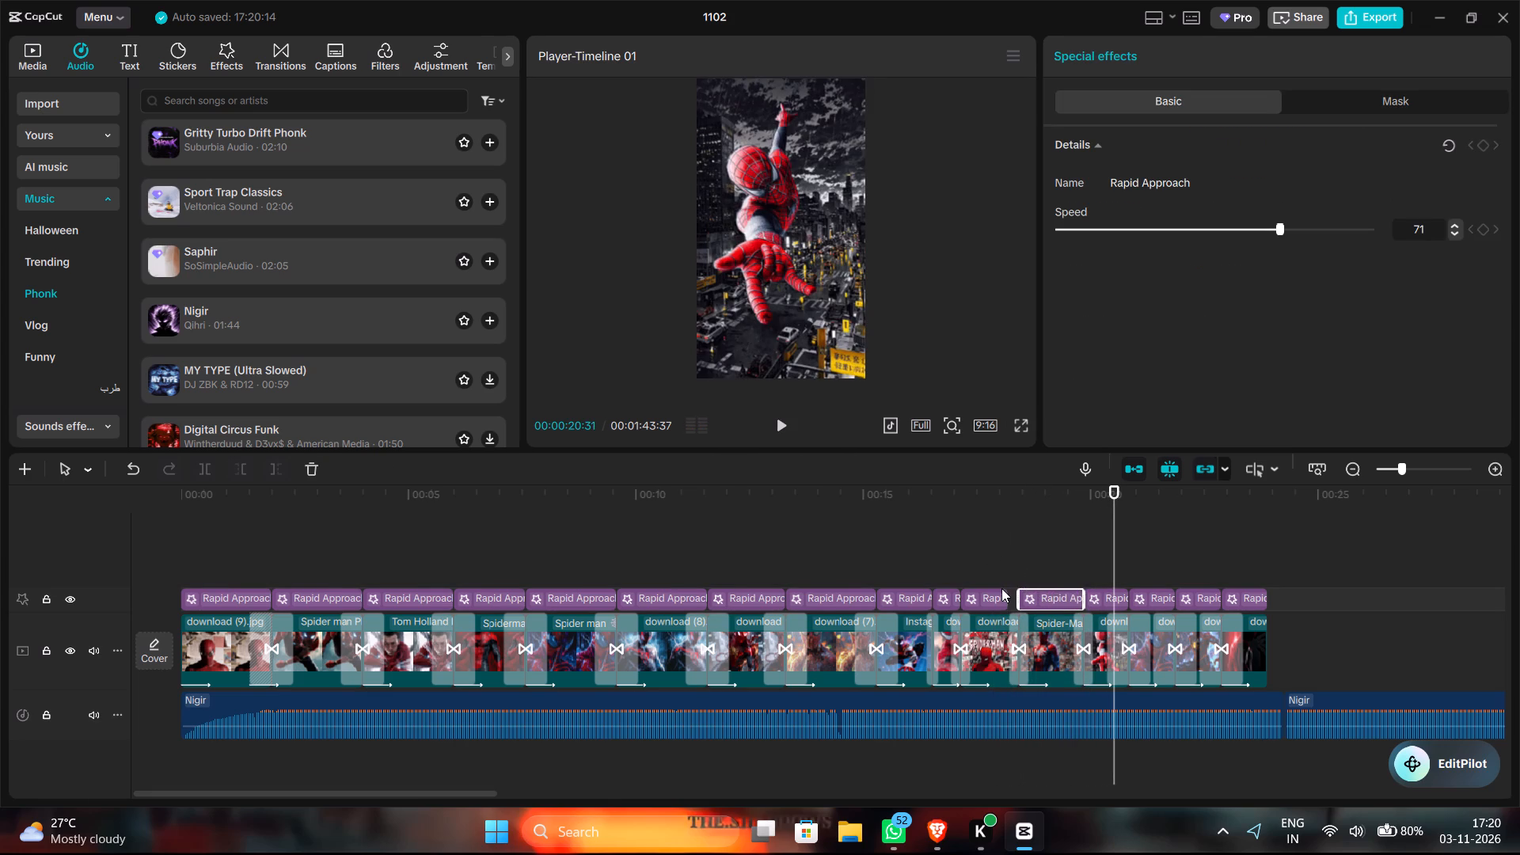
{"action": "left_click", "coordinate": [1001, 588]}
{"action": "left_click", "coordinate": [997, 602]}
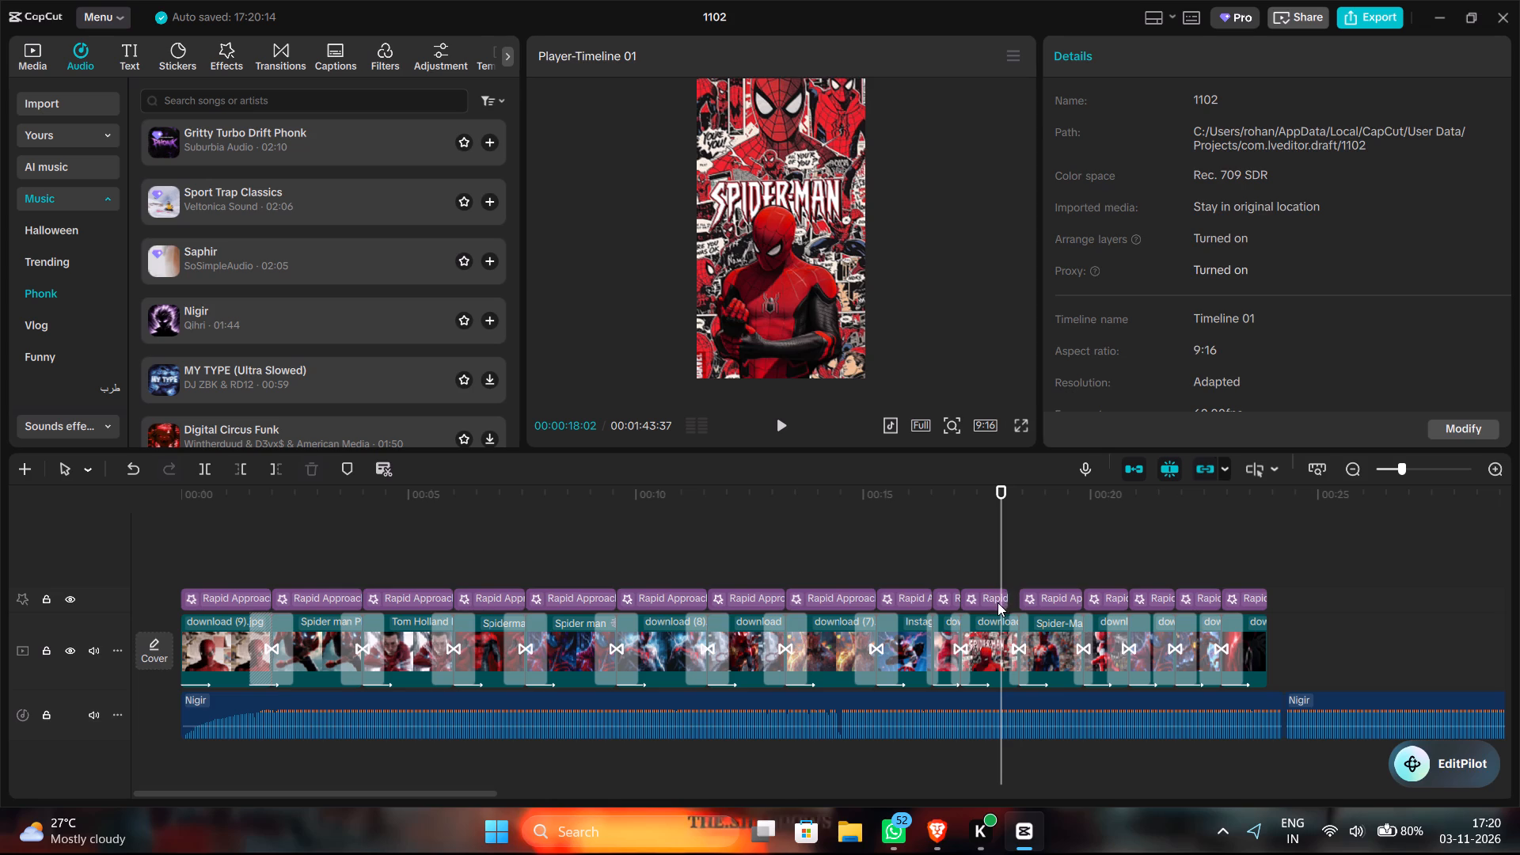
{"action": "left_click", "coordinate": [1013, 598]}
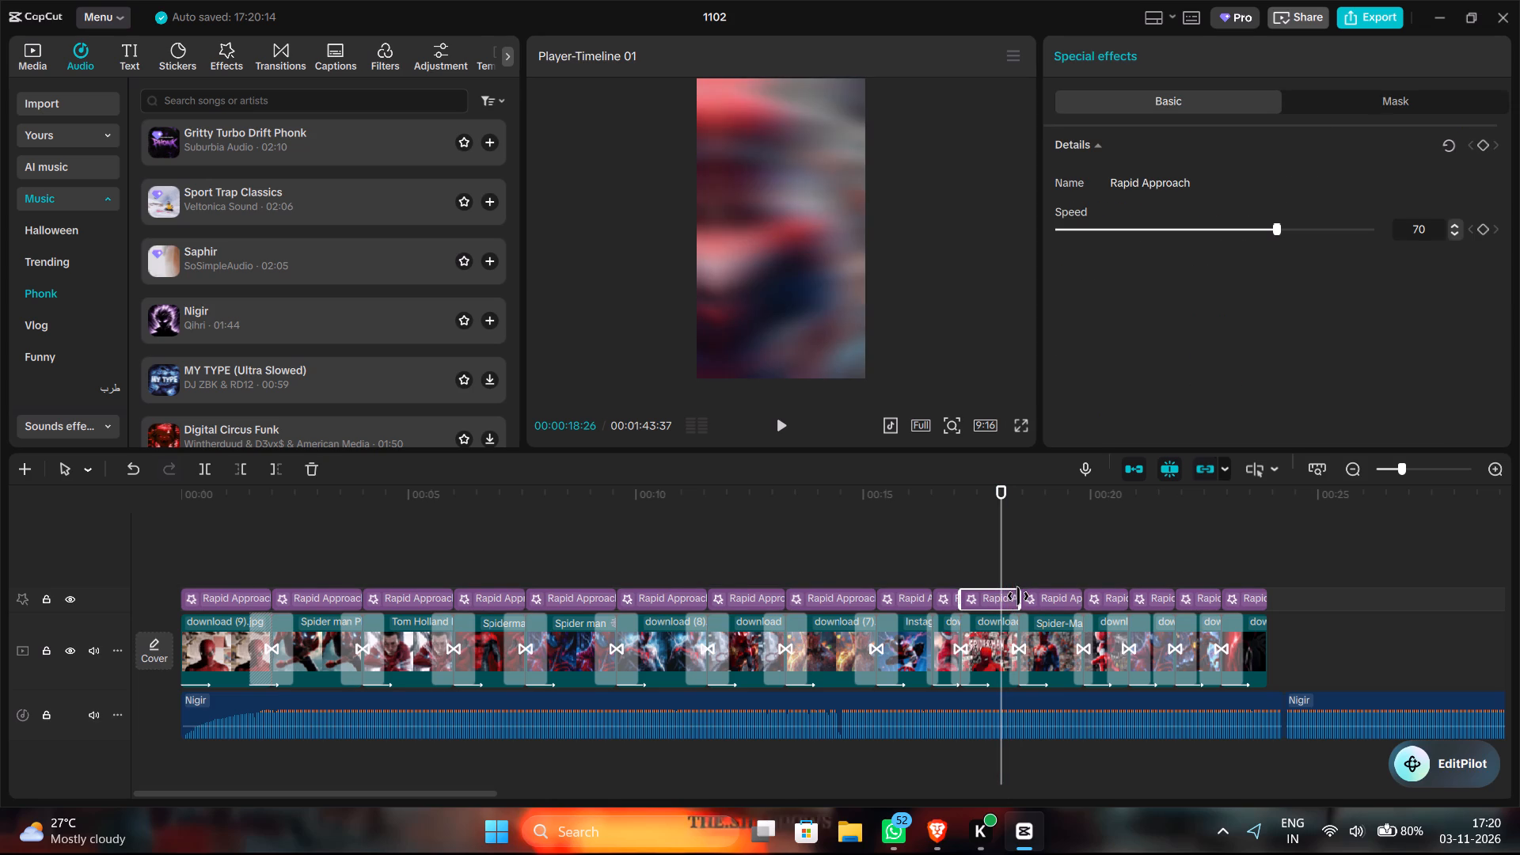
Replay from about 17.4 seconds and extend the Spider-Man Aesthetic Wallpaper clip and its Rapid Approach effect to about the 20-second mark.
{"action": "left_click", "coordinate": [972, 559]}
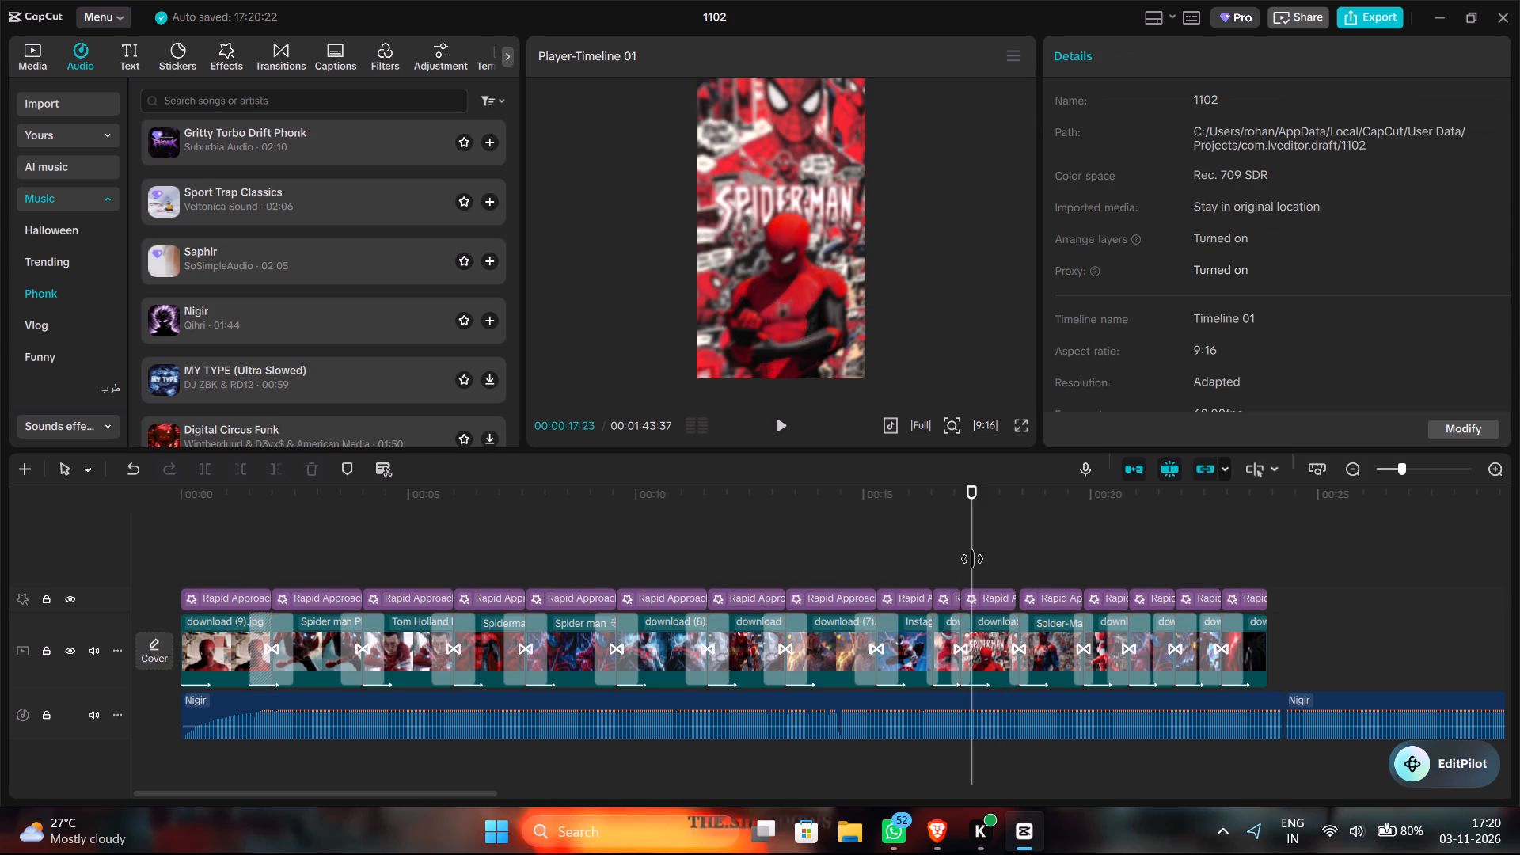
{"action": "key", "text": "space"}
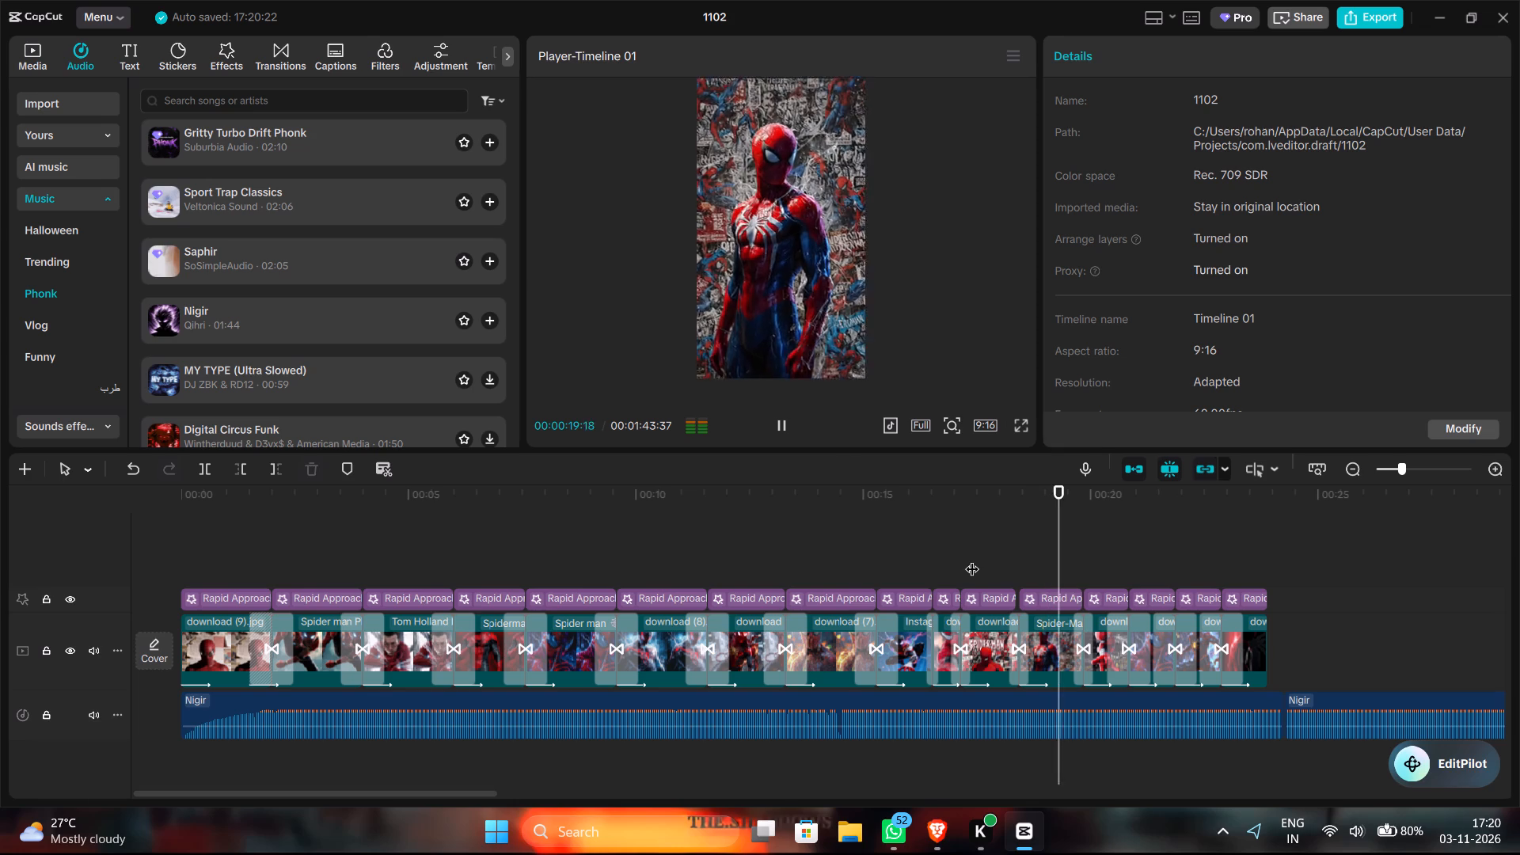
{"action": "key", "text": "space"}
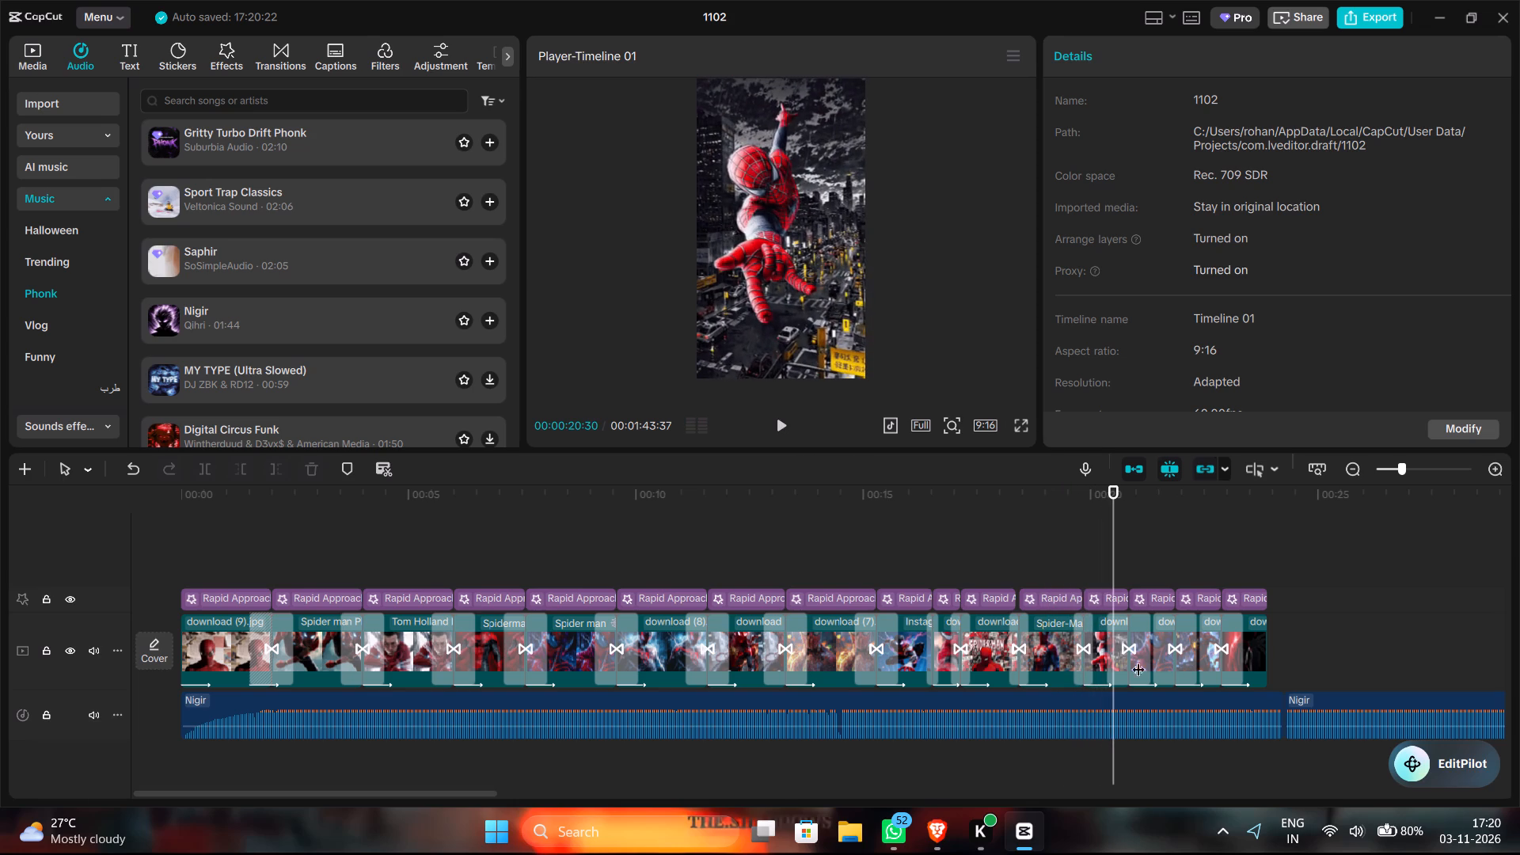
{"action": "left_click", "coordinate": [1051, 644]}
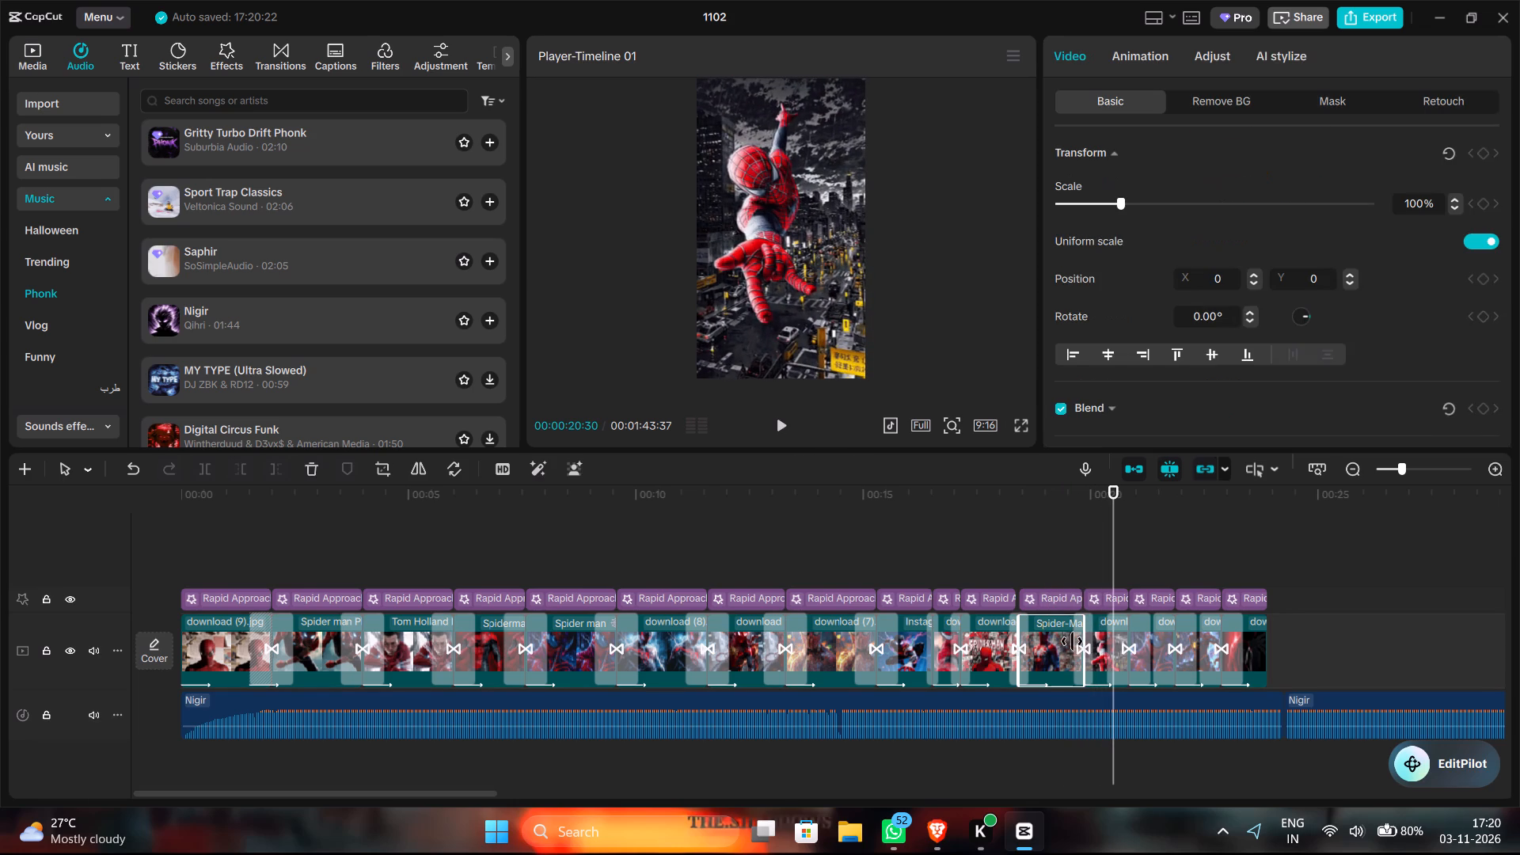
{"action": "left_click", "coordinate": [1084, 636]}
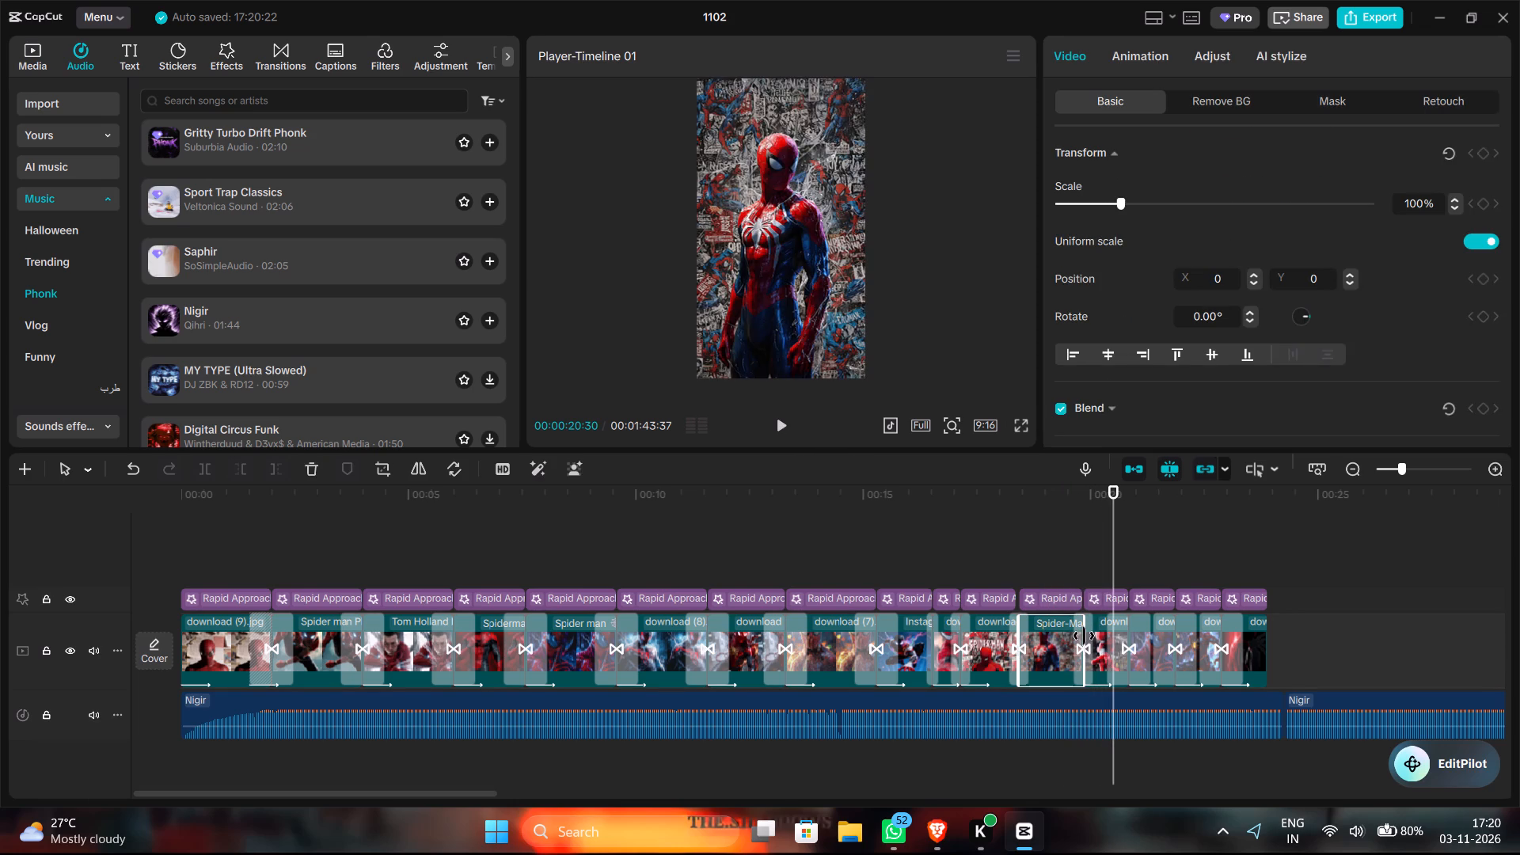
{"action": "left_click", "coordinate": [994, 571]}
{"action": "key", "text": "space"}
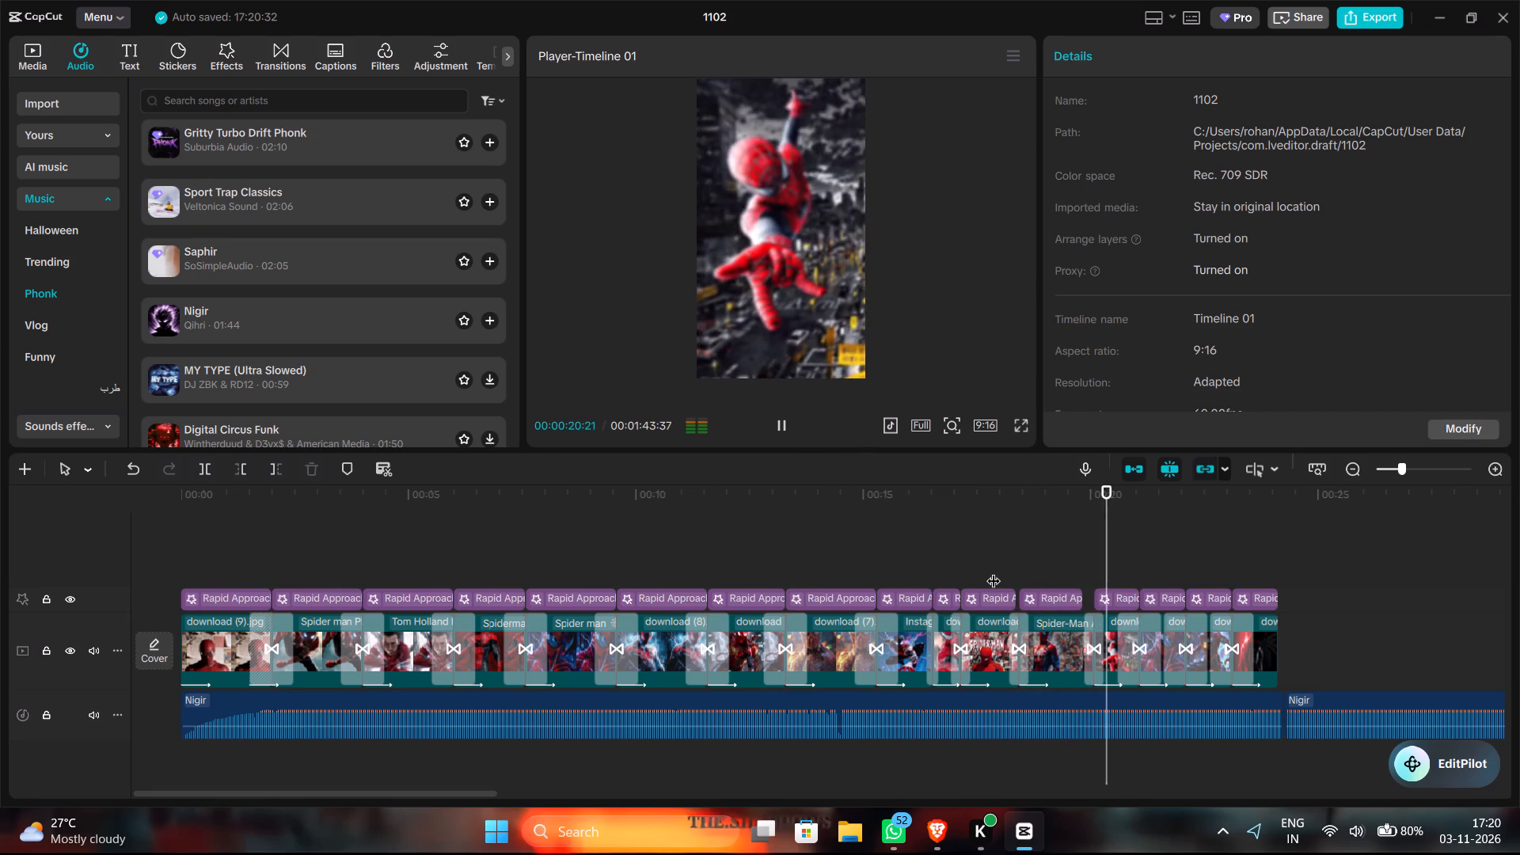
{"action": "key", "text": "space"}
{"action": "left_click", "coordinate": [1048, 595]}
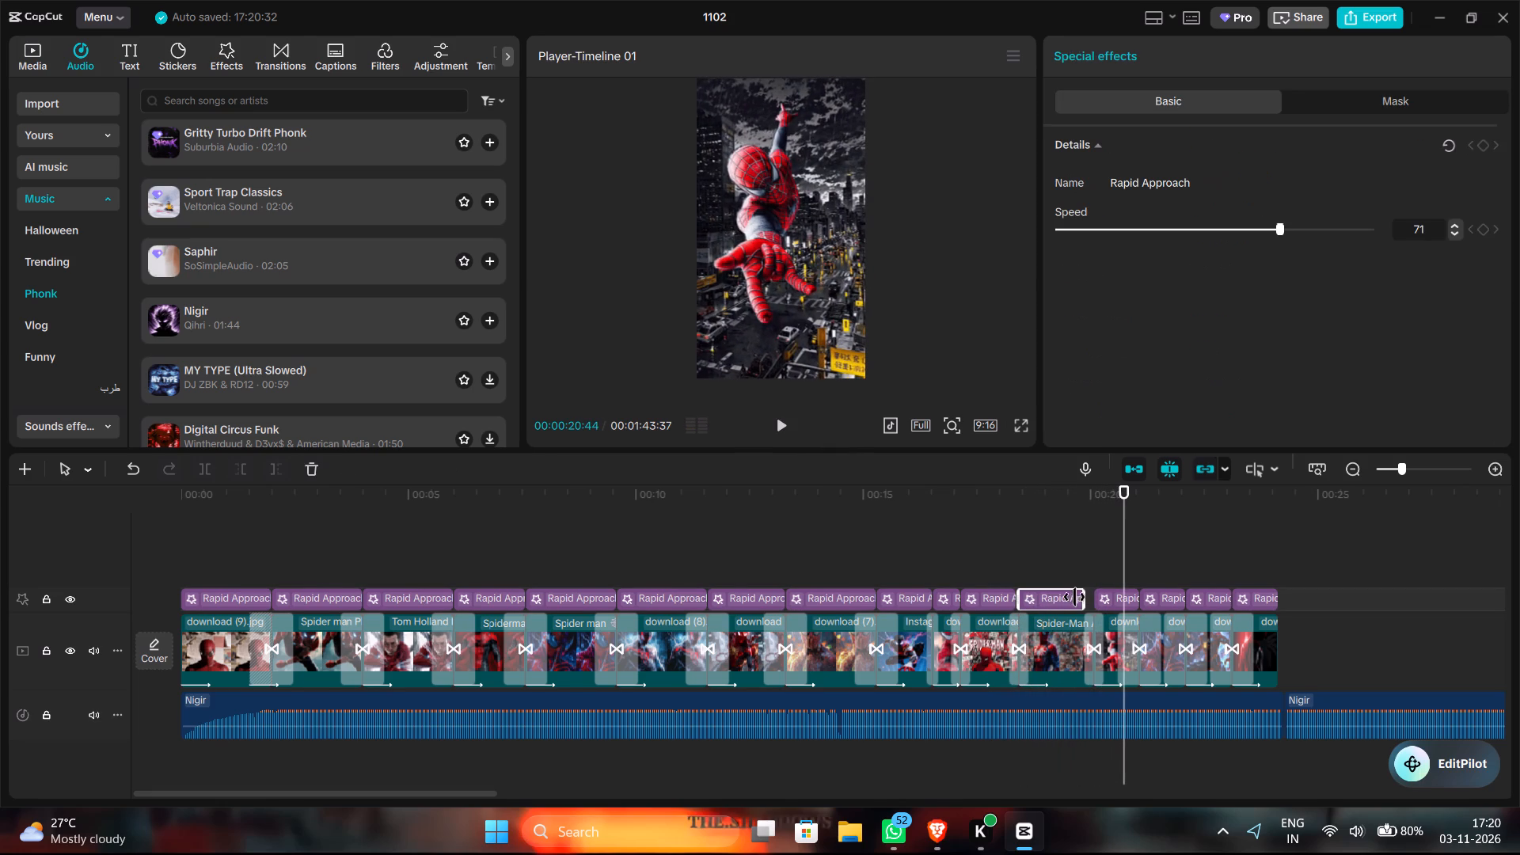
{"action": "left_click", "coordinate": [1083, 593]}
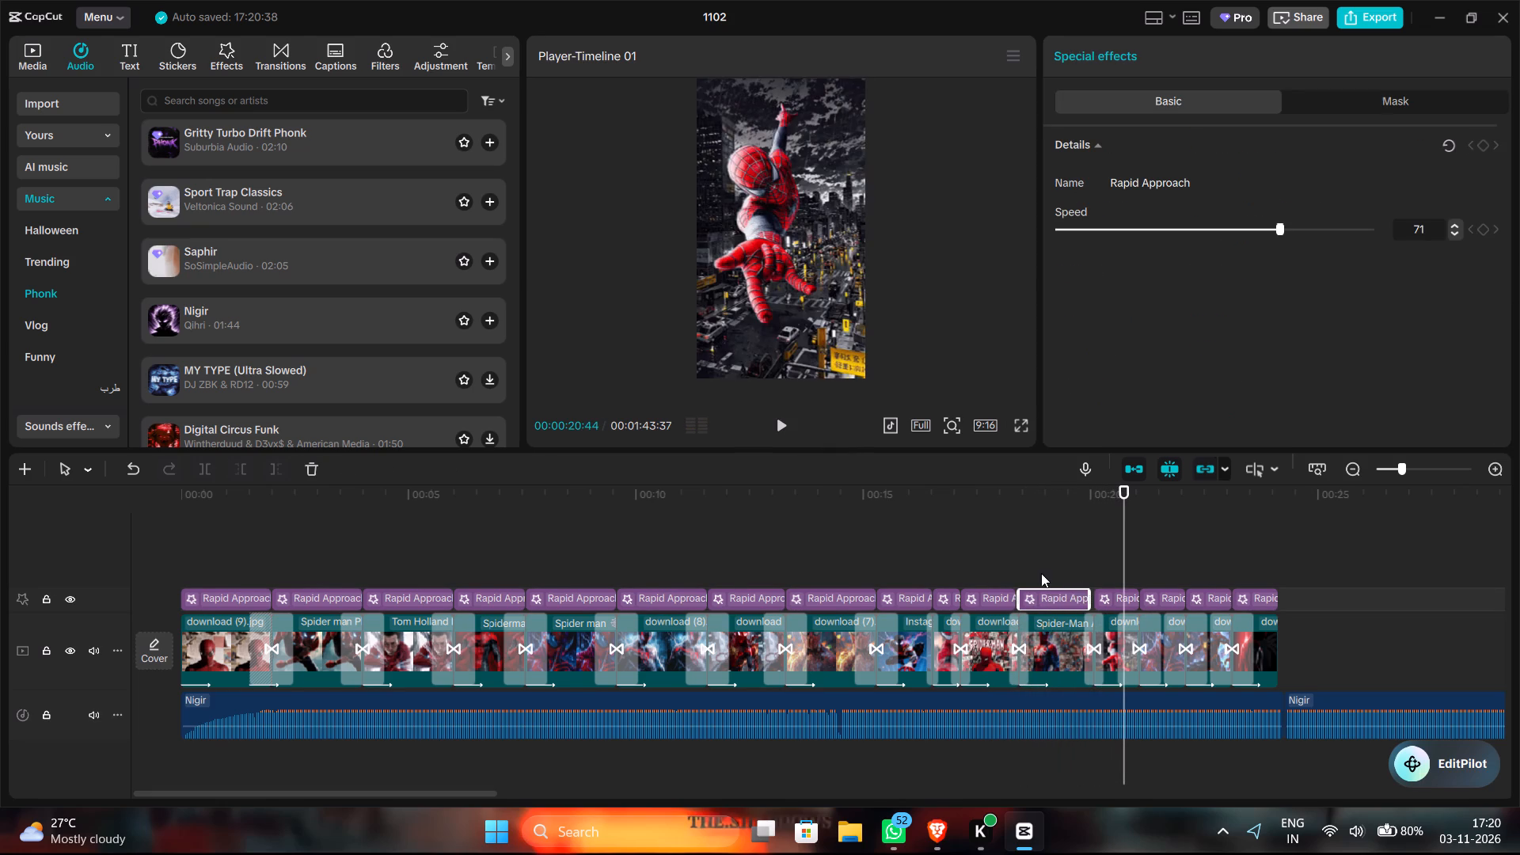
Play past the last clip, and replay the edit from the start to about 19 seconds to check the cuts against the beat.
{"action": "left_click", "coordinate": [1041, 573]}
{"action": "key", "text": "space"}
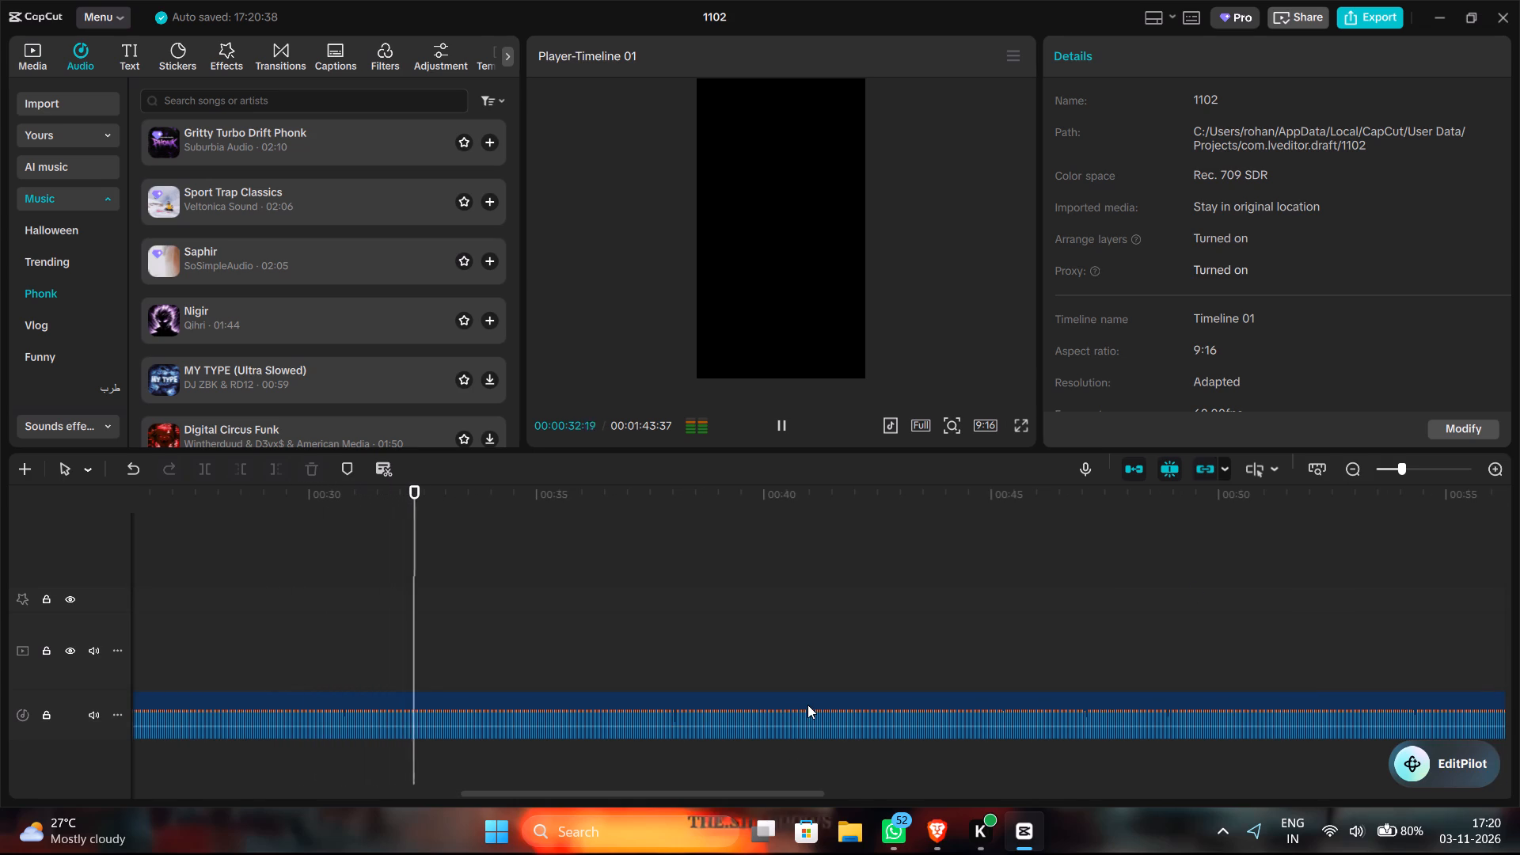
{"action": "scroll", "coordinate": [807, 705], "scroll_direction": "up", "scroll_amount": 4}
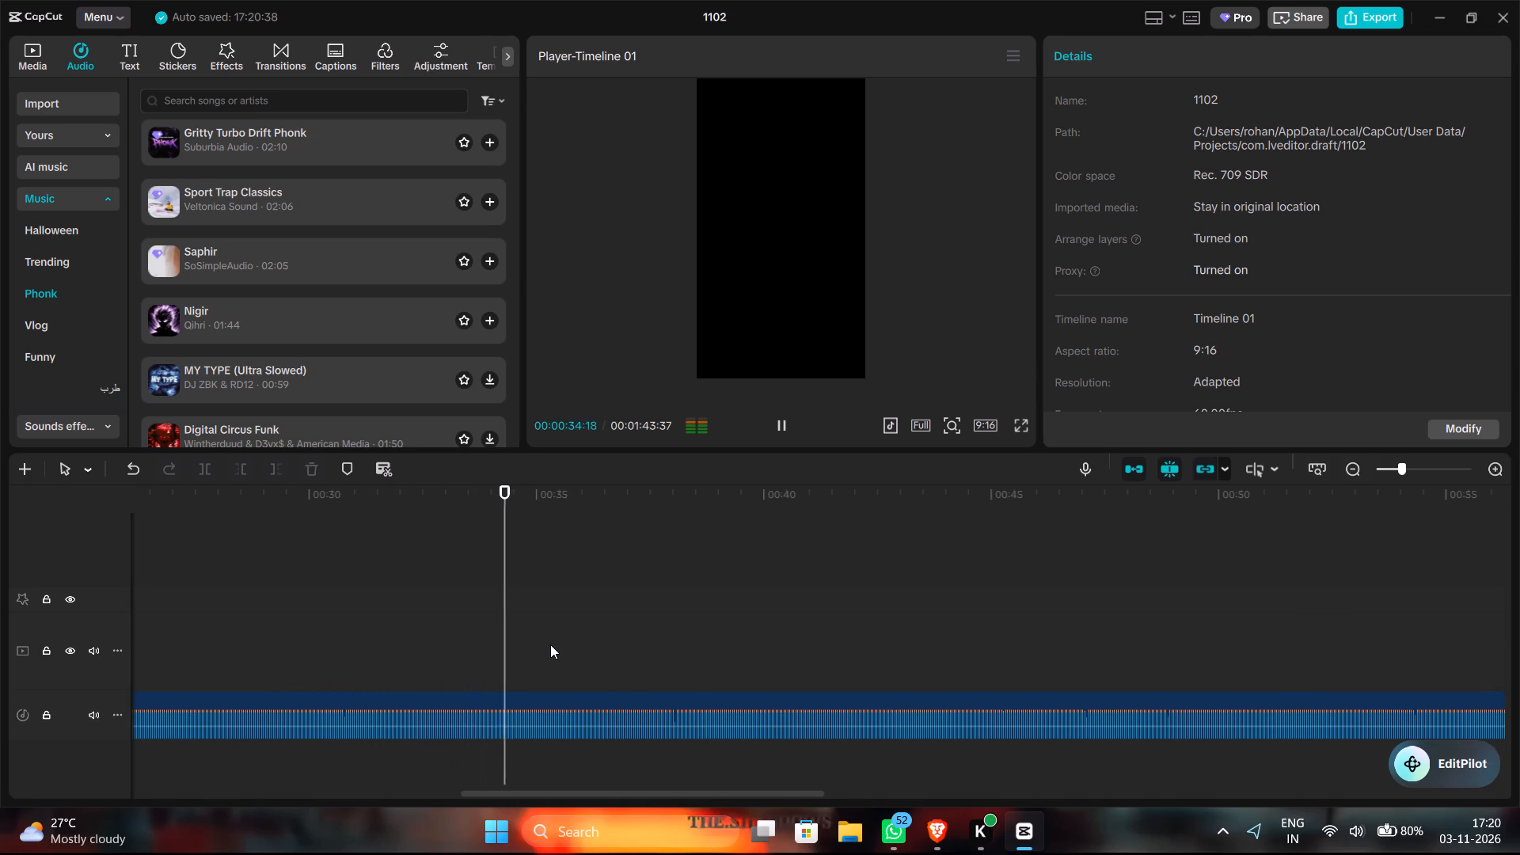
{"action": "key", "text": "space"}
{"action": "left_click_drag", "start_coordinate": [524, 591], "coordinate": [0, 593]}
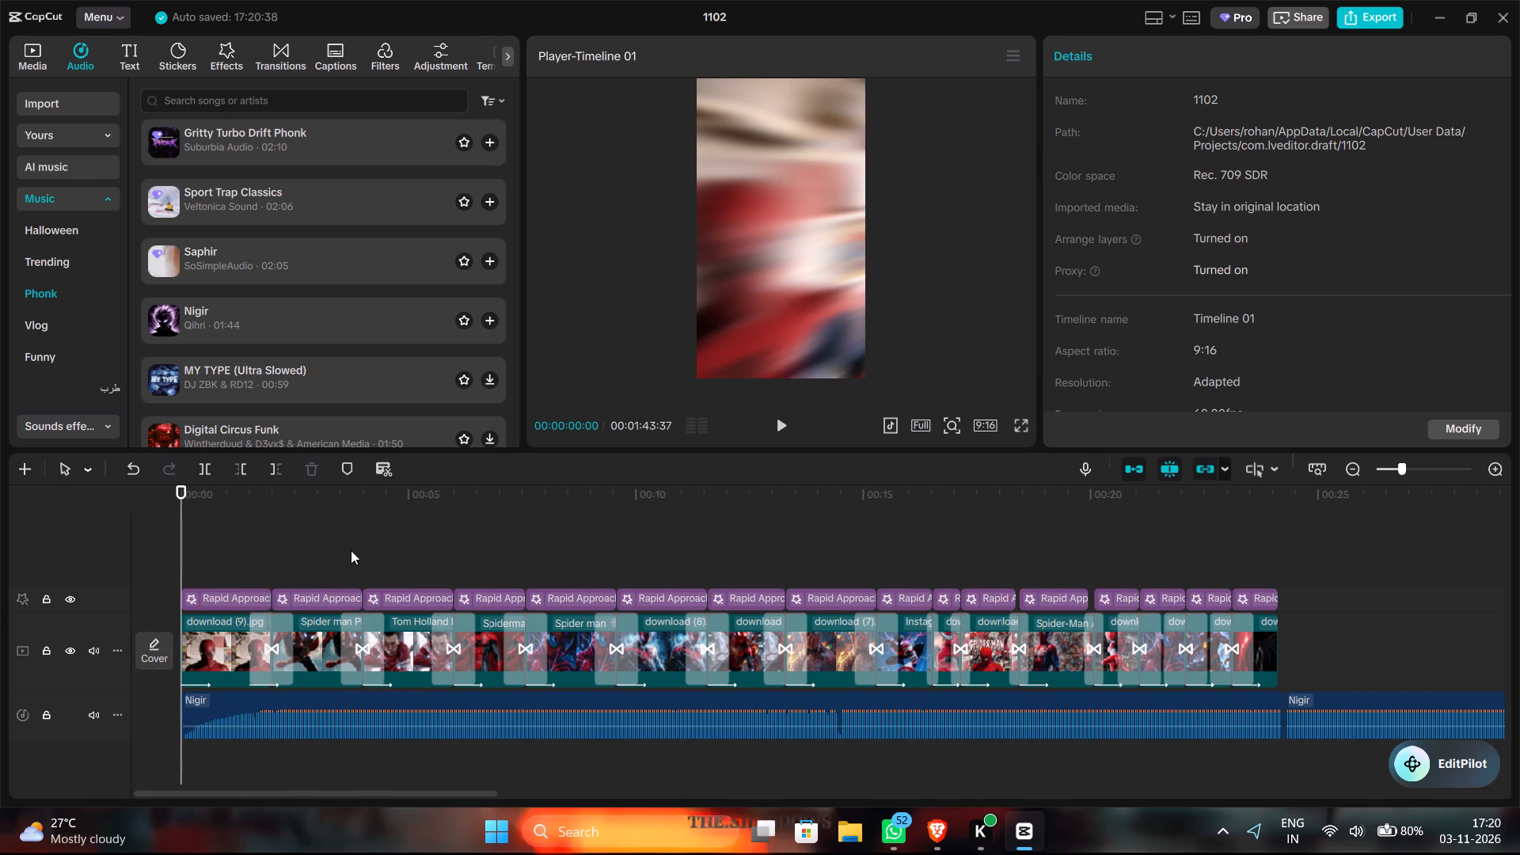
{"action": "key", "text": "space"}
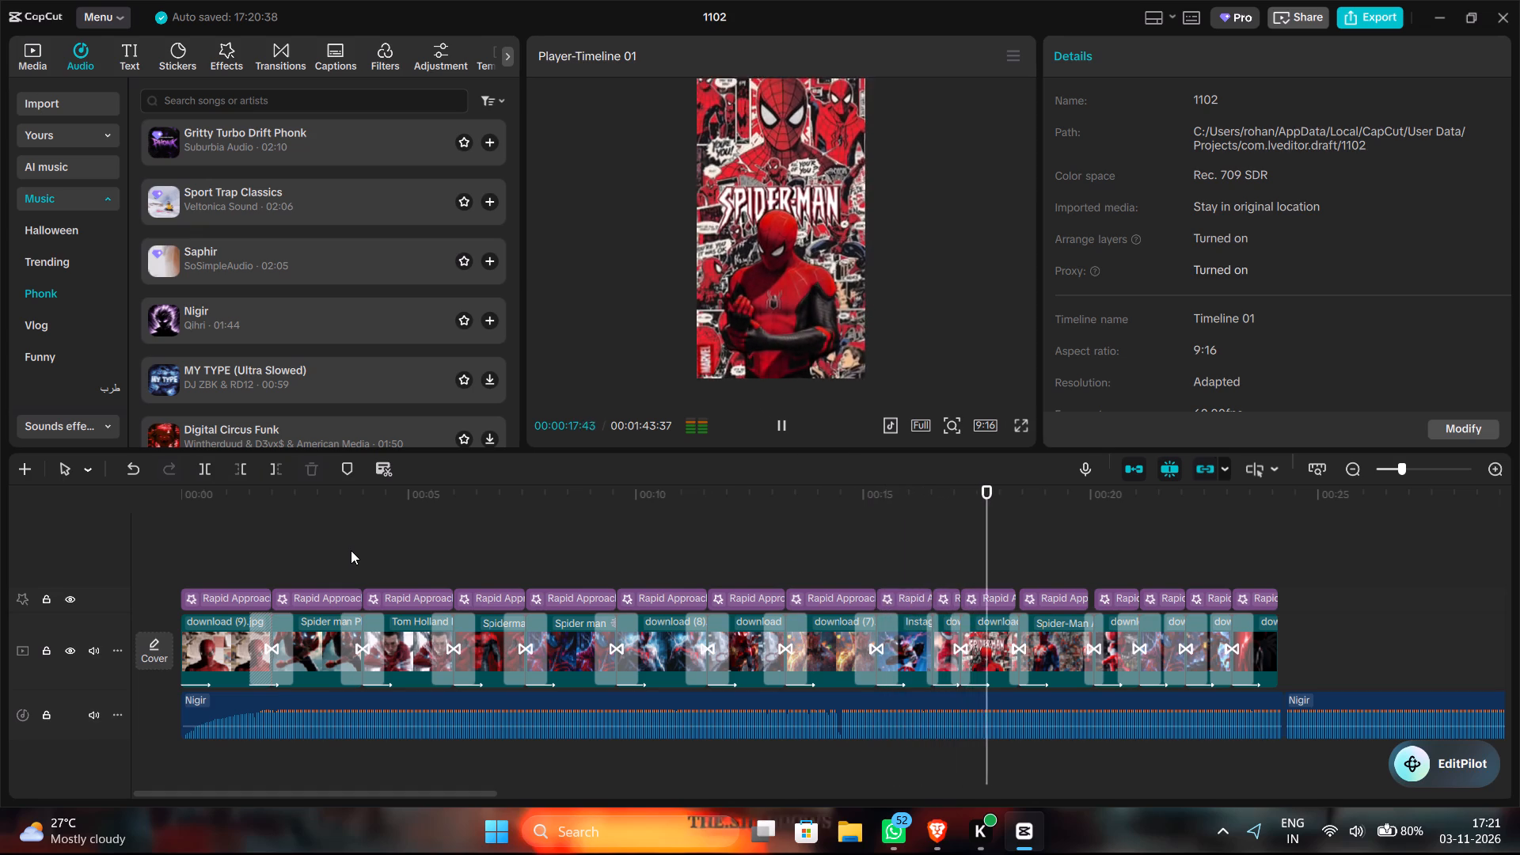
{"action": "key", "text": "space"}
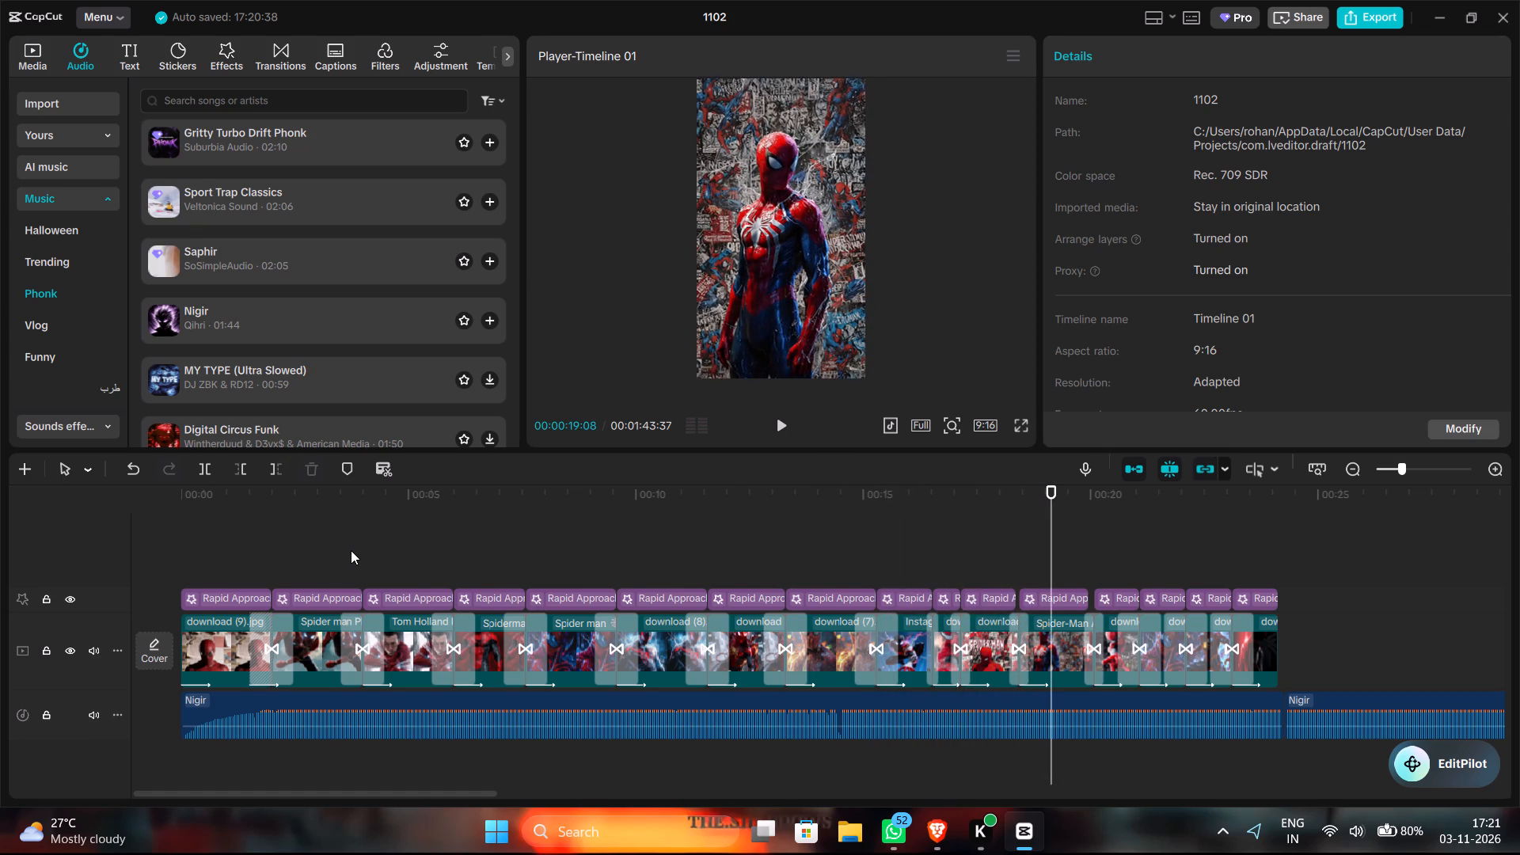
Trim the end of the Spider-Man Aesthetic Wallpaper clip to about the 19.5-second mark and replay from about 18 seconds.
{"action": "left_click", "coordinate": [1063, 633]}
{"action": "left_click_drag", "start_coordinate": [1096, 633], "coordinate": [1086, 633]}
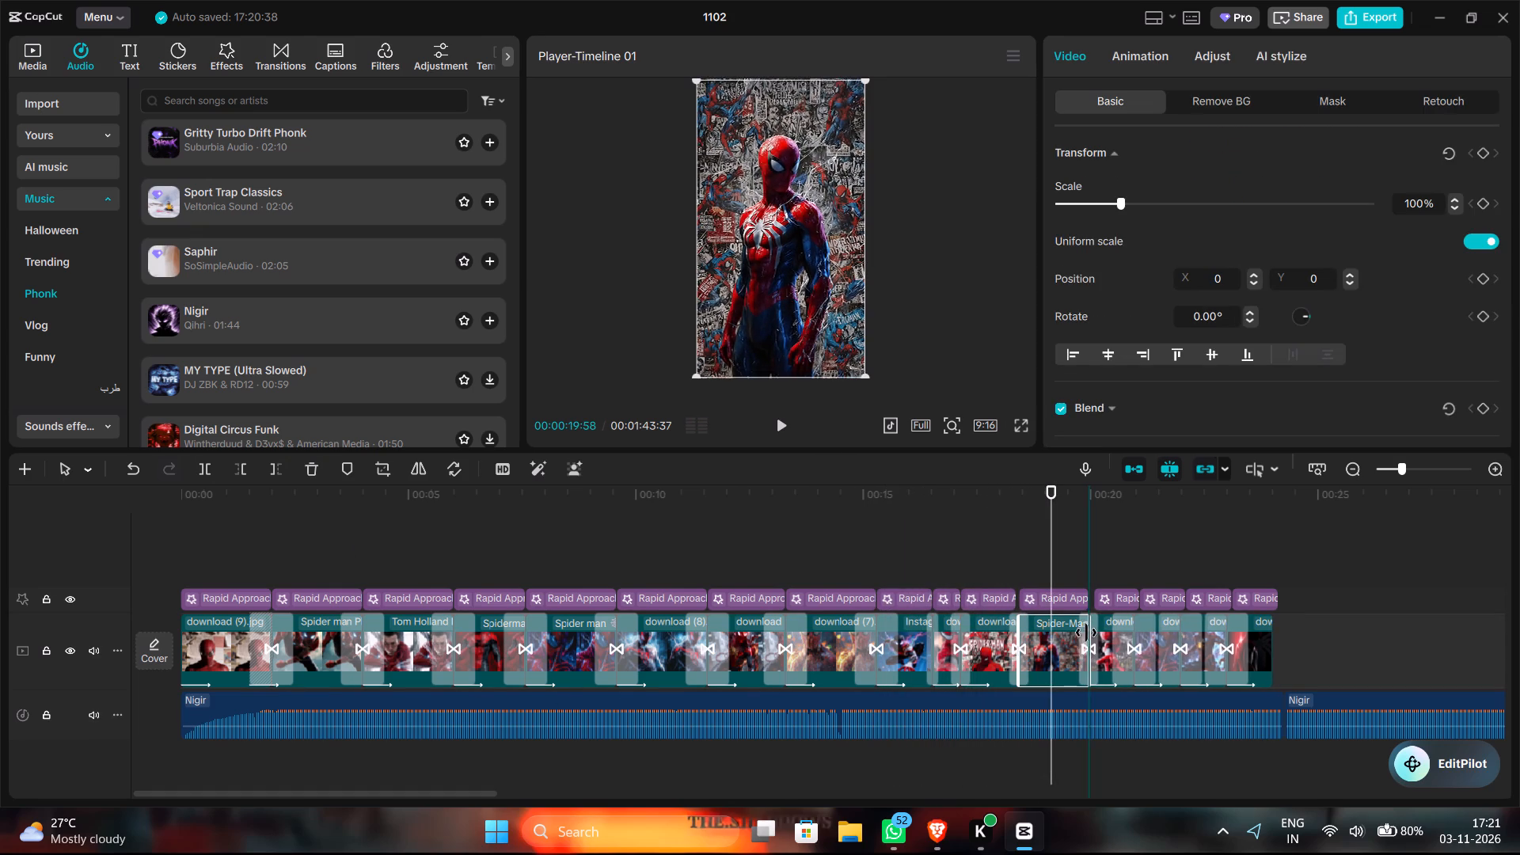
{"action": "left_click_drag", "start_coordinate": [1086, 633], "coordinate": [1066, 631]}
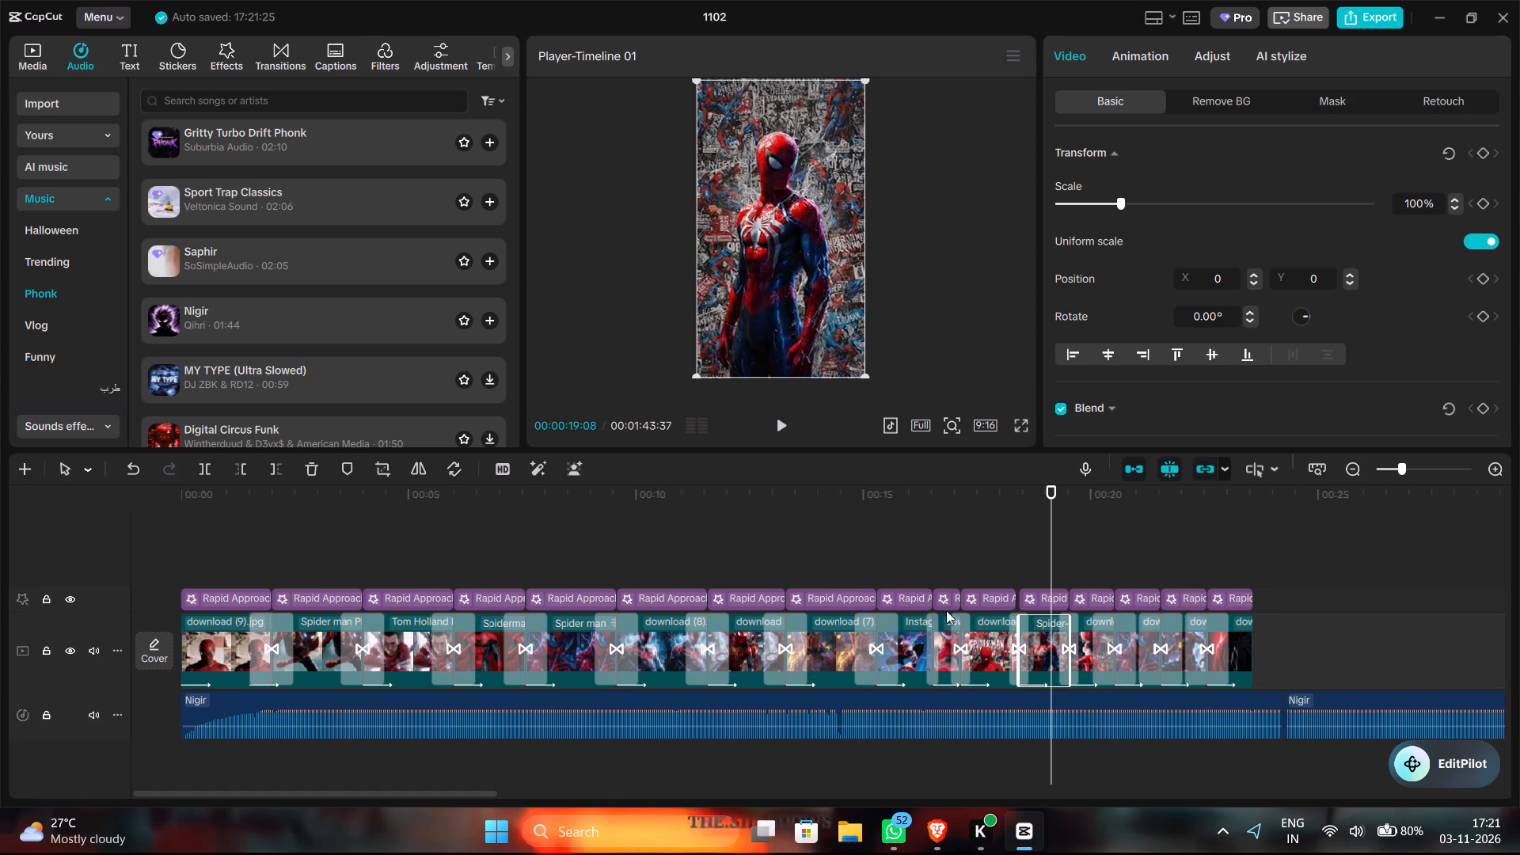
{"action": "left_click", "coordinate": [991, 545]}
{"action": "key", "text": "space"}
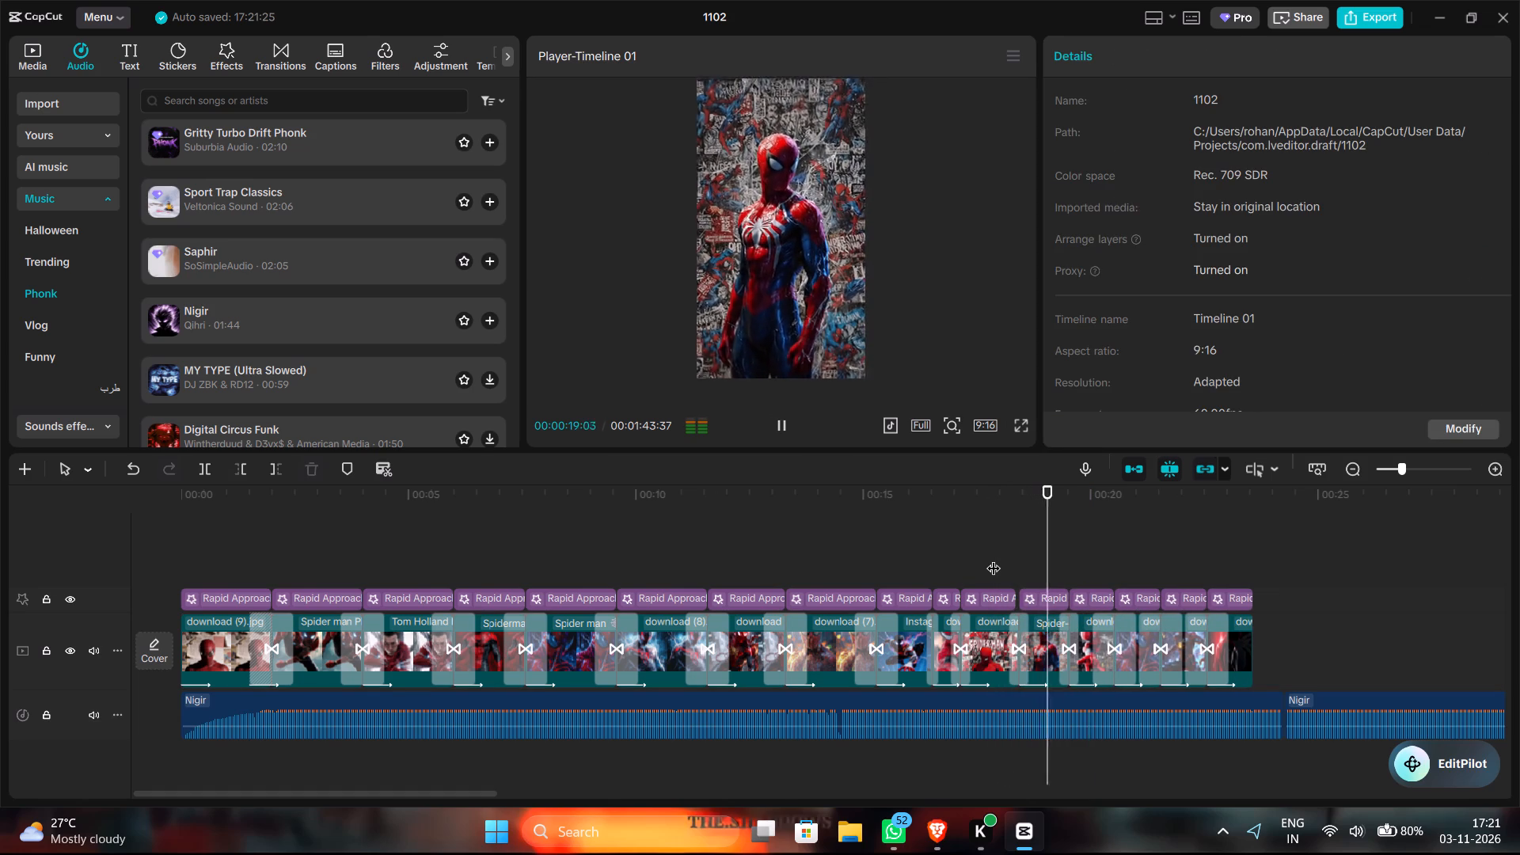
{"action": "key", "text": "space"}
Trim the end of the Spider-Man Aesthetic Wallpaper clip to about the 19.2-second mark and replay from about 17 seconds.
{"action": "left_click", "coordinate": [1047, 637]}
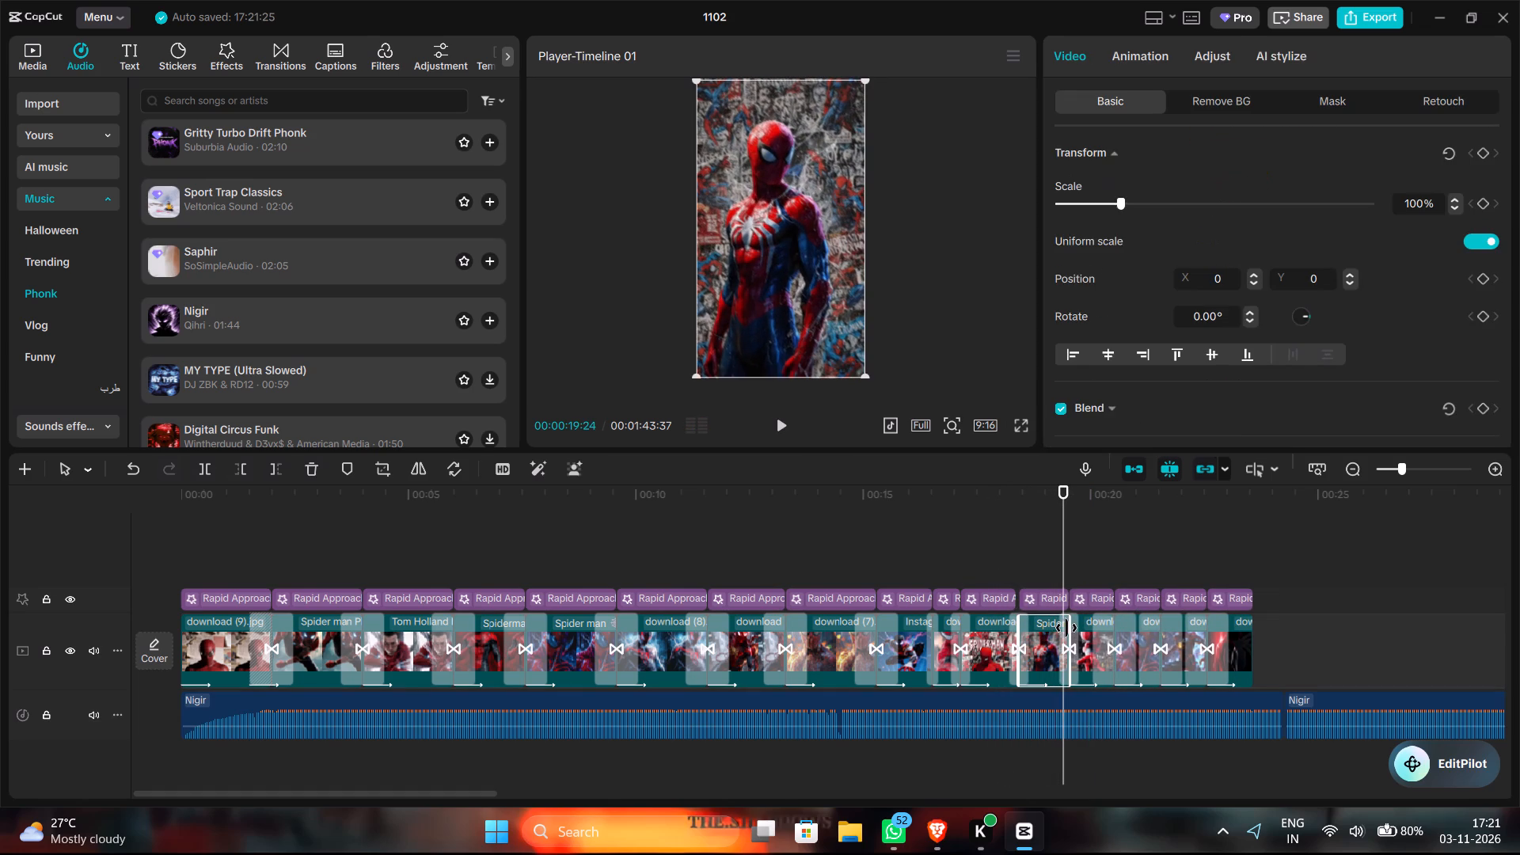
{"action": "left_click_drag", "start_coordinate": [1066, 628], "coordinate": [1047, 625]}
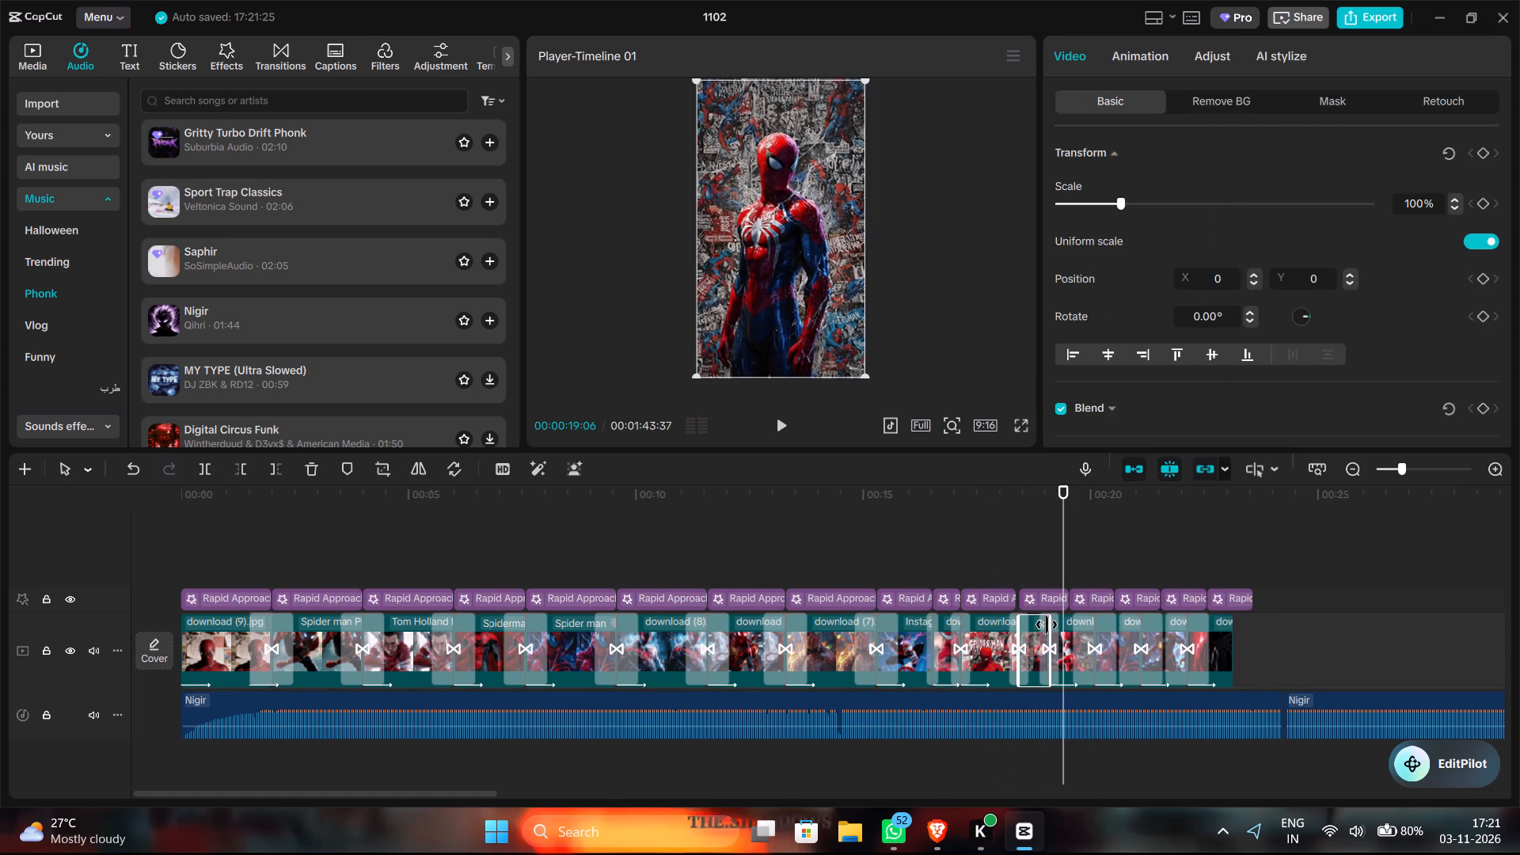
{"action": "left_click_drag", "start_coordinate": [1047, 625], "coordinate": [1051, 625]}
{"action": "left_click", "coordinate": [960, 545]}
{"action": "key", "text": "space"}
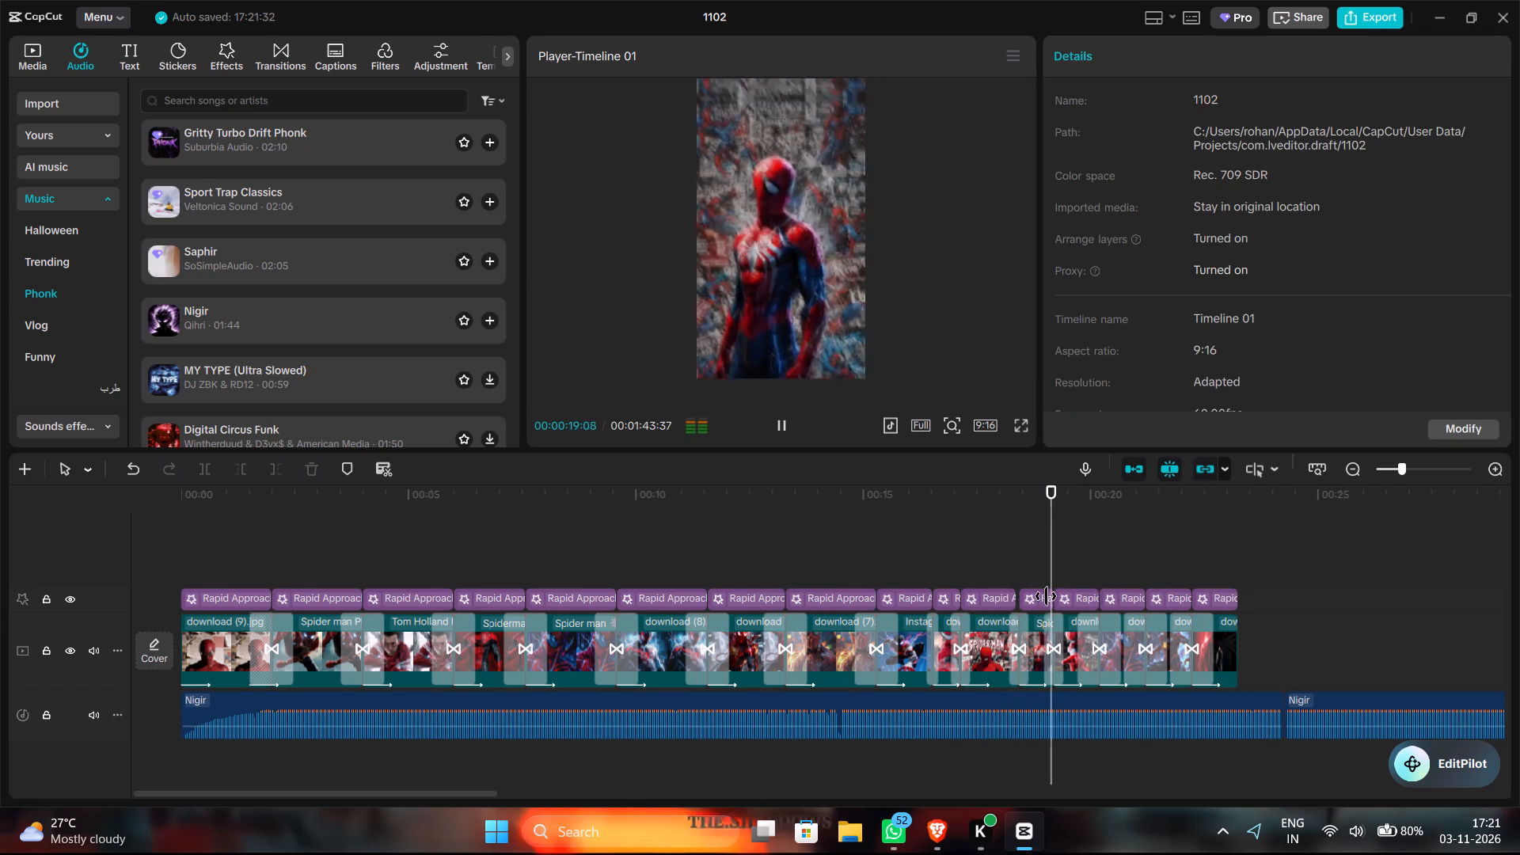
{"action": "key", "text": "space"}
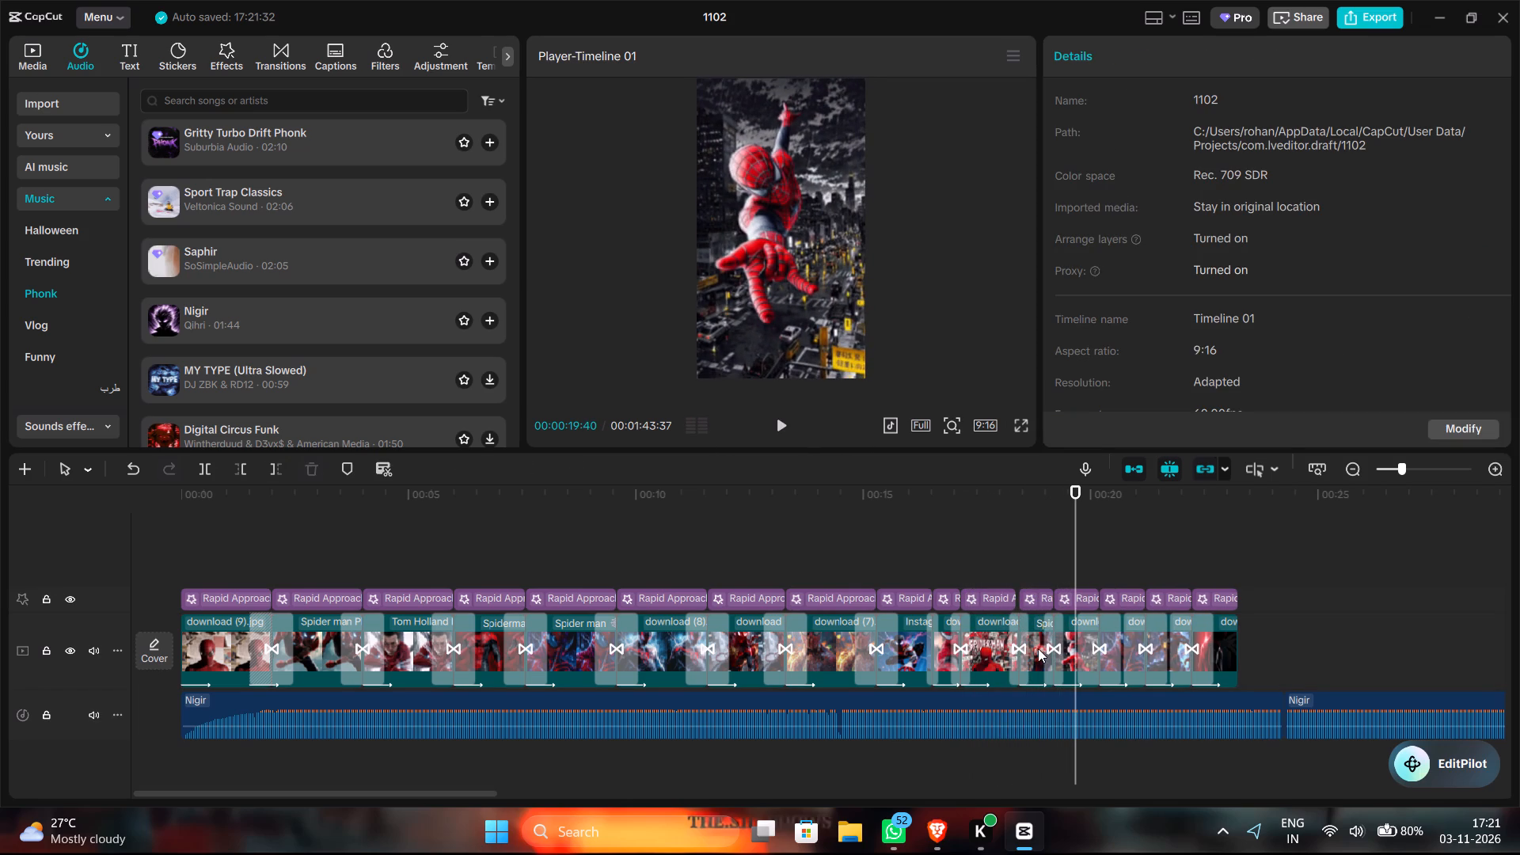
Trim the end of the Spider-Man Aesthetic Wallpaper clip to about the 19-second mark and play through to the end of the clips.
{"action": "left_click", "coordinate": [1038, 648]}
{"action": "left_click_drag", "start_coordinate": [1058, 642], "coordinate": [1056, 642]}
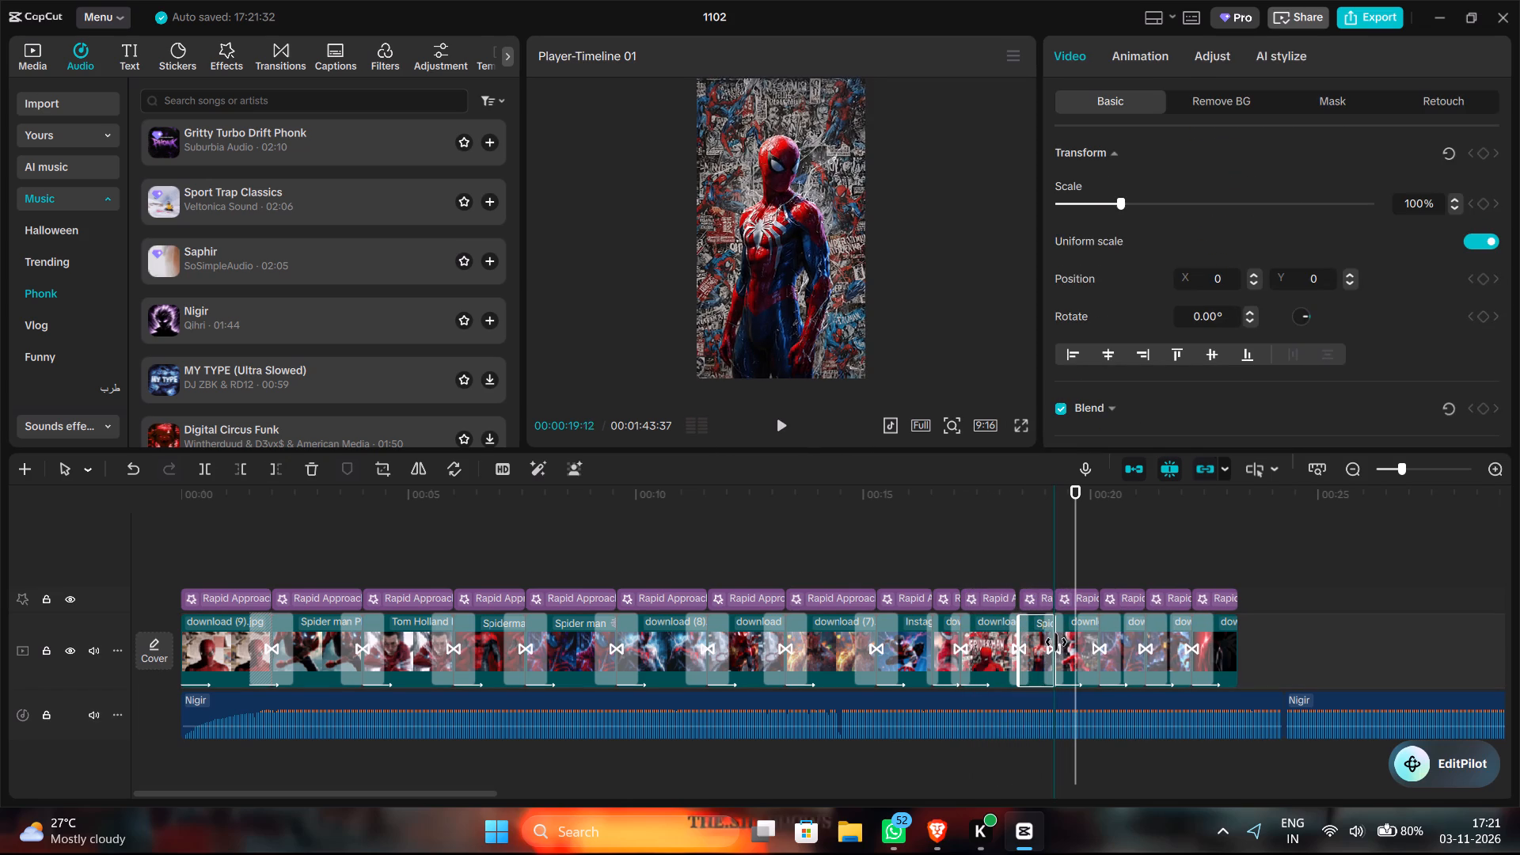
{"action": "left_click_drag", "start_coordinate": [1056, 642], "coordinate": [1046, 642]}
{"action": "left_click", "coordinate": [995, 569]}
{"action": "key", "text": "space"}
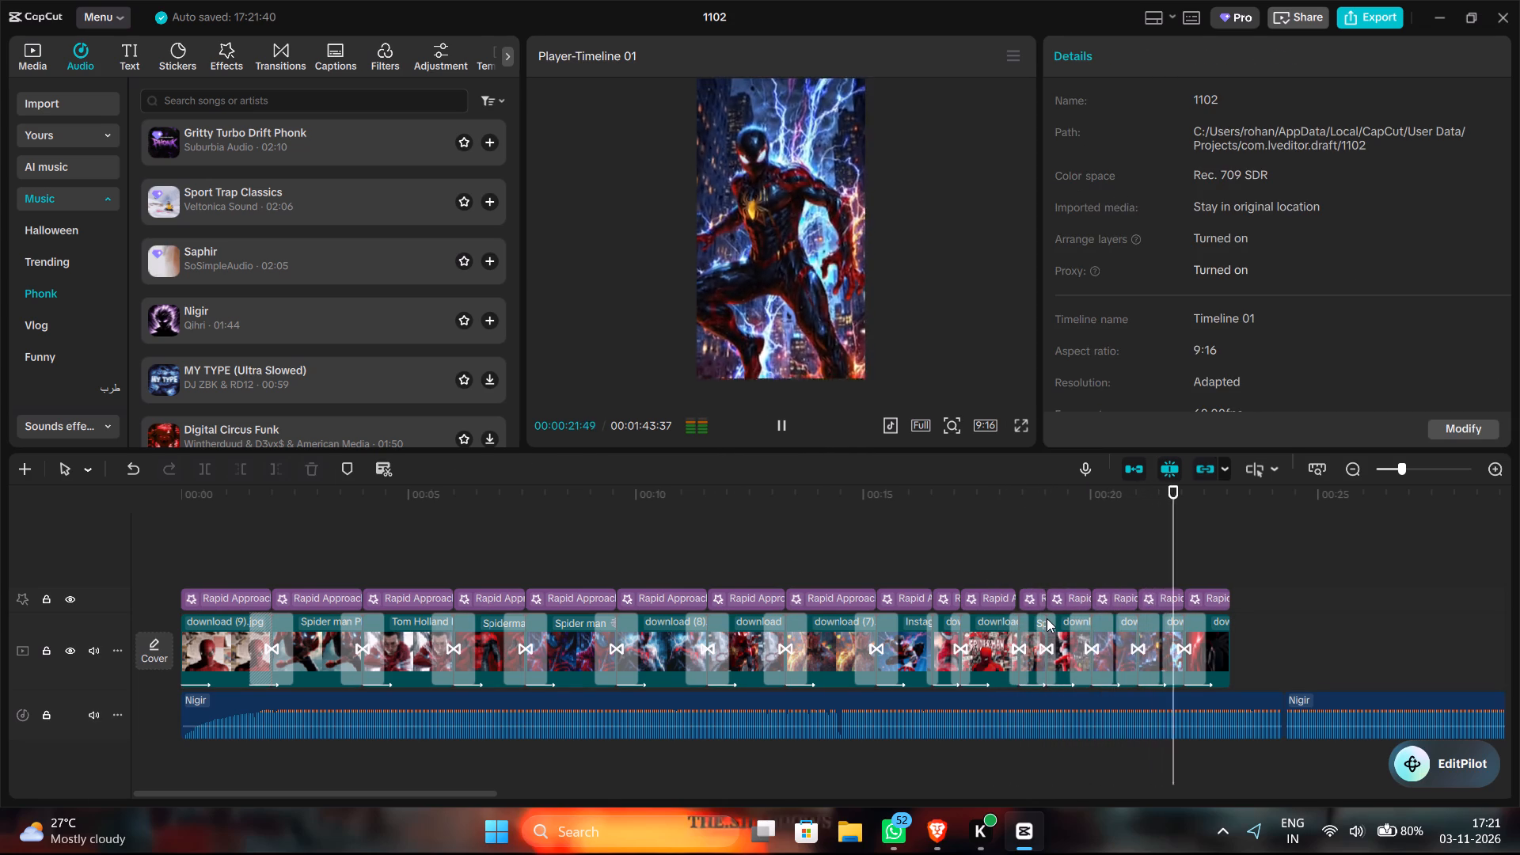
{"action": "key", "text": "space"}
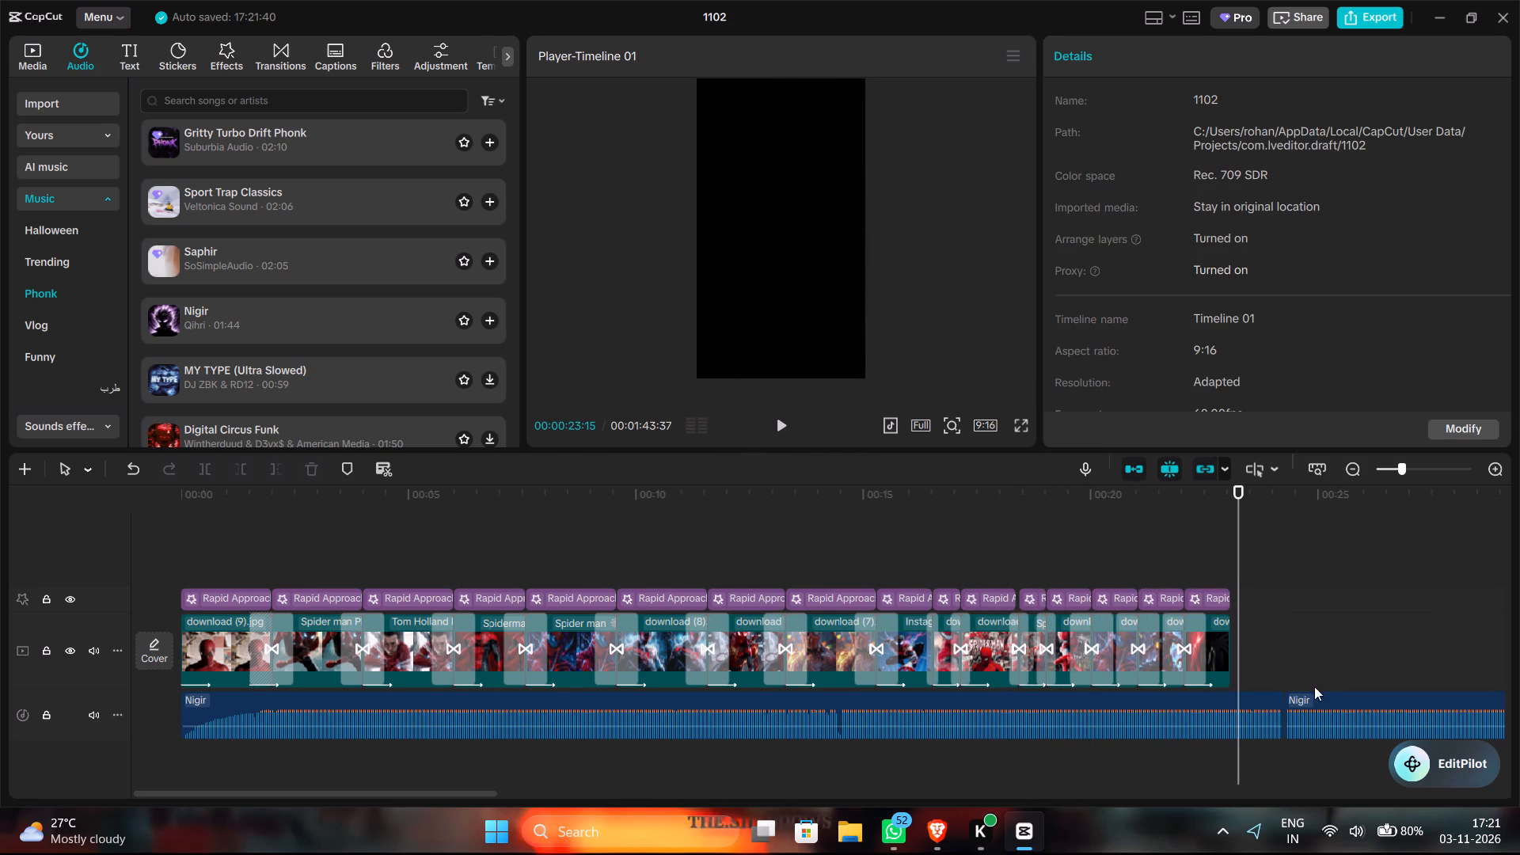
Replay the edit from about 18 seconds past the last clip to check where the music should end.
{"action": "left_click", "coordinate": [996, 560]}
{"action": "key", "text": "space"}
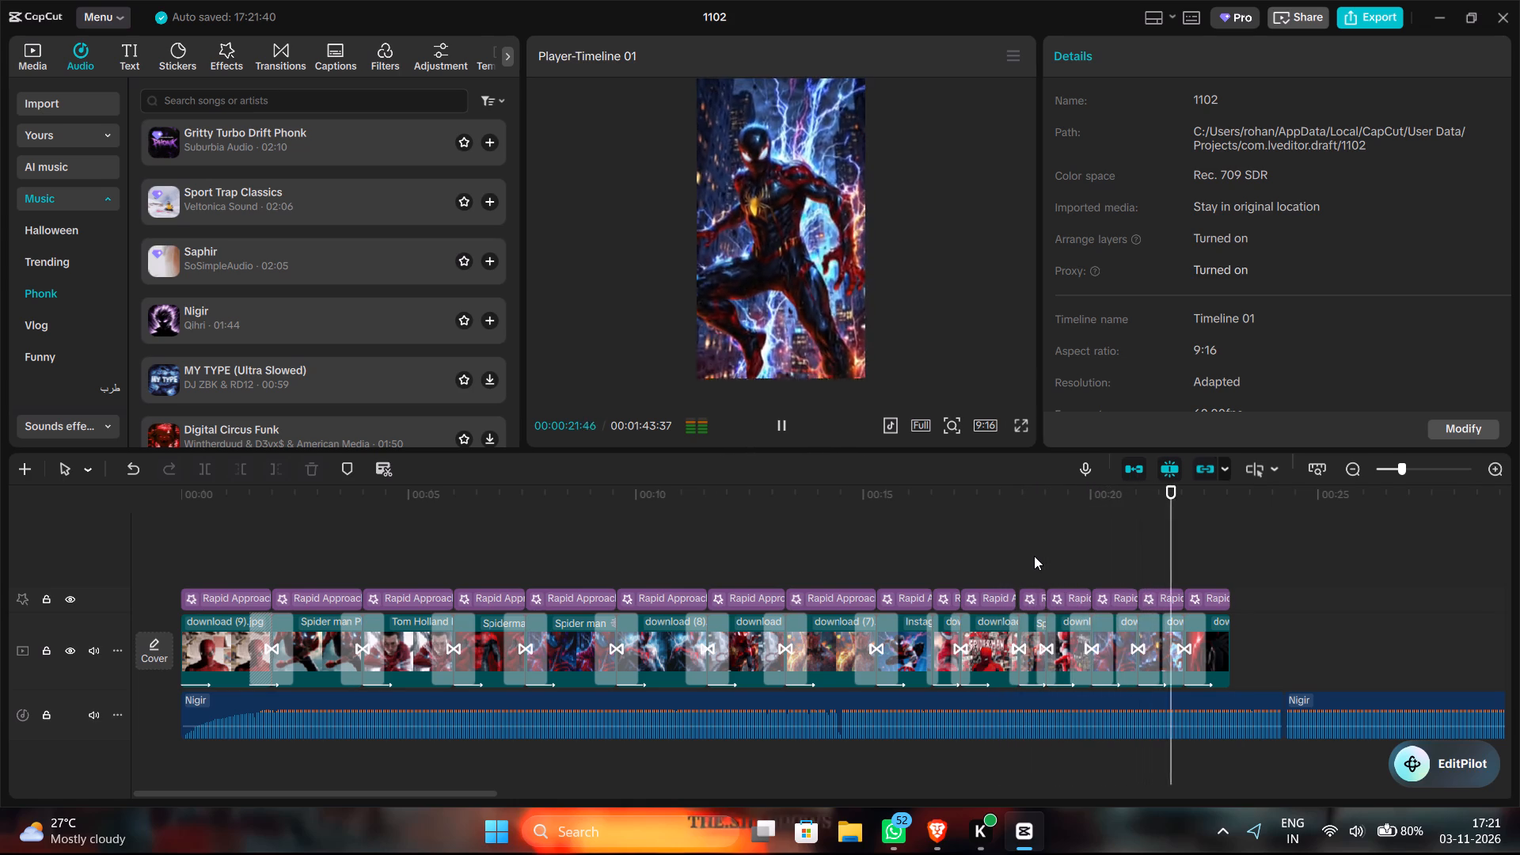
{"action": "key", "text": "space"}
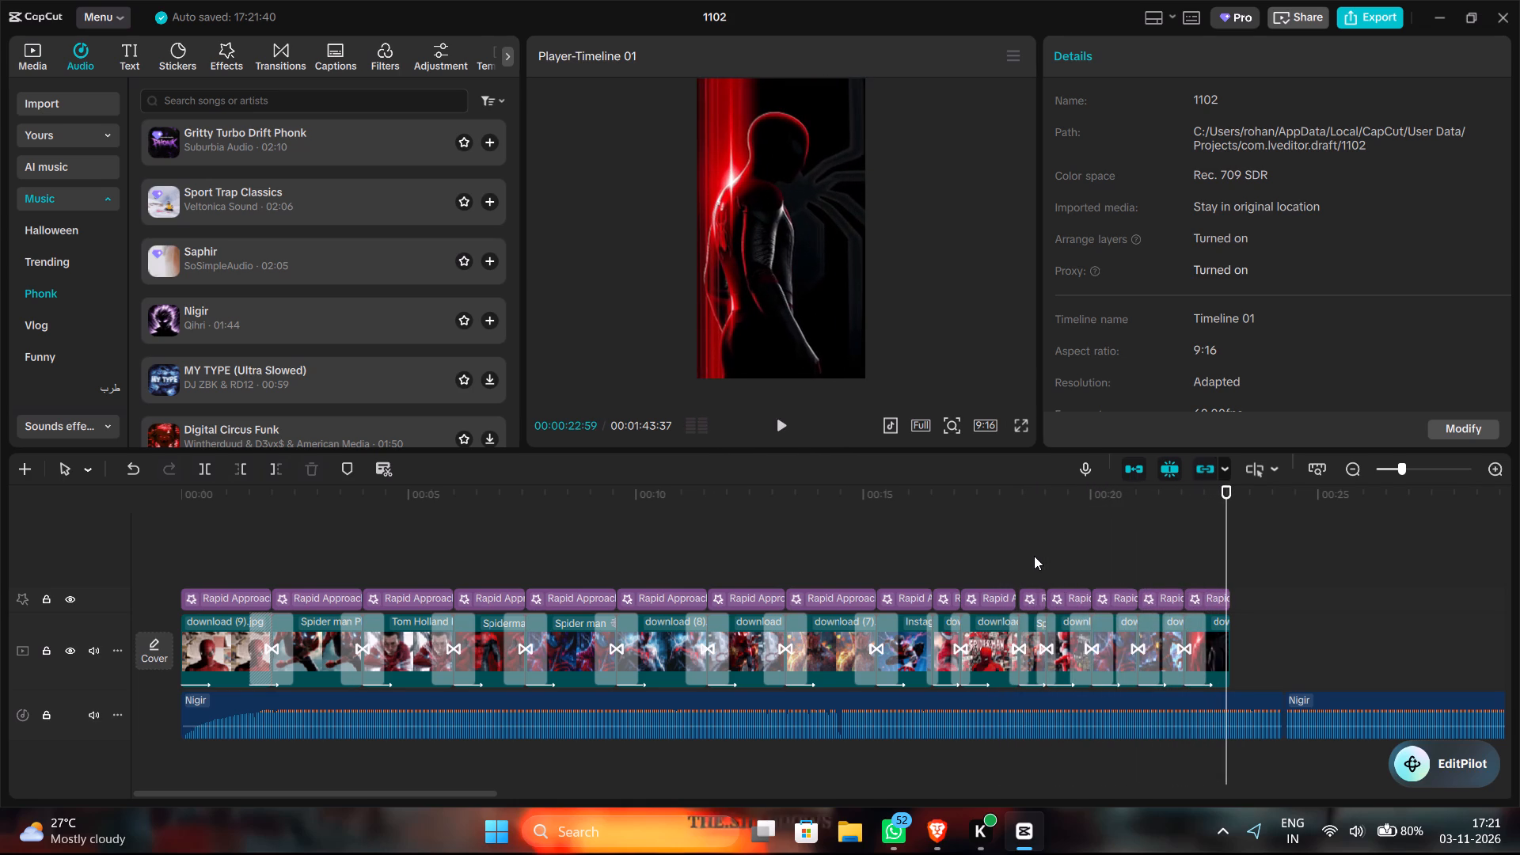
{"action": "key", "text": "space"}
{"action": "key", "text": "space"}
{"action": "key", "text": "space"}
{"action": "key", "text": "space"}
{"action": "key", "text": "space"}
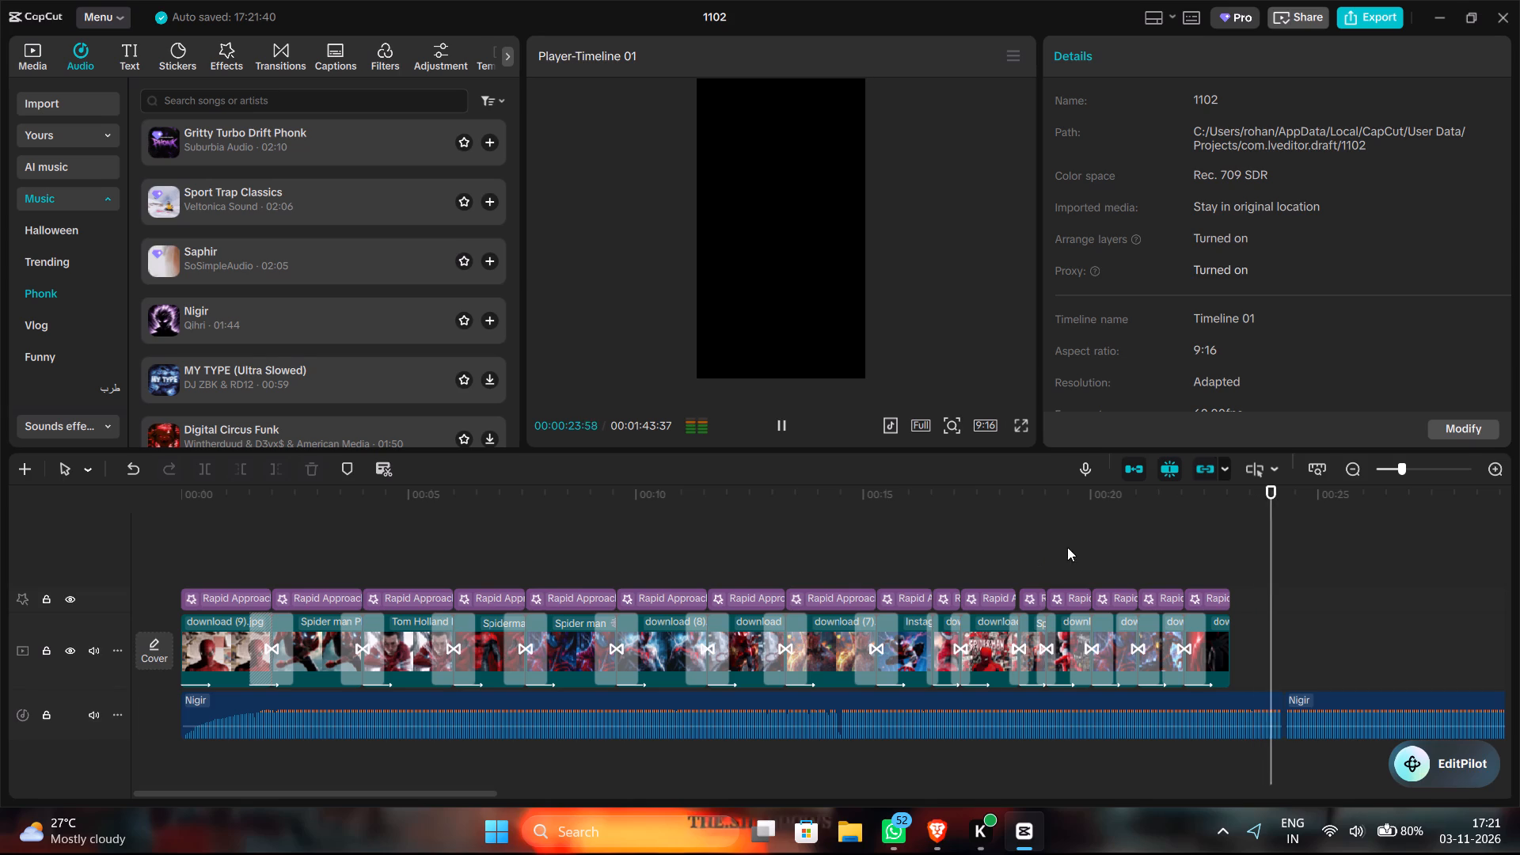
{"action": "key", "text": "space"}
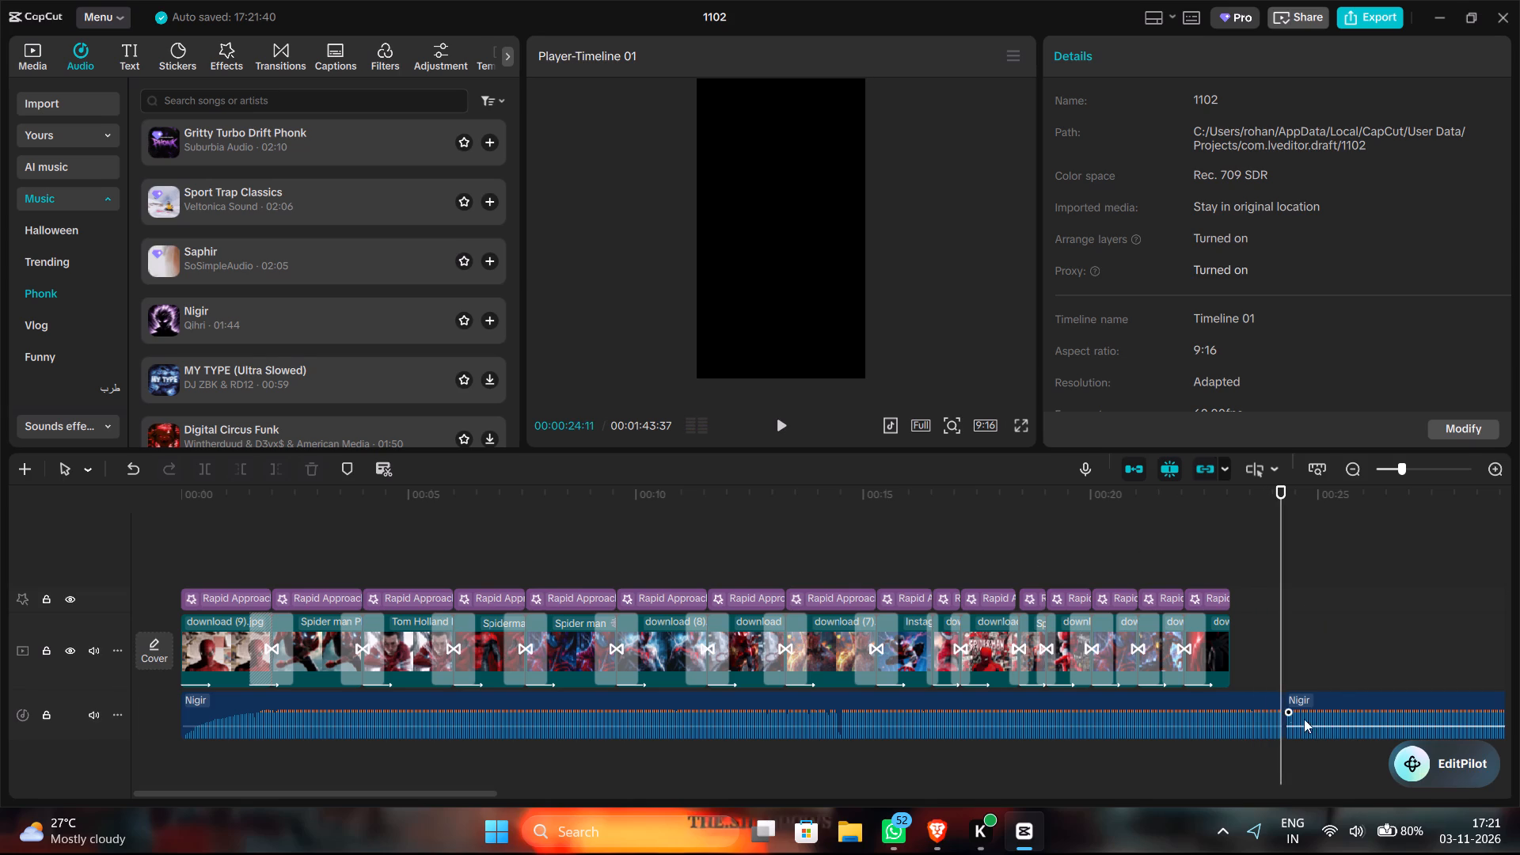
End the Nigir music with the last clip at 00:00:23:05, delete the leftover music segment, and replay from near the start.
{"action": "left_click", "coordinate": [1225, 562]}
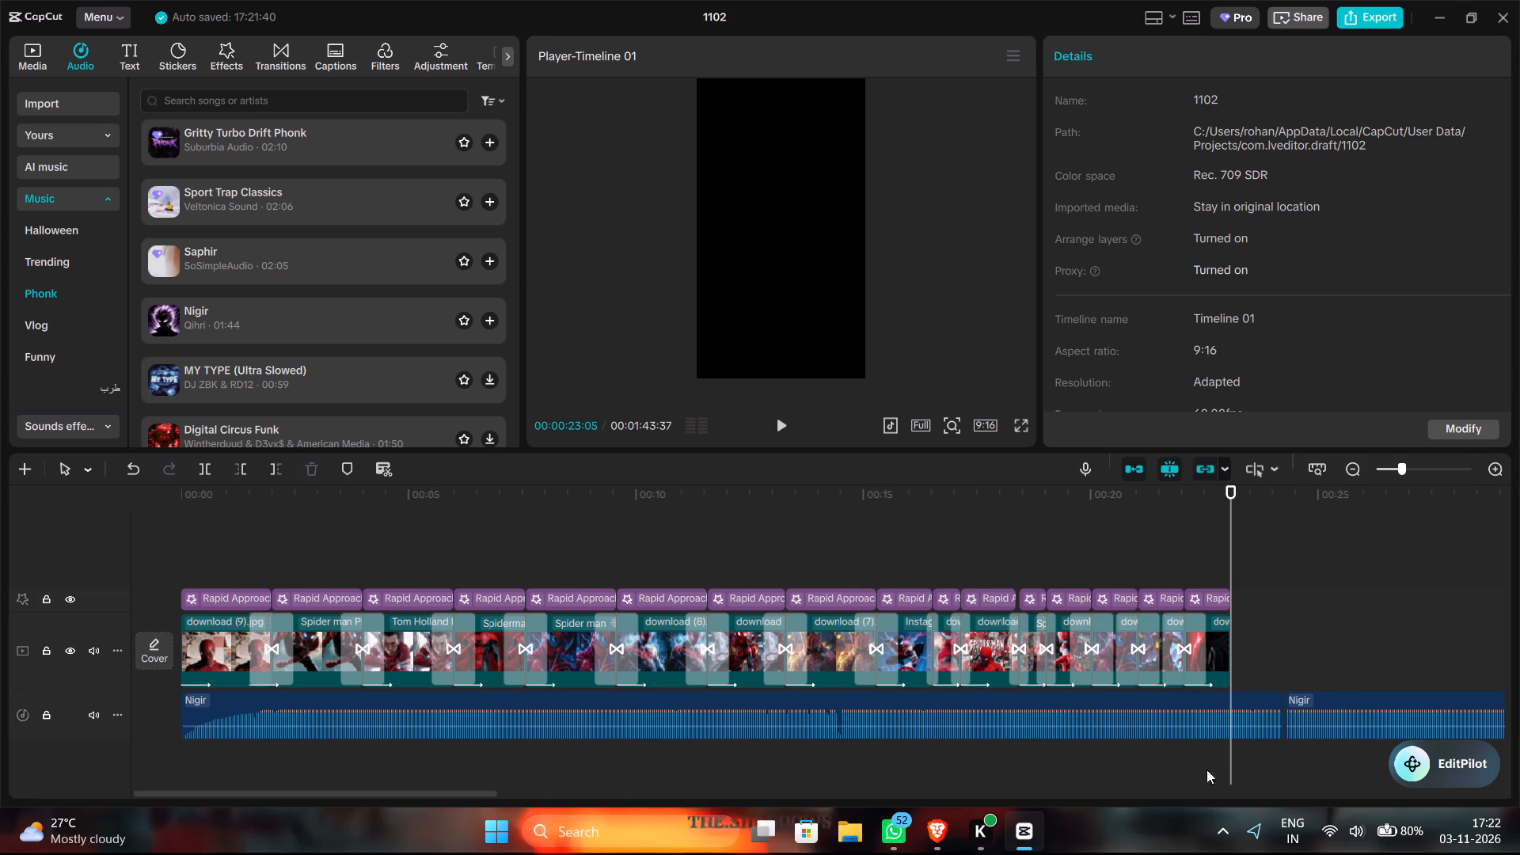
{"action": "left_click", "coordinate": [1195, 734]}
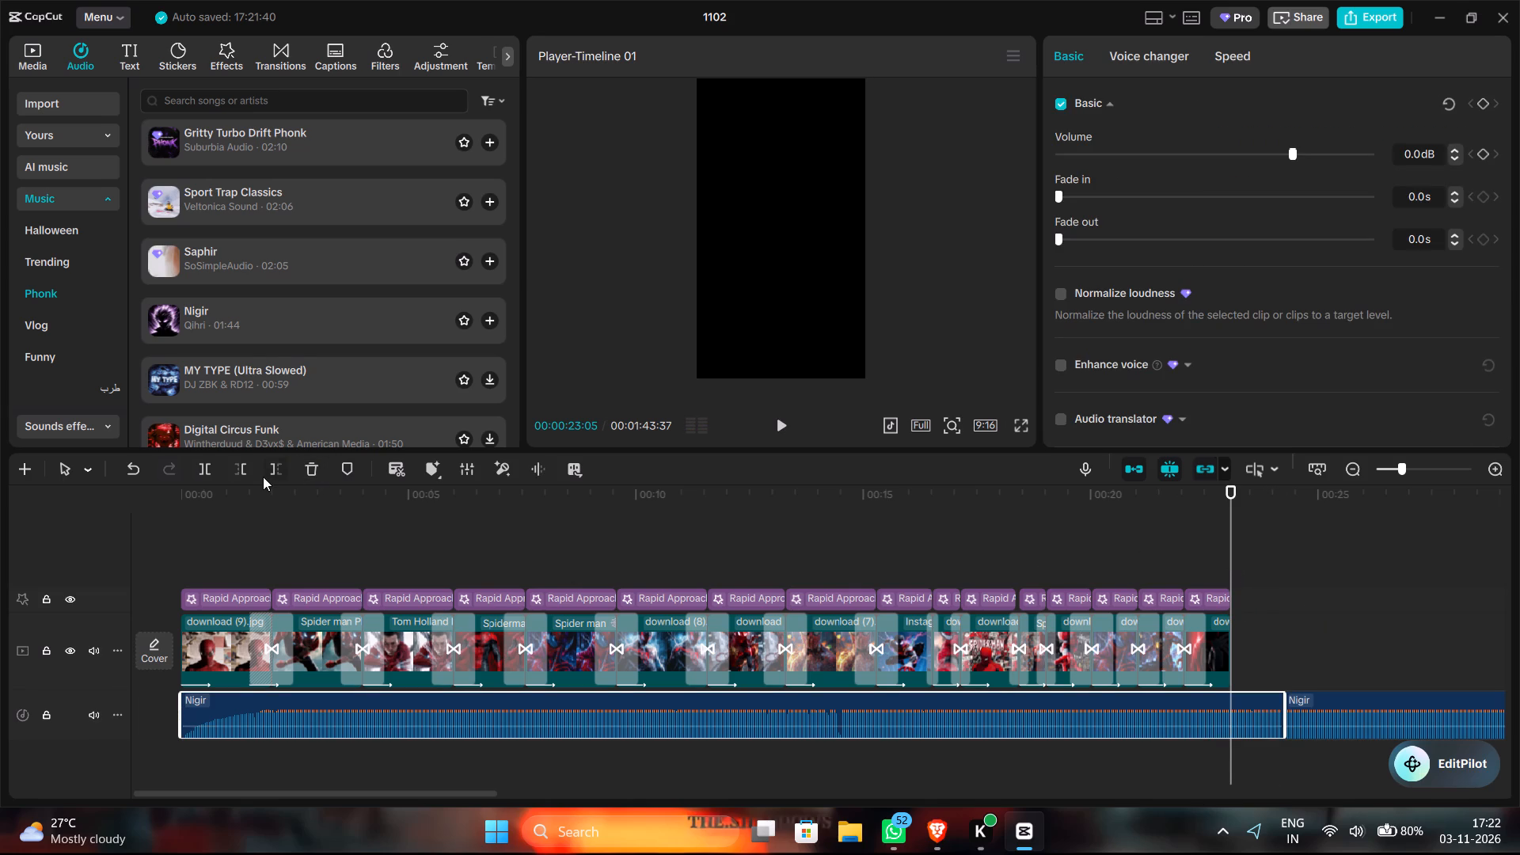
{"action": "left_click", "coordinate": [272, 473]}
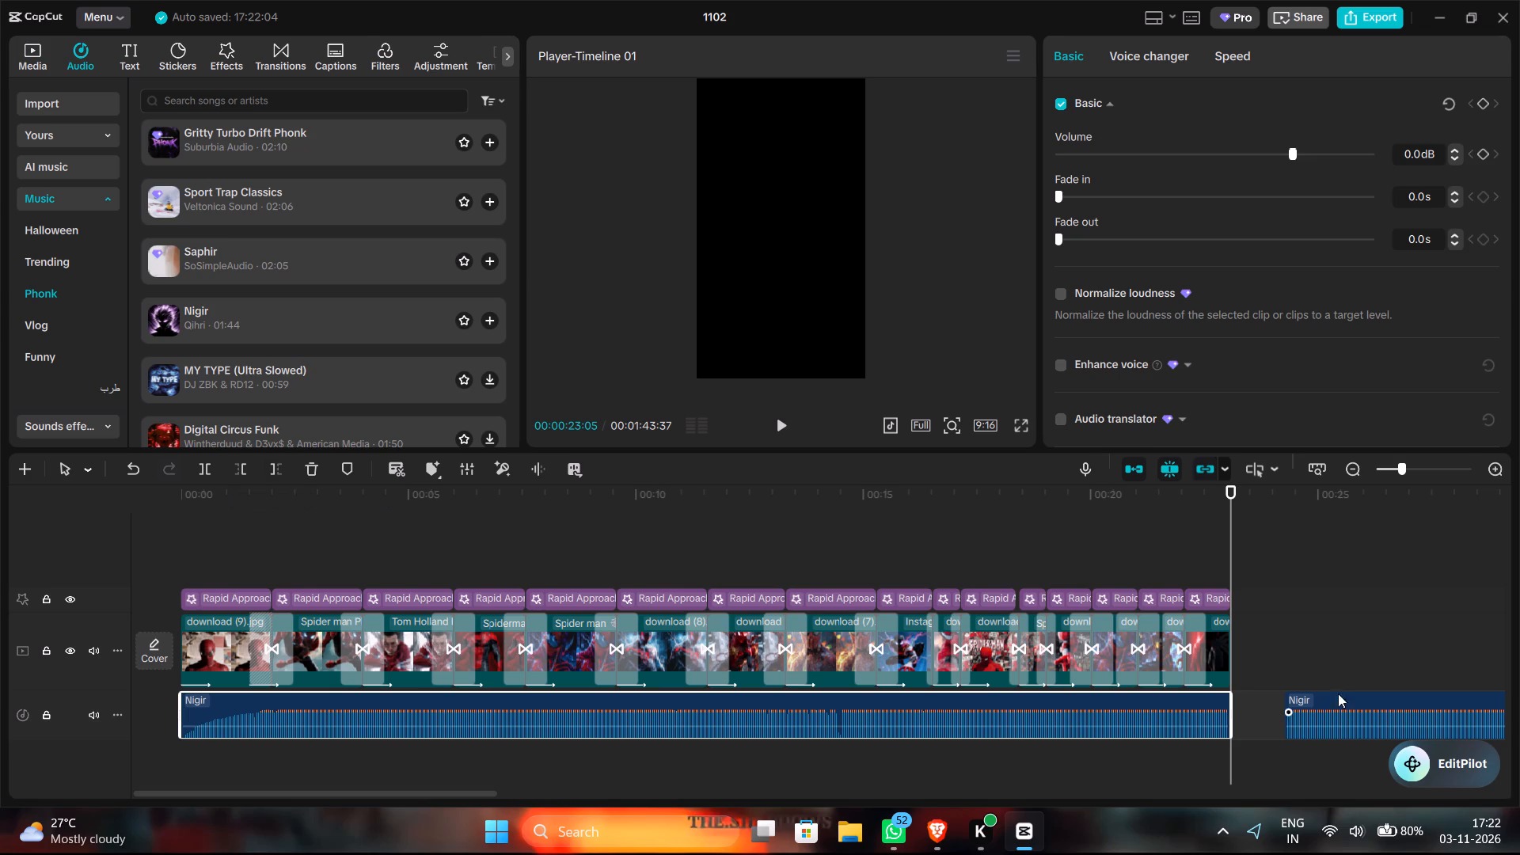
{"action": "left_click", "coordinate": [1362, 698]}
{"action": "key", "text": "BackSpace"}
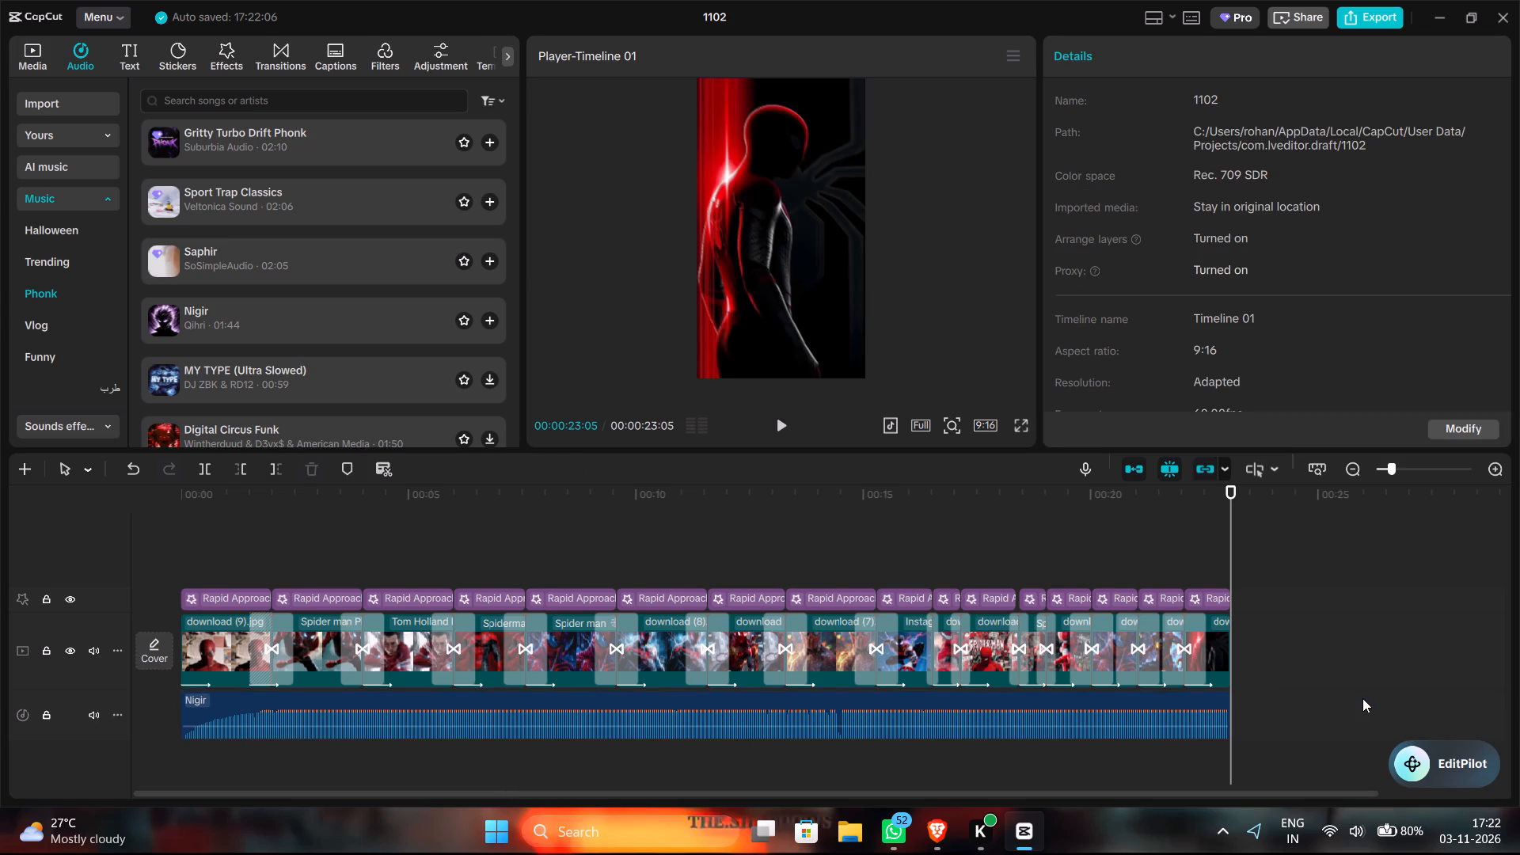
{"action": "left_click", "coordinate": [203, 538]}
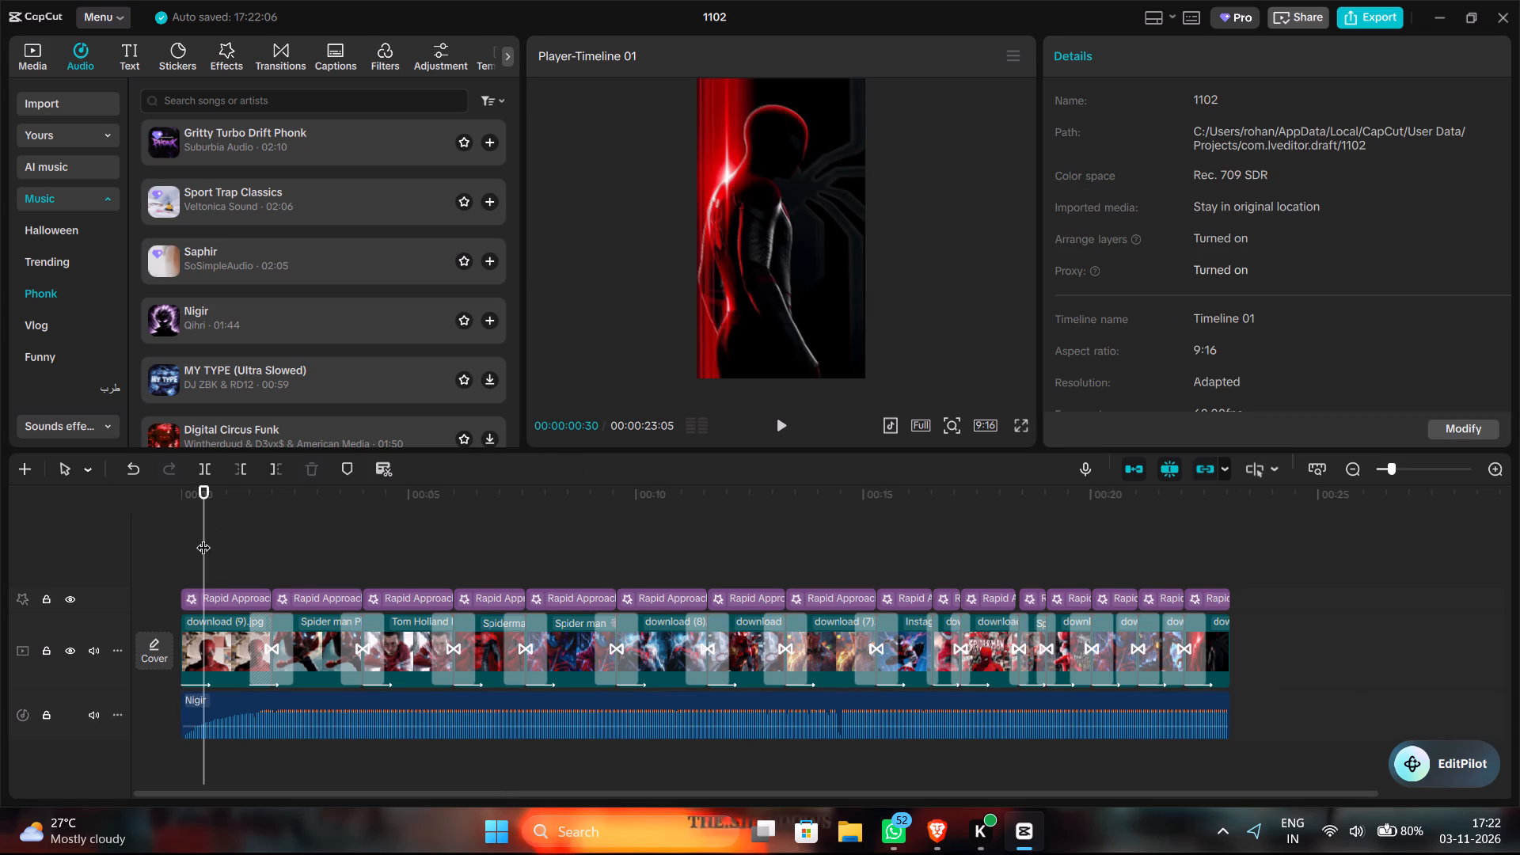
{"action": "key", "text": "space"}
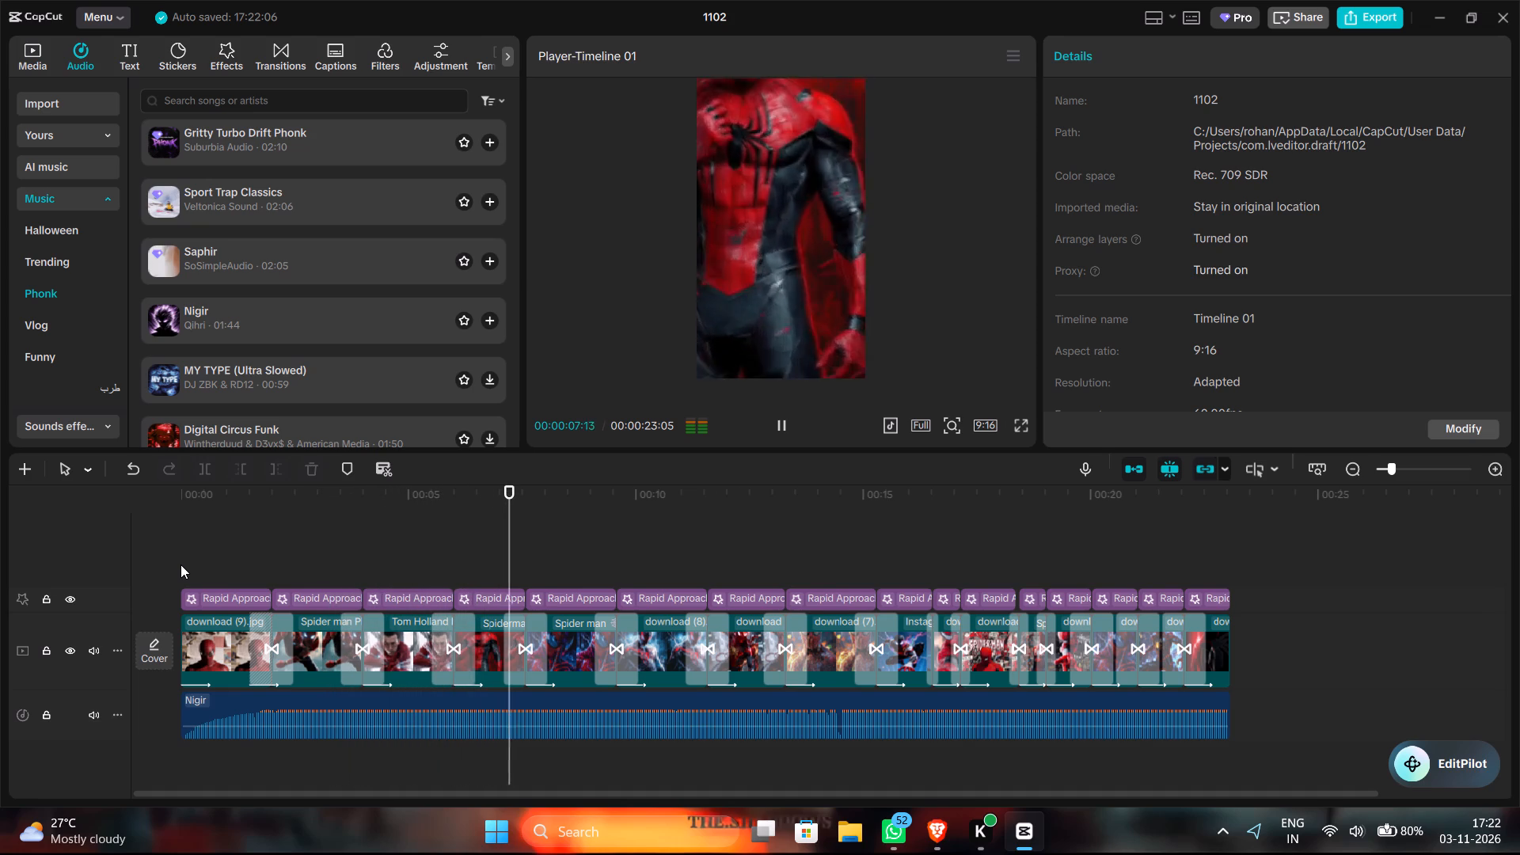
{"action": "key", "text": "space"}
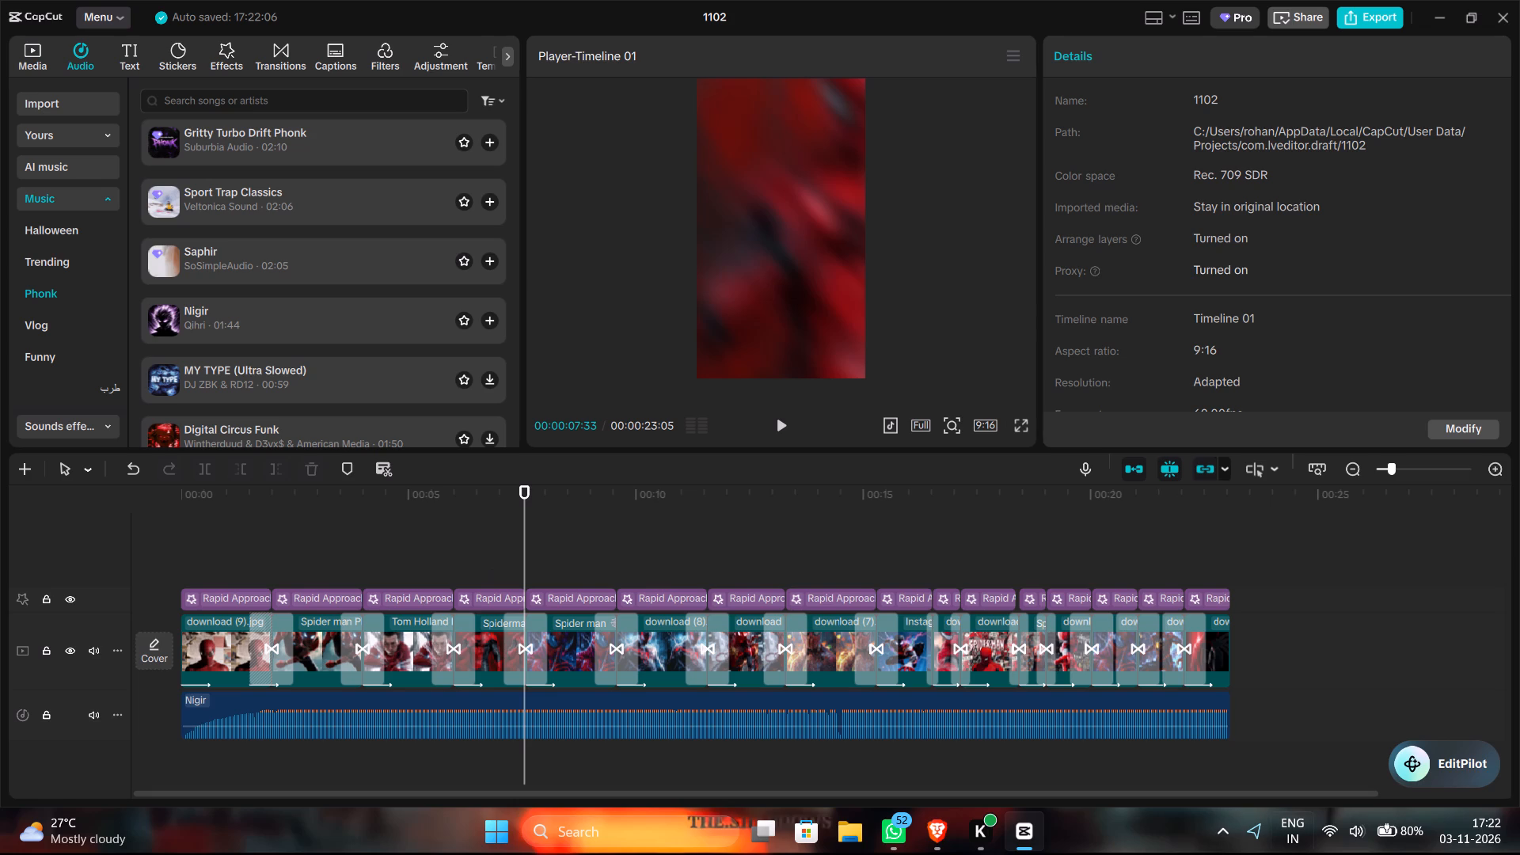
Connect the AirBass Earbuds over Bluetooth.
{"action": "left_click", "coordinate": [1385, 831]}
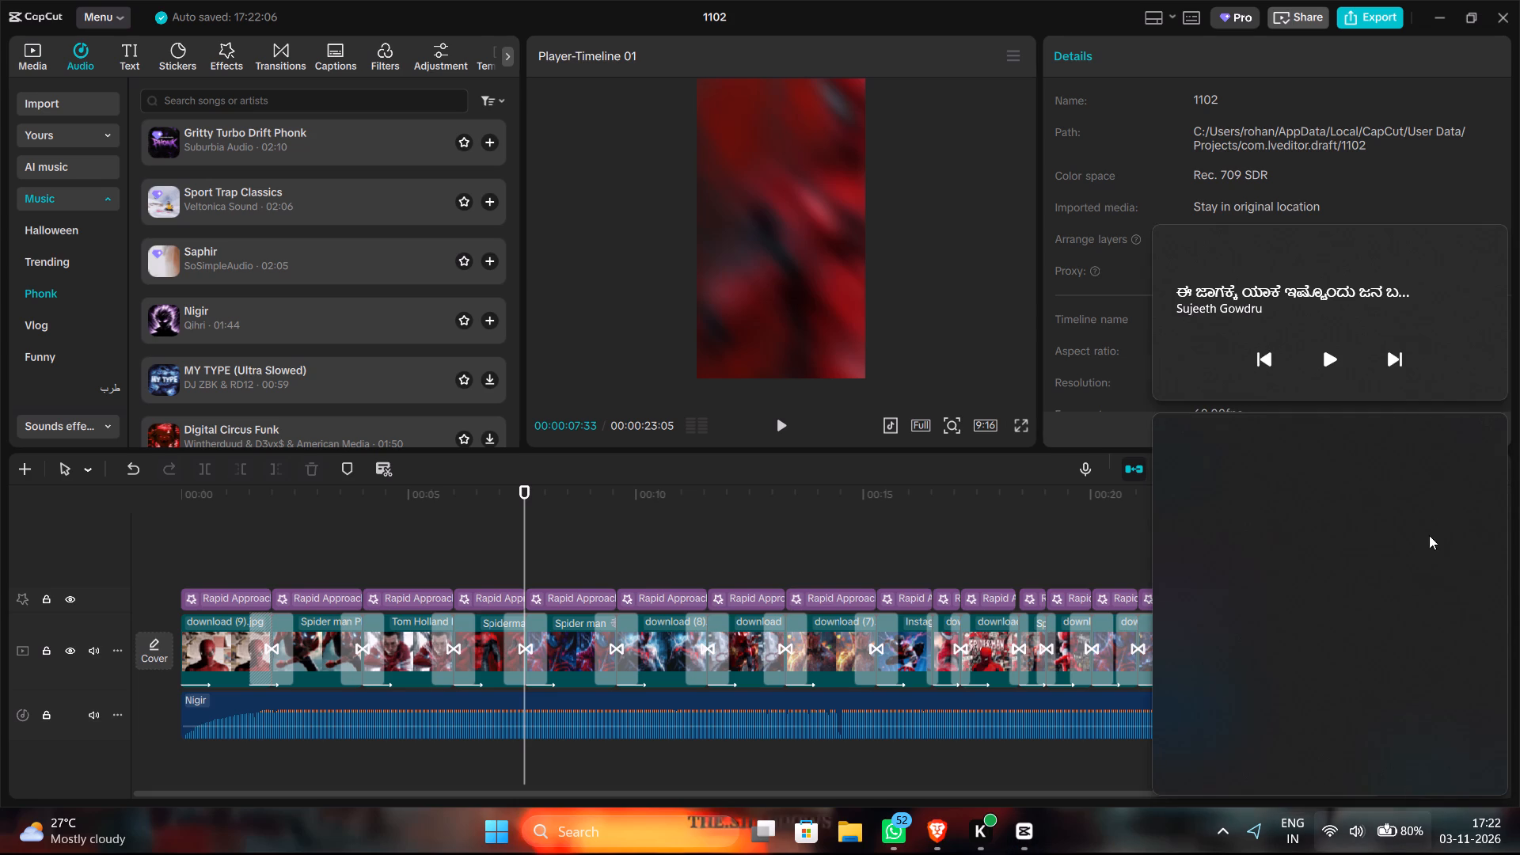
{"action": "left_click", "coordinate": [1450, 446]}
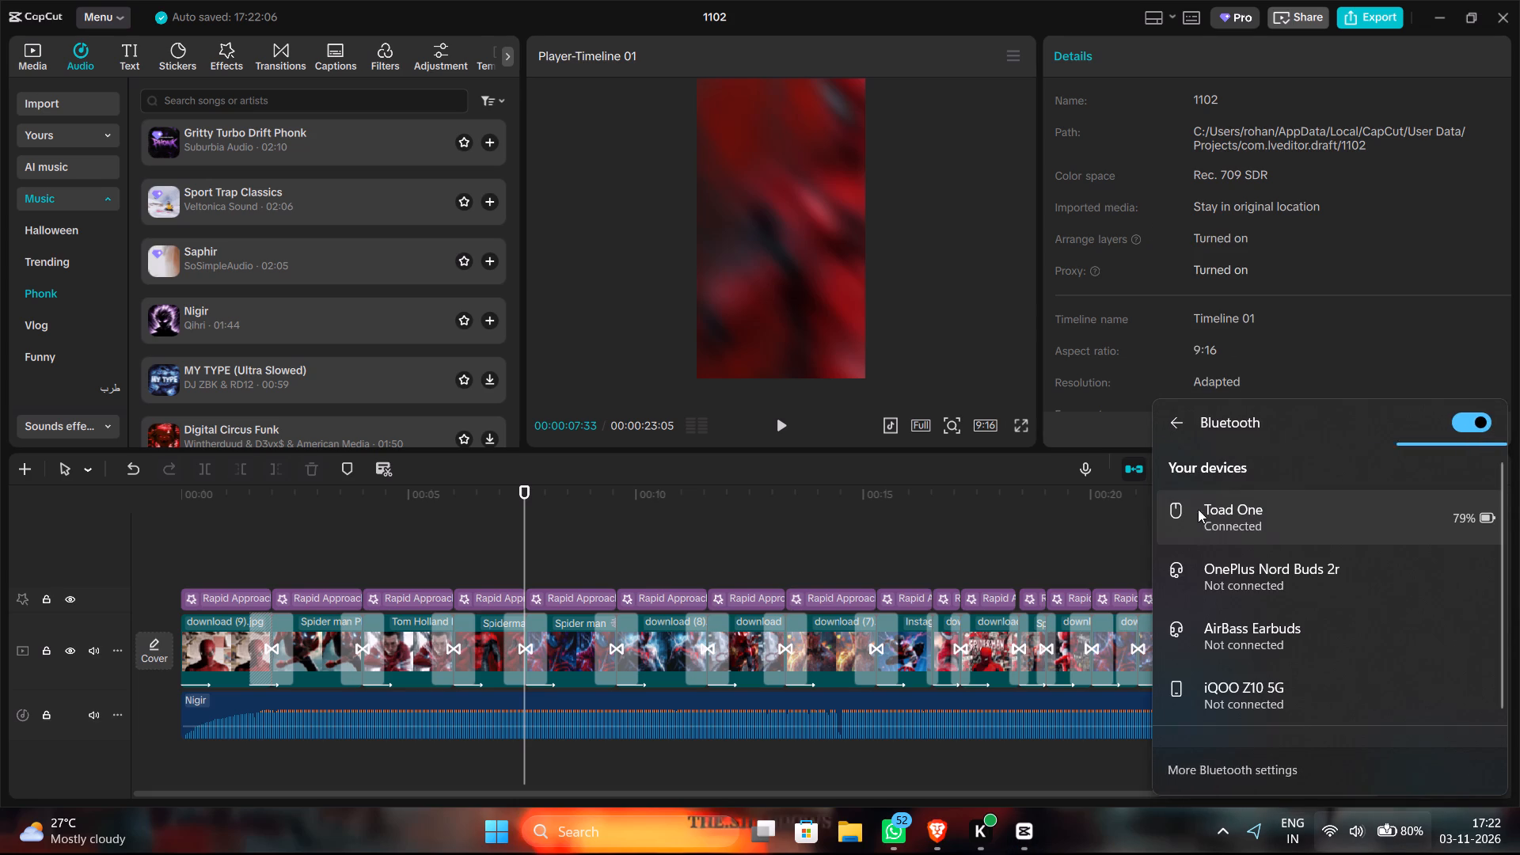
{"action": "left_click", "coordinate": [1273, 645]}
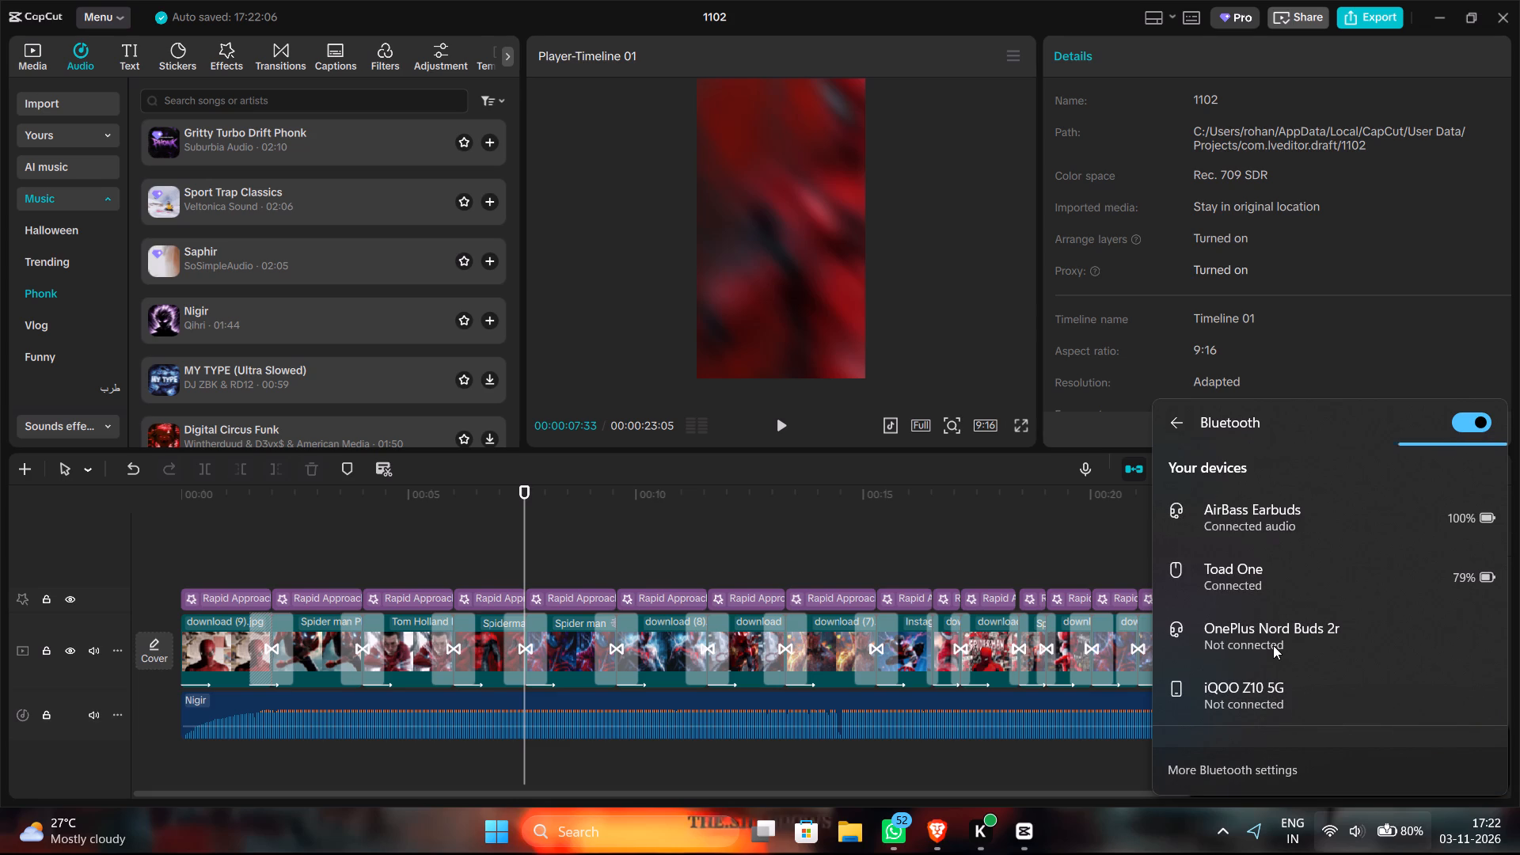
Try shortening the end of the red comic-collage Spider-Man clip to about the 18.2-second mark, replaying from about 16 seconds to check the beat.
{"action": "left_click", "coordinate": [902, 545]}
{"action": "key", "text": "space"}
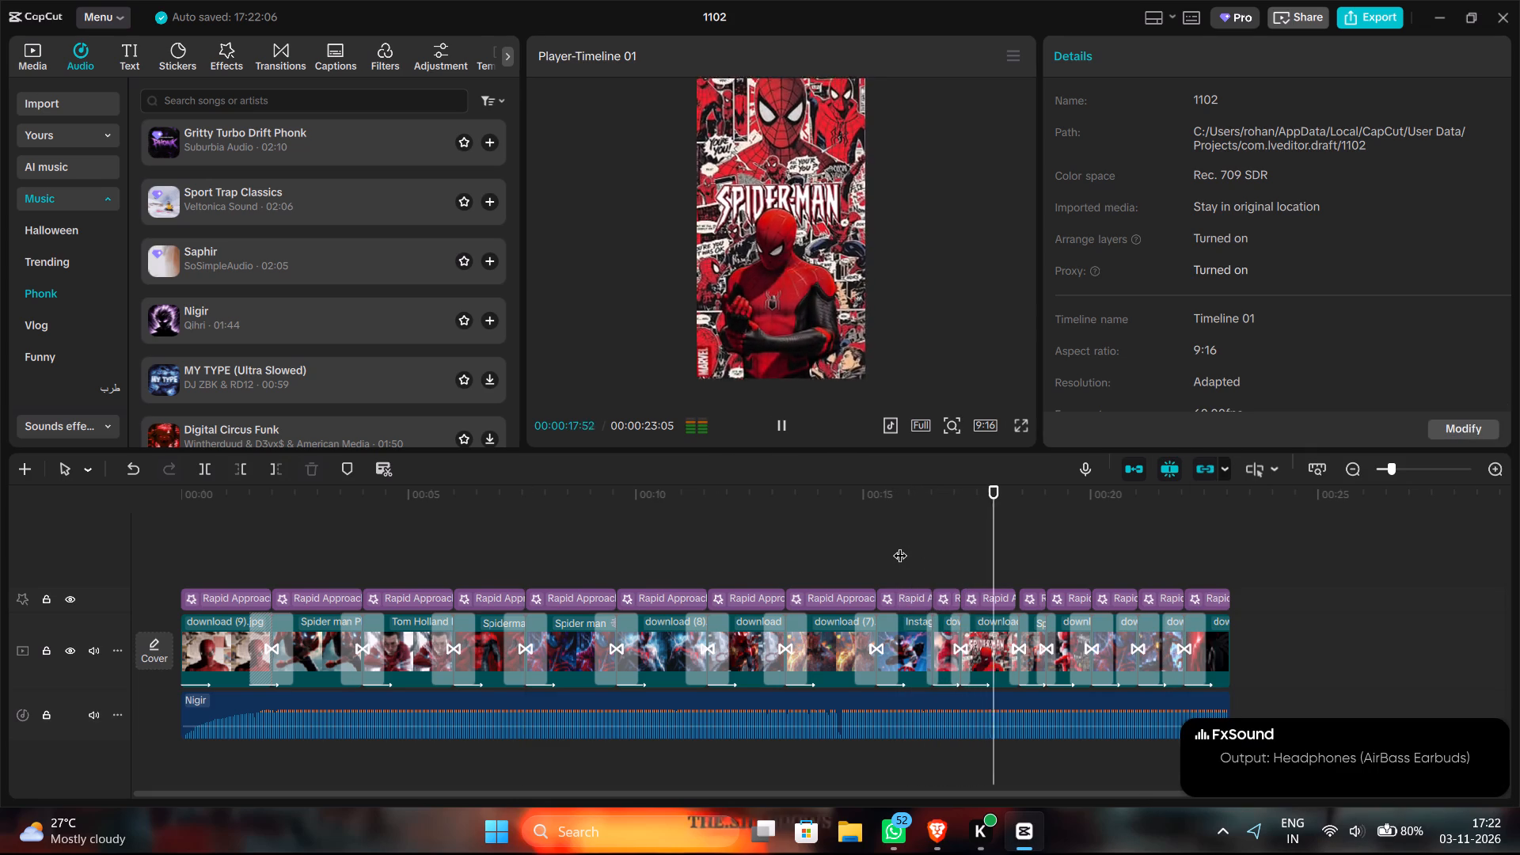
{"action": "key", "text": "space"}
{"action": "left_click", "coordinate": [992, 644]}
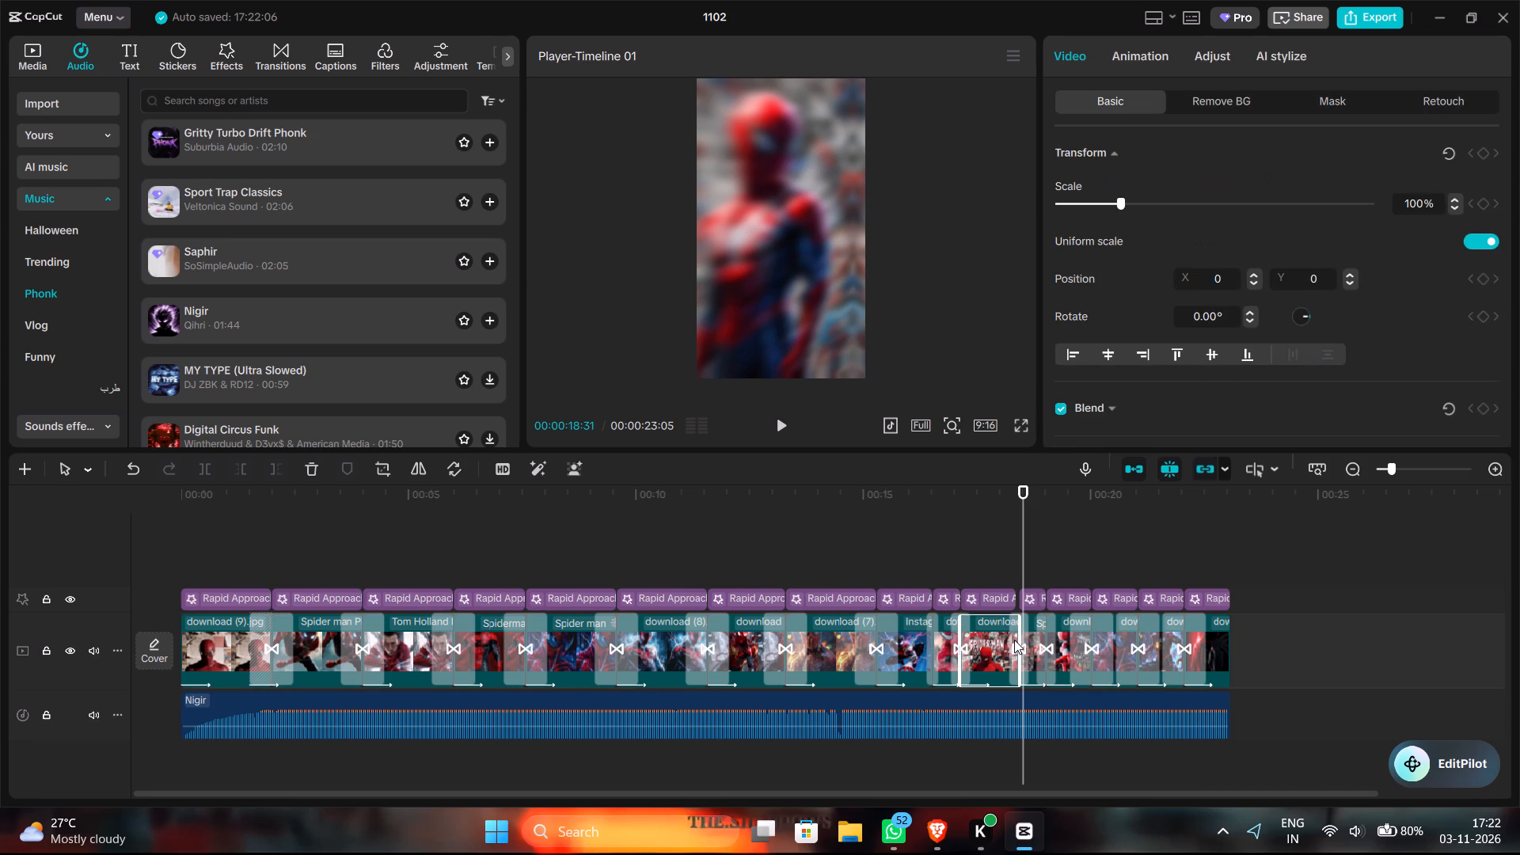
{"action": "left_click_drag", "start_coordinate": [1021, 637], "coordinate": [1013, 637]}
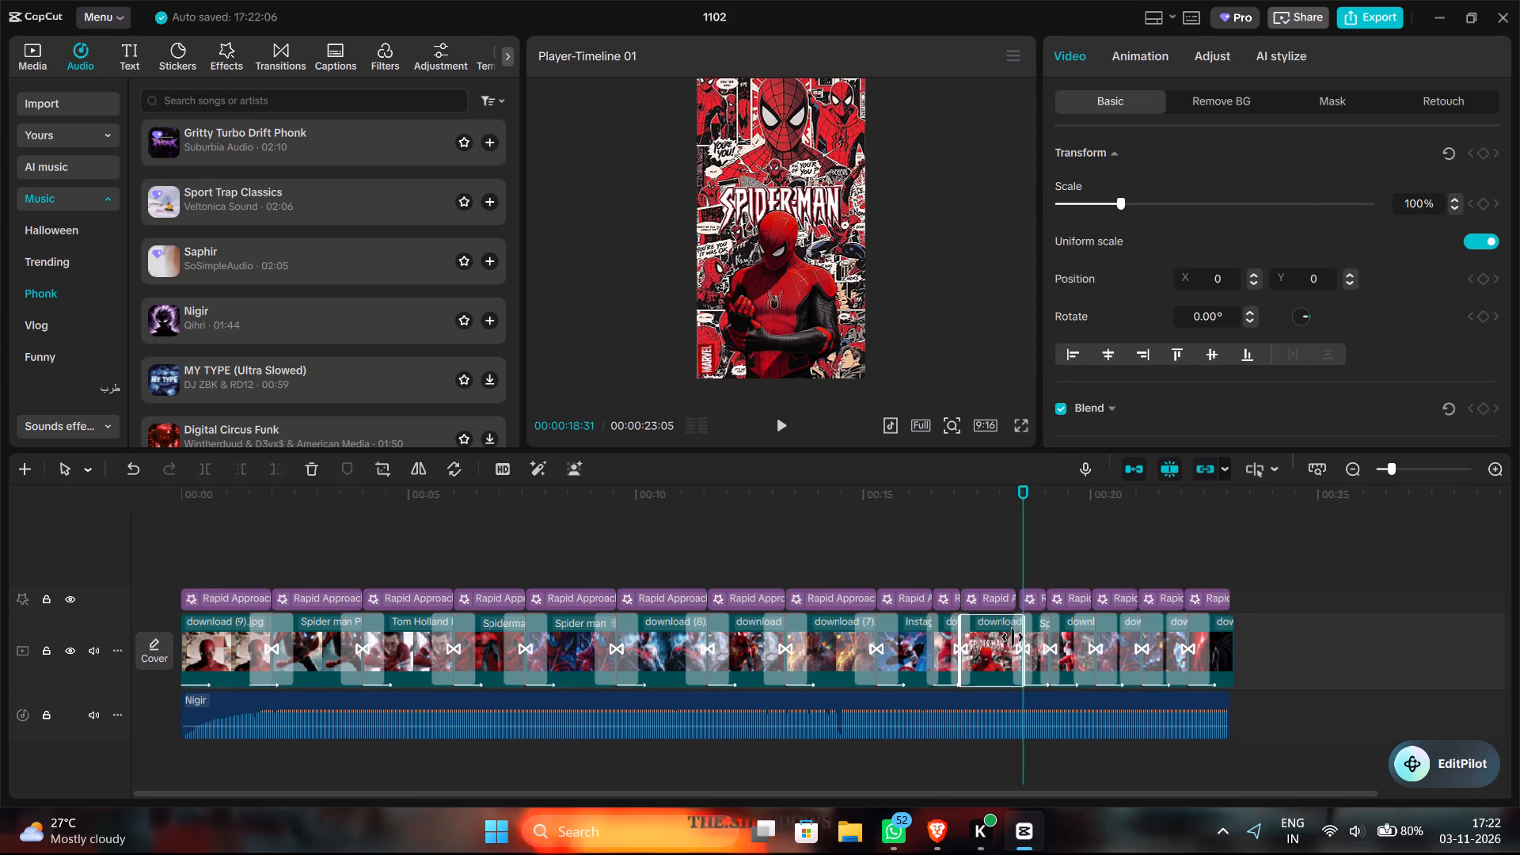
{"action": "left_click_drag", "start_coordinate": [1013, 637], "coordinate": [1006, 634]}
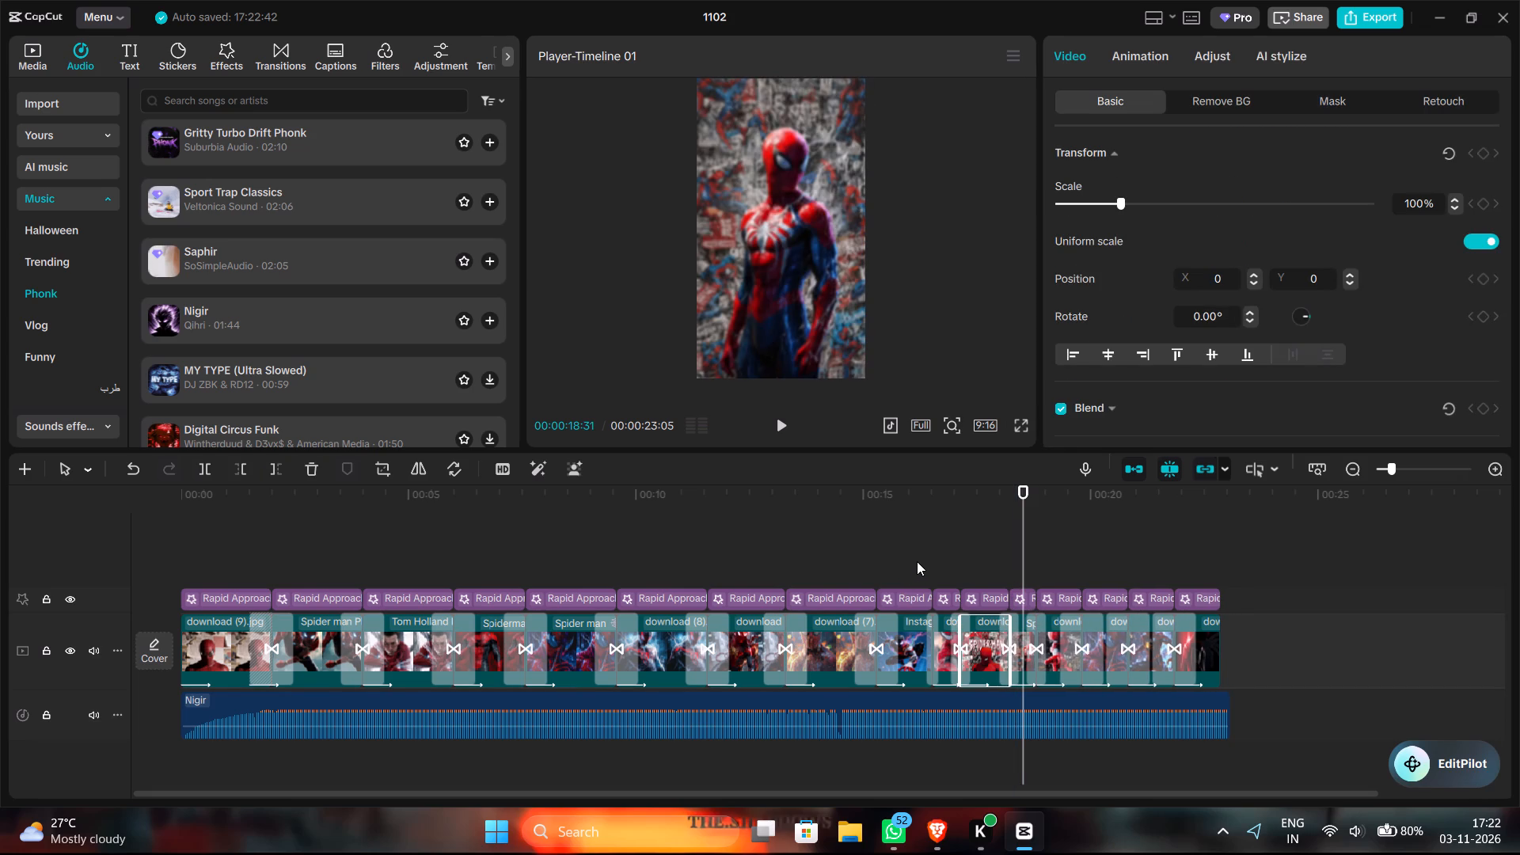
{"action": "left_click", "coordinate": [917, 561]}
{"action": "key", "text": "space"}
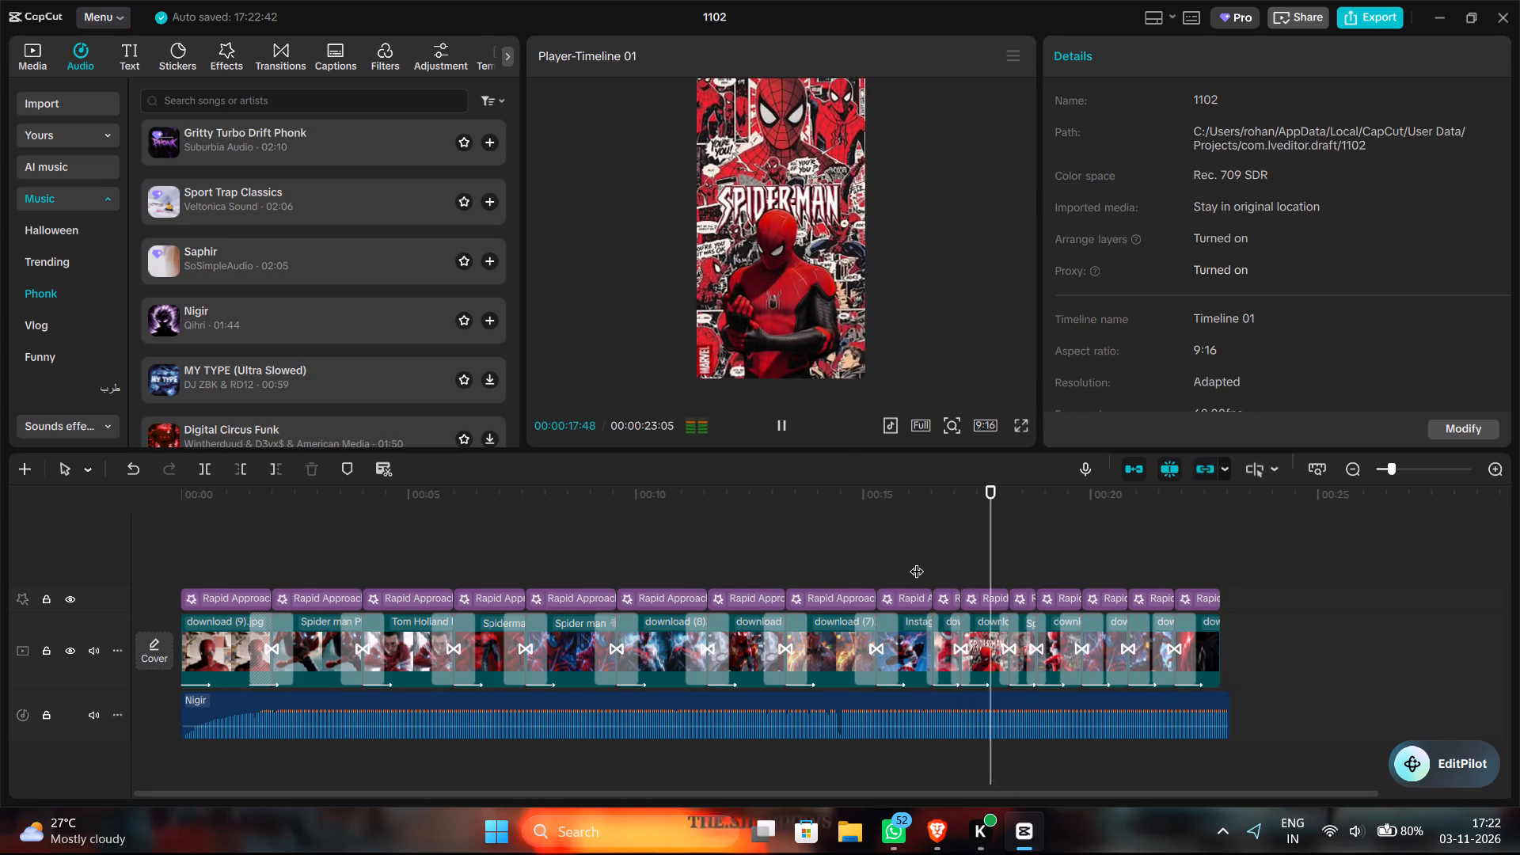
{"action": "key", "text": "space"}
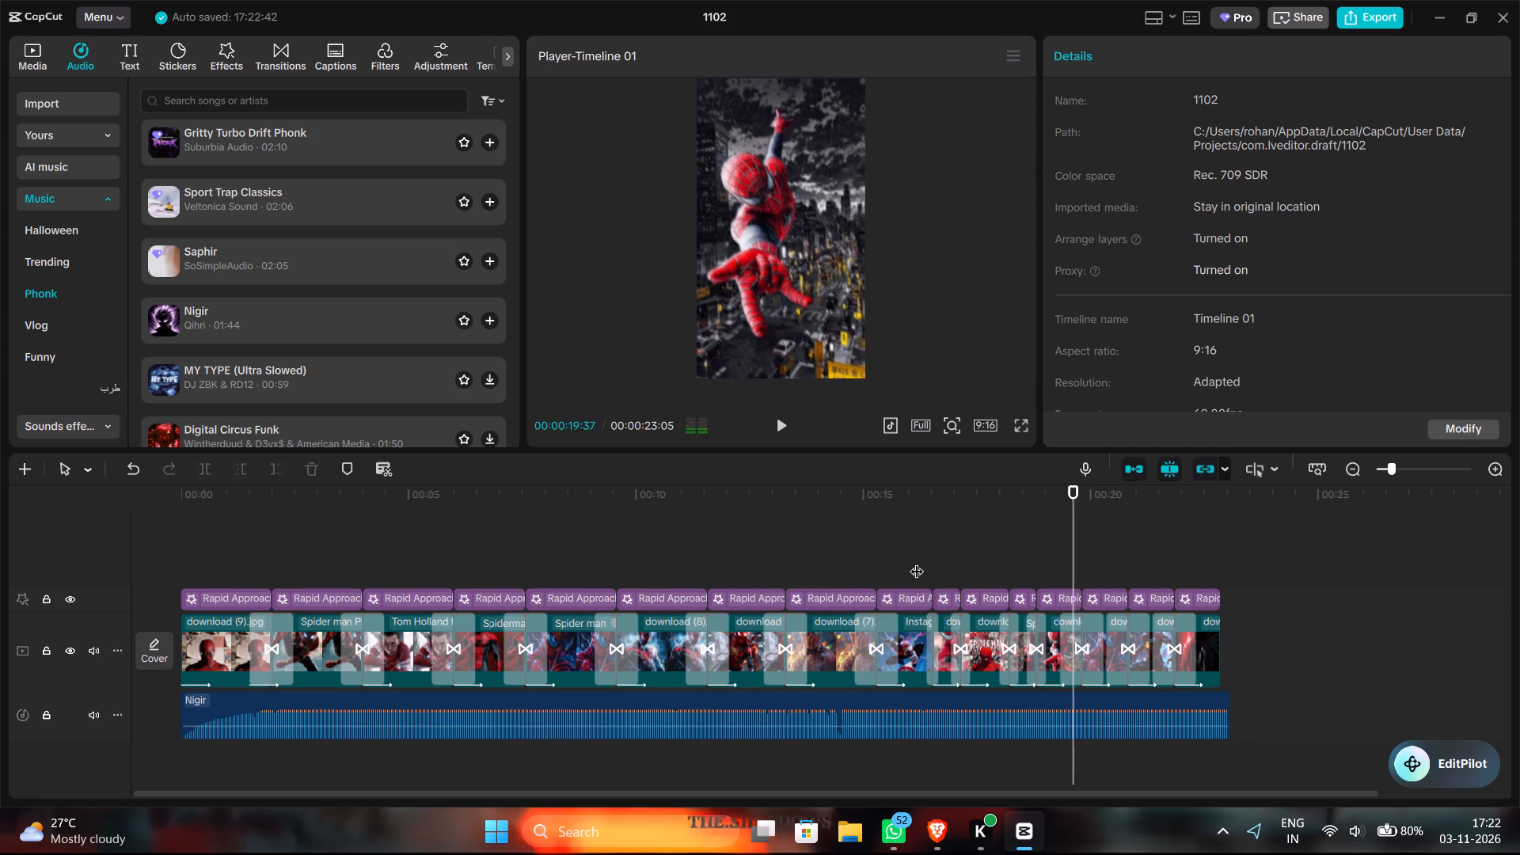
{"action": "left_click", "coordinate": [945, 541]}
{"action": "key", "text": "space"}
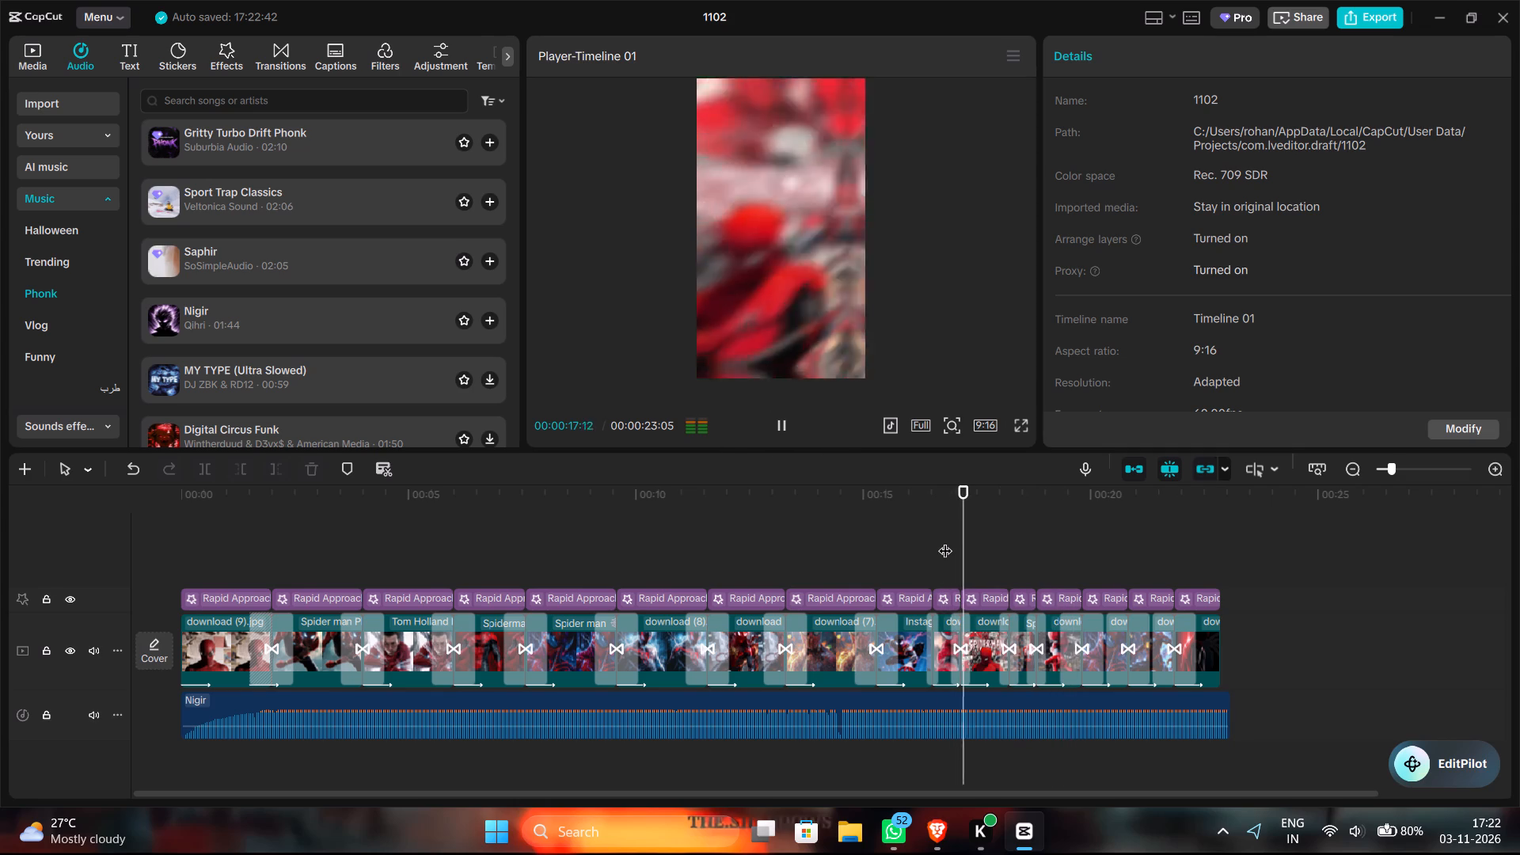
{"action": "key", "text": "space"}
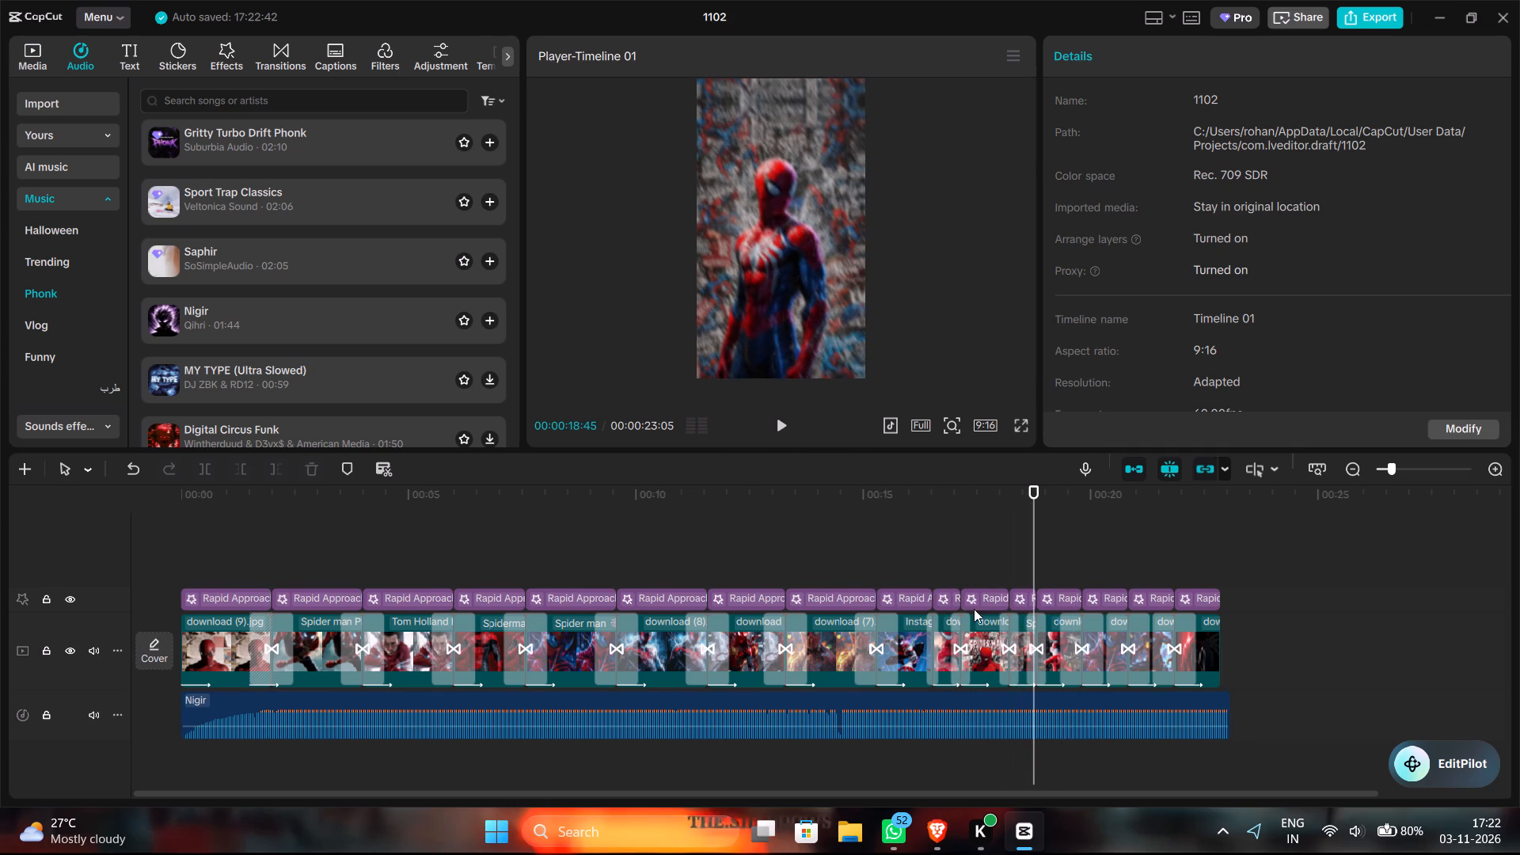
Extend the comic-collage Spider-Man clip and its Rapid Approach effect to about the 18.4-second mark, and replay from about 17 seconds.
{"action": "left_click", "coordinate": [983, 620]}
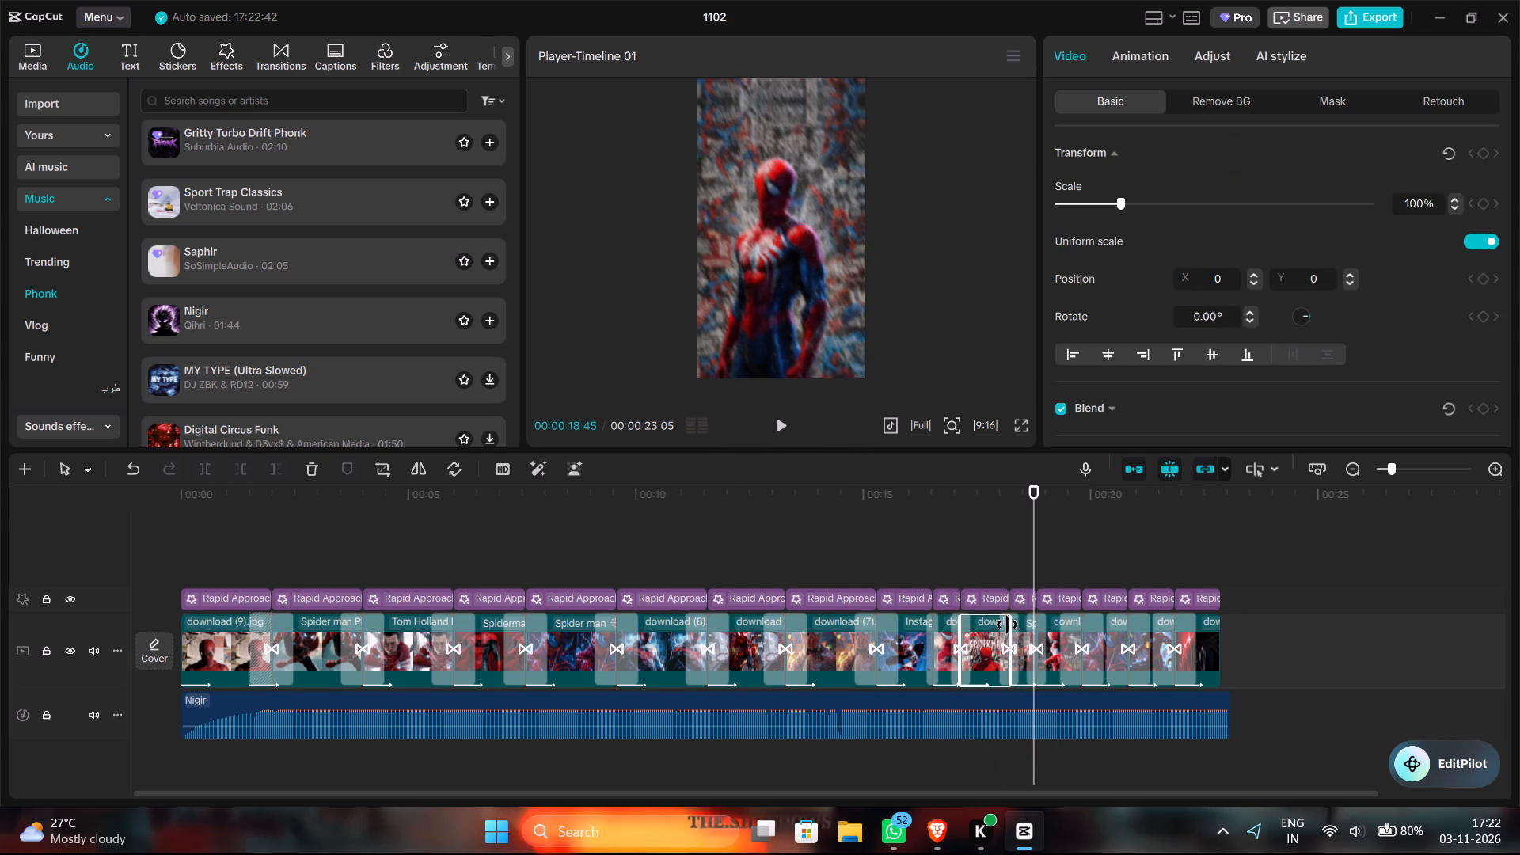
{"action": "left_click_drag", "start_coordinate": [1007, 625], "coordinate": [1016, 625]}
{"action": "left_click", "coordinate": [993, 606]}
{"action": "left_click_drag", "start_coordinate": [1008, 602], "coordinate": [1011, 602]}
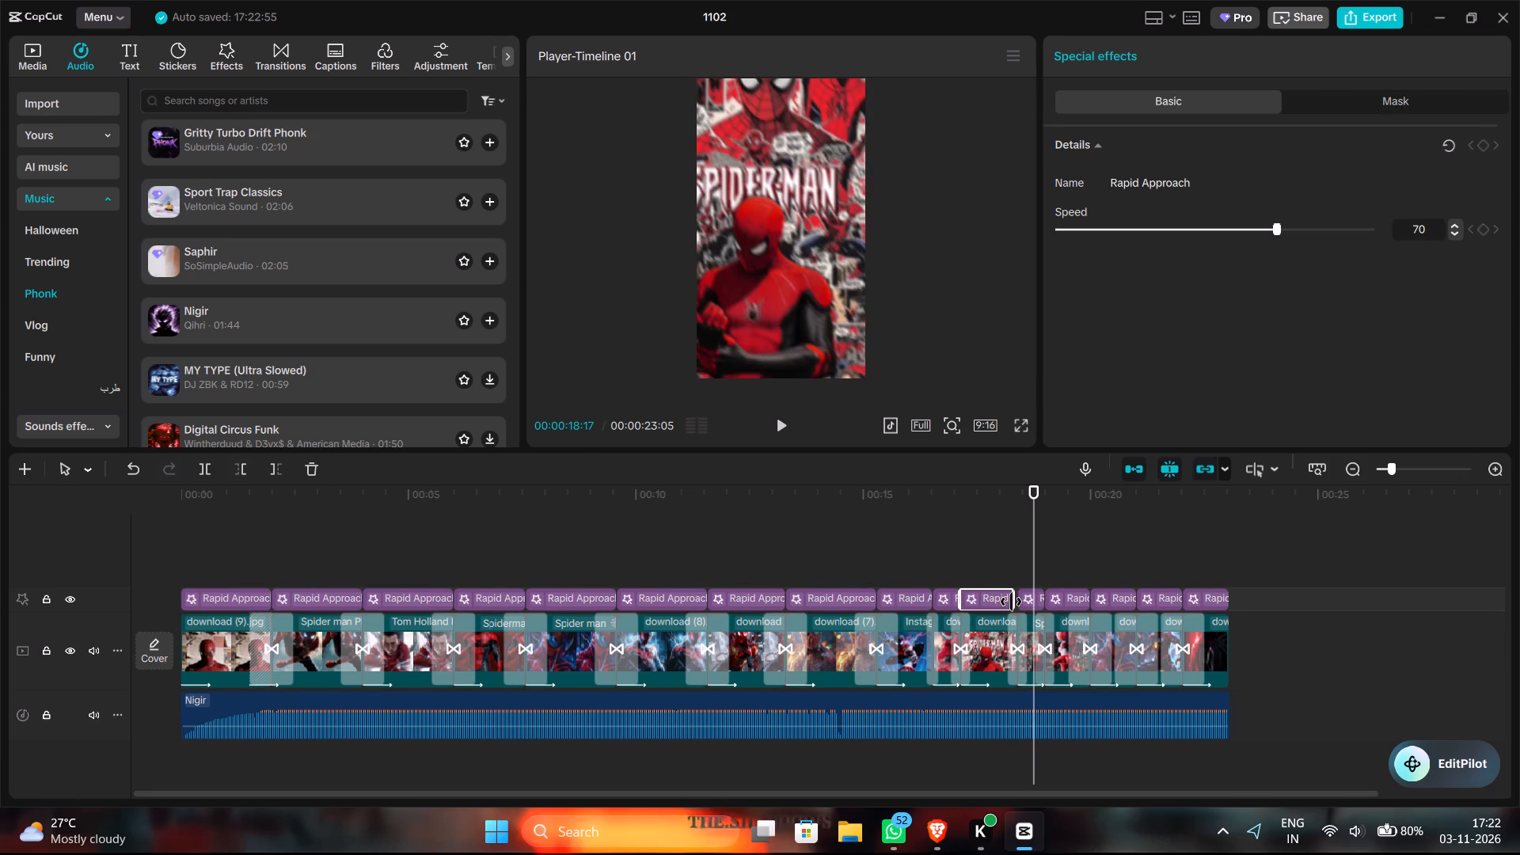
{"action": "left_click_drag", "start_coordinate": [1011, 602], "coordinate": [1017, 602]}
{"action": "left_click", "coordinate": [988, 561]}
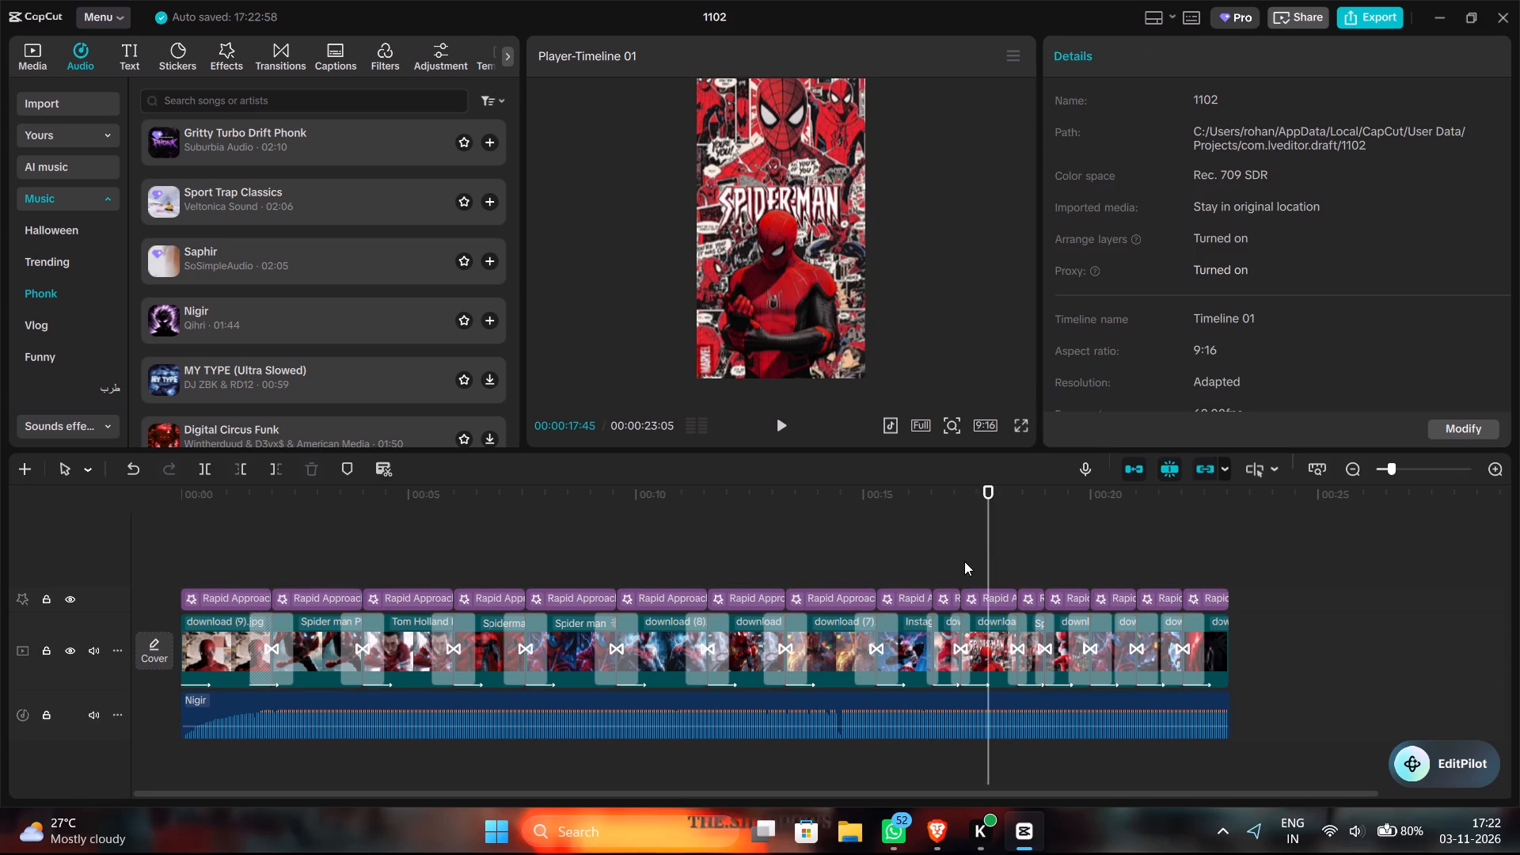
{"action": "left_click", "coordinate": [964, 561]}
{"action": "key", "text": "space"}
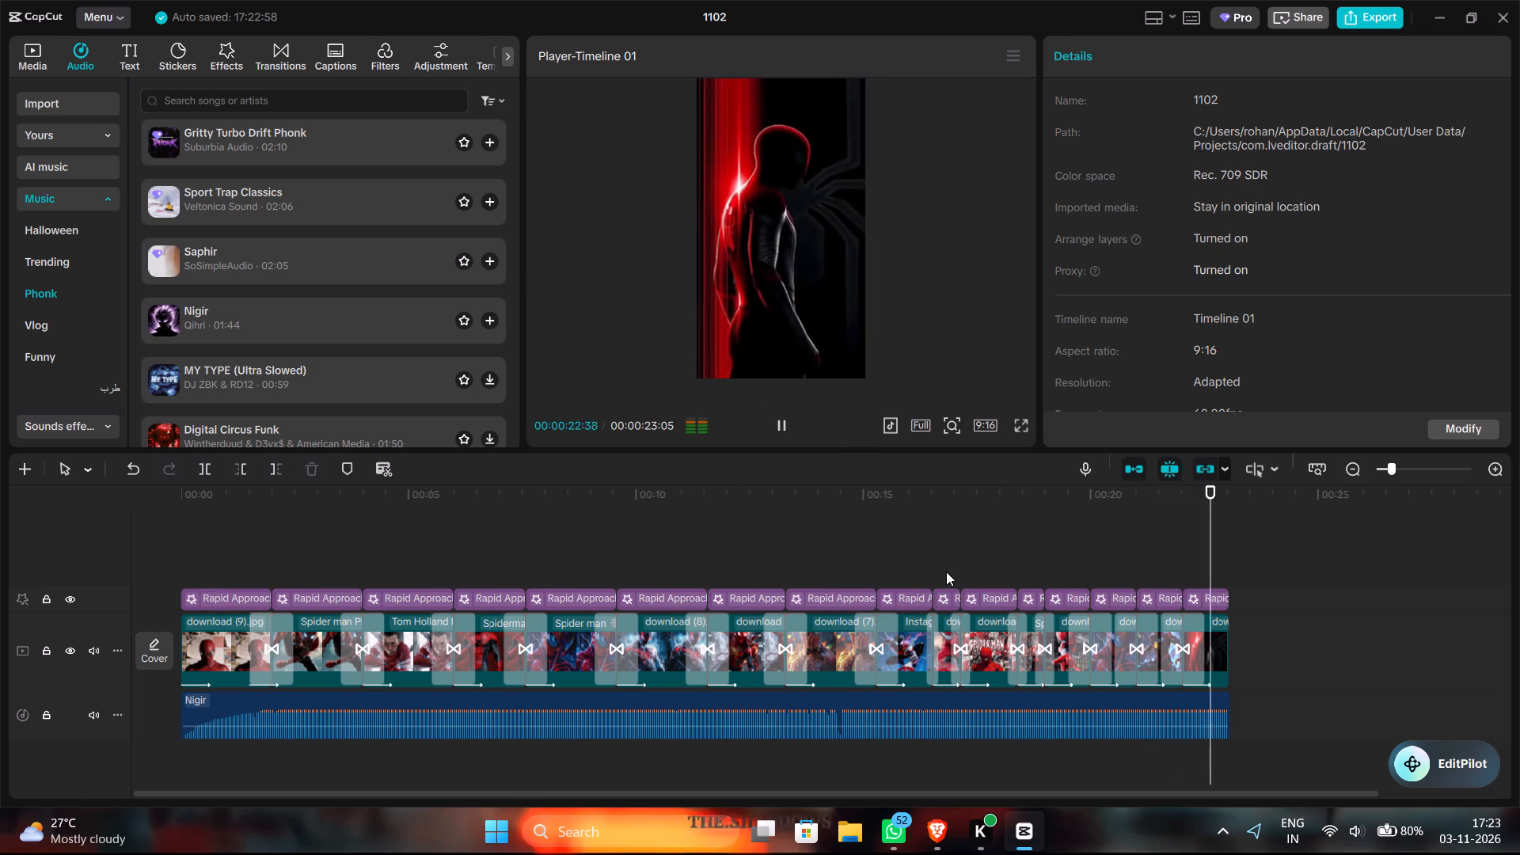
Replay the edit from about 18 seconds to the end and its first 3 seconds to check the cuts.
{"action": "left_click", "coordinate": [1062, 637]}
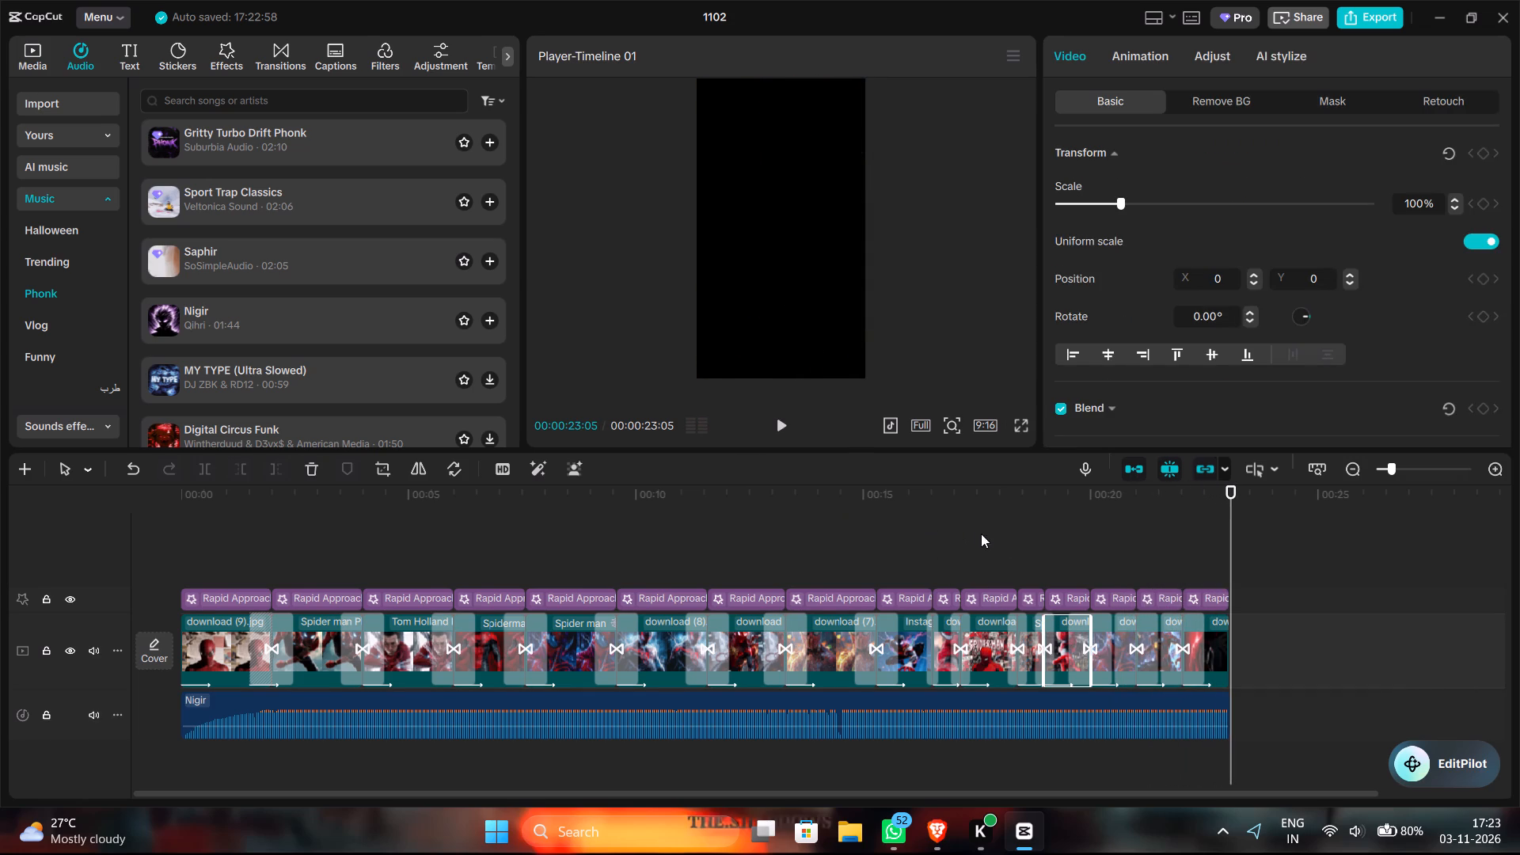
{"action": "left_click", "coordinate": [1005, 537]}
{"action": "key", "text": "space"}
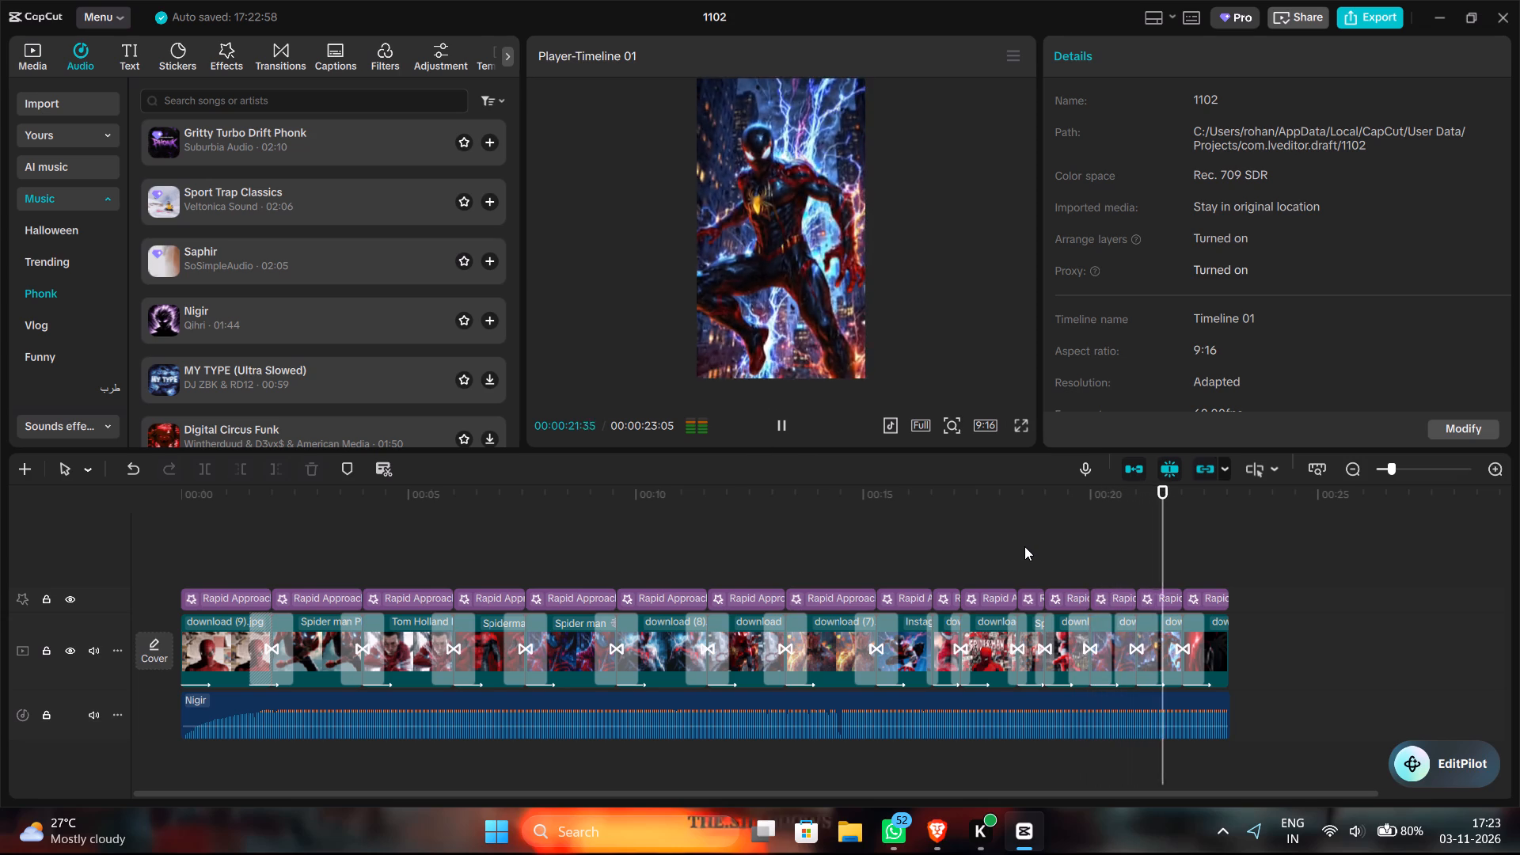
{"action": "key", "text": "space"}
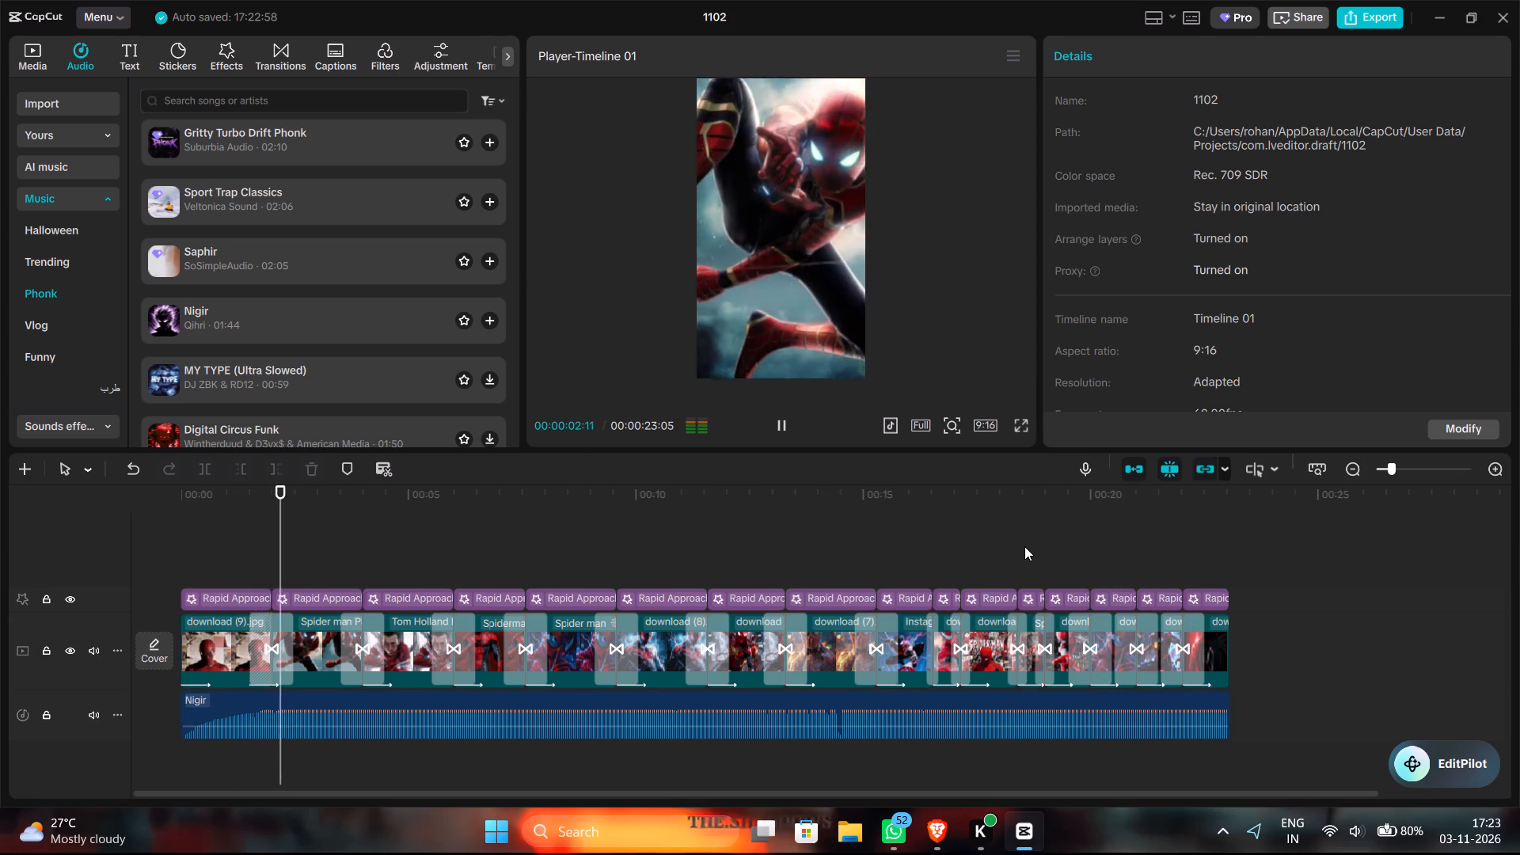
{"action": "key", "text": "space"}
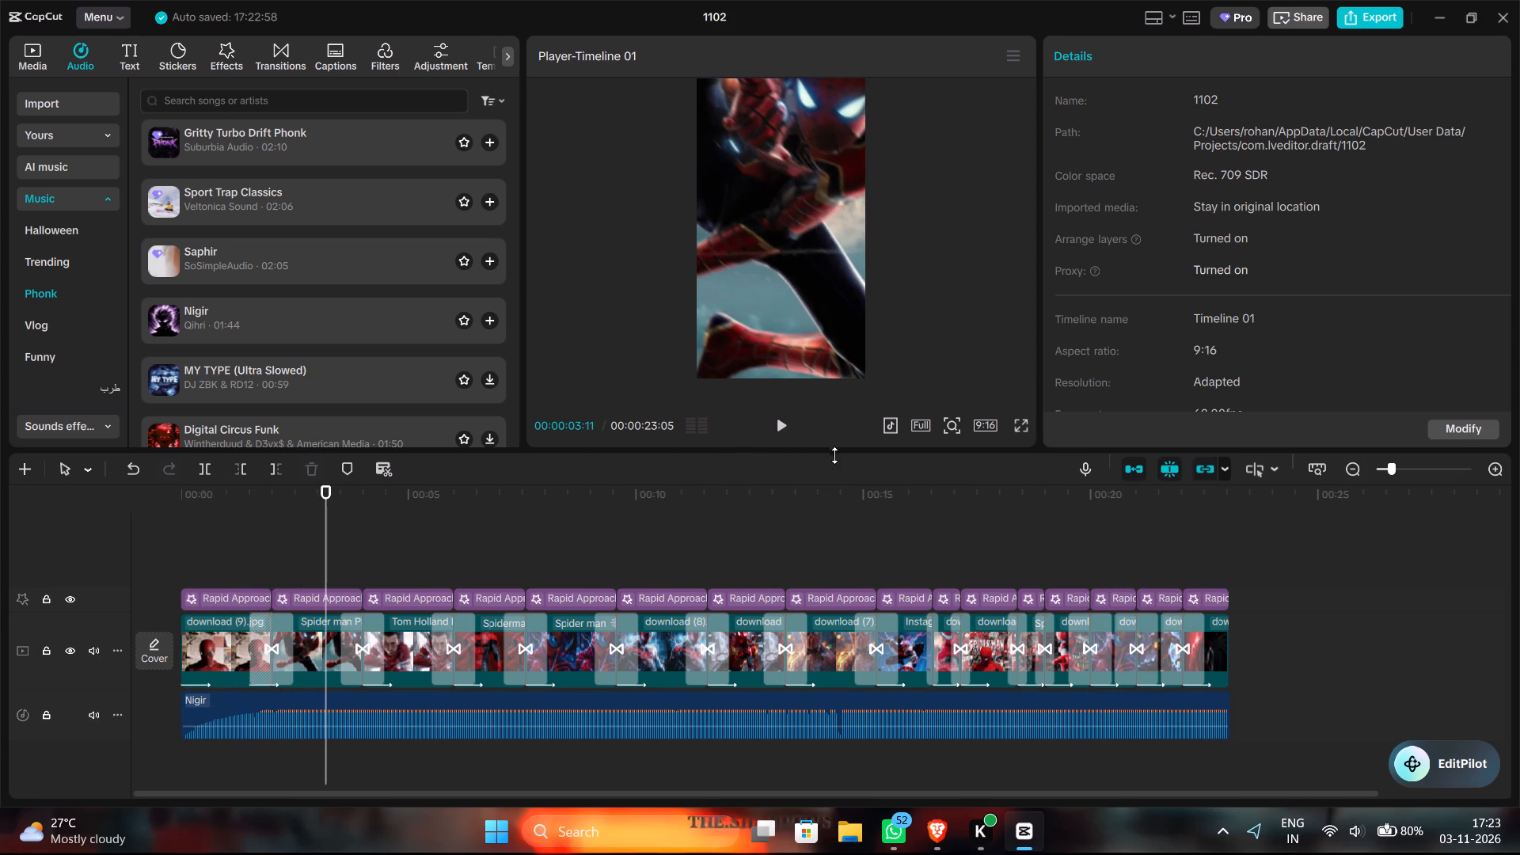
Enlarge the preview area and replay the whole edit, restarting it and pausing at about 14 seconds.
{"action": "left_click_drag", "start_coordinate": [838, 452], "coordinate": [847, 565]}
{"action": "key", "text": "space"}
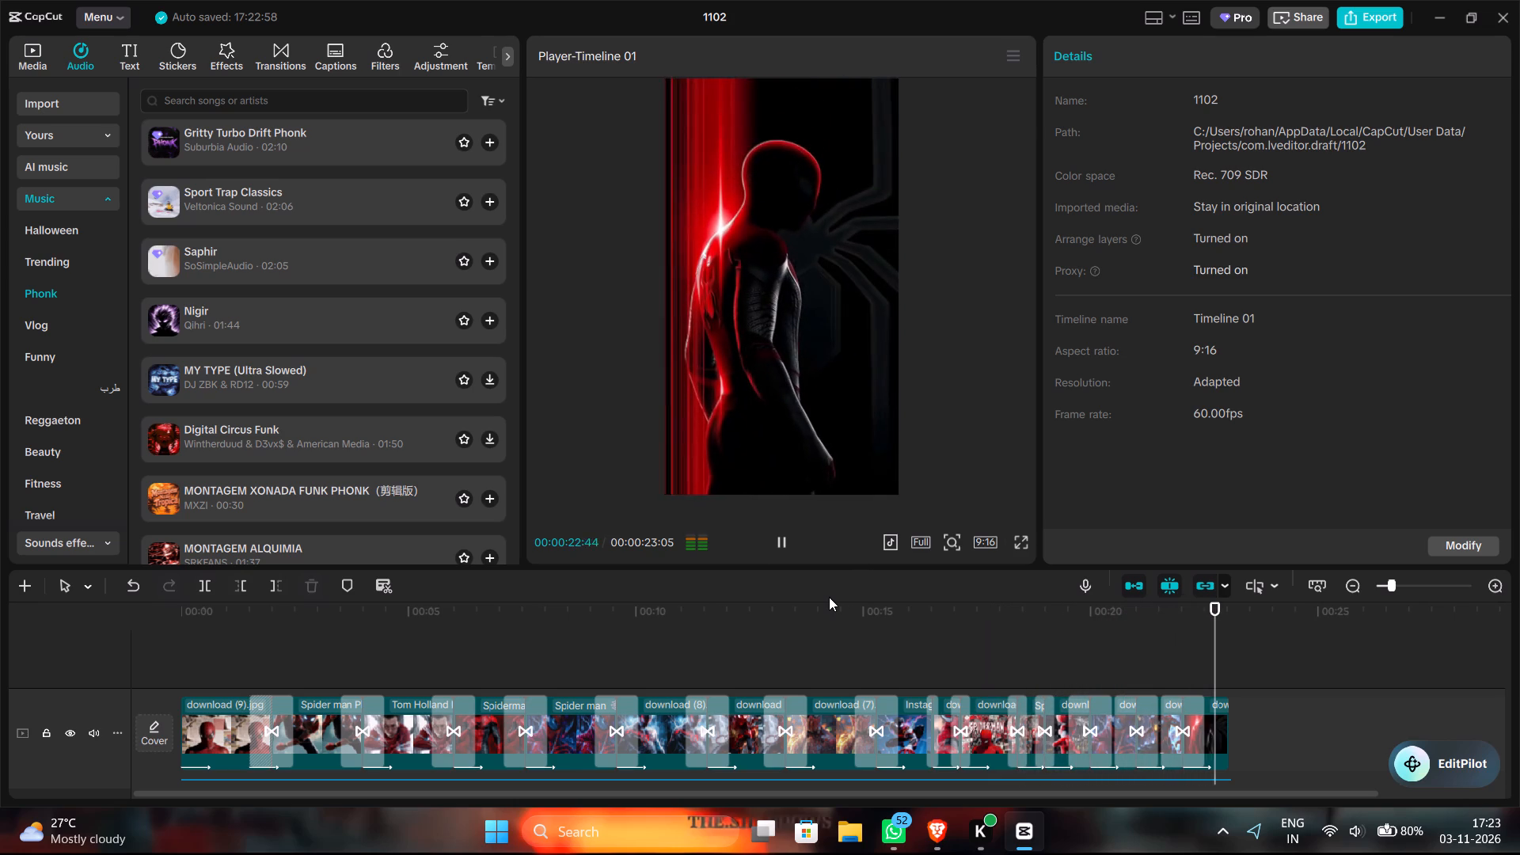
{"action": "key", "text": "space"}
{"action": "key", "text": "space"}
{"action": "key", "text": "space"}
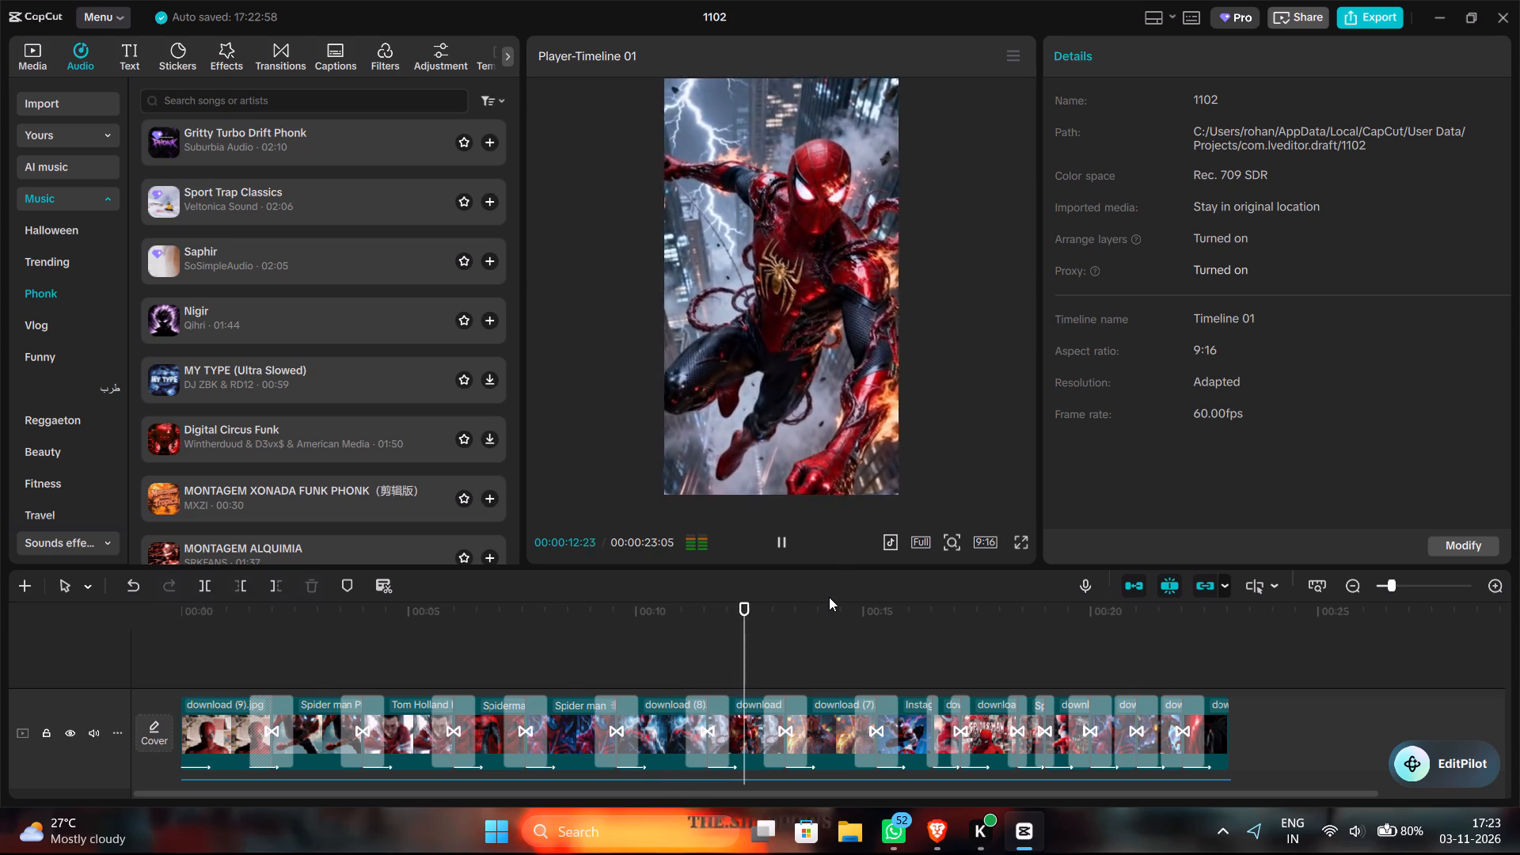
{"action": "key", "text": "space"}
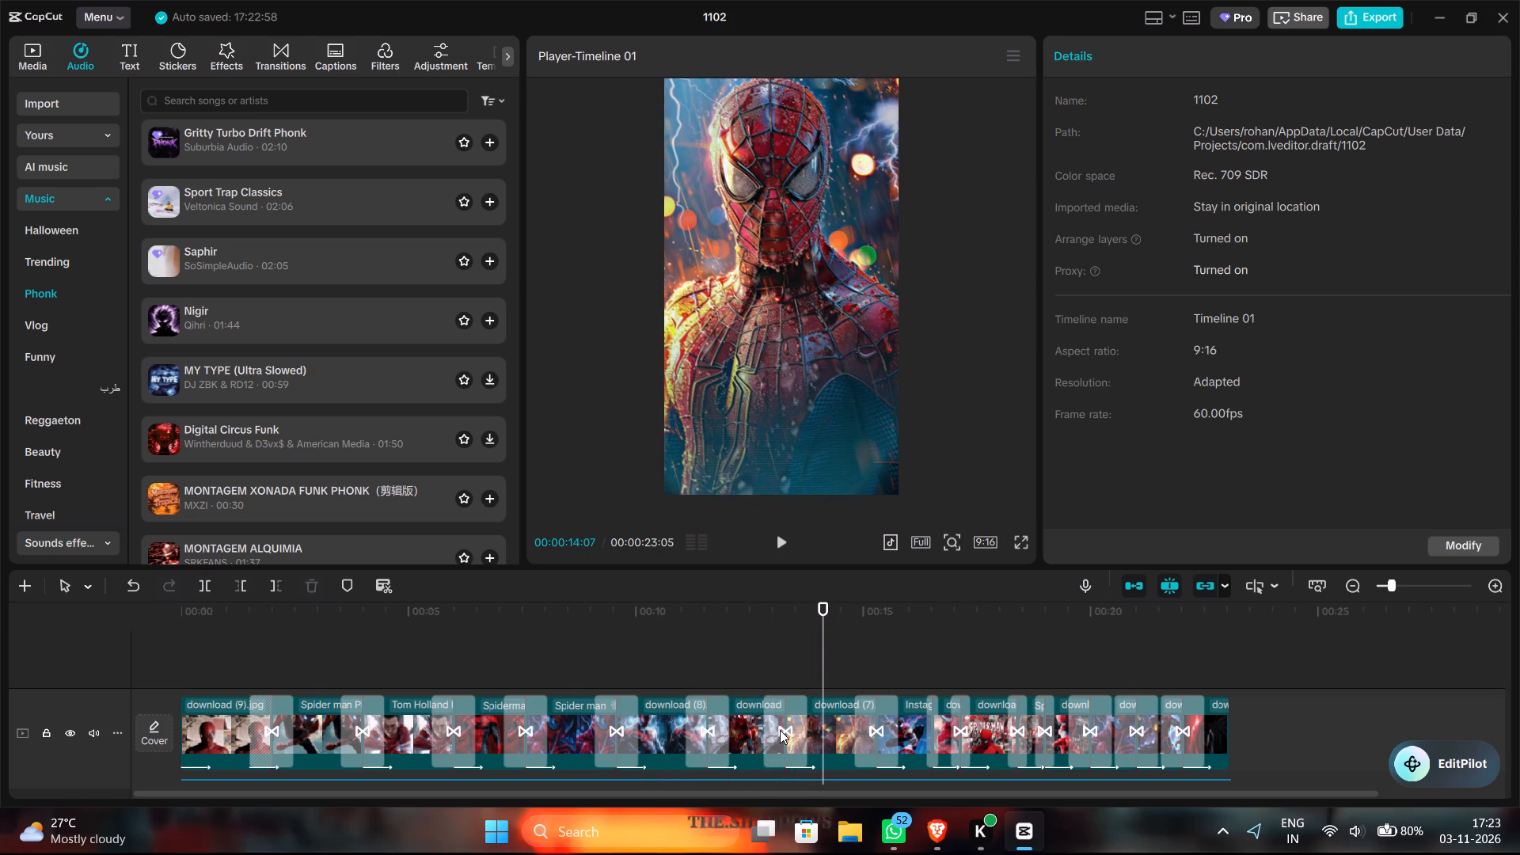
Enlarge the timeline area to reveal the effect and music tracks, and select the Rapid Approach effect at about 14 seconds.
{"action": "left_click", "coordinate": [817, 714]}
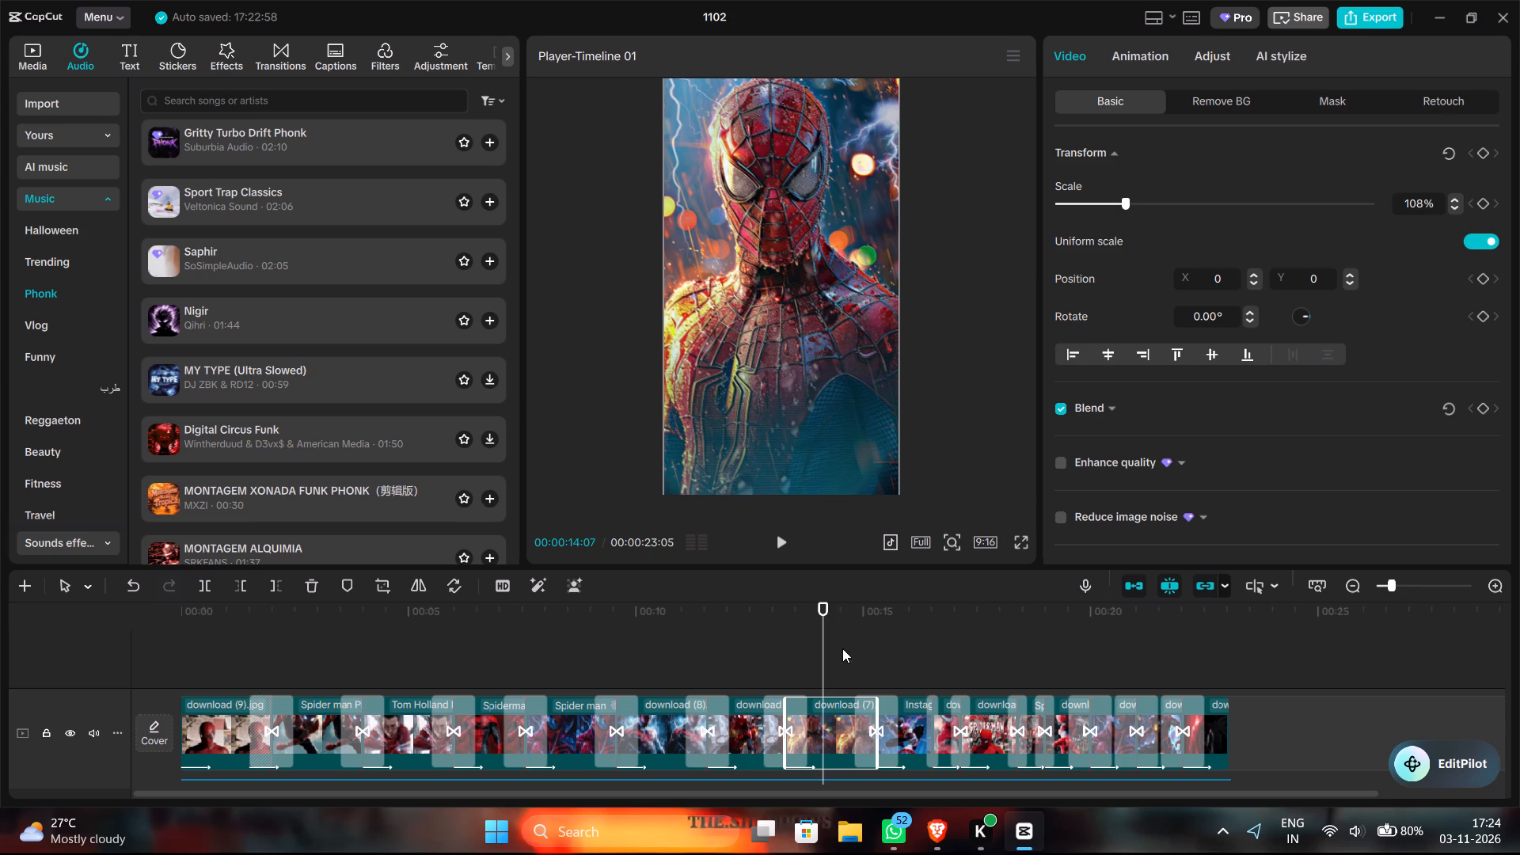
{"action": "left_click_drag", "start_coordinate": [825, 565], "coordinate": [825, 535]}
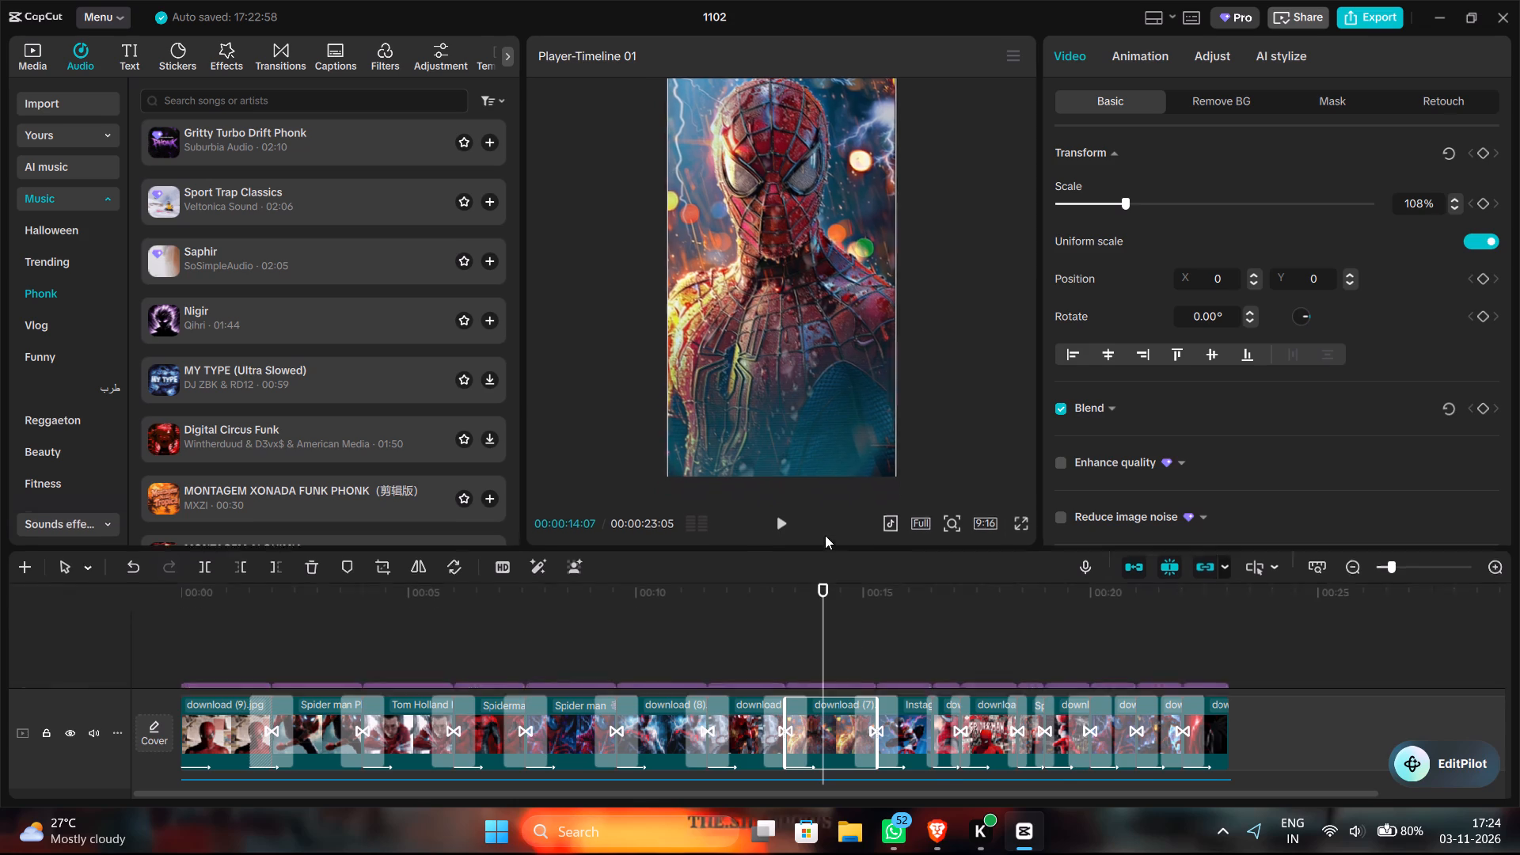
{"action": "left_click_drag", "start_coordinate": [825, 535], "coordinate": [814, 455]}
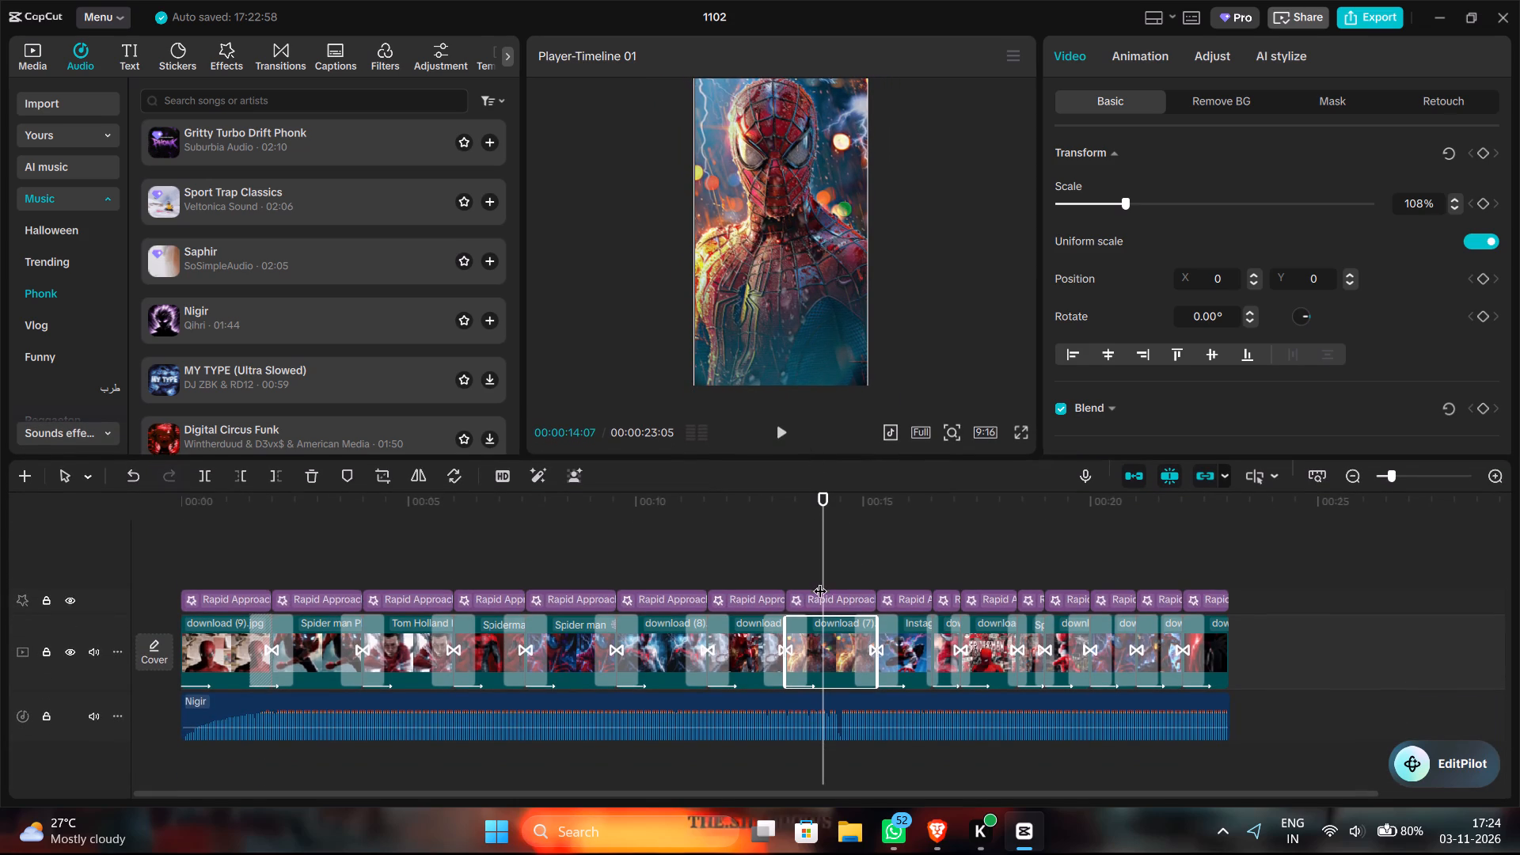
{"action": "left_click", "coordinate": [811, 595]}
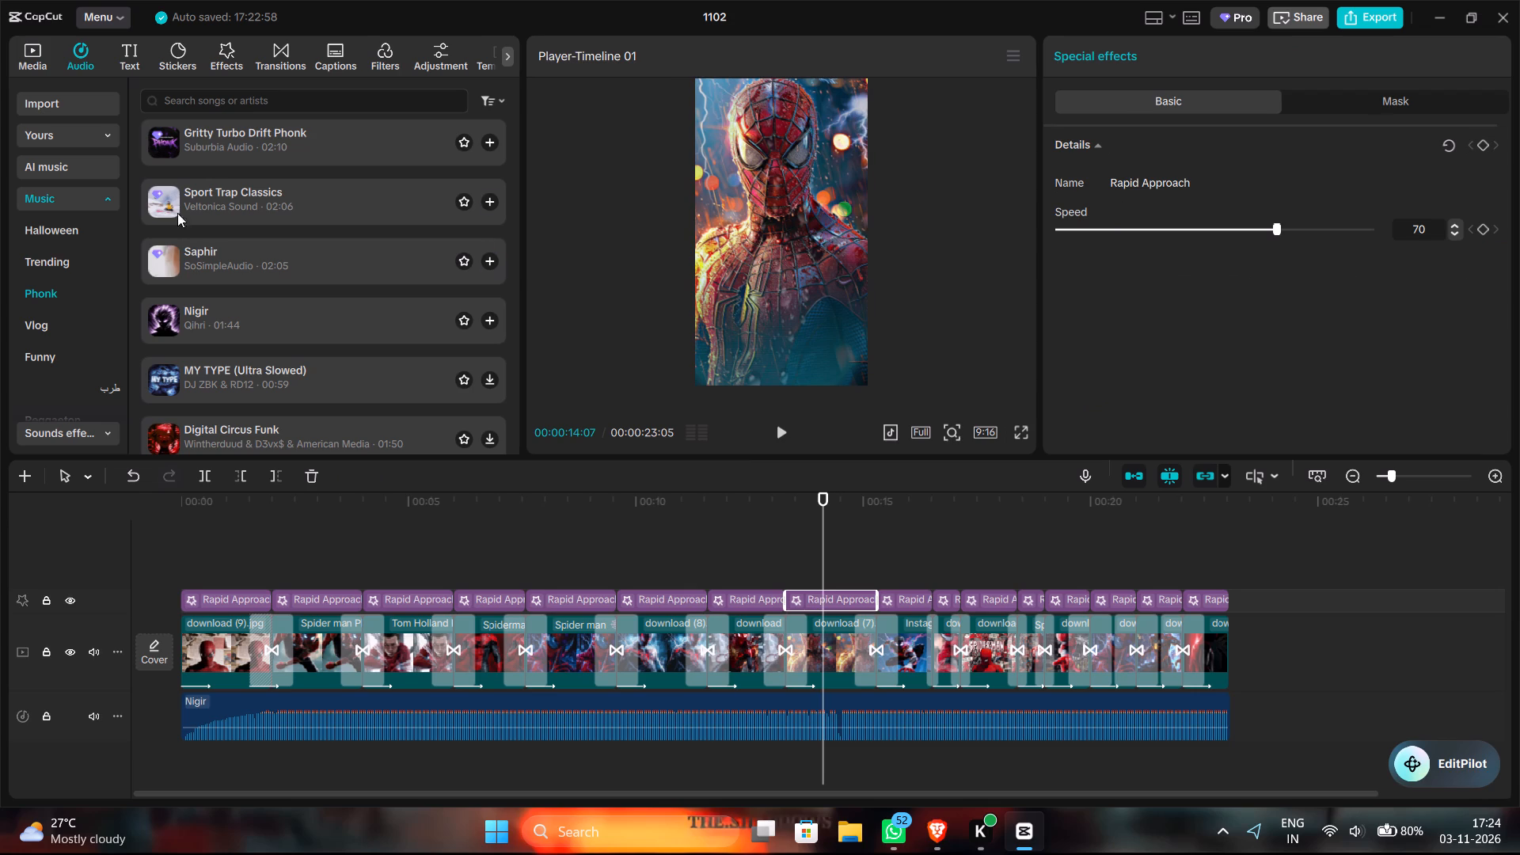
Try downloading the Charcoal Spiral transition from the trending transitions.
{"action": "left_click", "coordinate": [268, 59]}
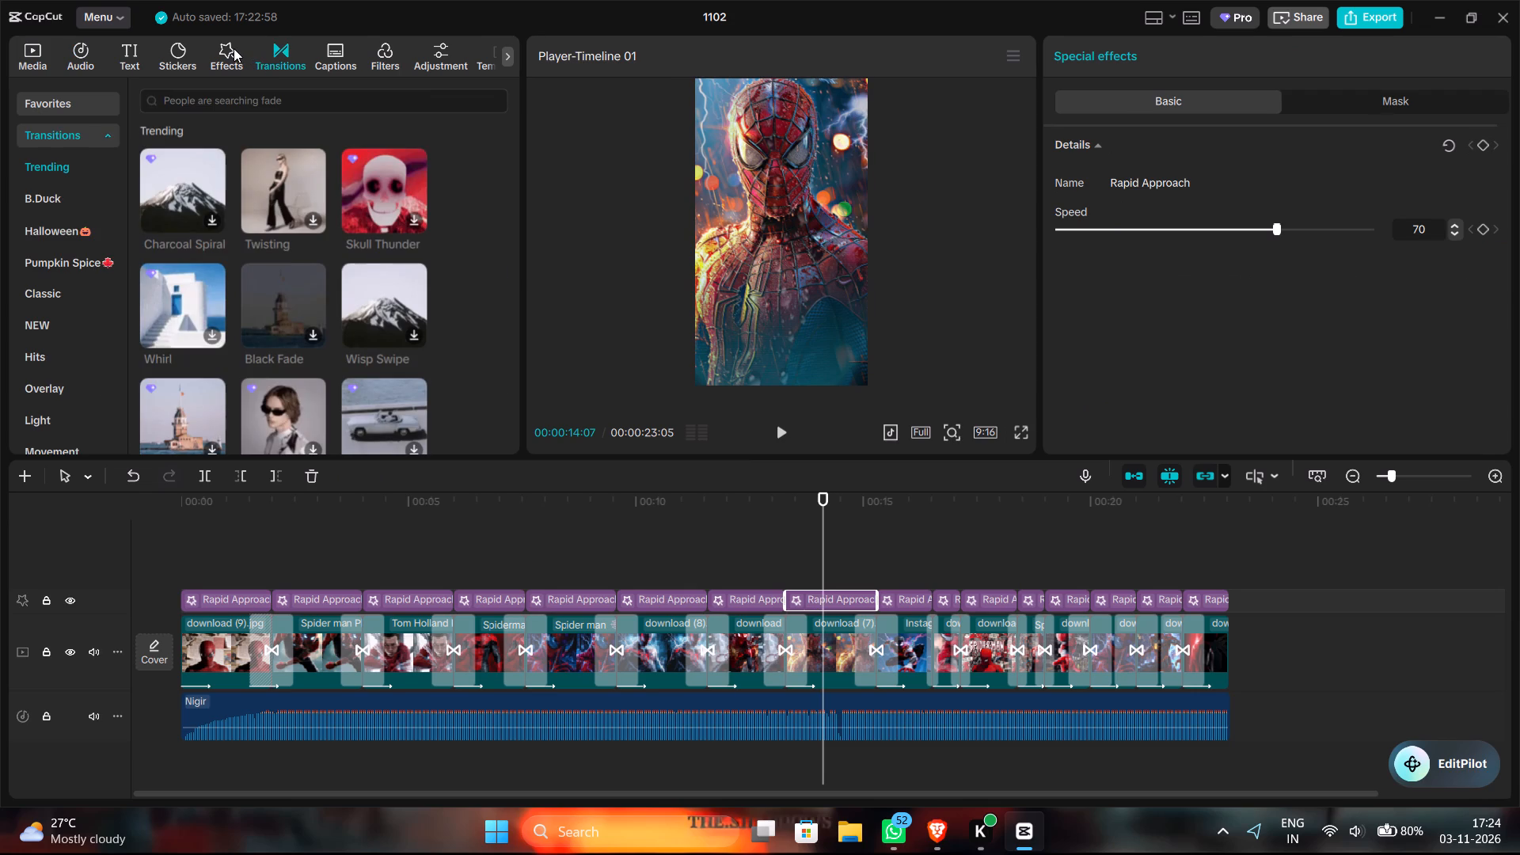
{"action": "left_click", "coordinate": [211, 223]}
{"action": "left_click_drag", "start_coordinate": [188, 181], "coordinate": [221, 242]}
Browse the 3D video effects for a different look and preview the Jagged Wave effect.
{"action": "left_click", "coordinate": [211, 63]}
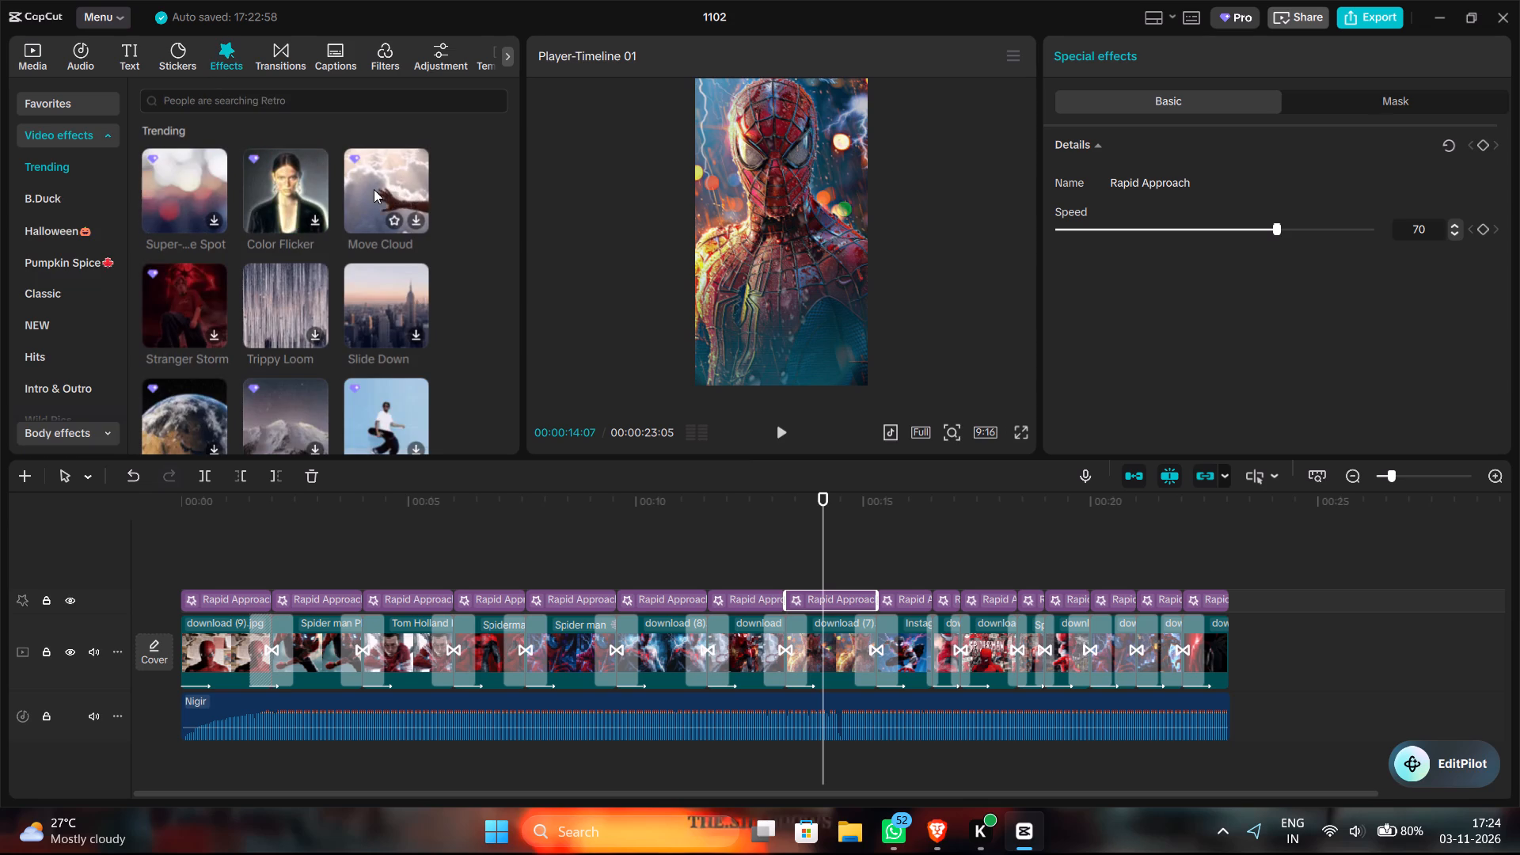
{"action": "scroll", "coordinate": [28, 348], "scroll_direction": "down", "scroll_amount": 2}
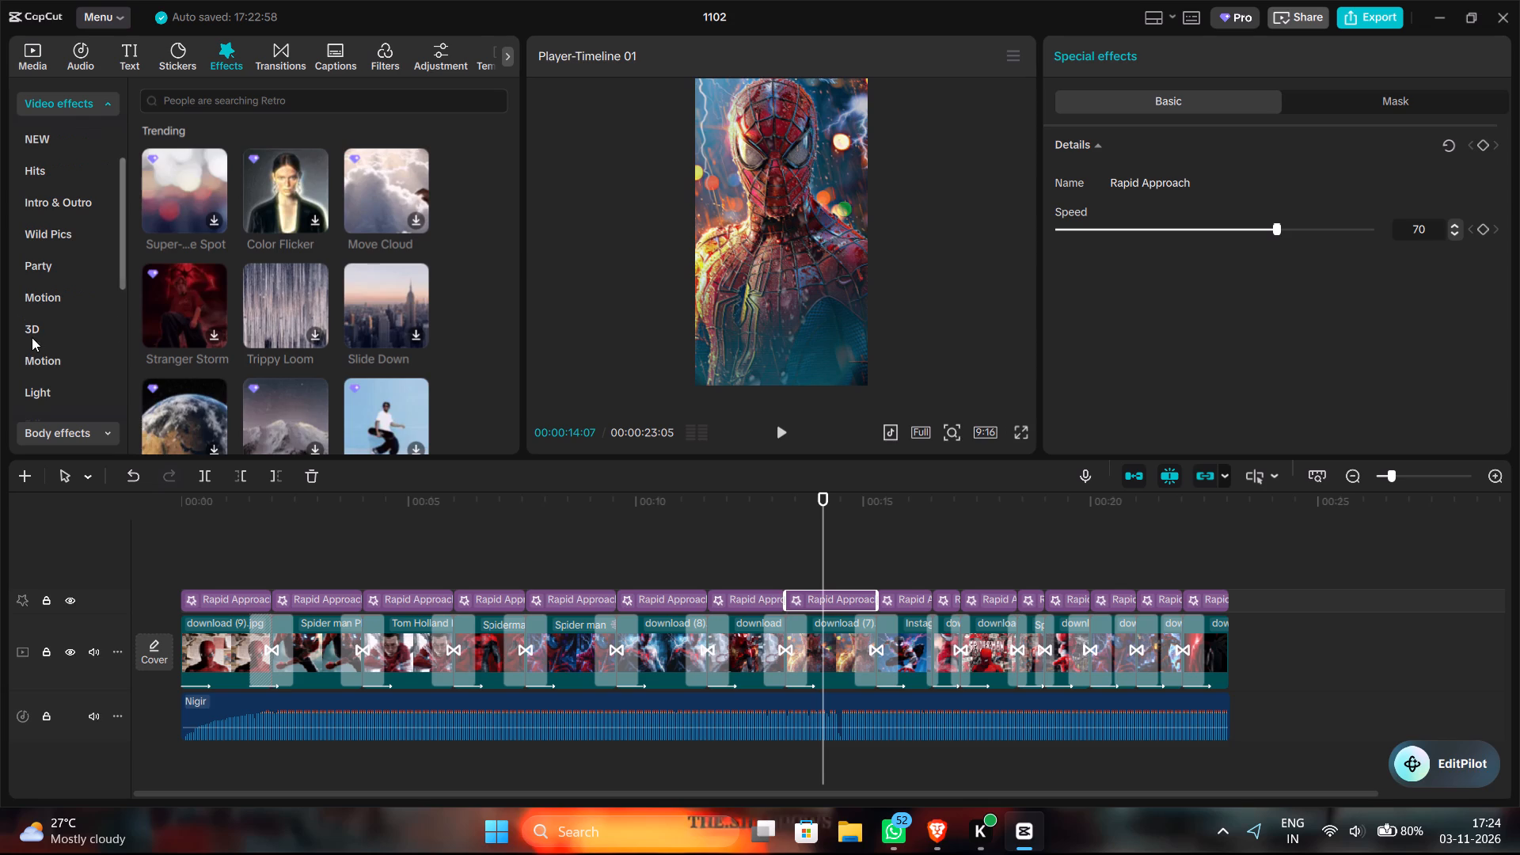
{"action": "left_click", "coordinate": [38, 331]}
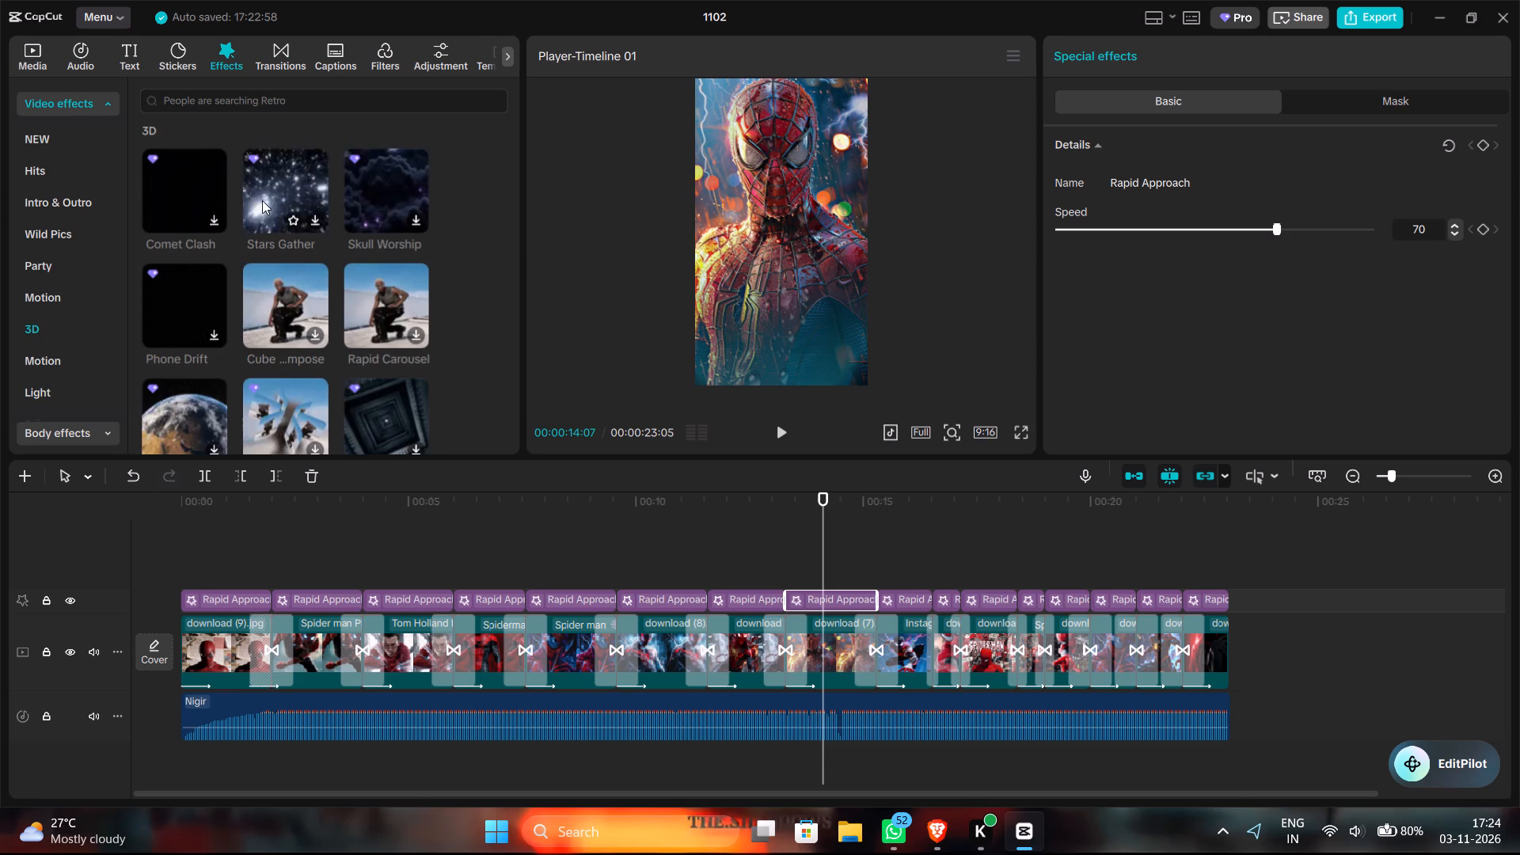
{"action": "scroll", "coordinate": [264, 223], "scroll_direction": "down", "scroll_amount": 1}
{"action": "scroll", "coordinate": [372, 336], "scroll_direction": "down", "scroll_amount": 1}
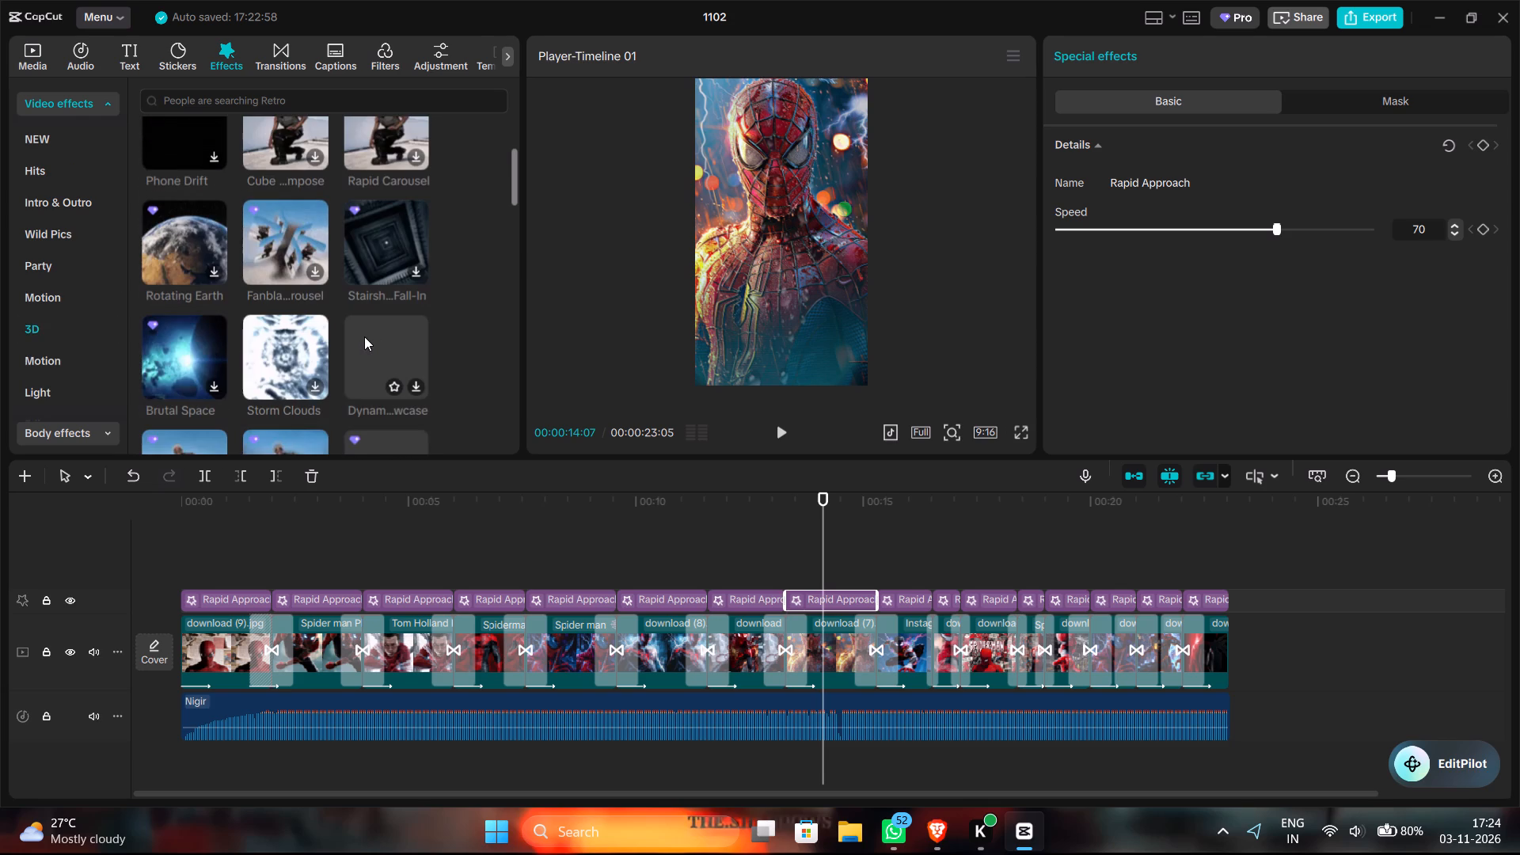
{"action": "scroll", "coordinate": [175, 359], "scroll_direction": "down", "scroll_amount": 2}
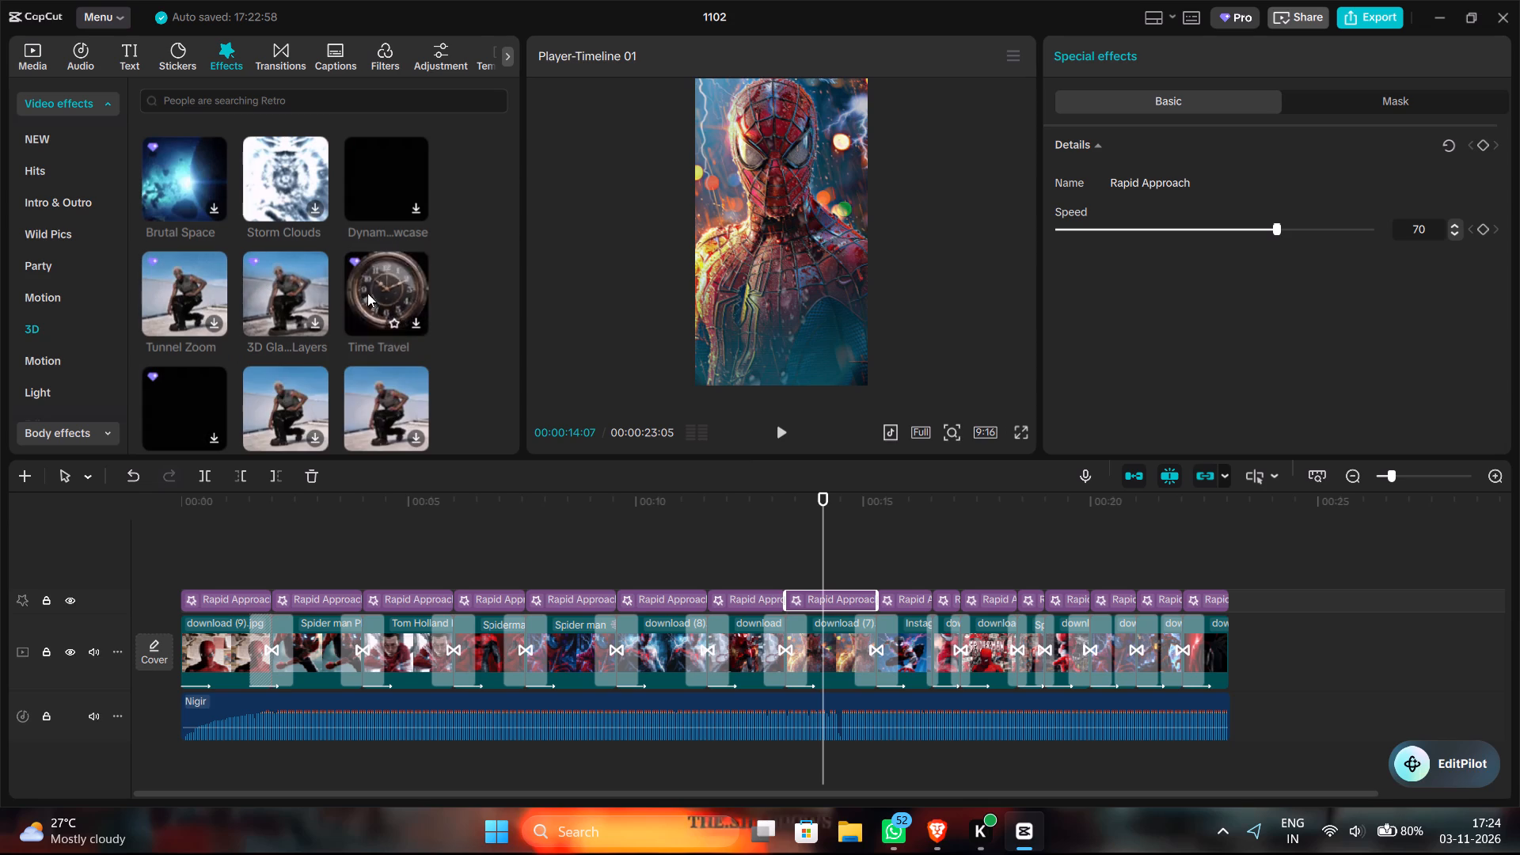
{"action": "scroll", "coordinate": [194, 419], "scroll_direction": "down", "scroll_amount": 1}
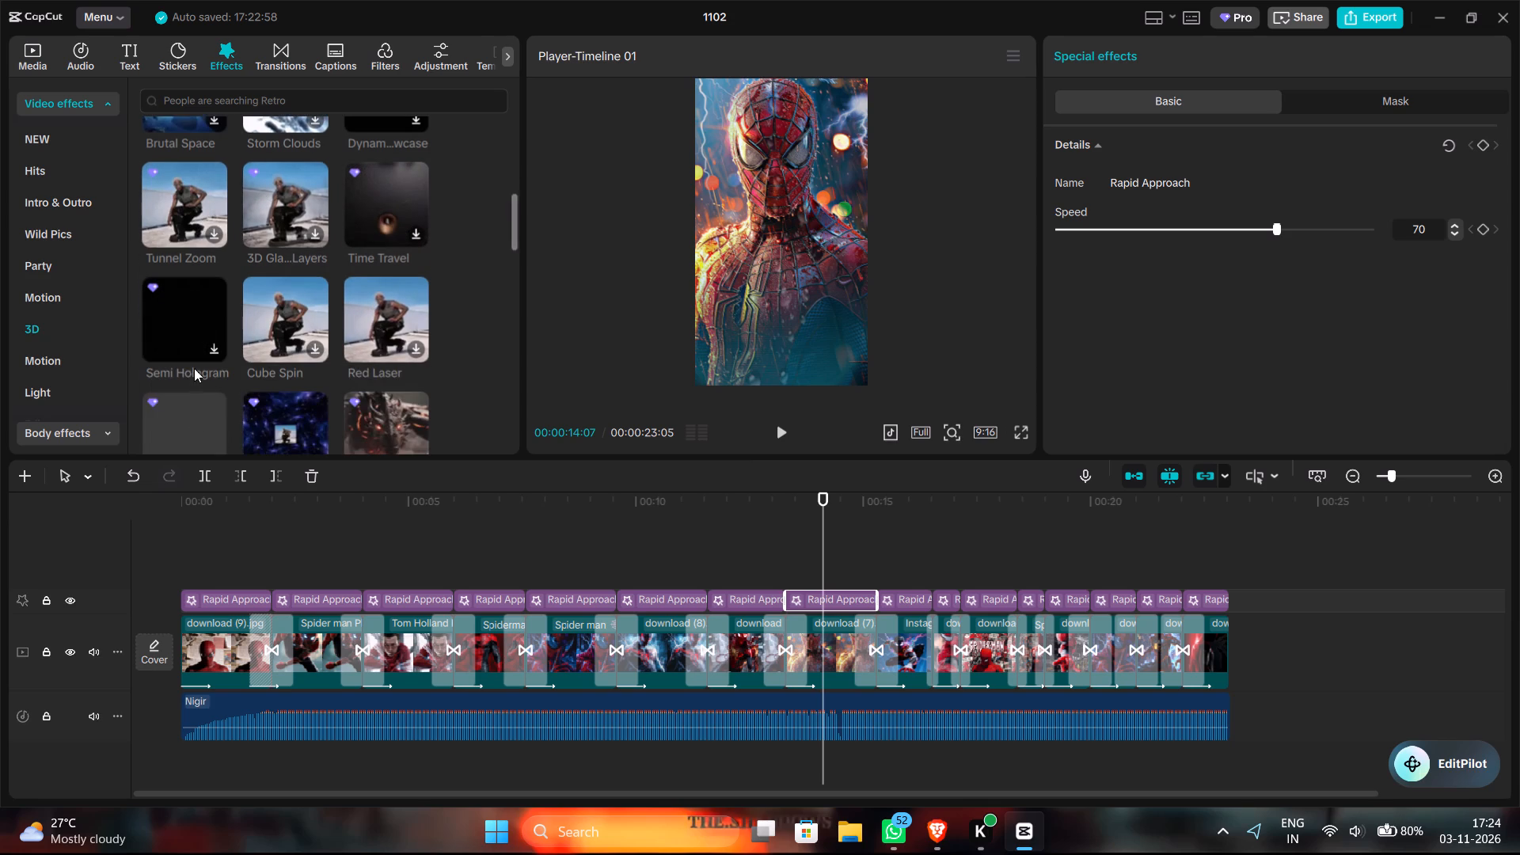
{"action": "scroll", "coordinate": [183, 377], "scroll_direction": "down", "scroll_amount": 1}
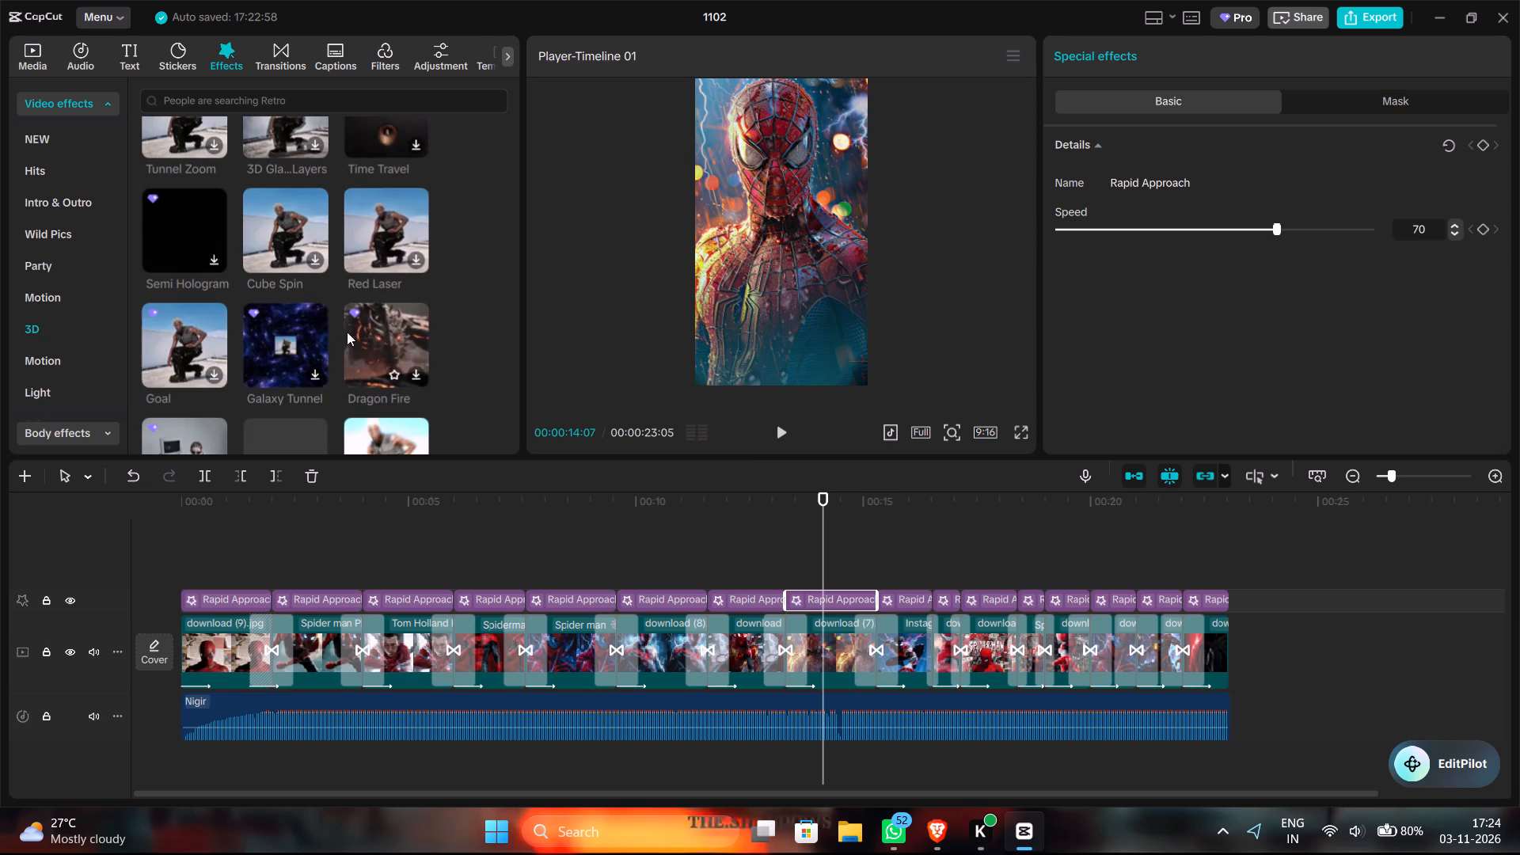
{"action": "scroll", "coordinate": [370, 332], "scroll_direction": "down", "scroll_amount": 2}
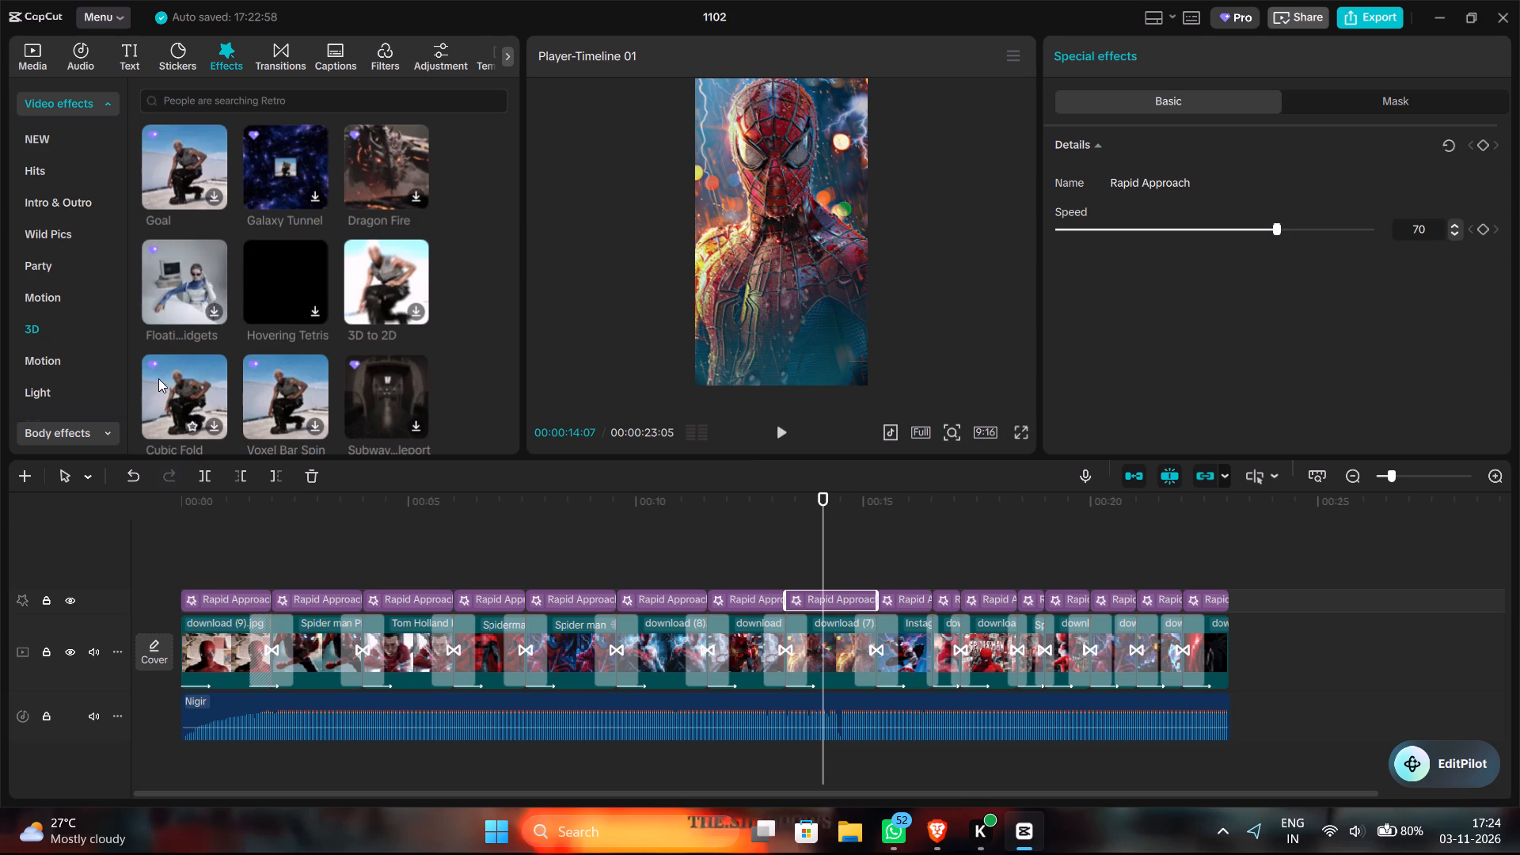
{"action": "scroll", "coordinate": [273, 368], "scroll_direction": "down", "scroll_amount": 1}
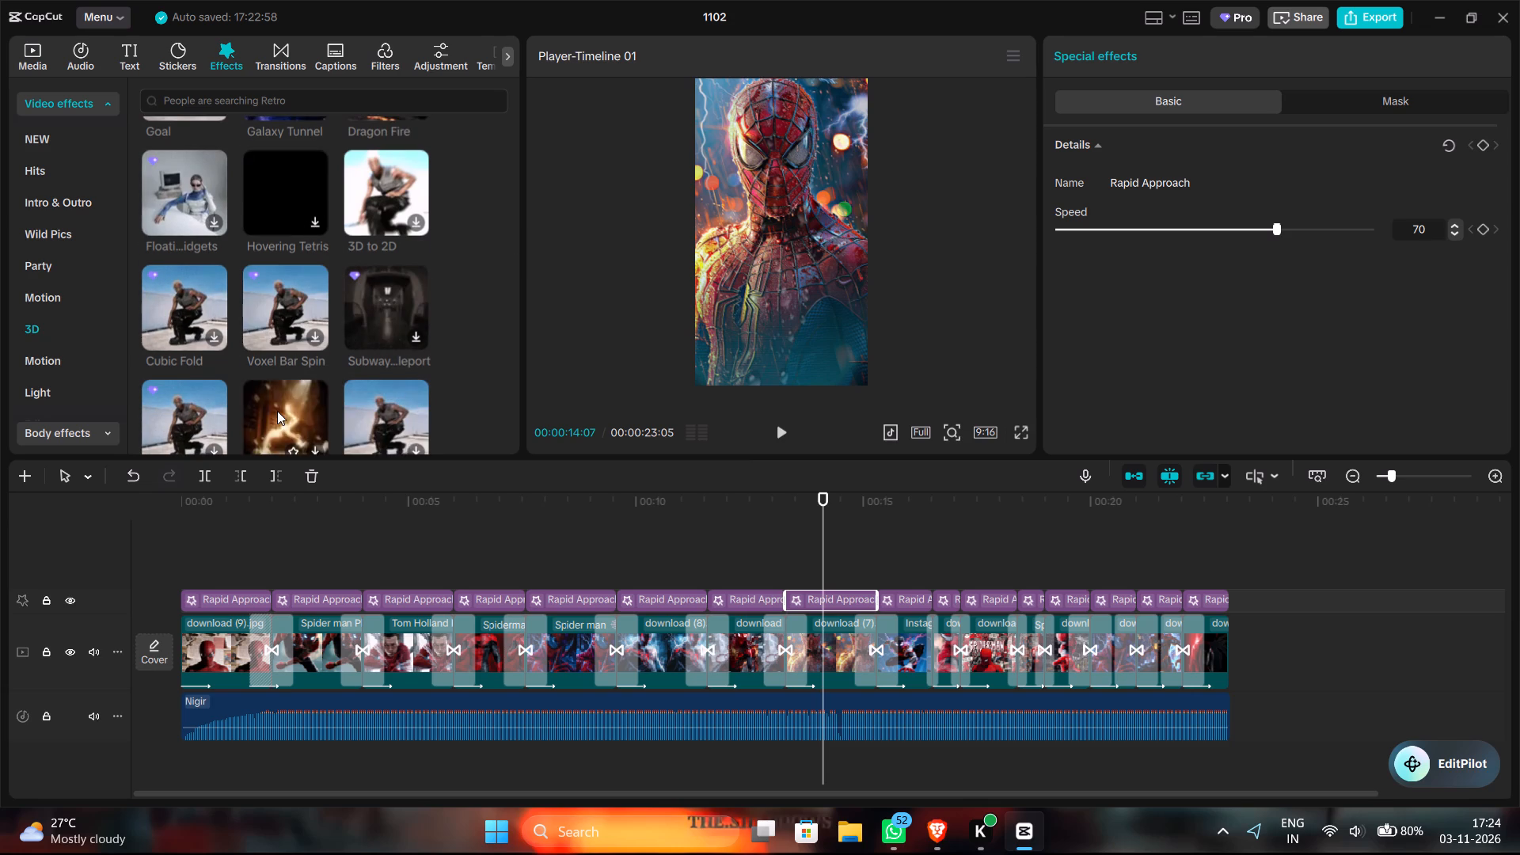
{"action": "scroll", "coordinate": [277, 411], "scroll_direction": "down", "scroll_amount": 1}
{"action": "scroll", "coordinate": [185, 412], "scroll_direction": "down", "scroll_amount": 1}
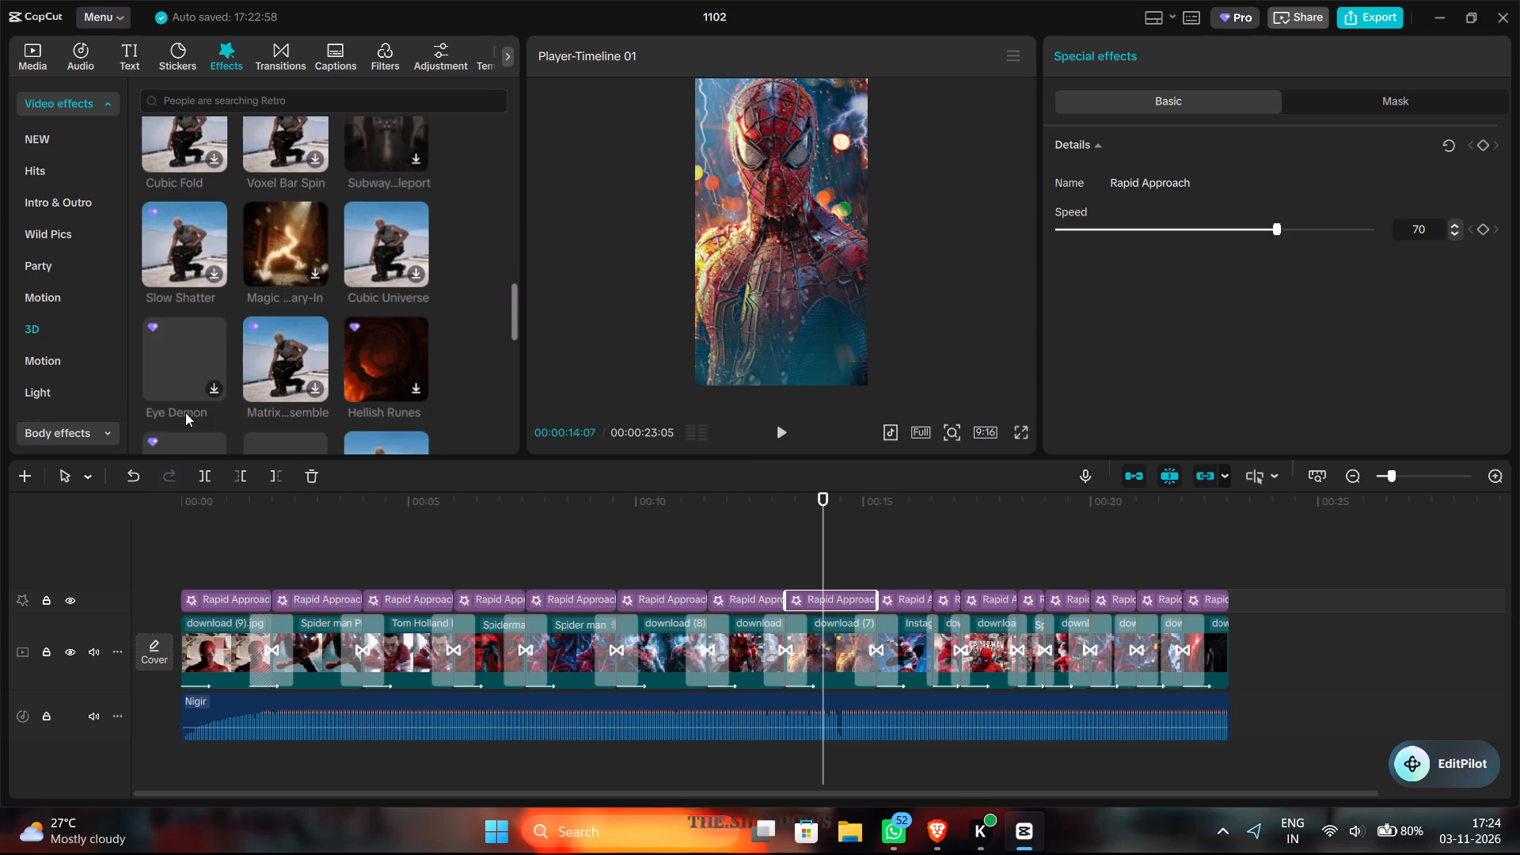
{"action": "scroll", "coordinate": [194, 348], "scroll_direction": "down", "scroll_amount": 1}
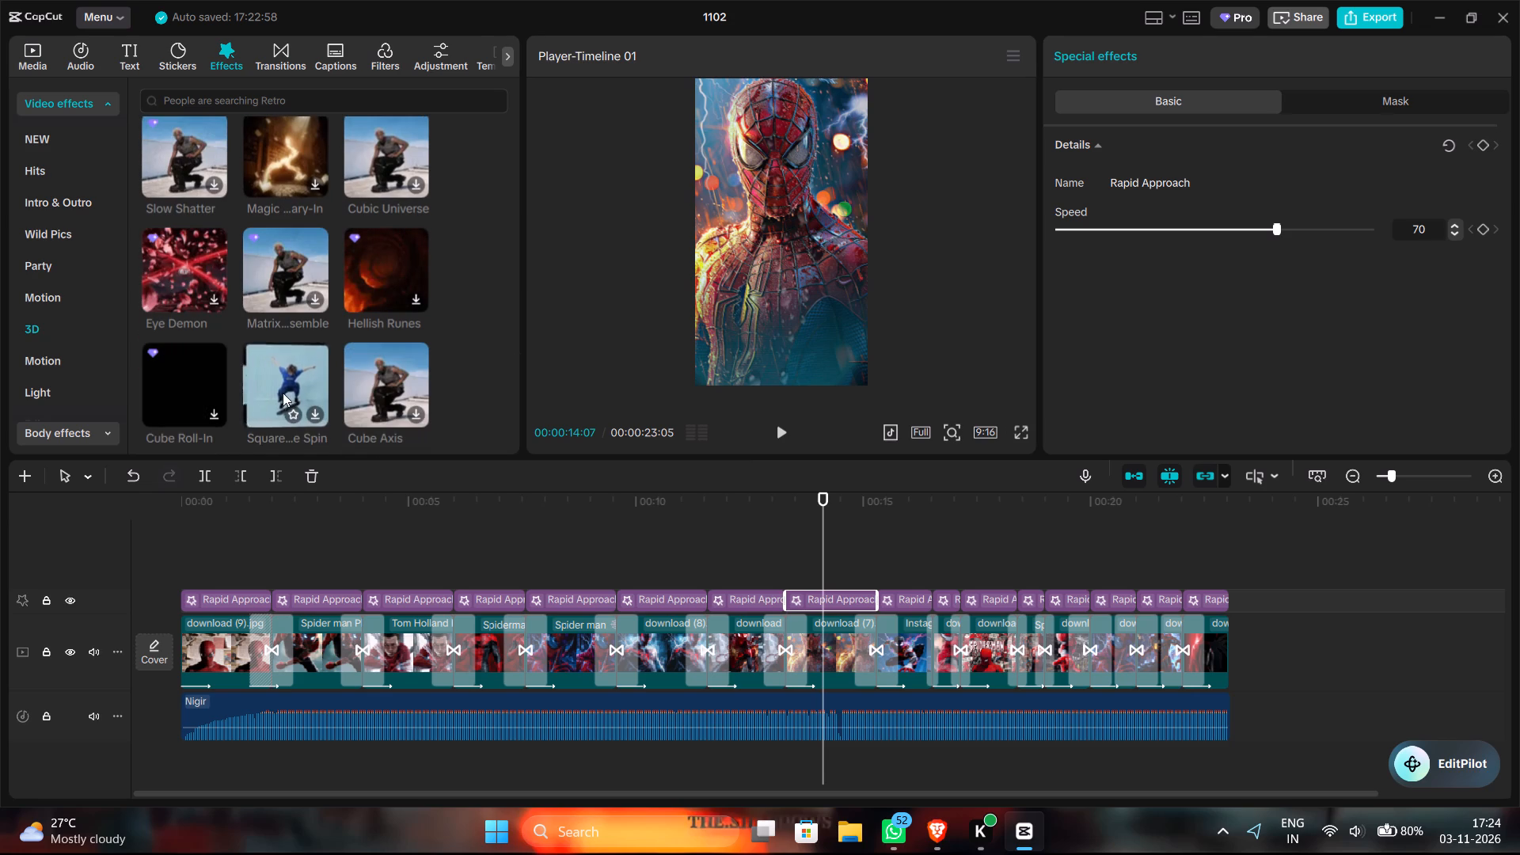
{"action": "scroll", "coordinate": [177, 393], "scroll_direction": "down", "scroll_amount": 1}
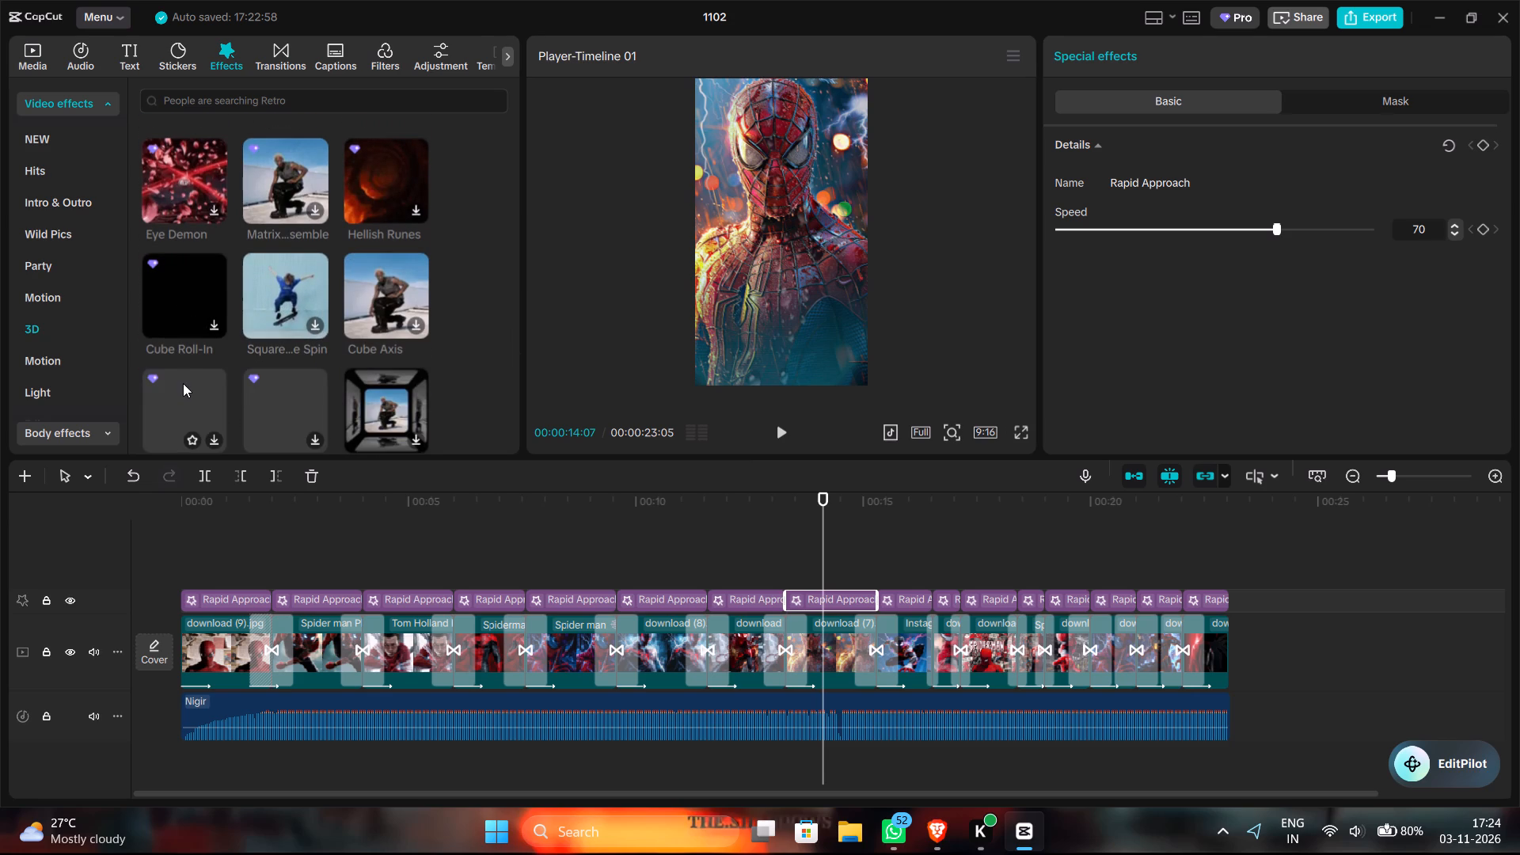
{"action": "scroll", "coordinate": [188, 398], "scroll_direction": "down", "scroll_amount": 2}
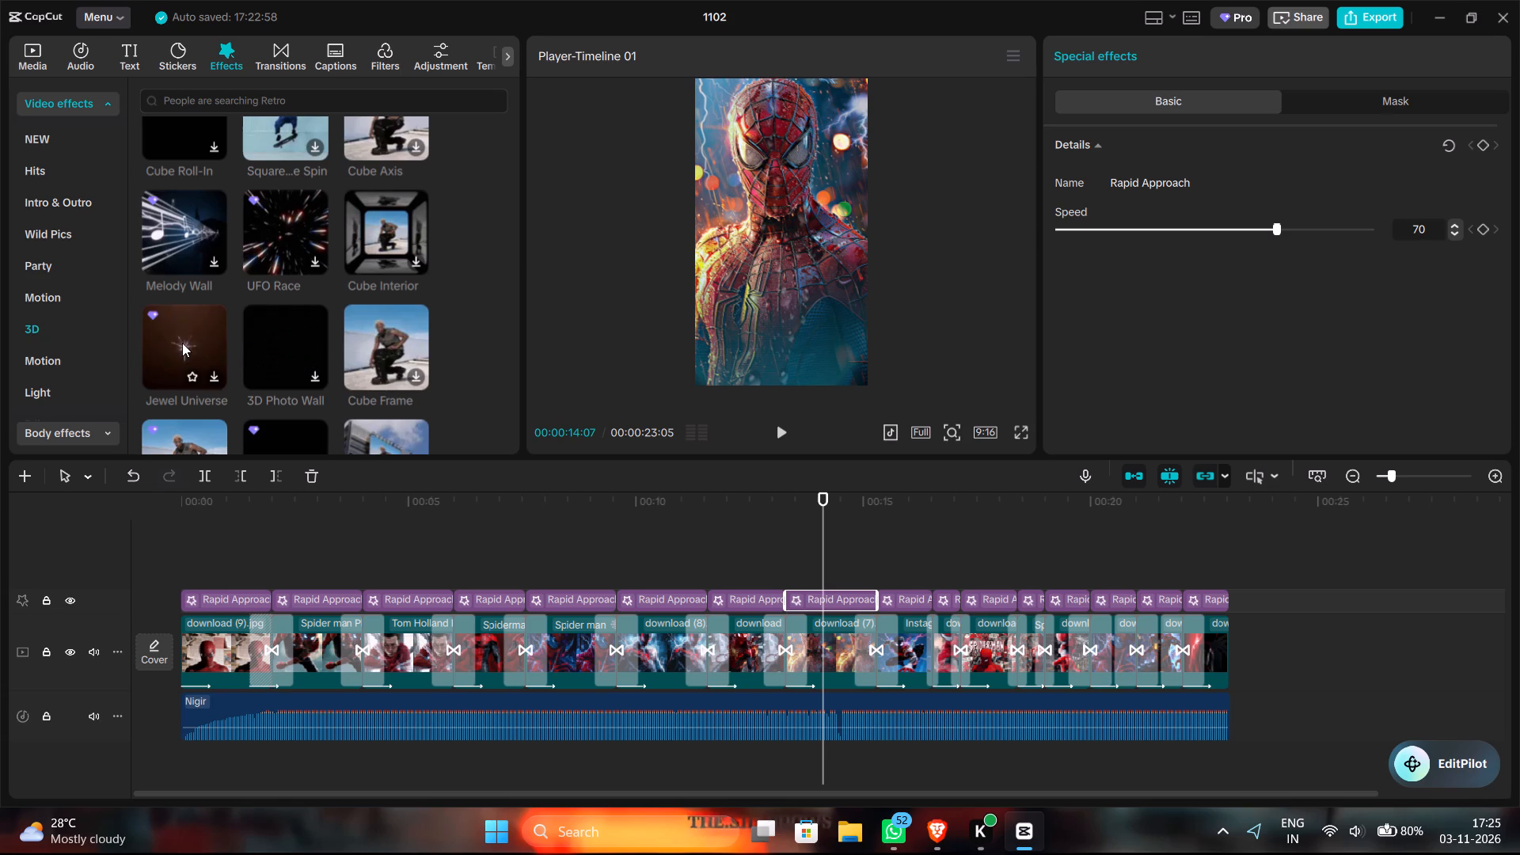
{"action": "scroll", "coordinate": [178, 383], "scroll_direction": "down", "scroll_amount": 1}
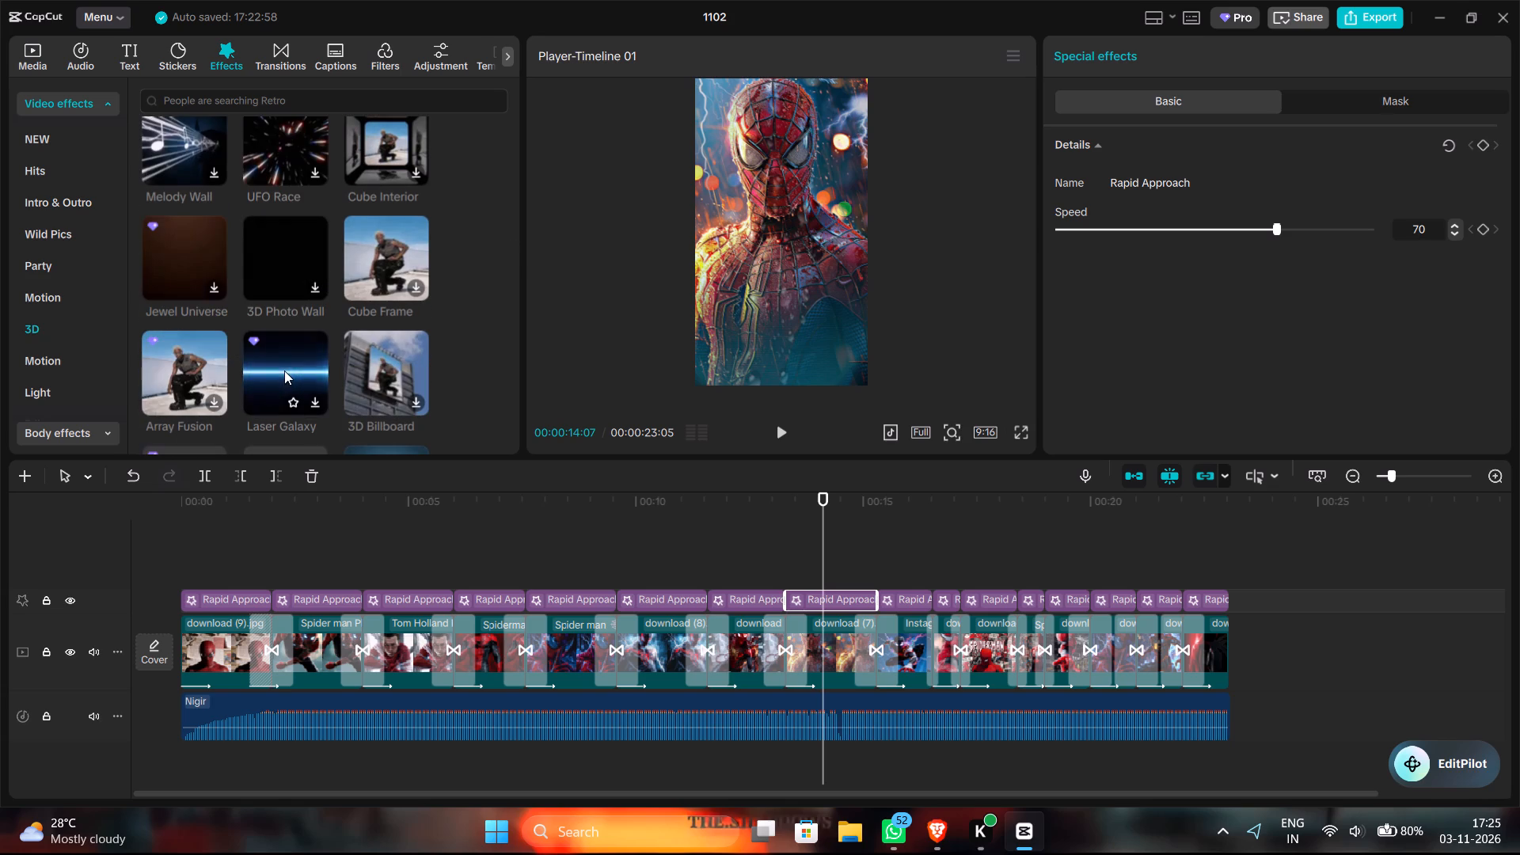
{"action": "scroll", "coordinate": [377, 361], "scroll_direction": "down", "scroll_amount": 1}
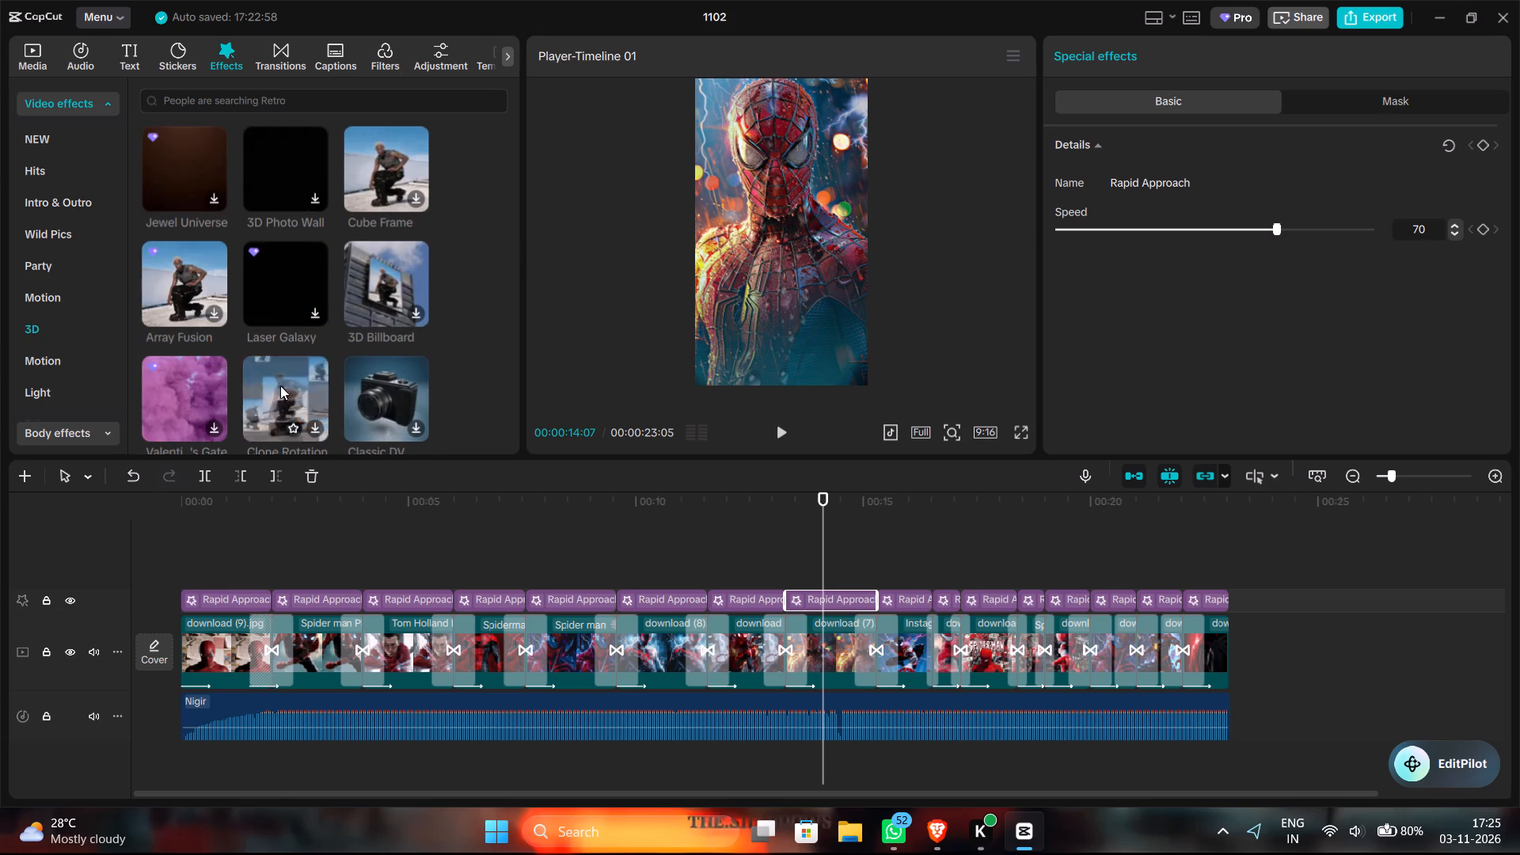
{"action": "scroll", "coordinate": [177, 386], "scroll_direction": "down", "scroll_amount": 1}
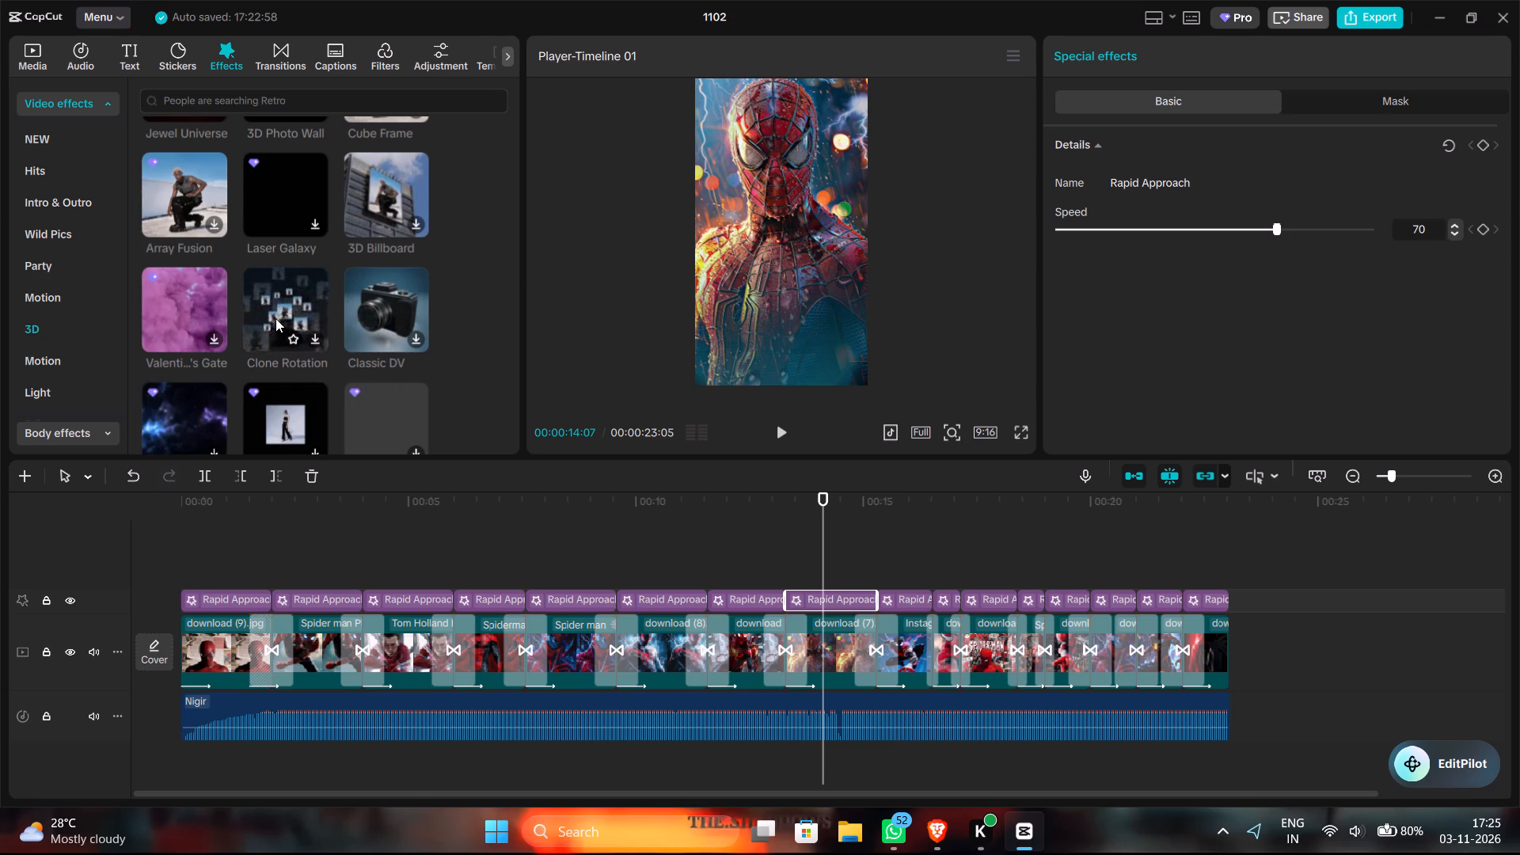
{"action": "scroll", "coordinate": [275, 318], "scroll_direction": "down", "scroll_amount": 1}
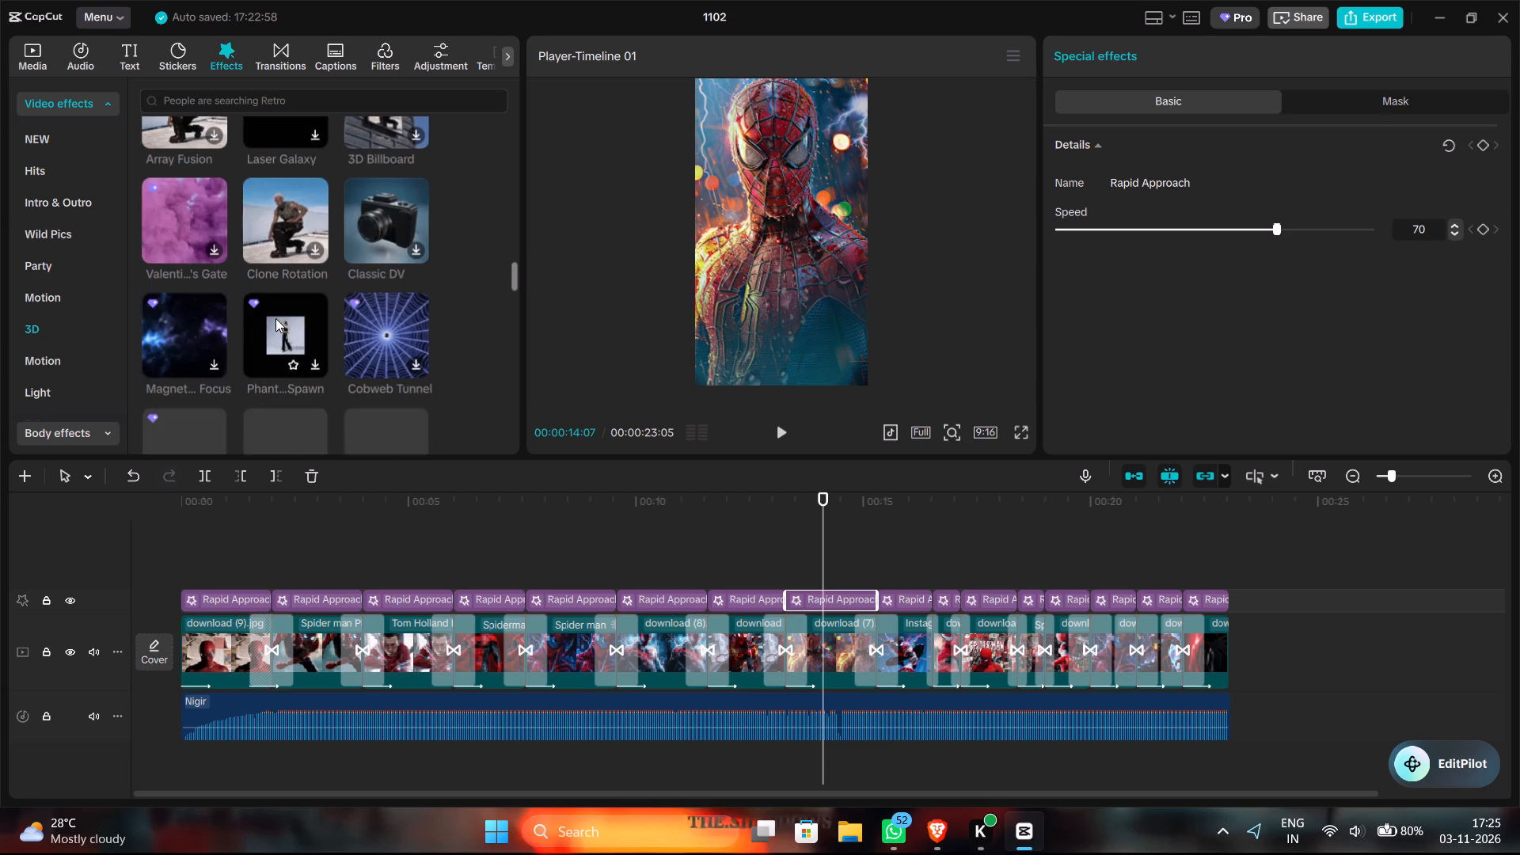
{"action": "scroll", "coordinate": [275, 318], "scroll_direction": "down", "scroll_amount": 1}
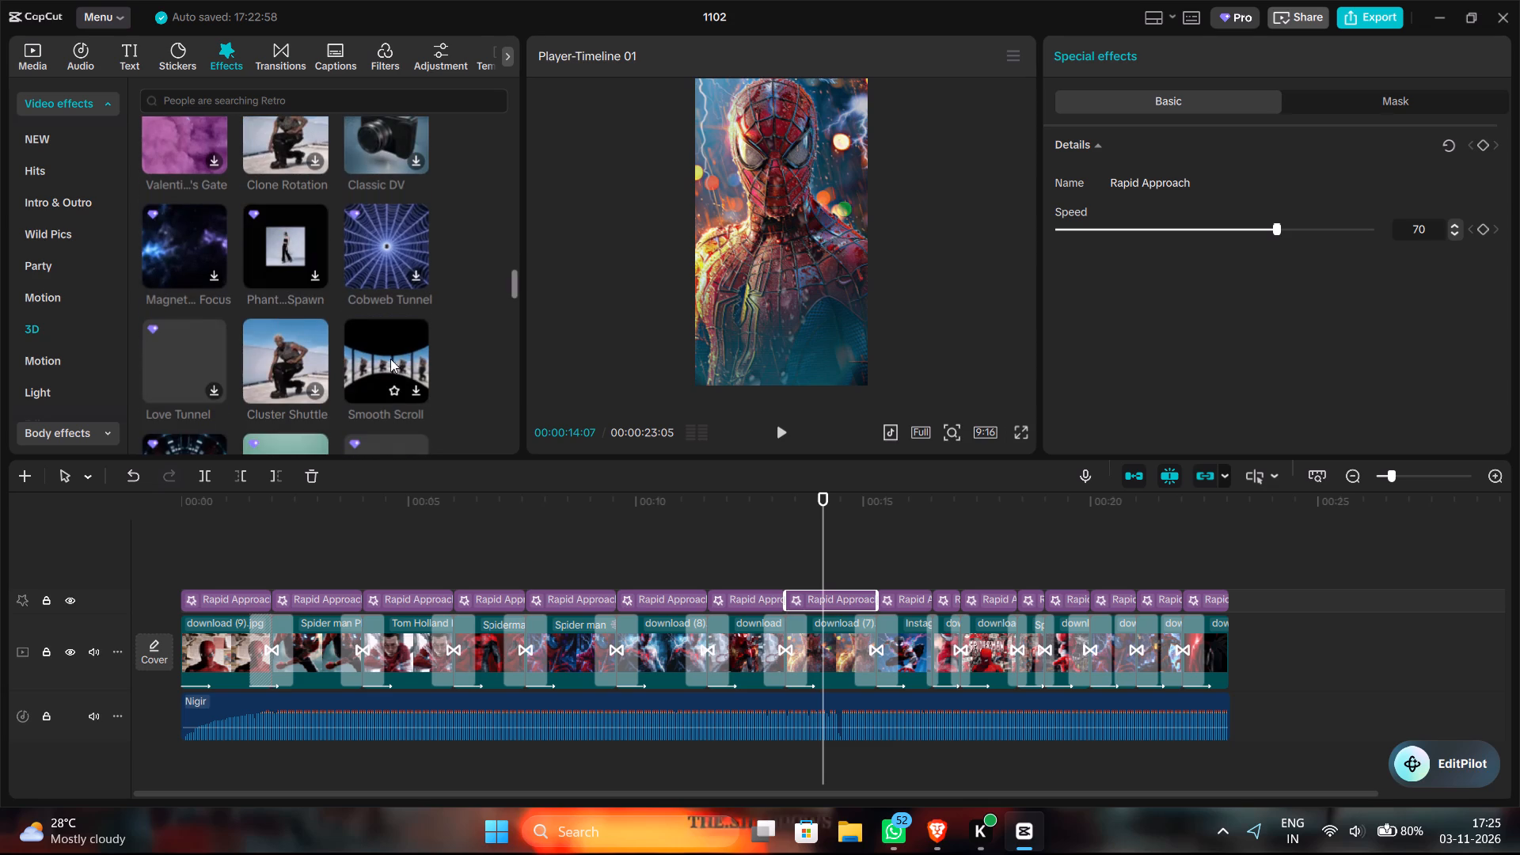
{"action": "scroll", "coordinate": [182, 370], "scroll_direction": "down", "scroll_amount": 1}
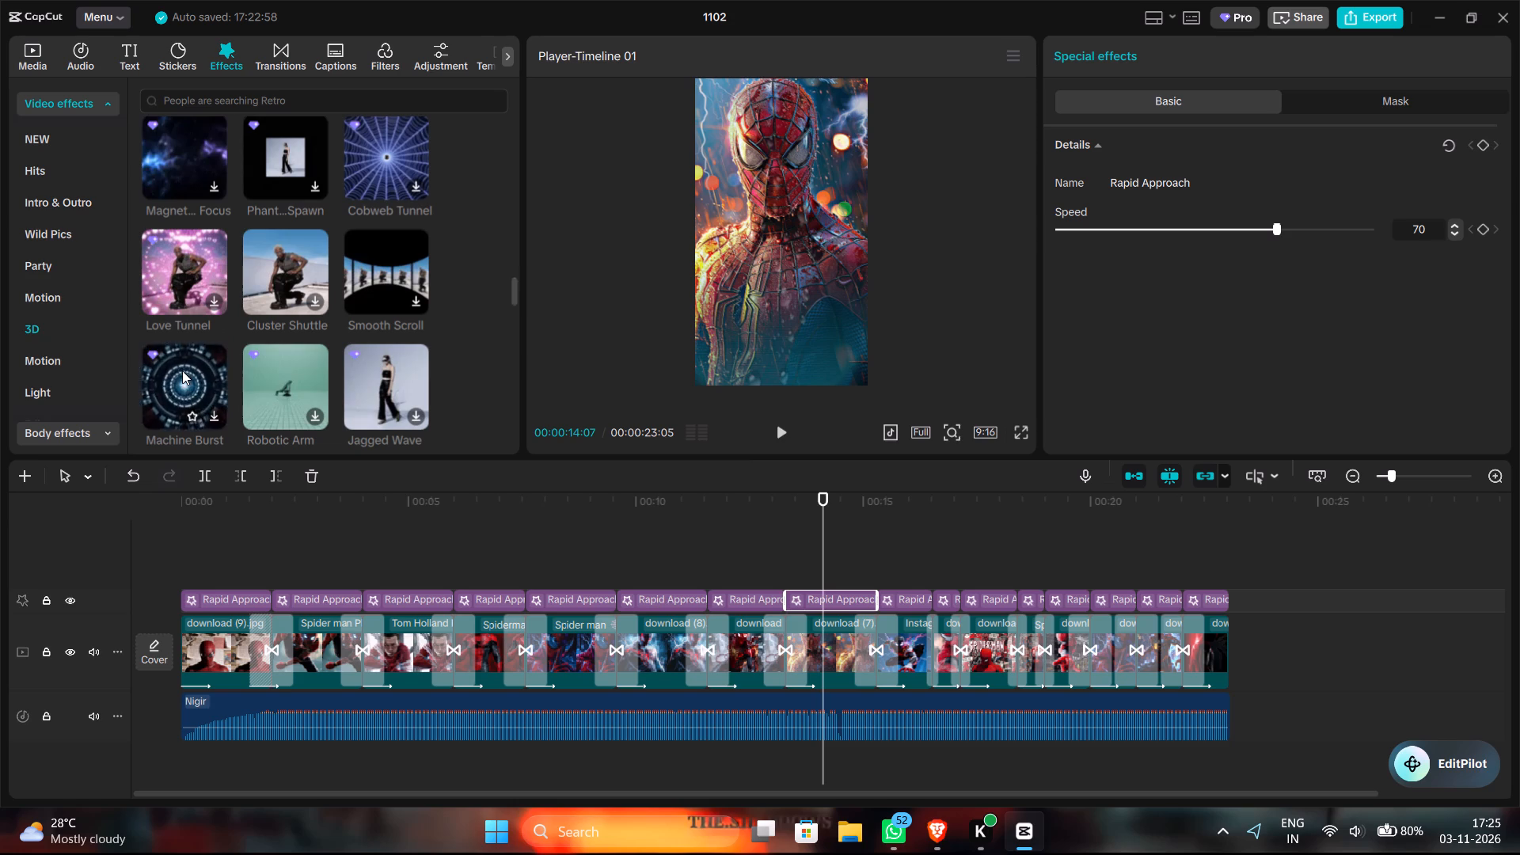
{"action": "left_click", "coordinate": [374, 382]}
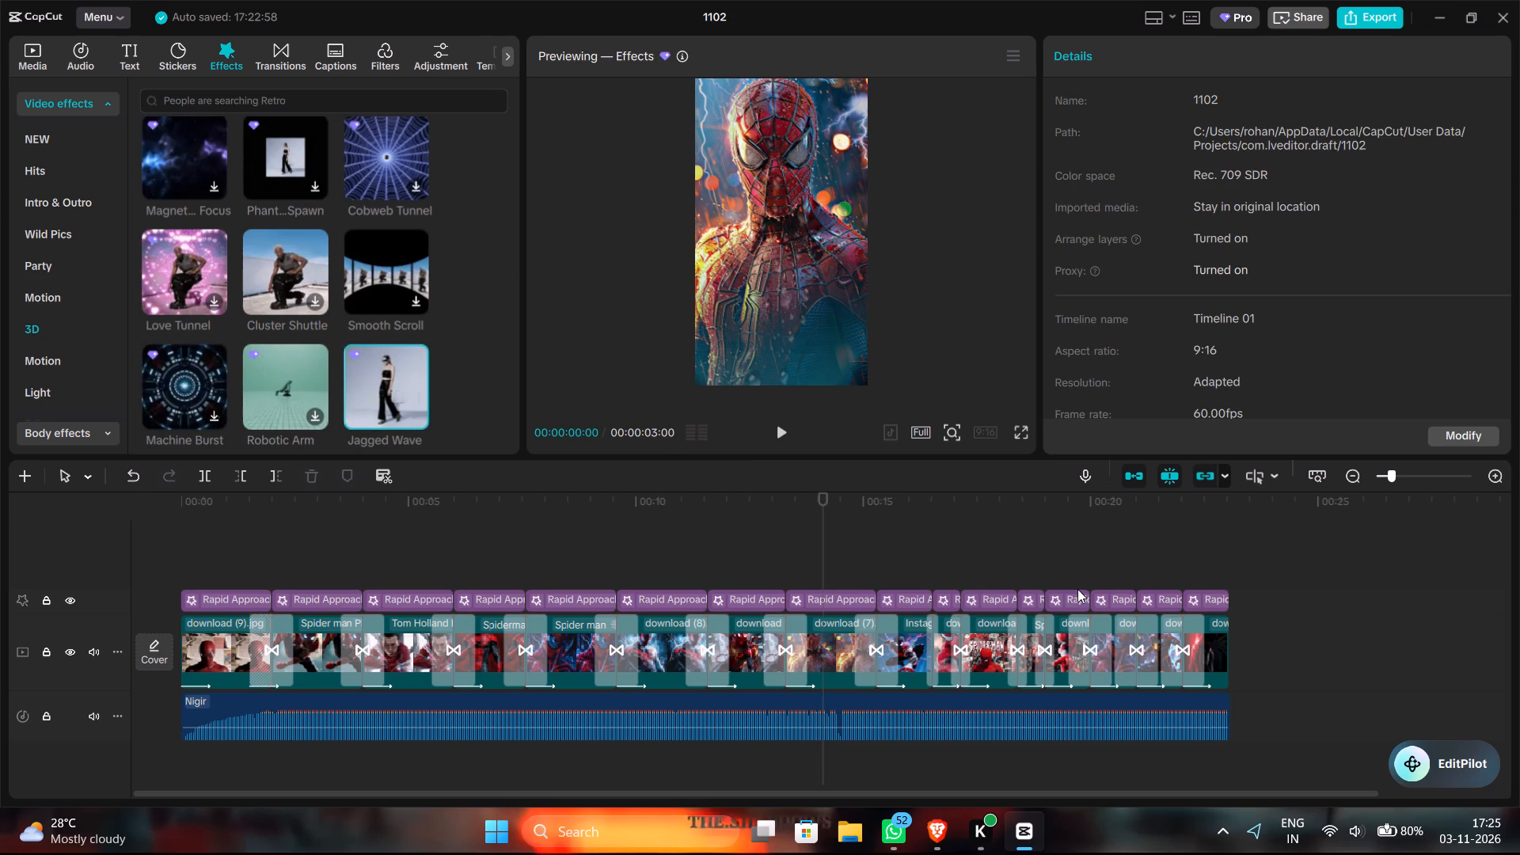
Replace the Rapid Approach effect over the rainy Spider-Man clip at about 14 seconds with Jagged Wave, ending it with the clip.
{"action": "left_click", "coordinate": [842, 593]}
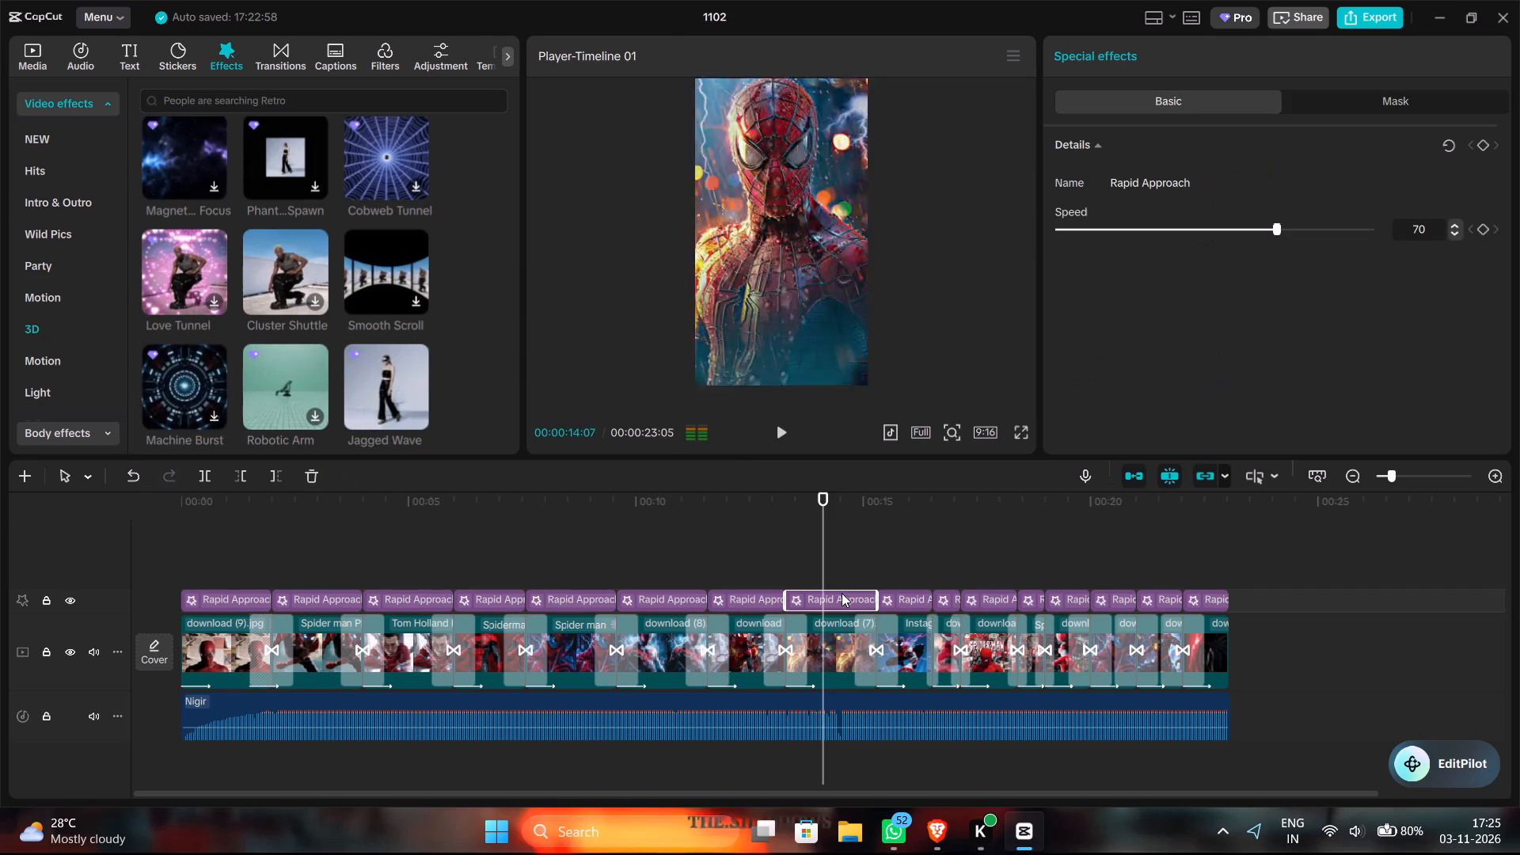
{"action": "key", "text": "BackSpace"}
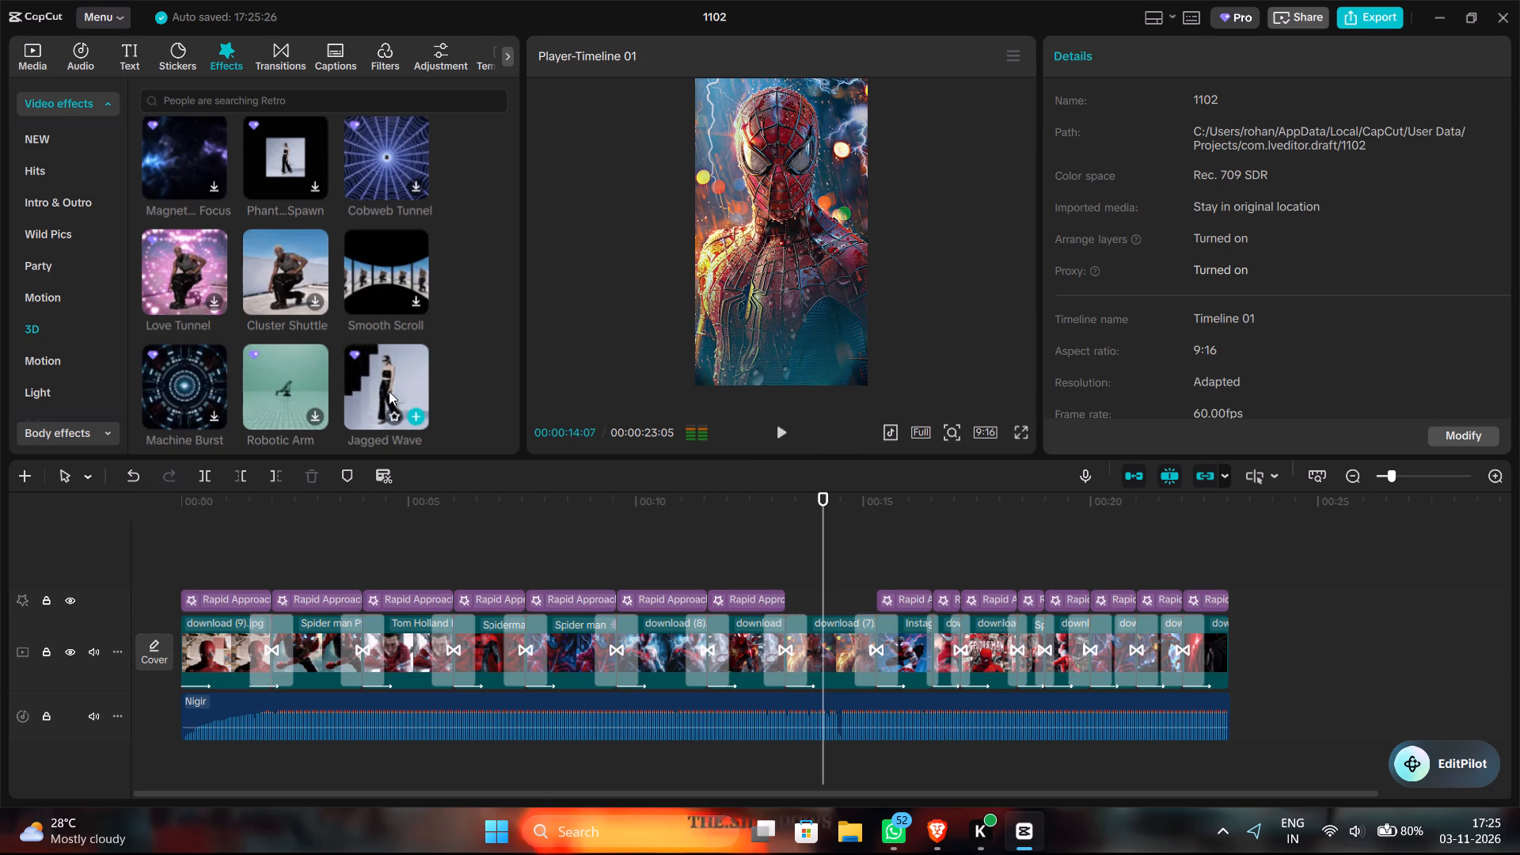
{"action": "left_click_drag", "start_coordinate": [387, 385], "coordinate": [776, 563]}
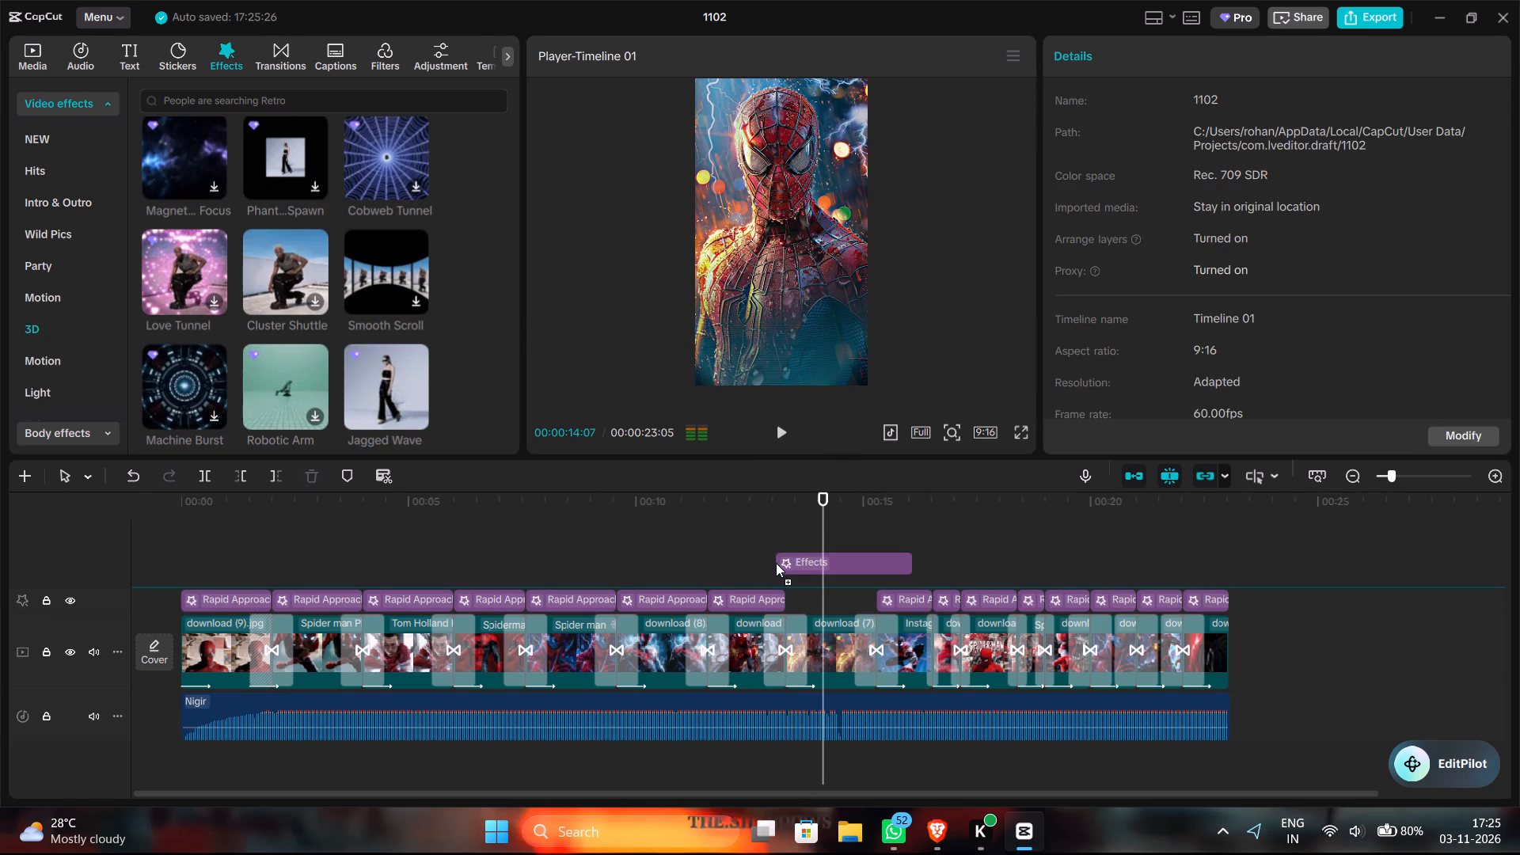
{"action": "left_click_drag", "start_coordinate": [776, 563], "coordinate": [781, 567]}
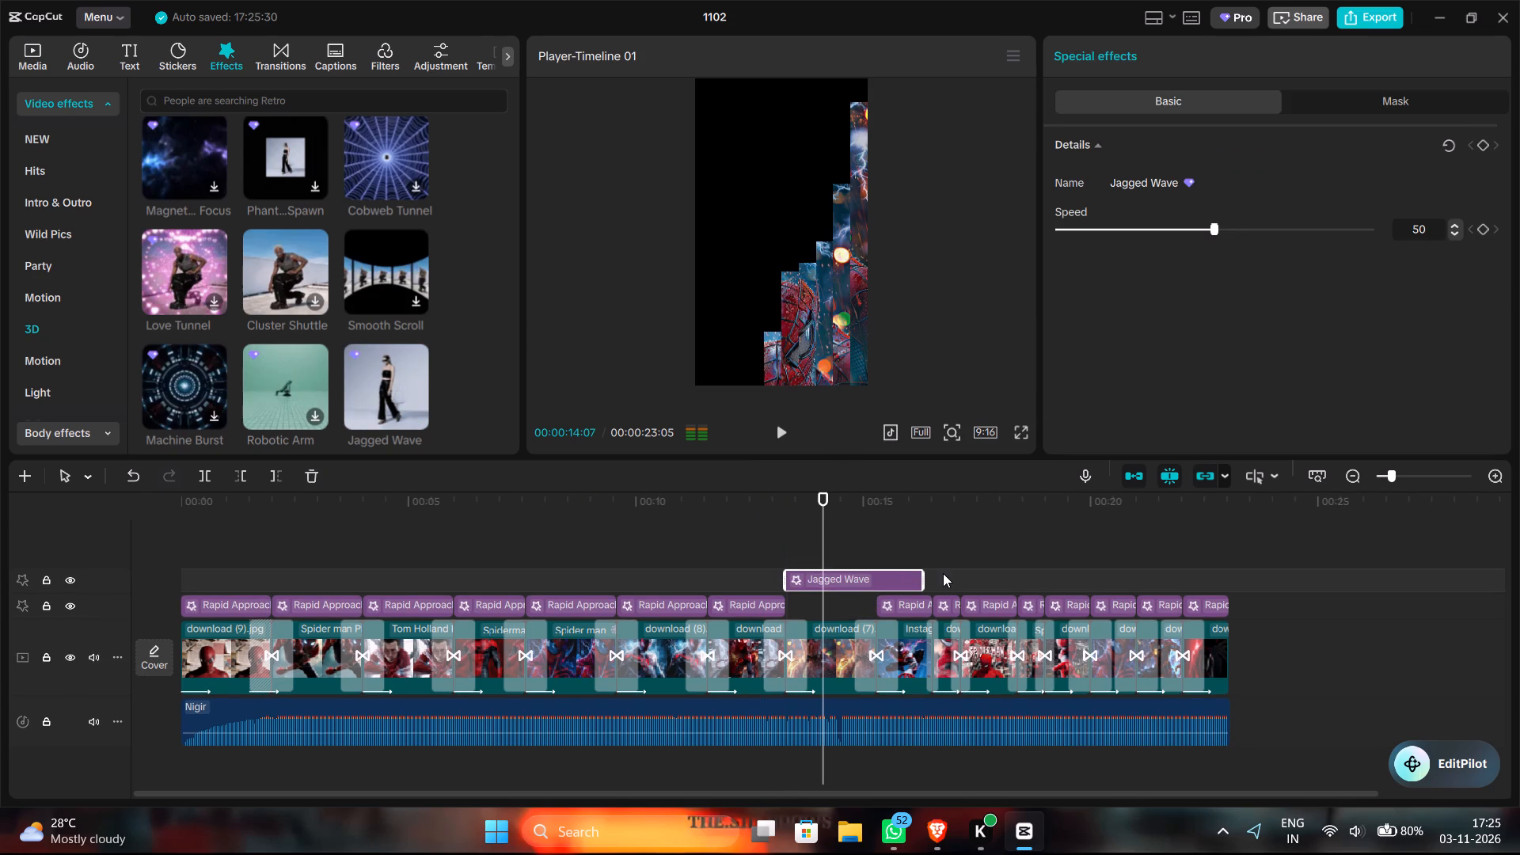
{"action": "left_click_drag", "start_coordinate": [925, 573], "coordinate": [875, 573]}
Replay the edit from about 11 seconds to past 17 seconds to check the Jagged Wave effect.
{"action": "left_click", "coordinate": [682, 560]}
{"action": "left_click", "coordinate": [780, 440]}
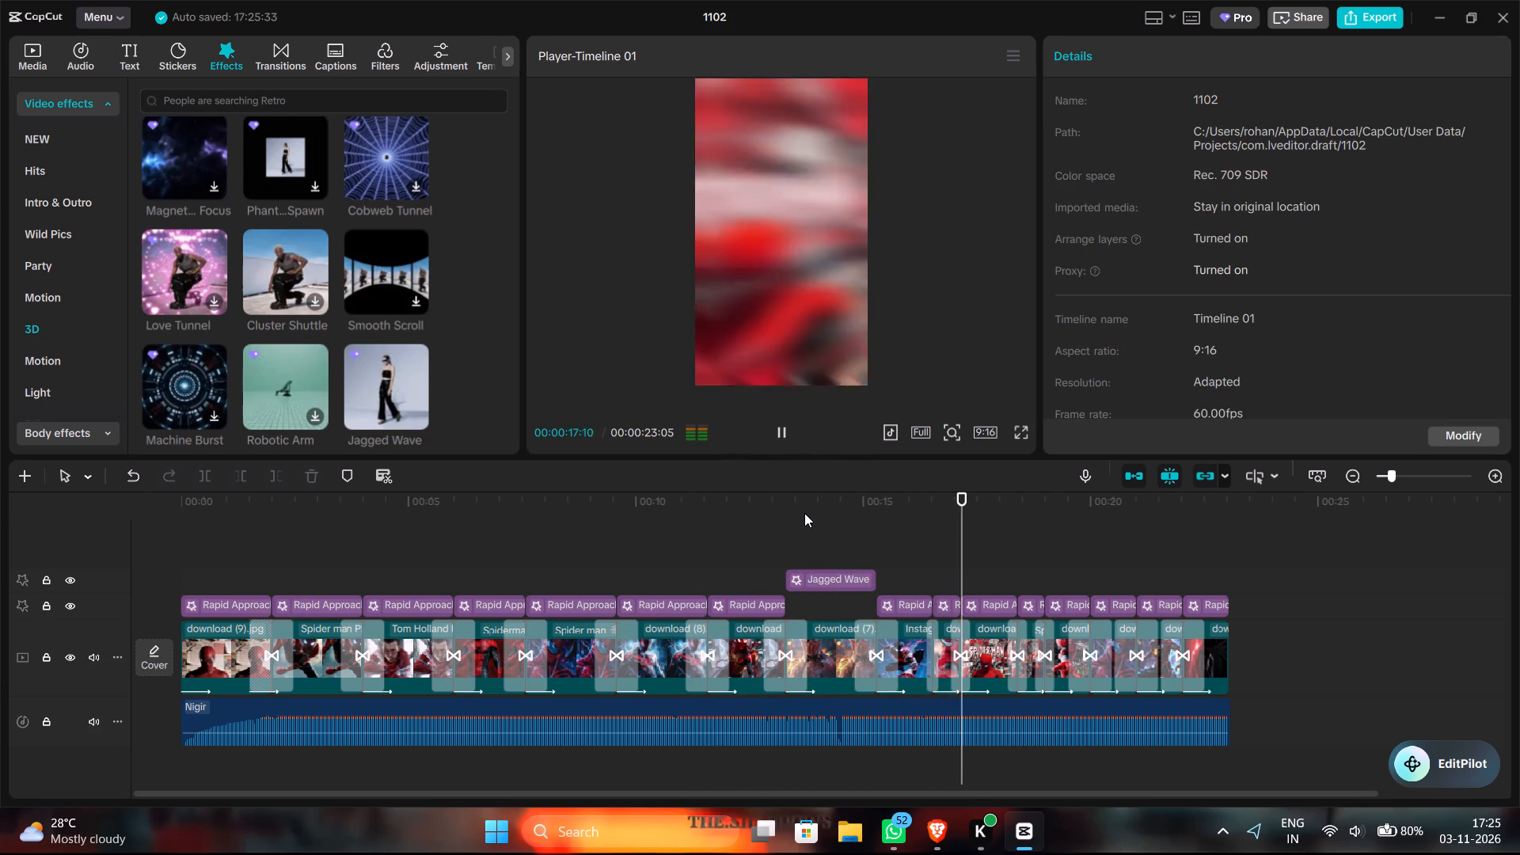
{"action": "key", "text": "space"}
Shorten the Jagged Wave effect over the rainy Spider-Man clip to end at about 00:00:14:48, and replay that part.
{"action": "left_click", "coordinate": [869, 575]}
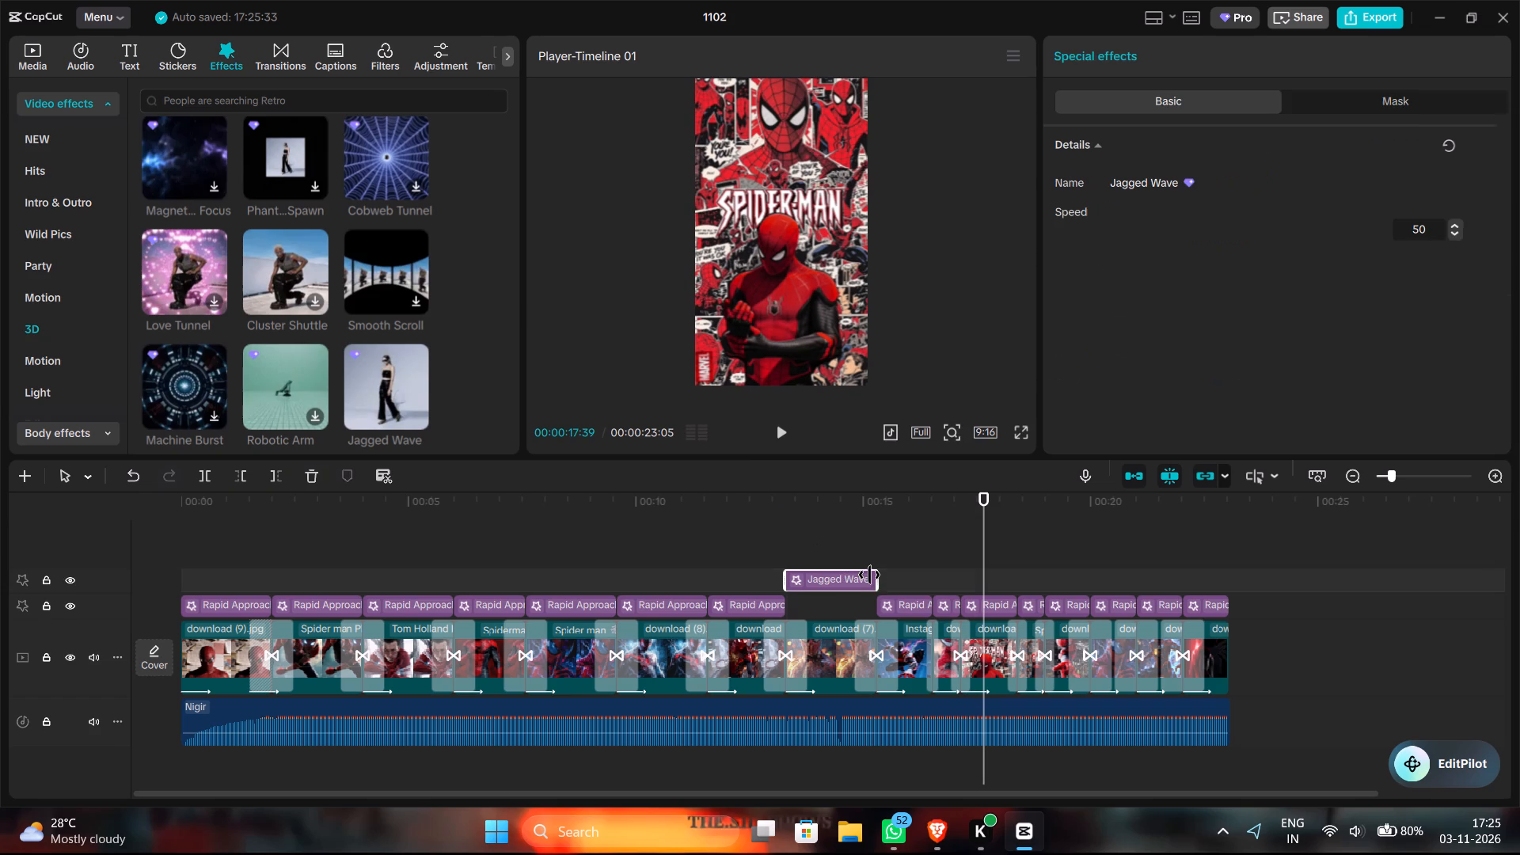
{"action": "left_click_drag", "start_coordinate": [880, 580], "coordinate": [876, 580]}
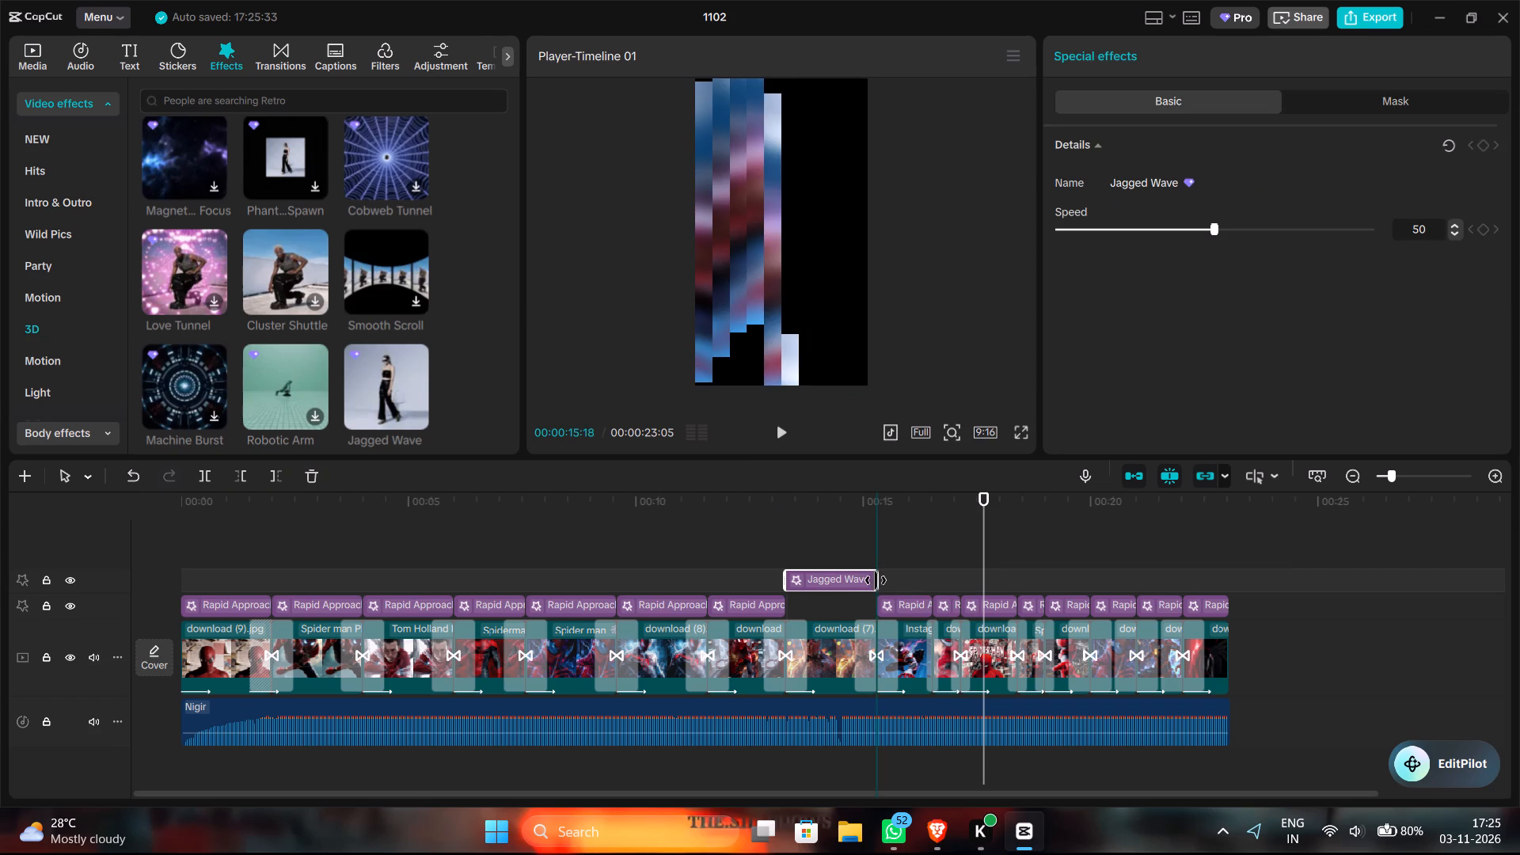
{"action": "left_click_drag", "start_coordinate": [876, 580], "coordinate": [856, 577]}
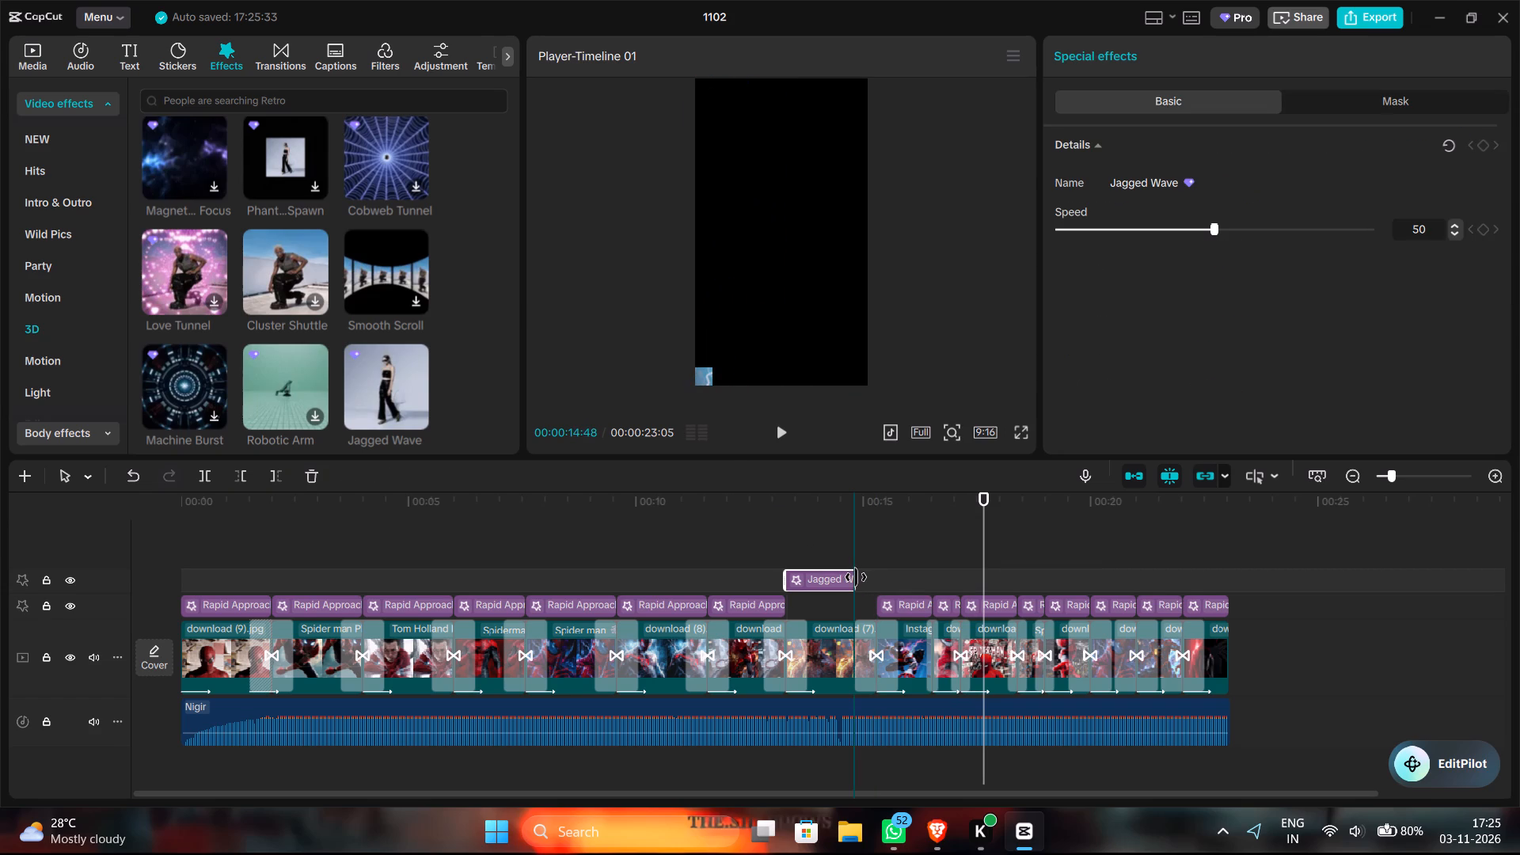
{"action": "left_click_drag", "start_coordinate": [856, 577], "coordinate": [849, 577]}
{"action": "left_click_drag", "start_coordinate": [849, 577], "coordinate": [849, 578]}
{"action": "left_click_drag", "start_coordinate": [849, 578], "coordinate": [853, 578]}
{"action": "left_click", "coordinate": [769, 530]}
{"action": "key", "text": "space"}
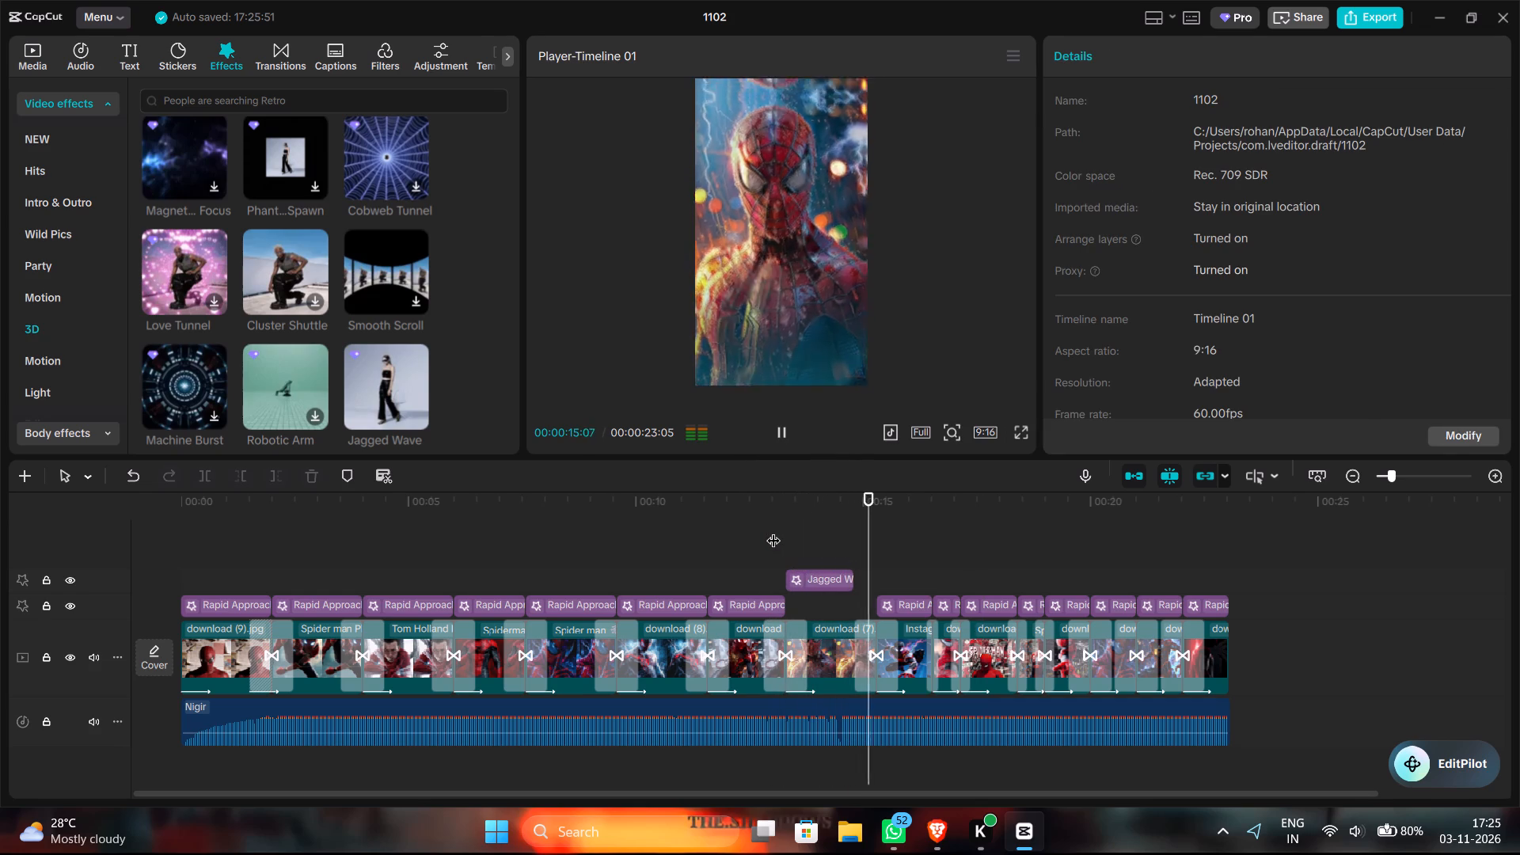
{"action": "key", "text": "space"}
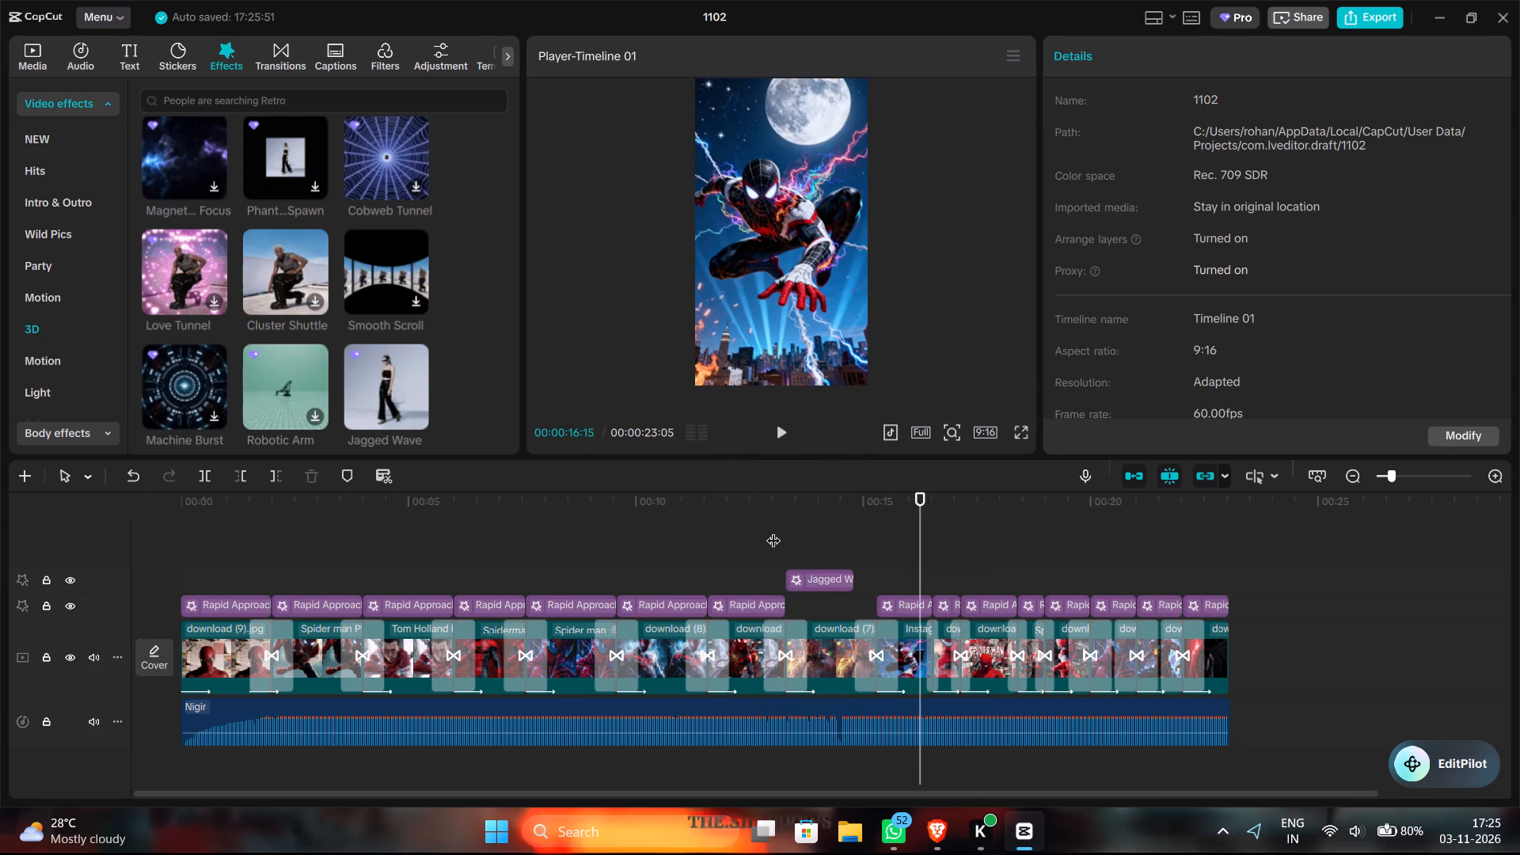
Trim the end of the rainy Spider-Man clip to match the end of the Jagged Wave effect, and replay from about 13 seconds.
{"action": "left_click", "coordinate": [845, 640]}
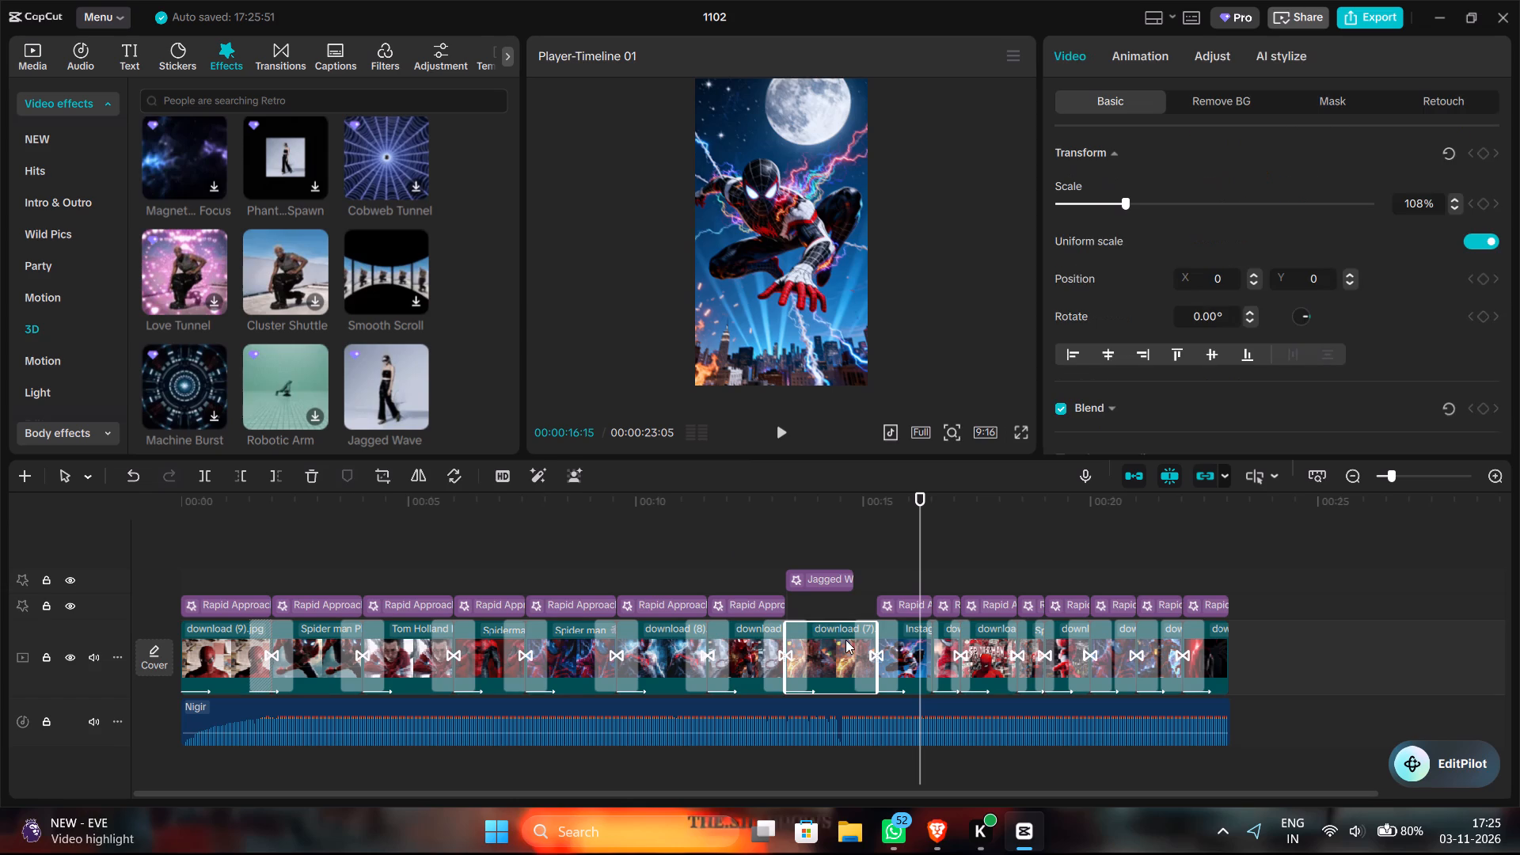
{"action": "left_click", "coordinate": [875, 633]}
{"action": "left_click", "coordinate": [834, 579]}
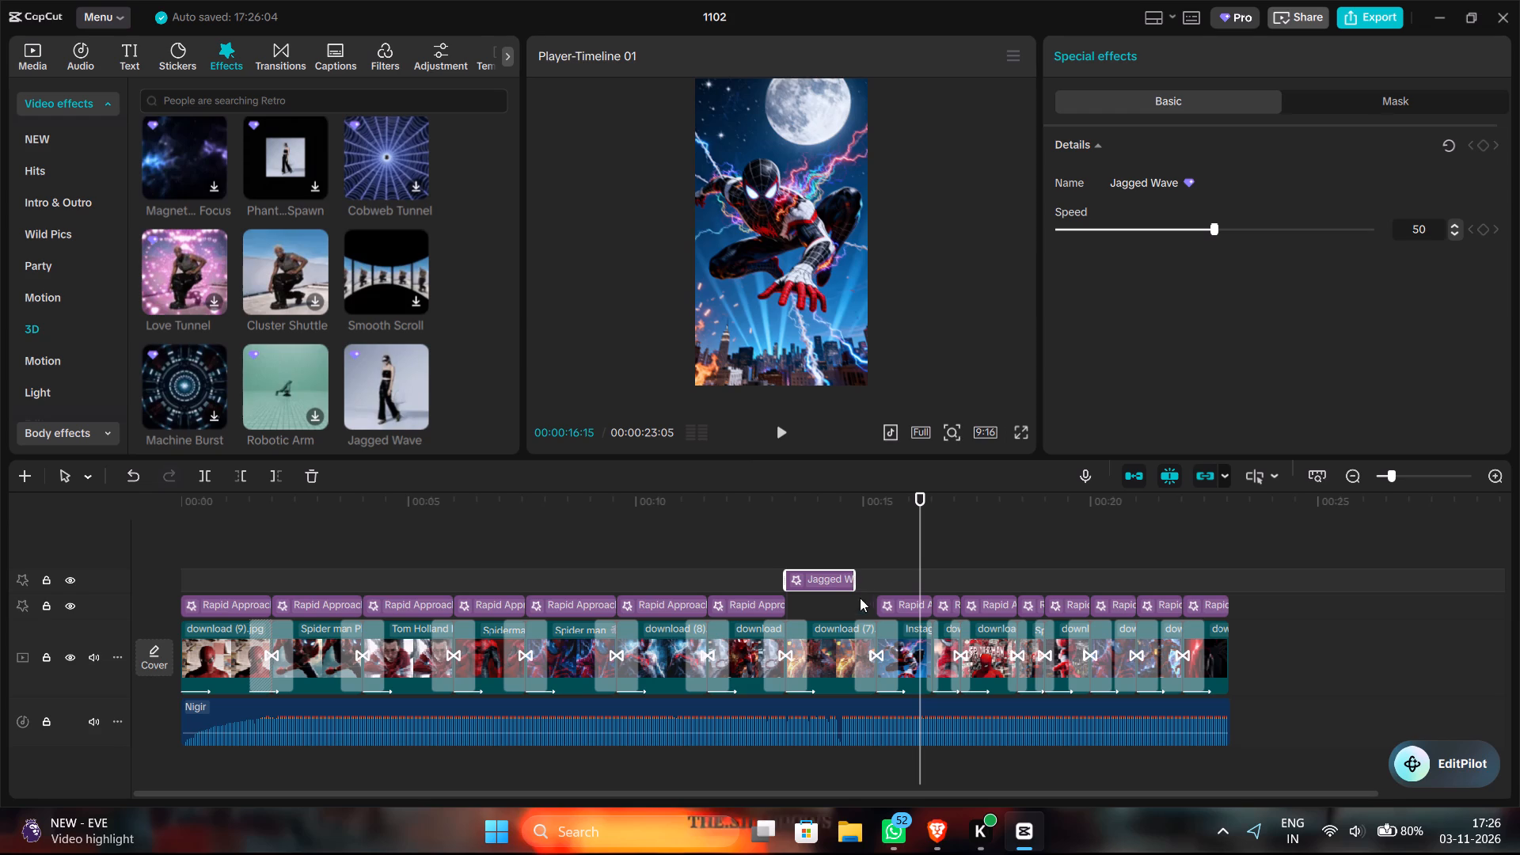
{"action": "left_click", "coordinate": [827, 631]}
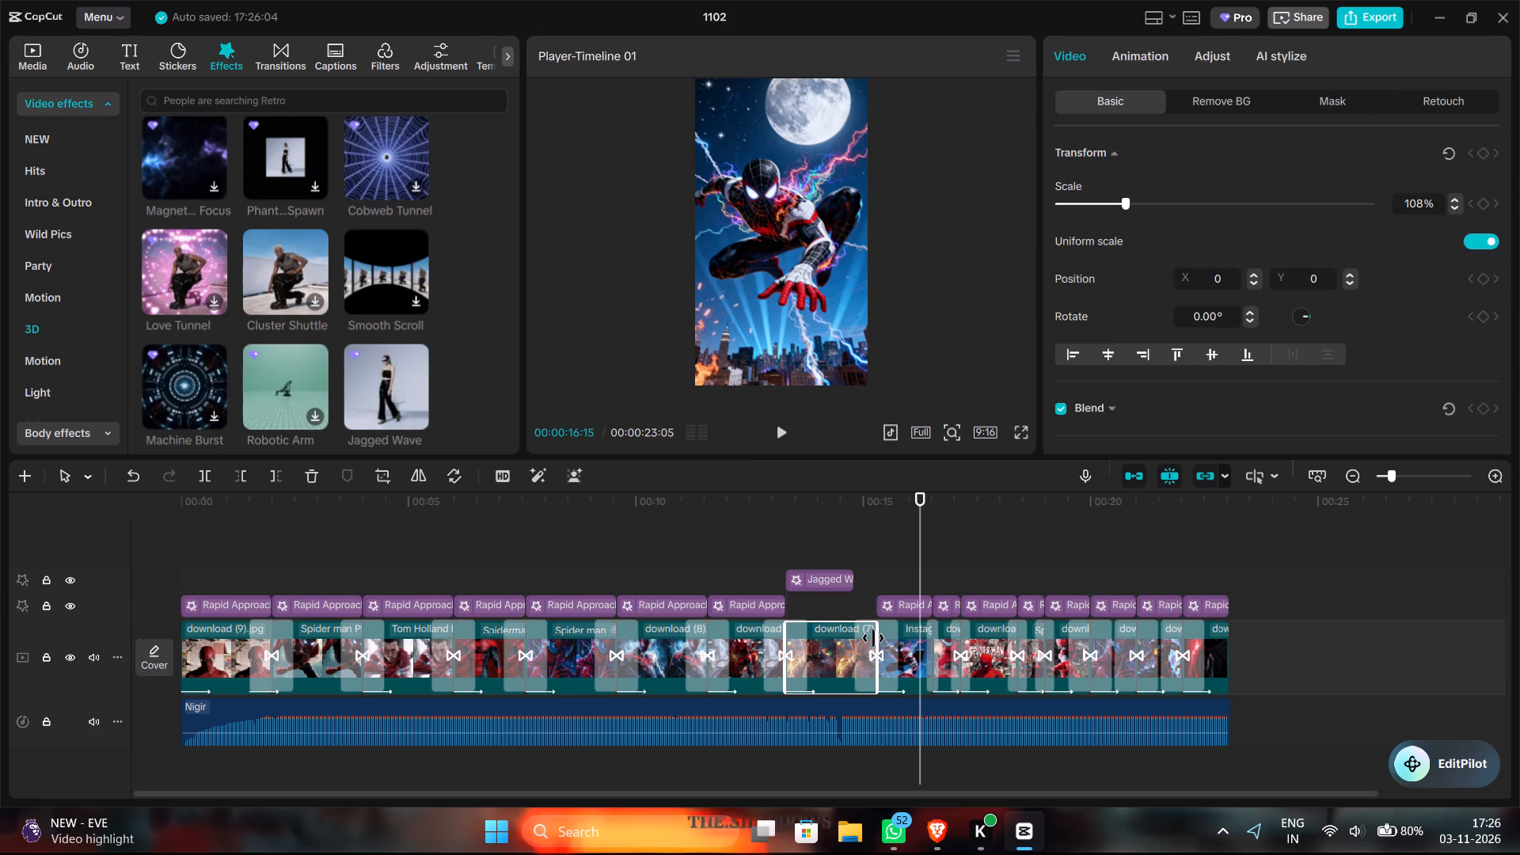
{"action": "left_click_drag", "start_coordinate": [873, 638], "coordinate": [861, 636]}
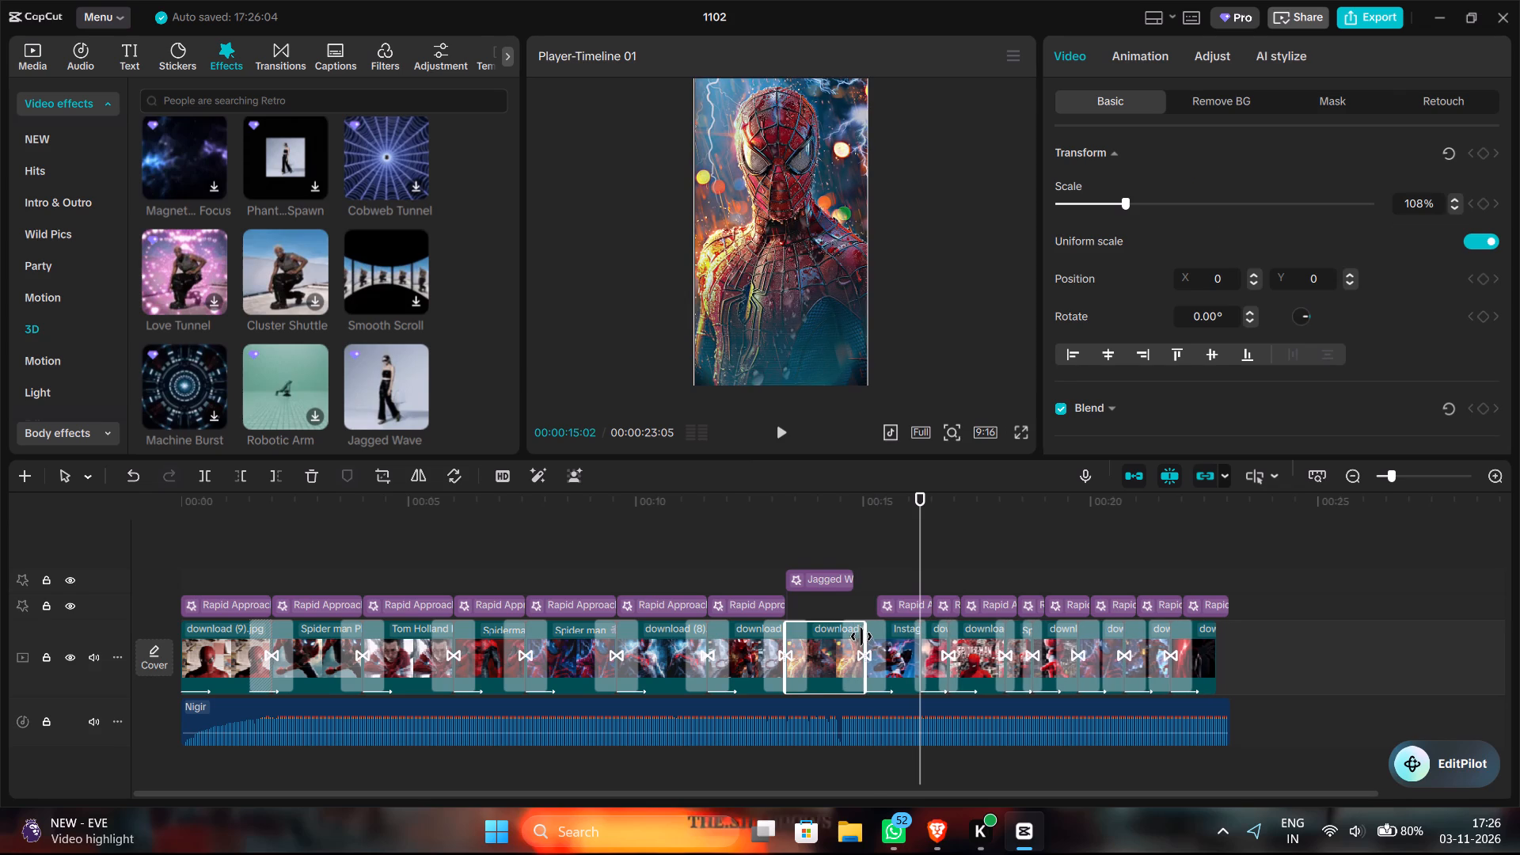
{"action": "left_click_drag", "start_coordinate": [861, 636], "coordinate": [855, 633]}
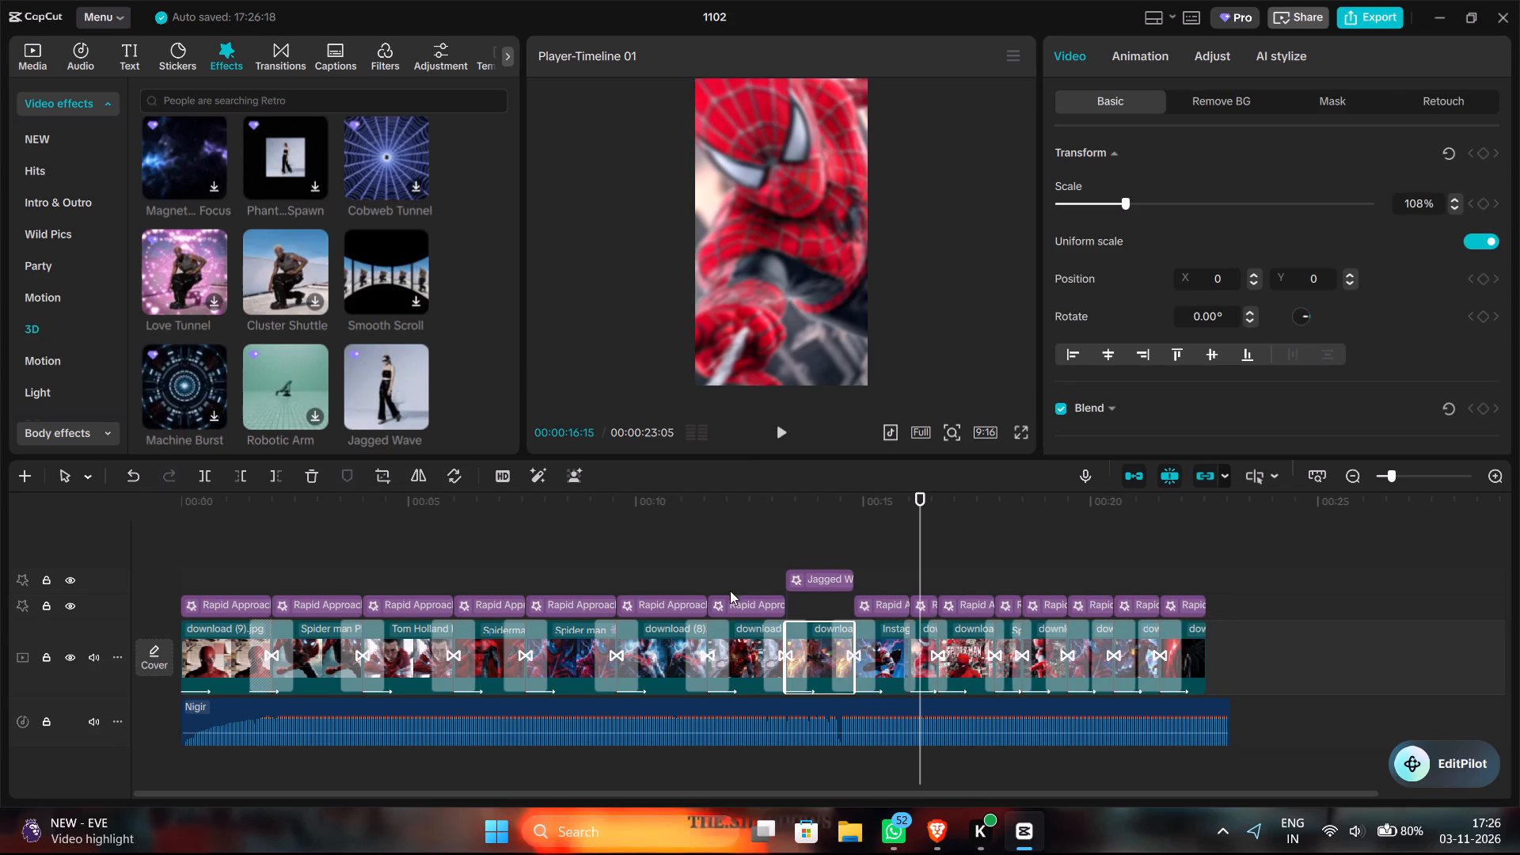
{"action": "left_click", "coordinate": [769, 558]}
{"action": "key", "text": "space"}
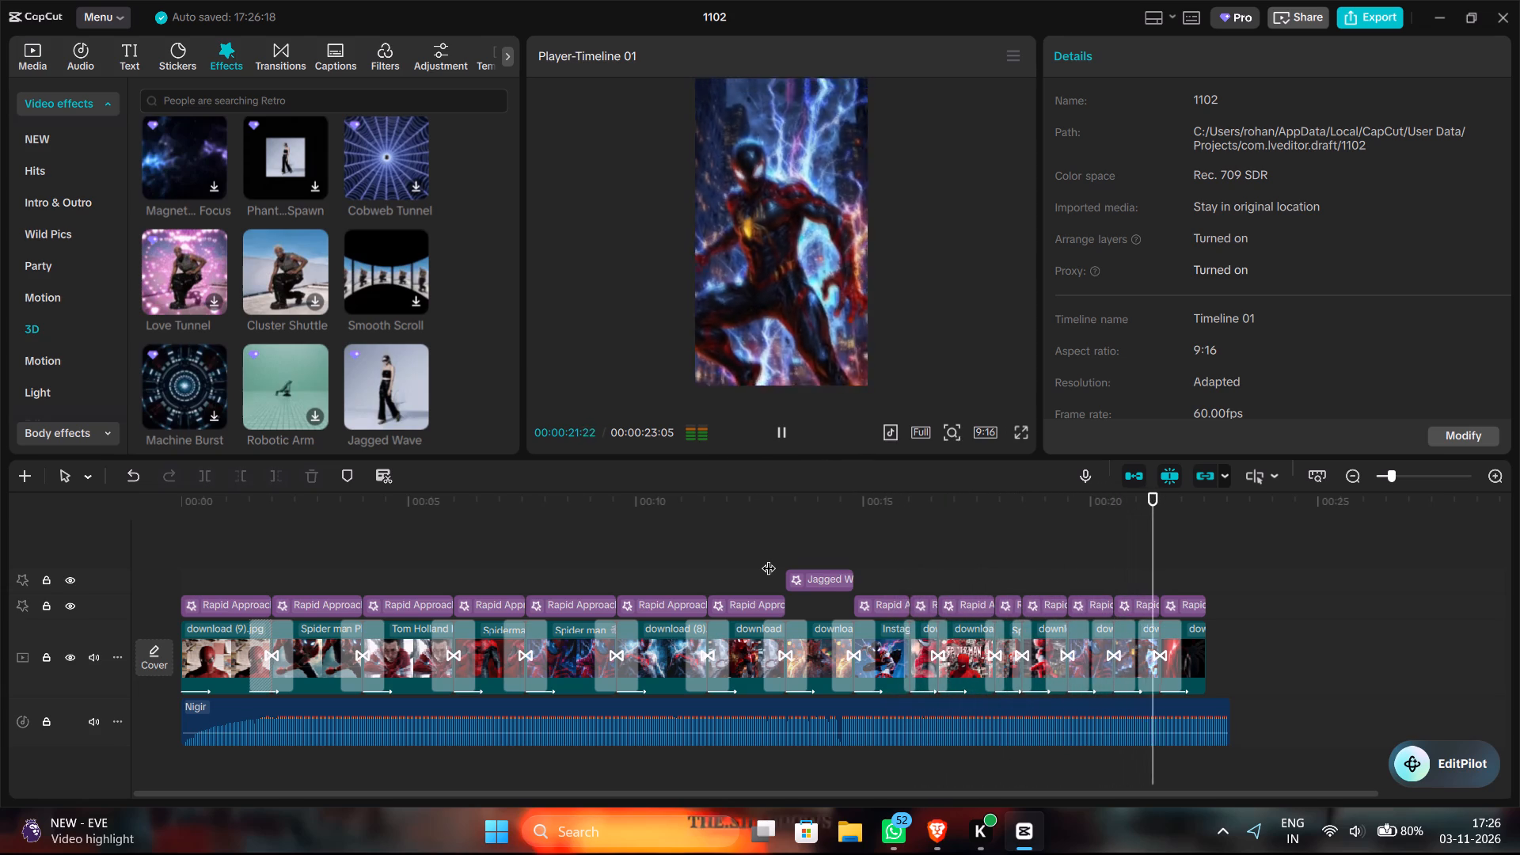
Extend the rainy Spider-Man clip to about 15 seconds so the video track ends with the Nigir music, and replay that part.
{"action": "left_click", "coordinate": [814, 659]}
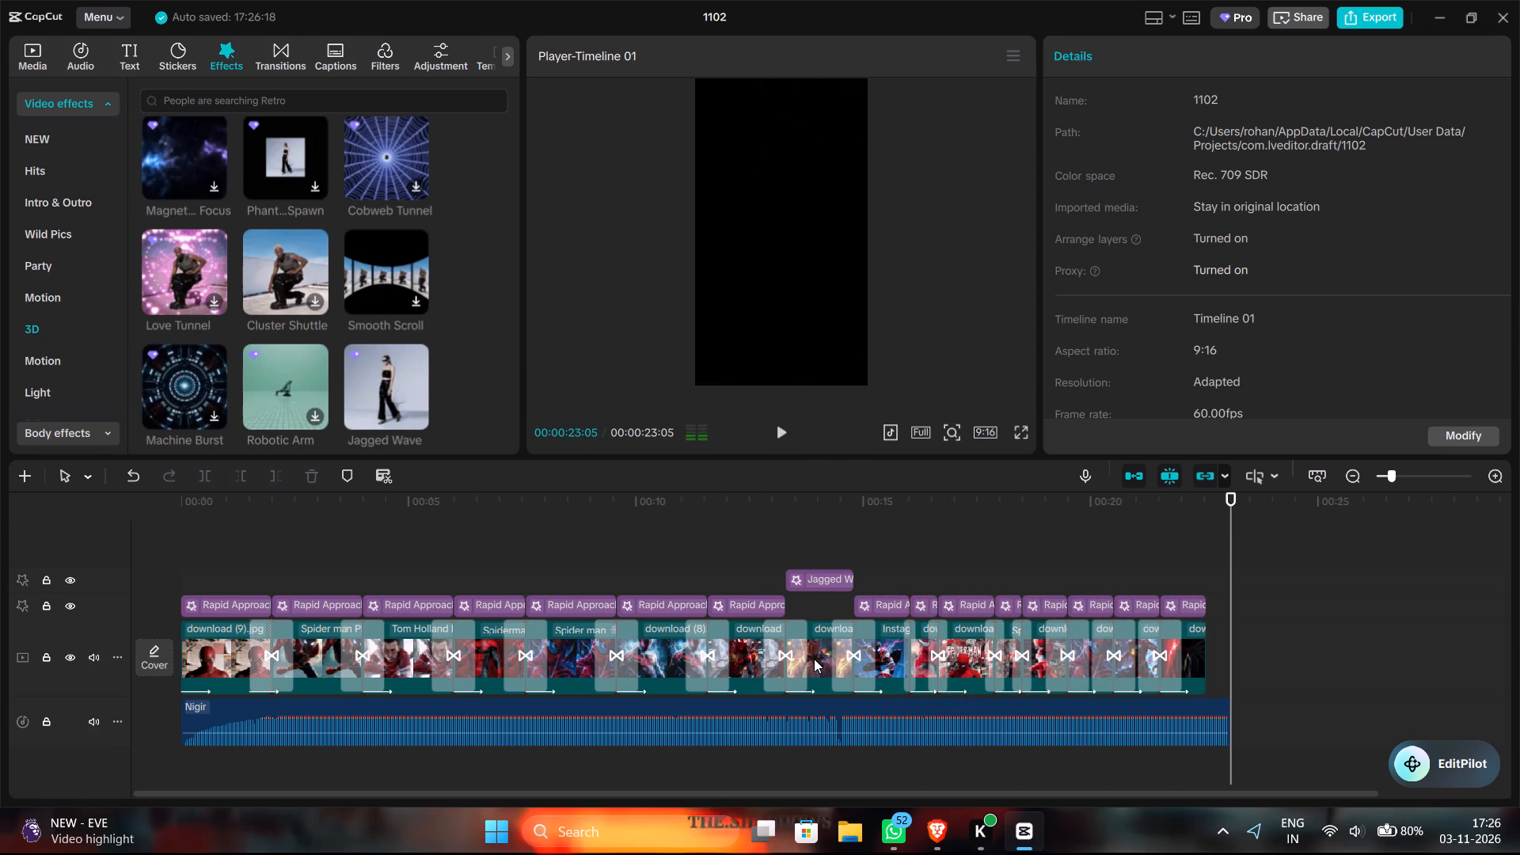
{"action": "left_click_drag", "start_coordinate": [854, 641], "coordinate": [864, 641]}
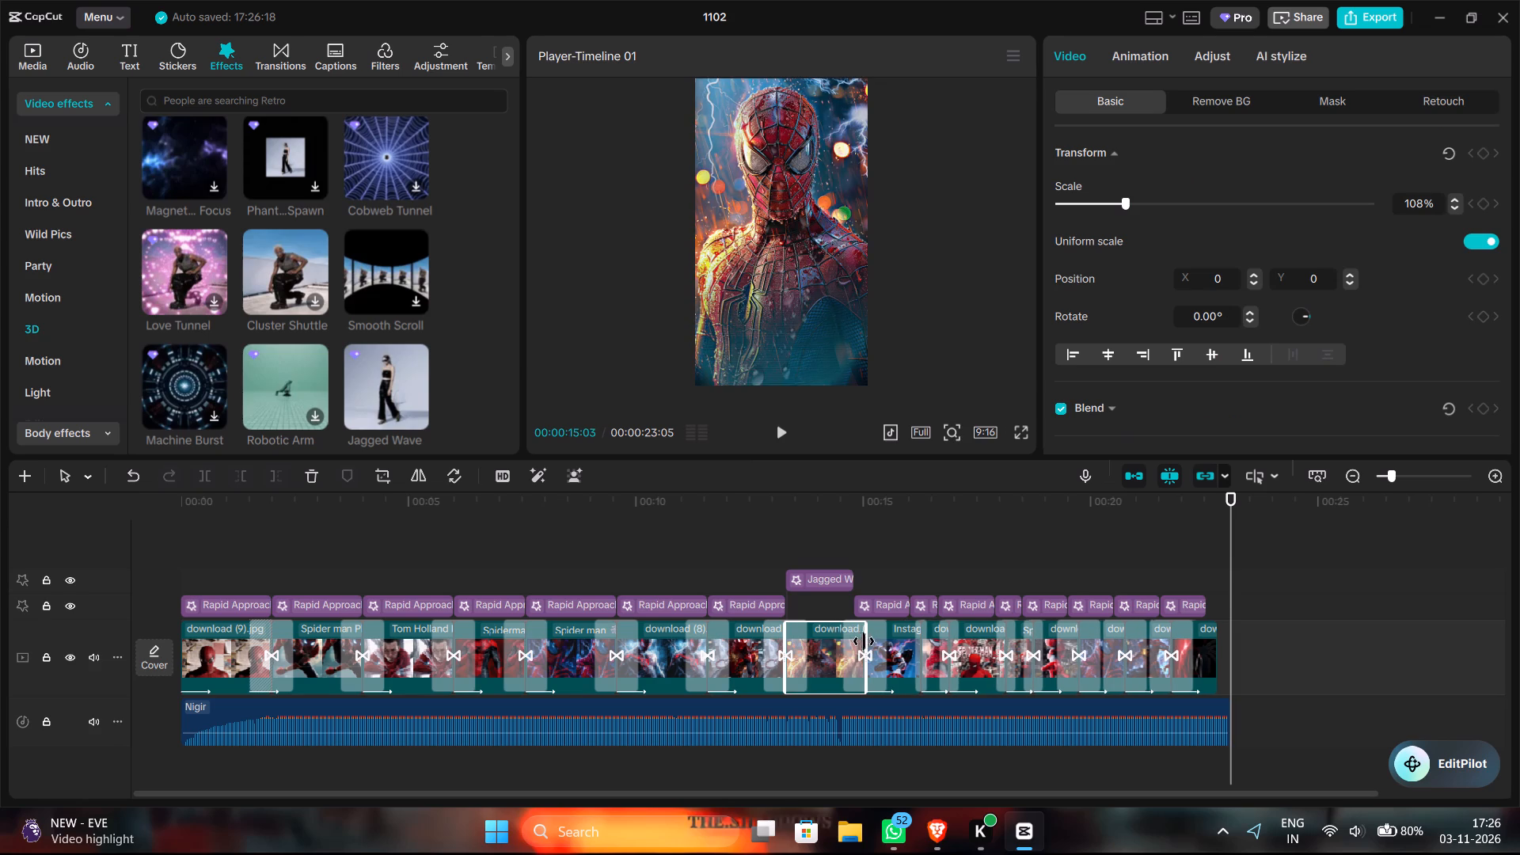
{"action": "left_click_drag", "start_coordinate": [864, 641], "coordinate": [880, 642]}
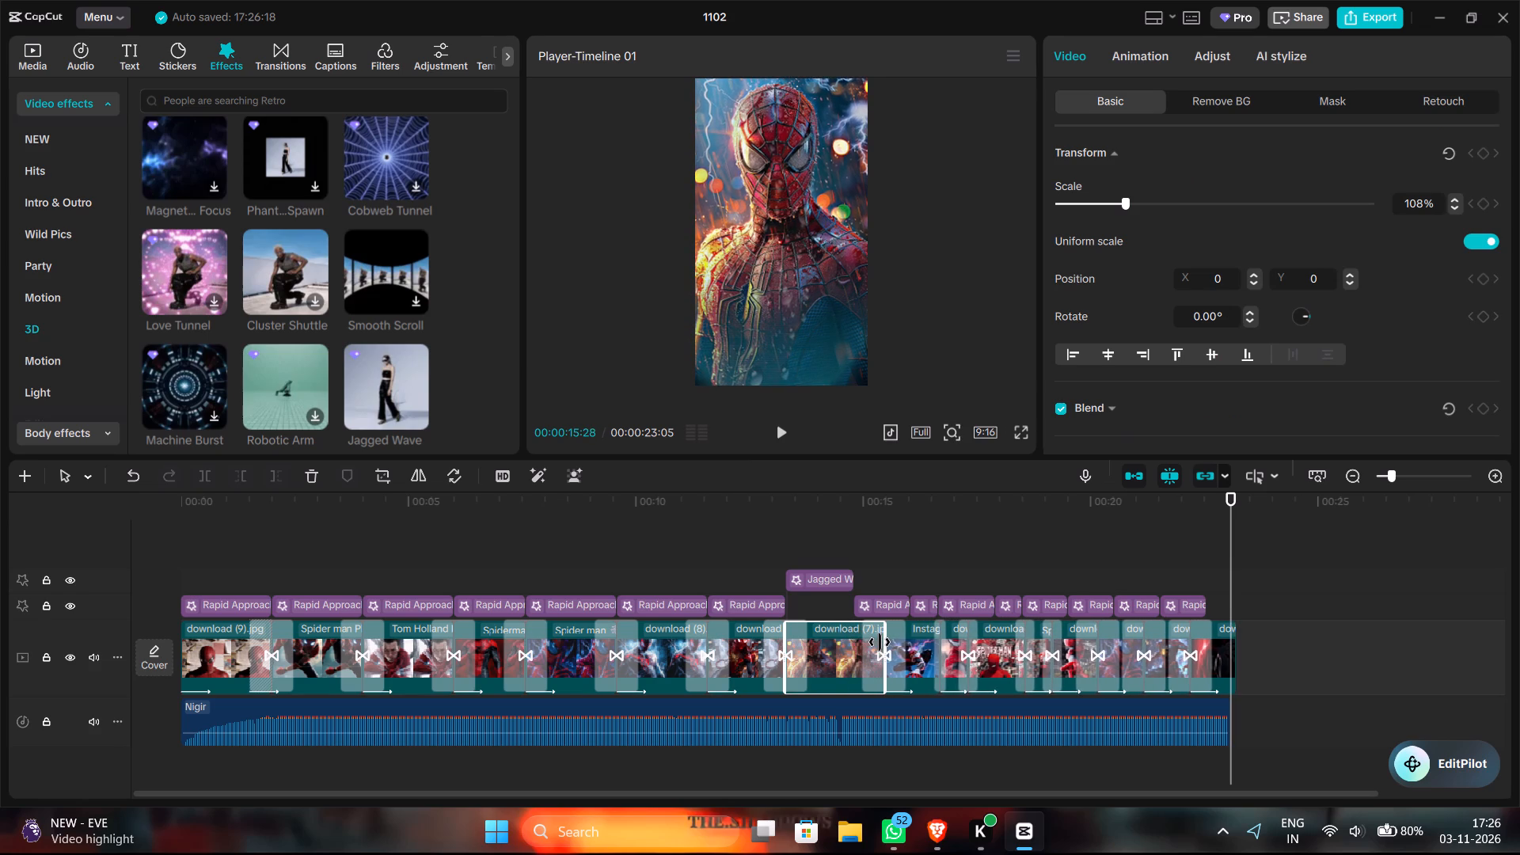
{"action": "left_click_drag", "start_coordinate": [880, 642], "coordinate": [873, 641]}
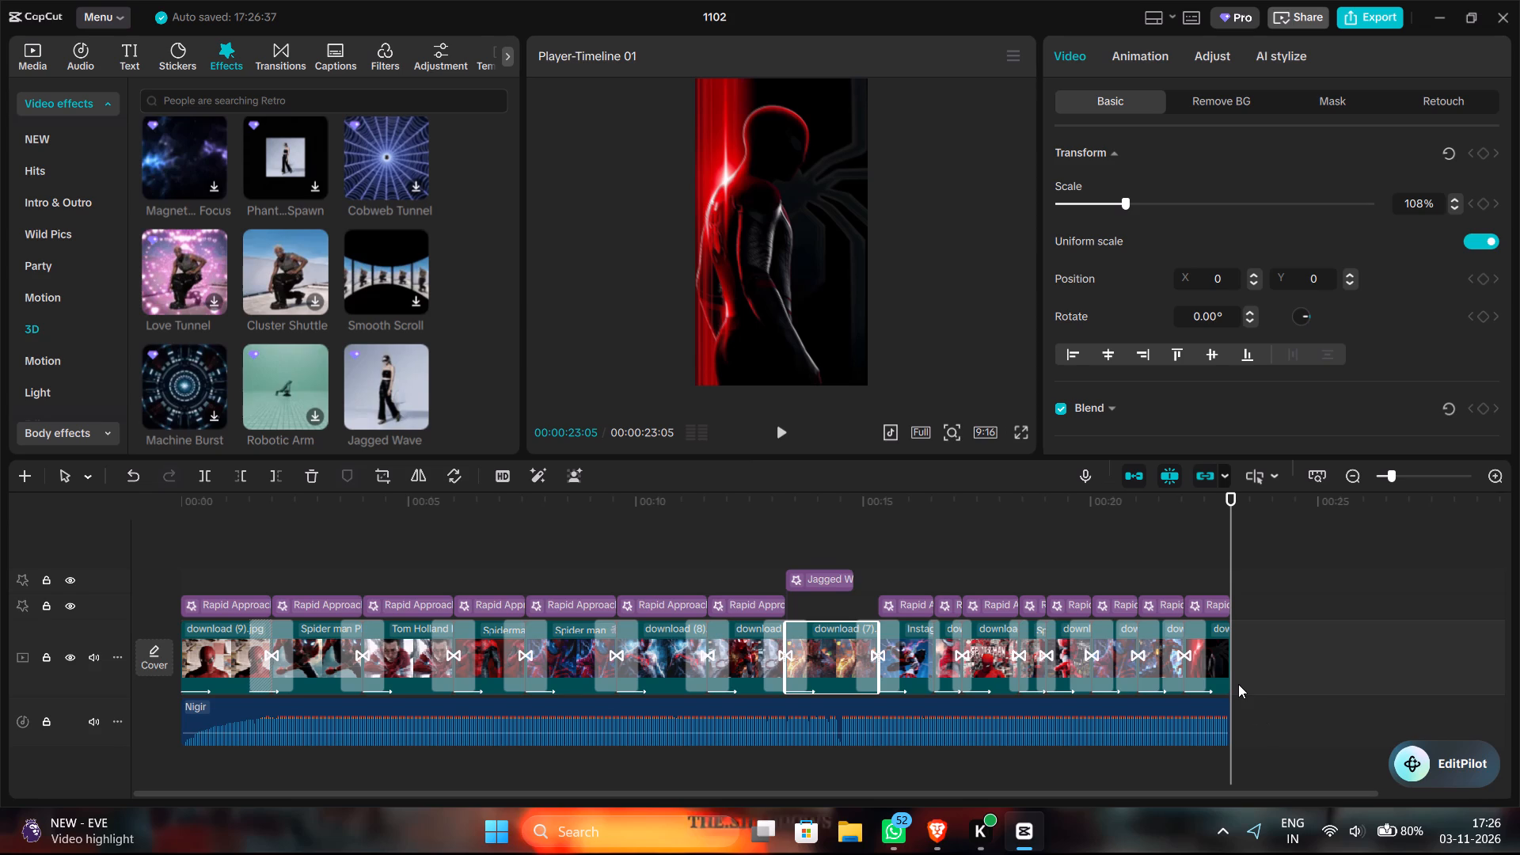
{"action": "scroll", "coordinate": [1238, 682], "scroll_direction": "down", "scroll_amount": 1}
{"action": "scroll", "coordinate": [1238, 682], "scroll_direction": "up", "scroll_amount": 4}
{"action": "scroll", "coordinate": [1238, 682], "scroll_direction": "down", "scroll_amount": 6}
{"action": "scroll", "coordinate": [1238, 682], "scroll_direction": "up", "scroll_amount": 4}
{"action": "left_click", "coordinate": [749, 560]}
{"action": "key", "text": "space"}
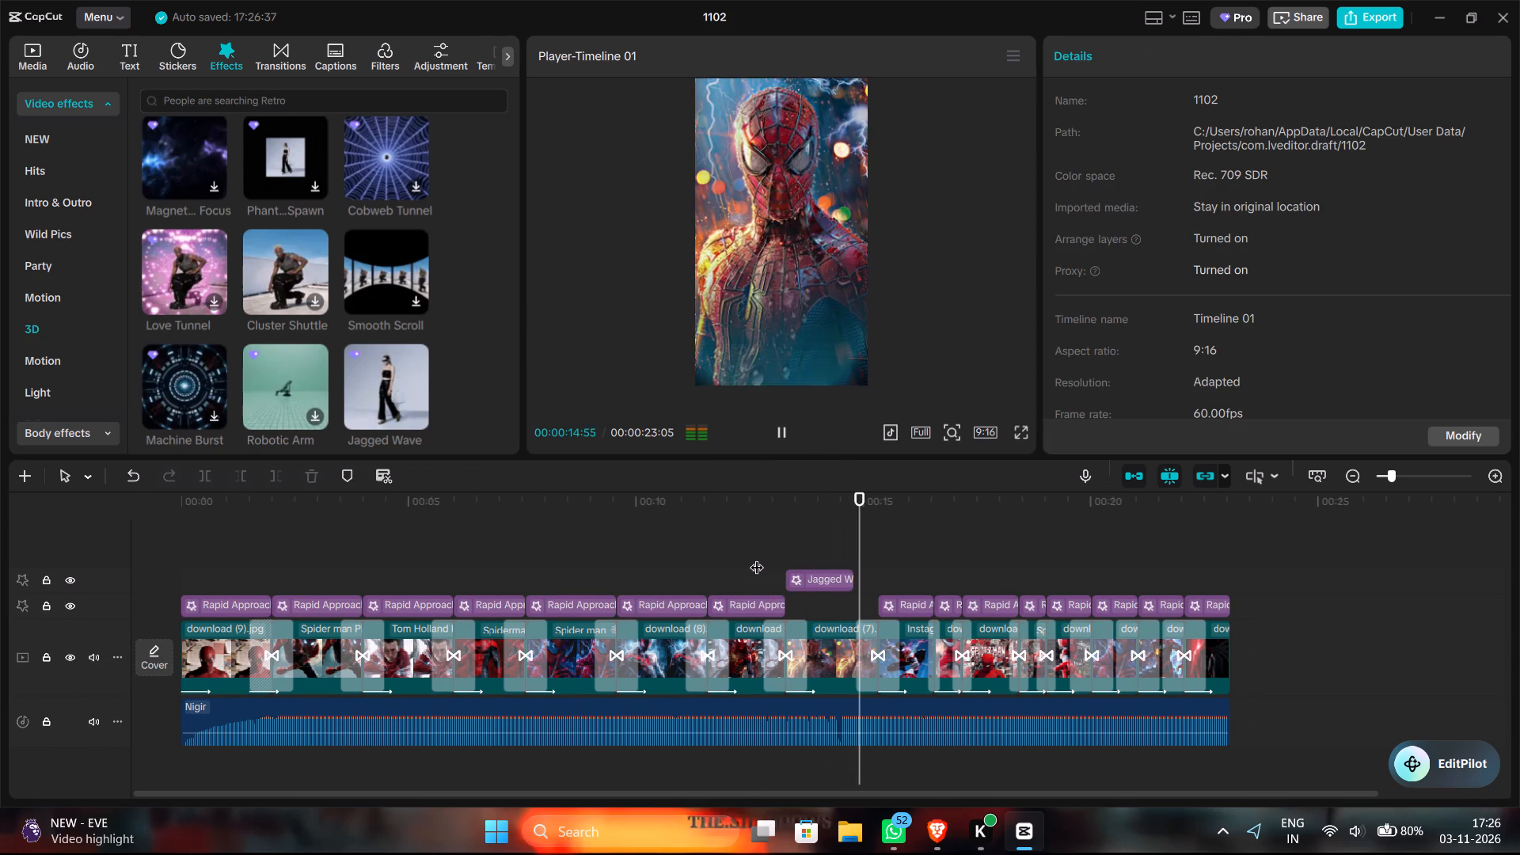
{"action": "key", "text": "space"}
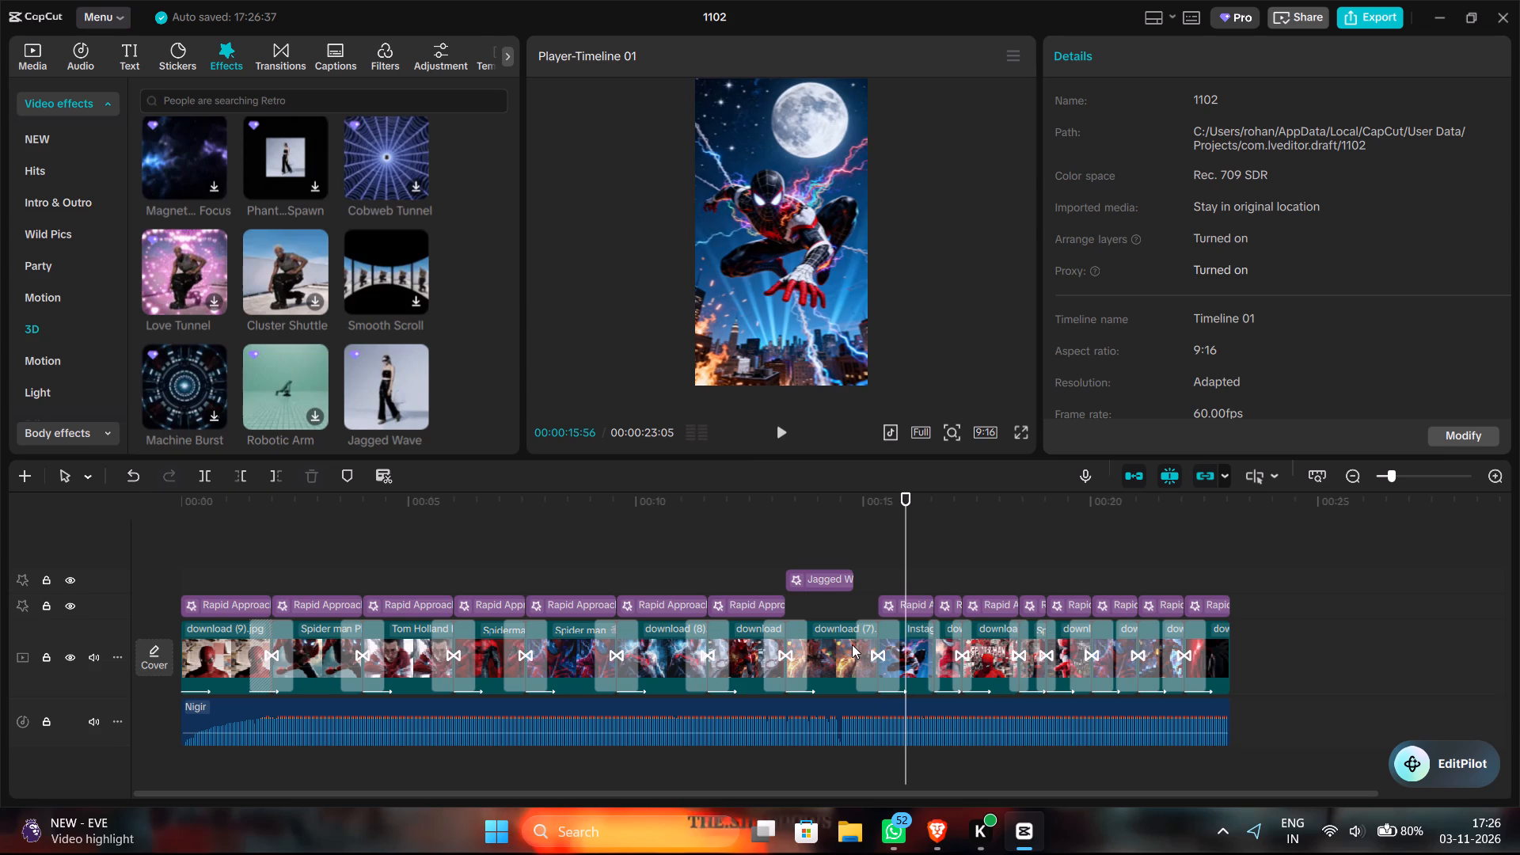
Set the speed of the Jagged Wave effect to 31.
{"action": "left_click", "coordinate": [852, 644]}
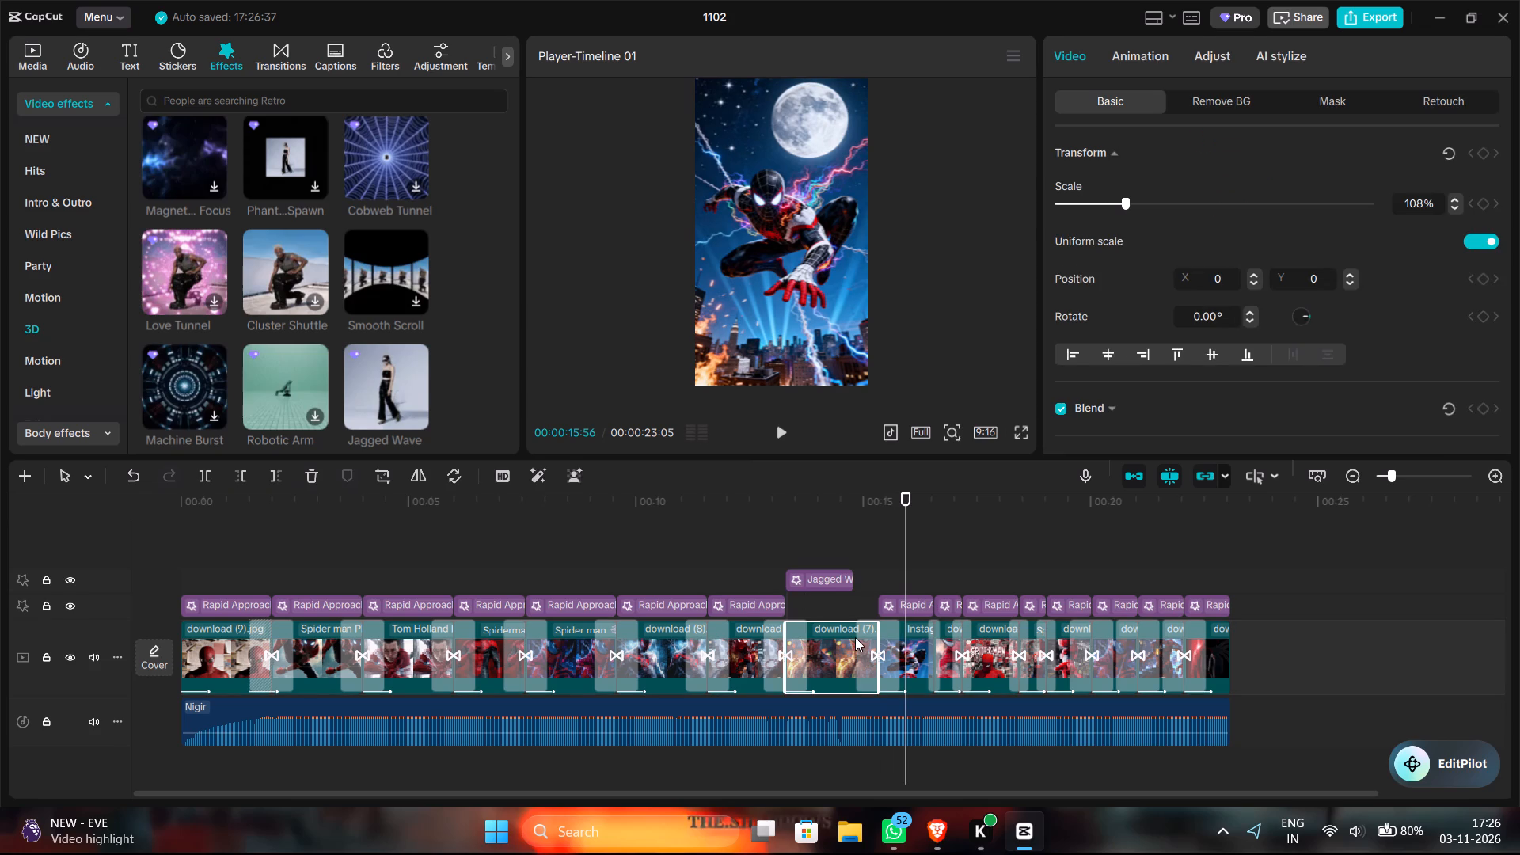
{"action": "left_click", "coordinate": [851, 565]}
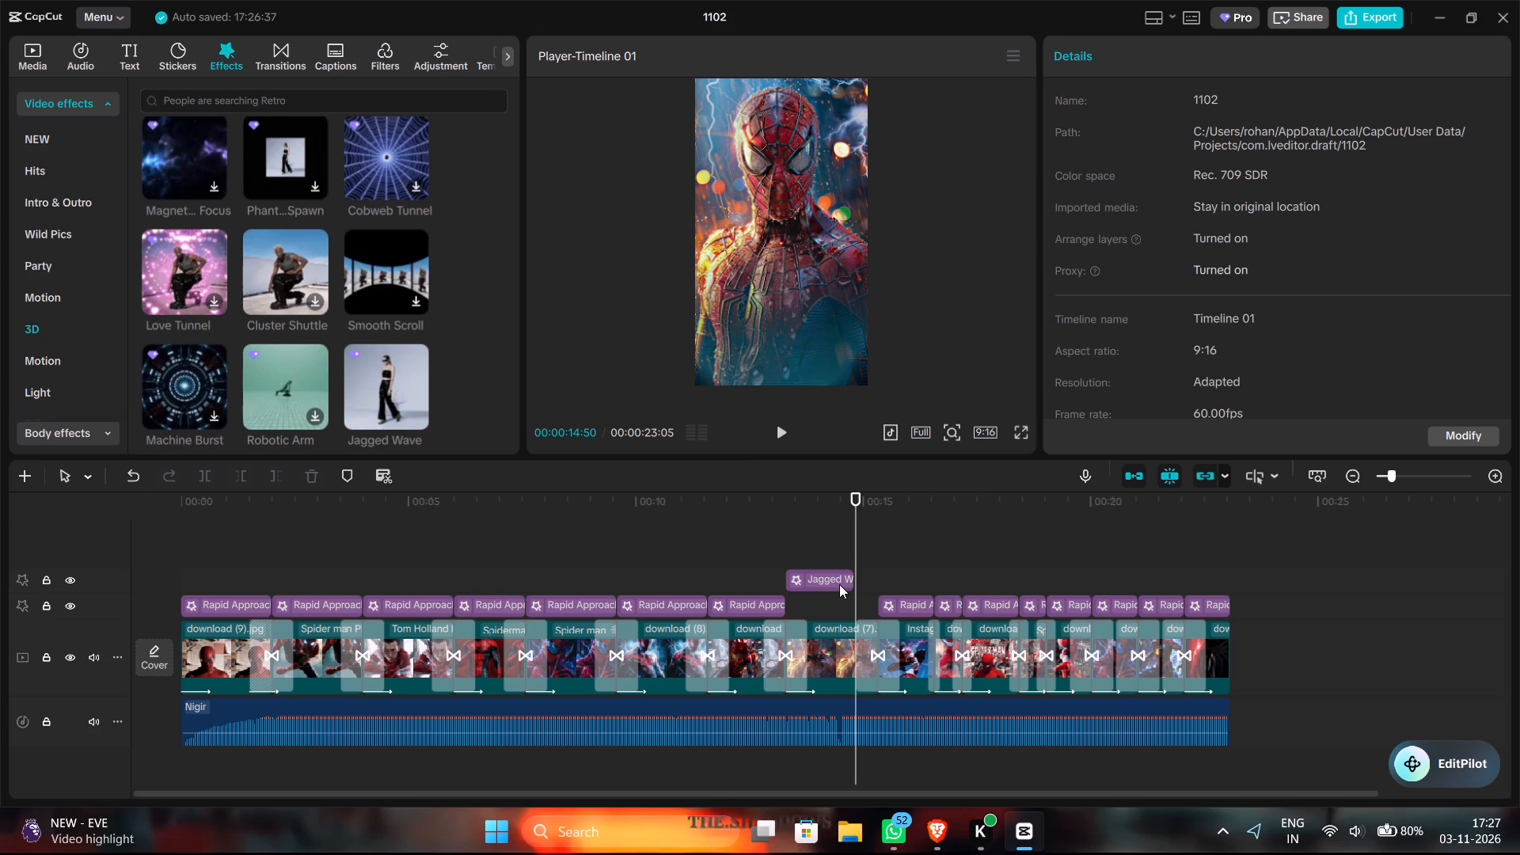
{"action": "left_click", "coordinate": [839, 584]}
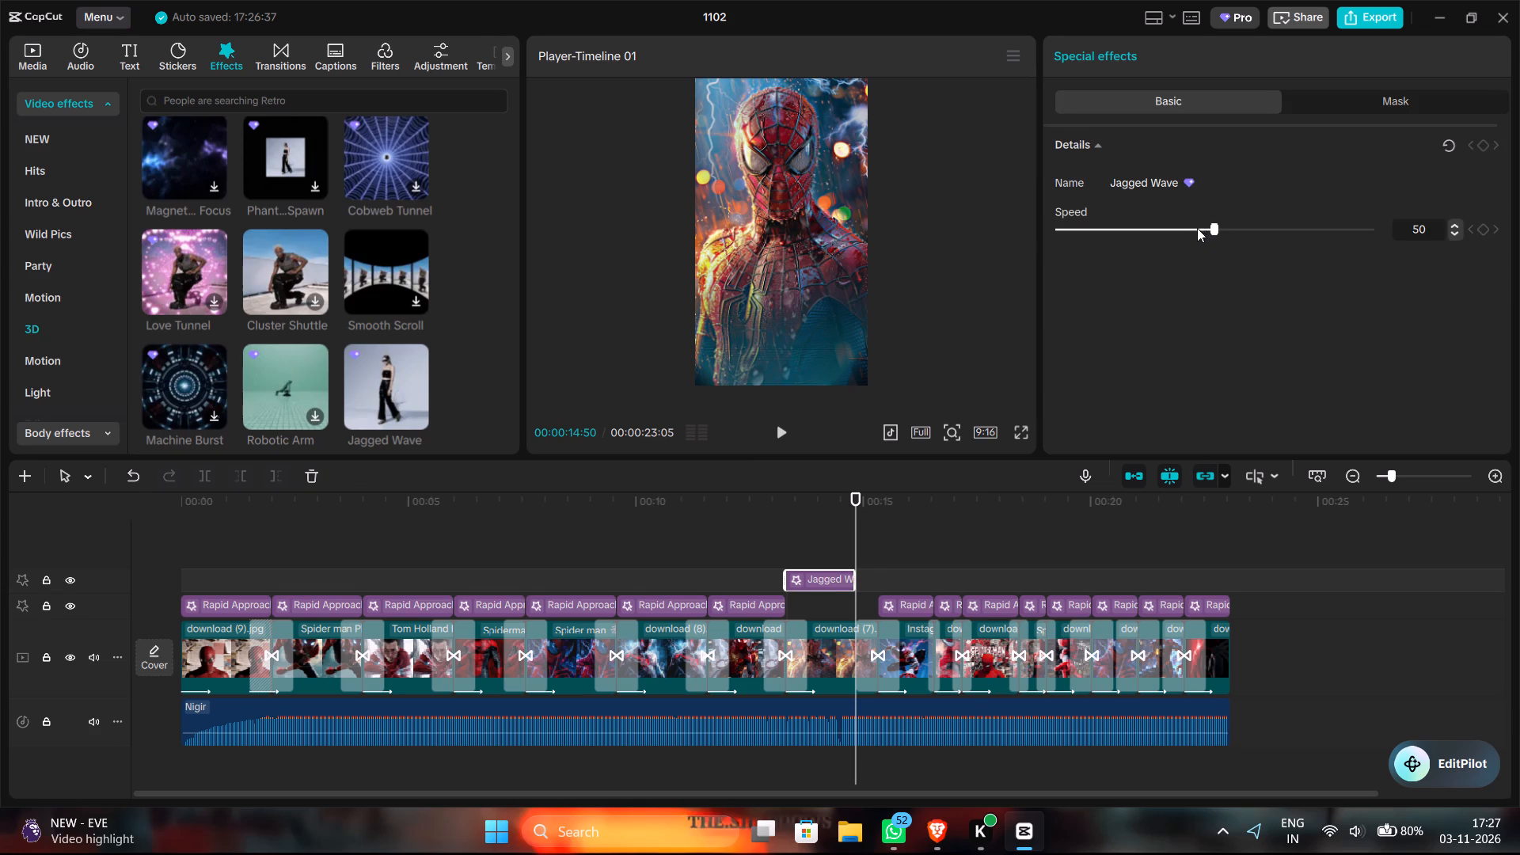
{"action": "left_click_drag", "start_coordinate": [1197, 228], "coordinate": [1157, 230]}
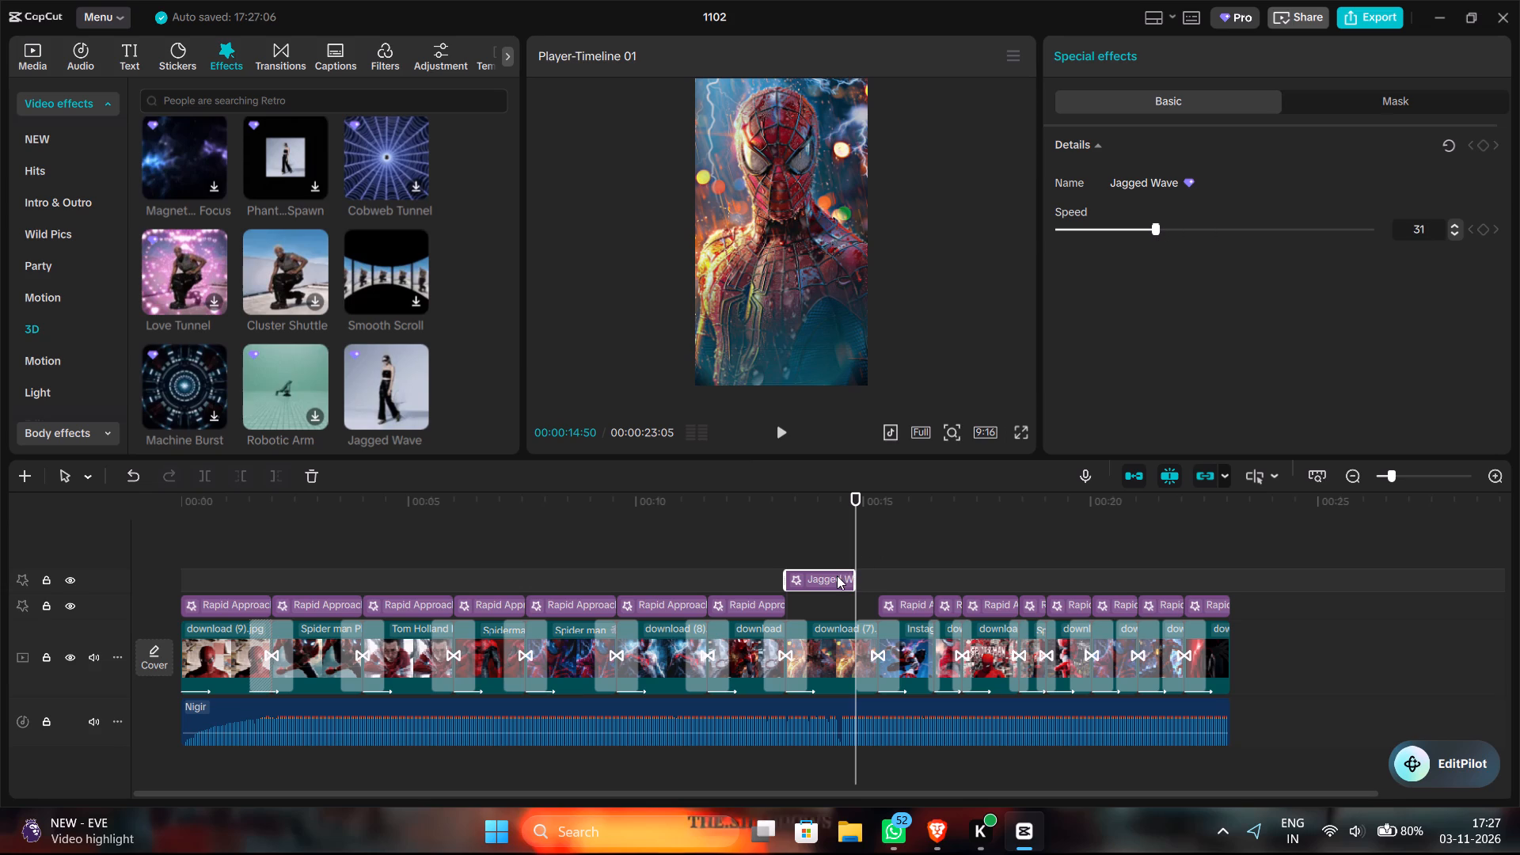
Extend the Jagged Wave effect to the end of the rainy Spider-Man clip, and replay it from about 13 seconds.
{"action": "left_click", "coordinate": [837, 576]}
{"action": "left_click_drag", "start_coordinate": [855, 579], "coordinate": [874, 582]}
{"action": "left_click", "coordinate": [778, 541]}
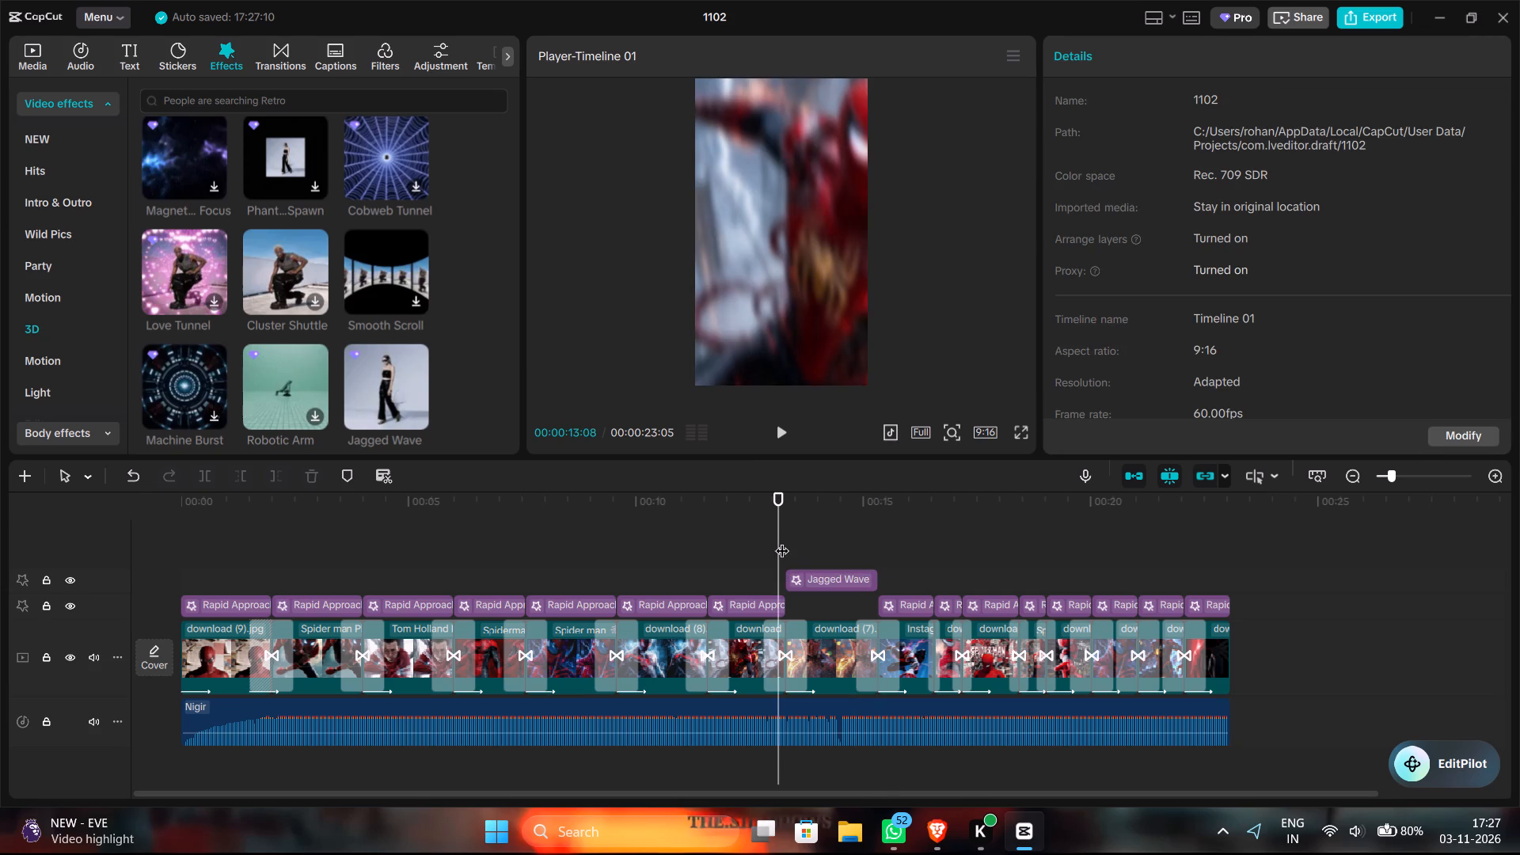
{"action": "key", "text": "space"}
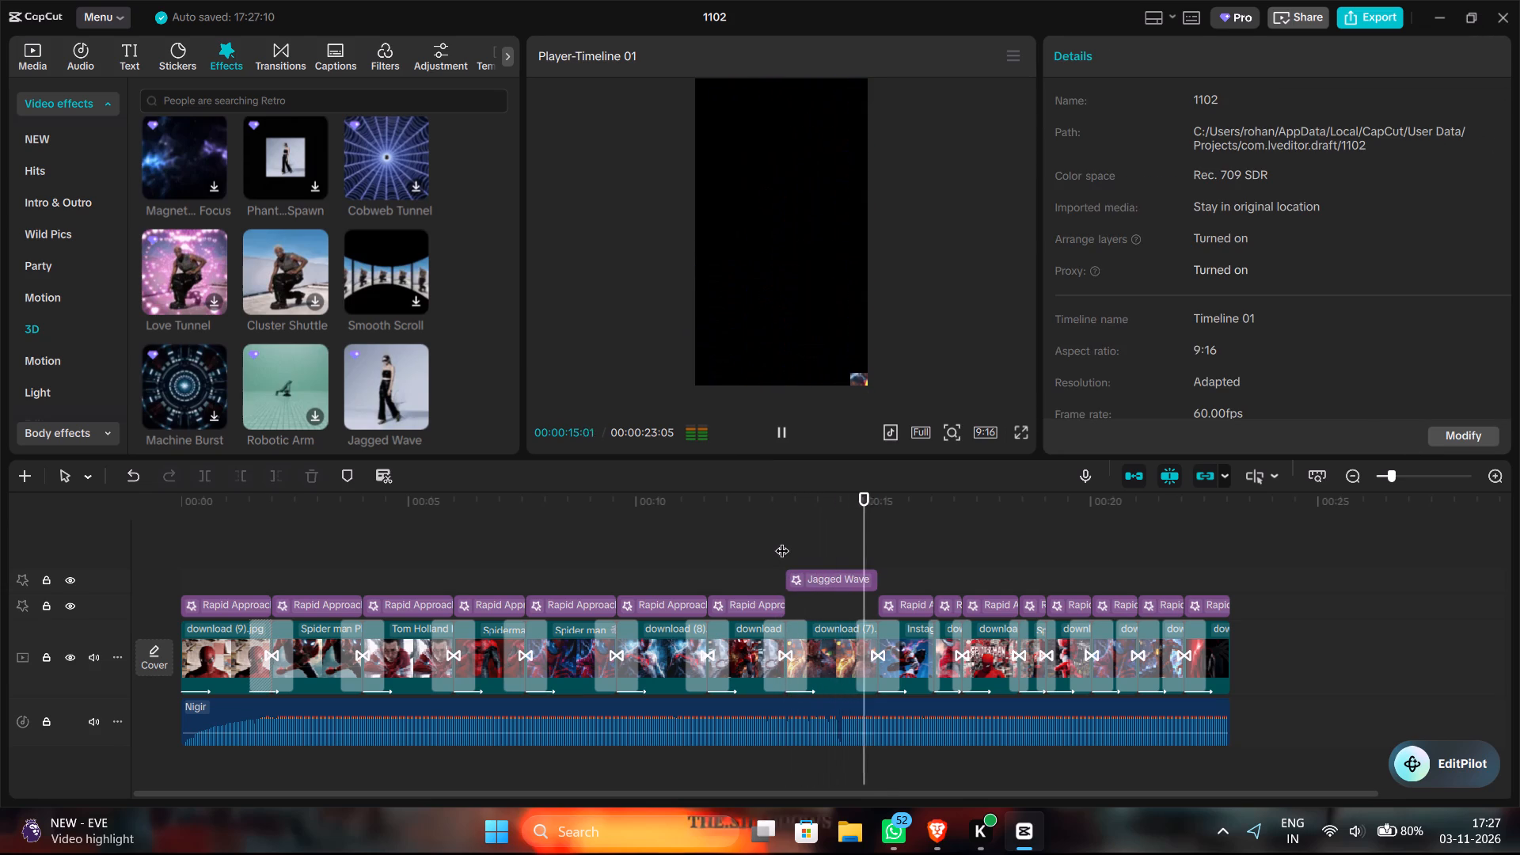
{"action": "key", "text": "space"}
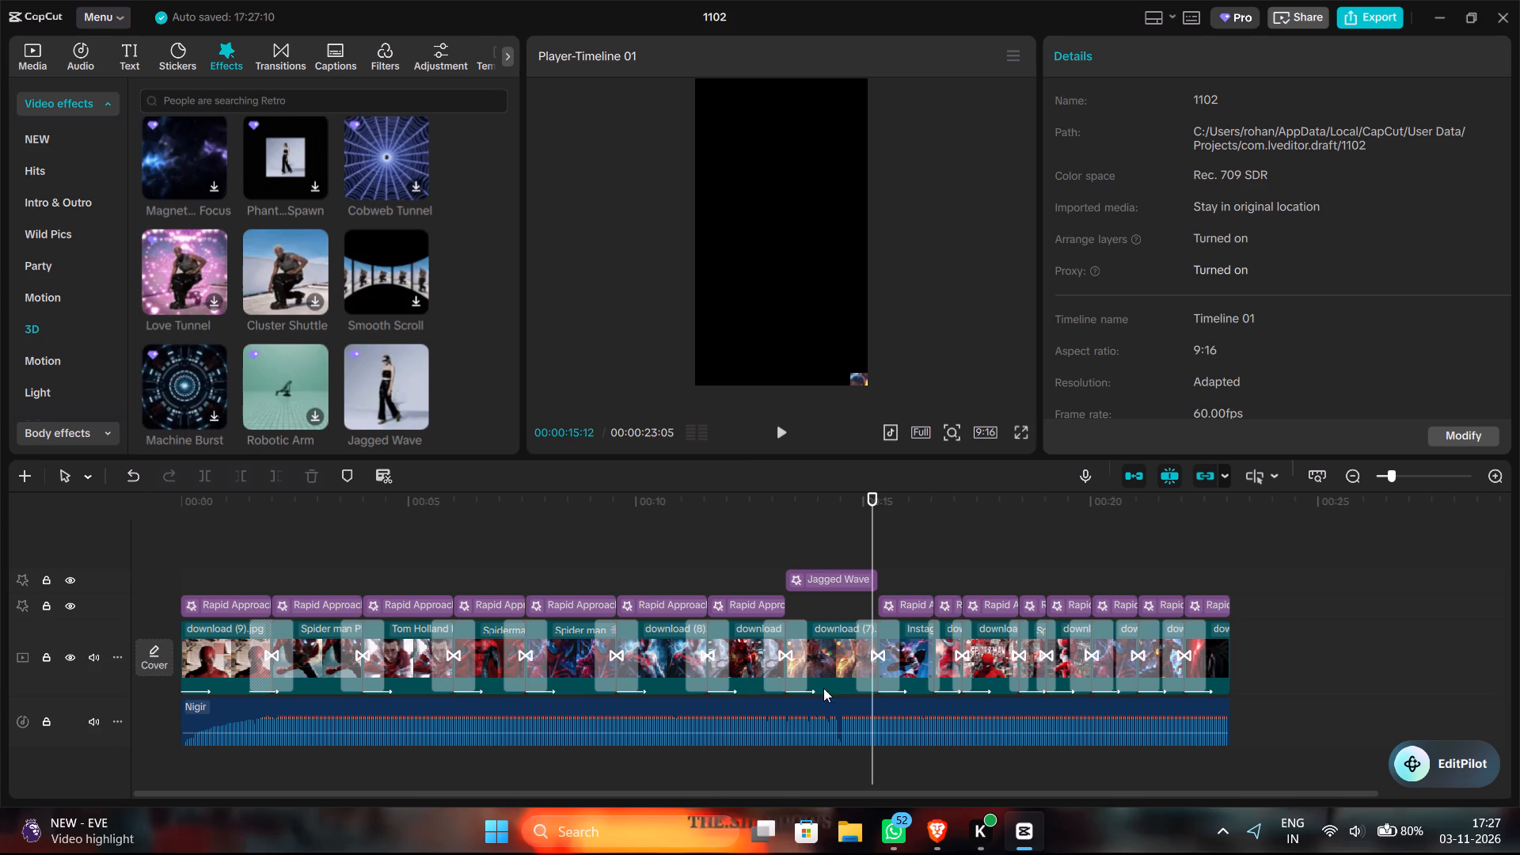
Set the speed of the Jagged Wave effect to 29, and replay the rainy Spider-Man clip through to the following transition.
{"action": "left_click", "coordinate": [849, 578]}
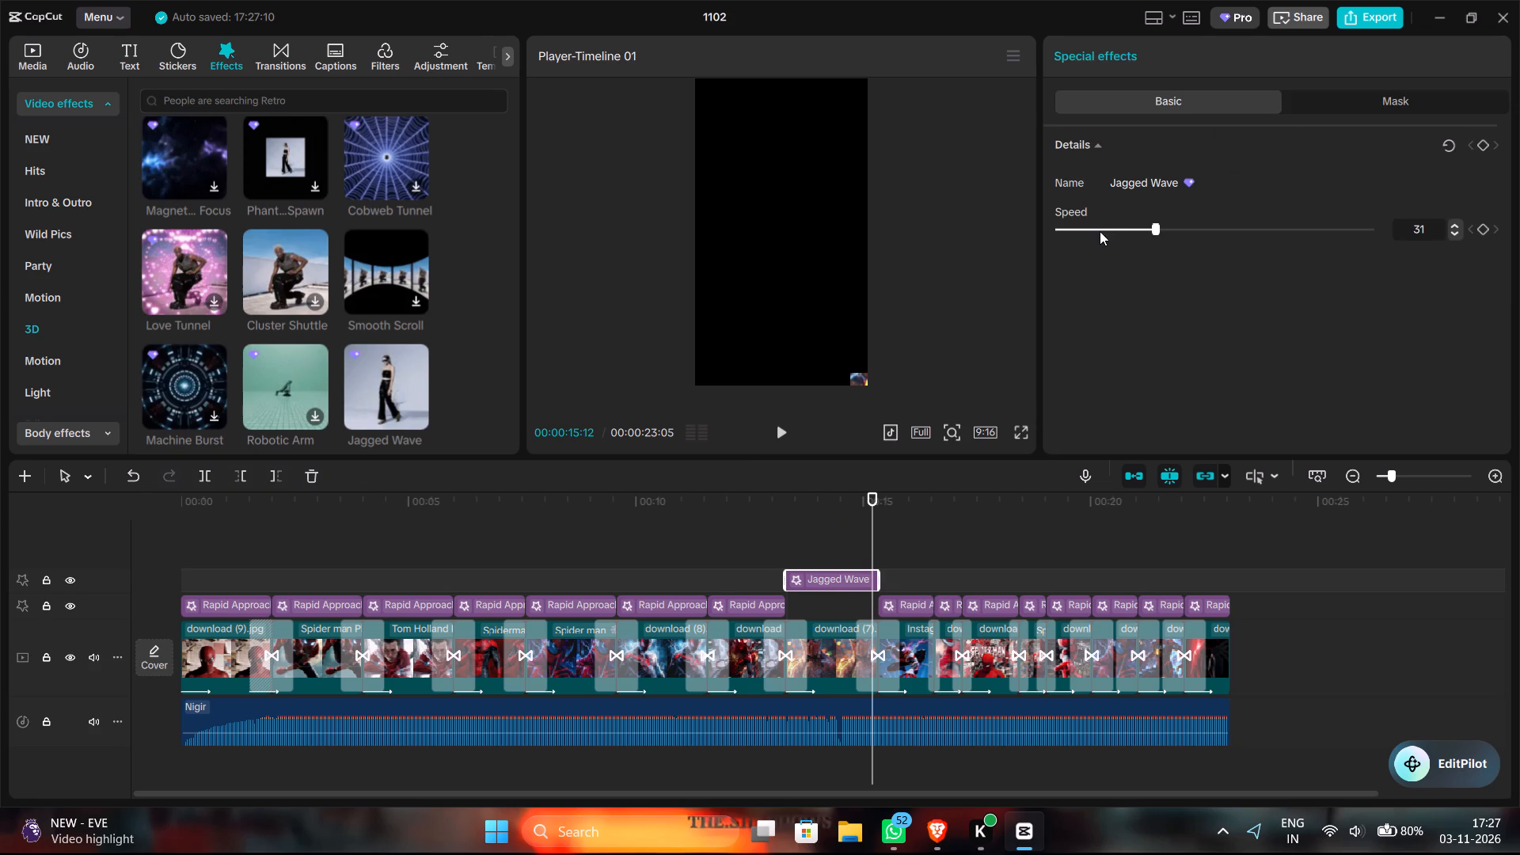
{"action": "left_click", "coordinate": [1100, 231]}
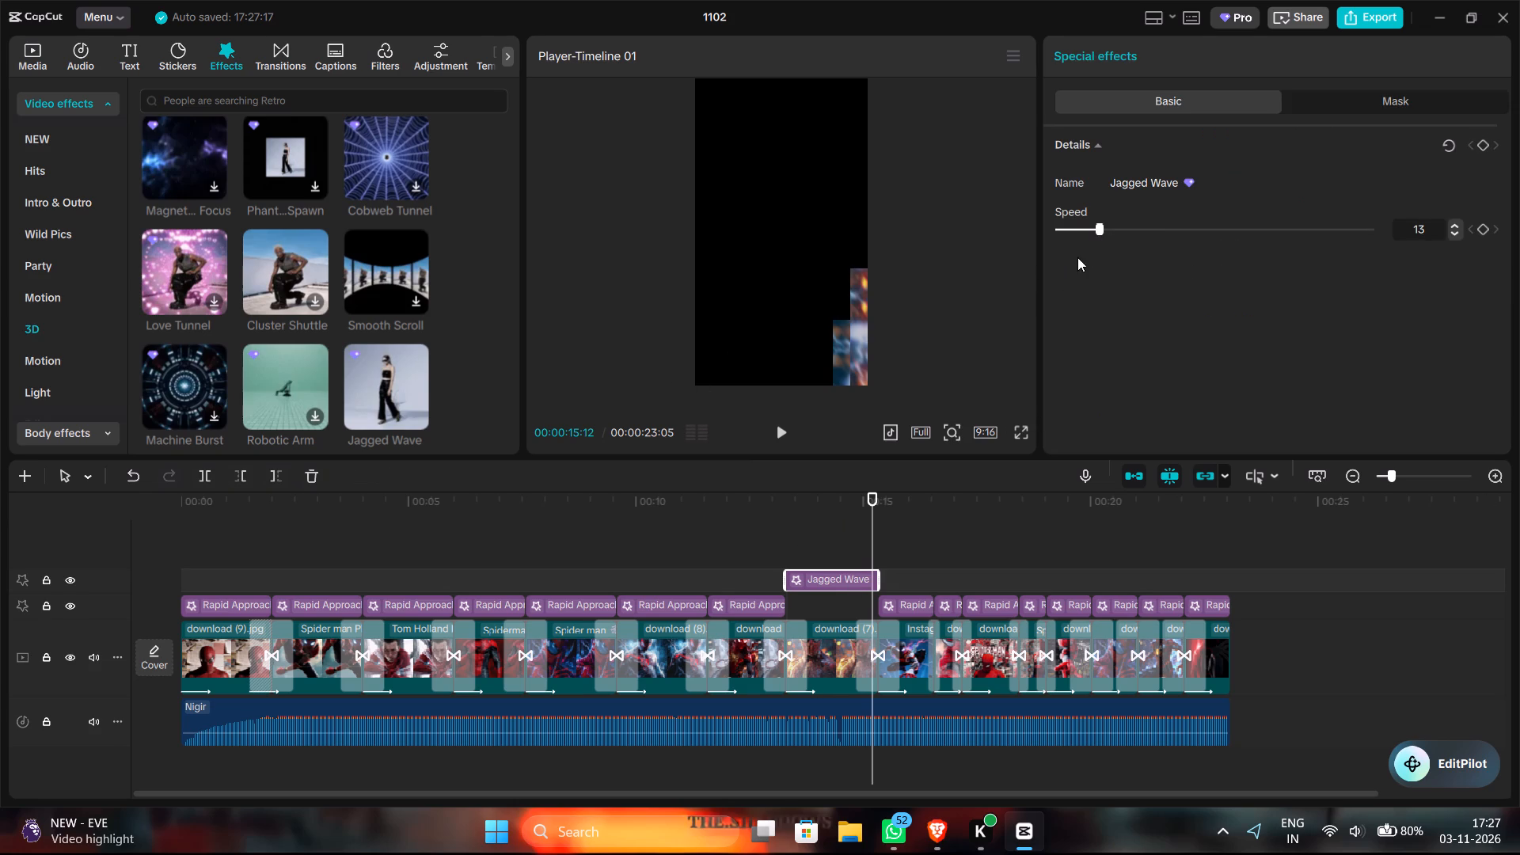
{"action": "left_click_drag", "start_coordinate": [1095, 226], "coordinate": [1101, 226]}
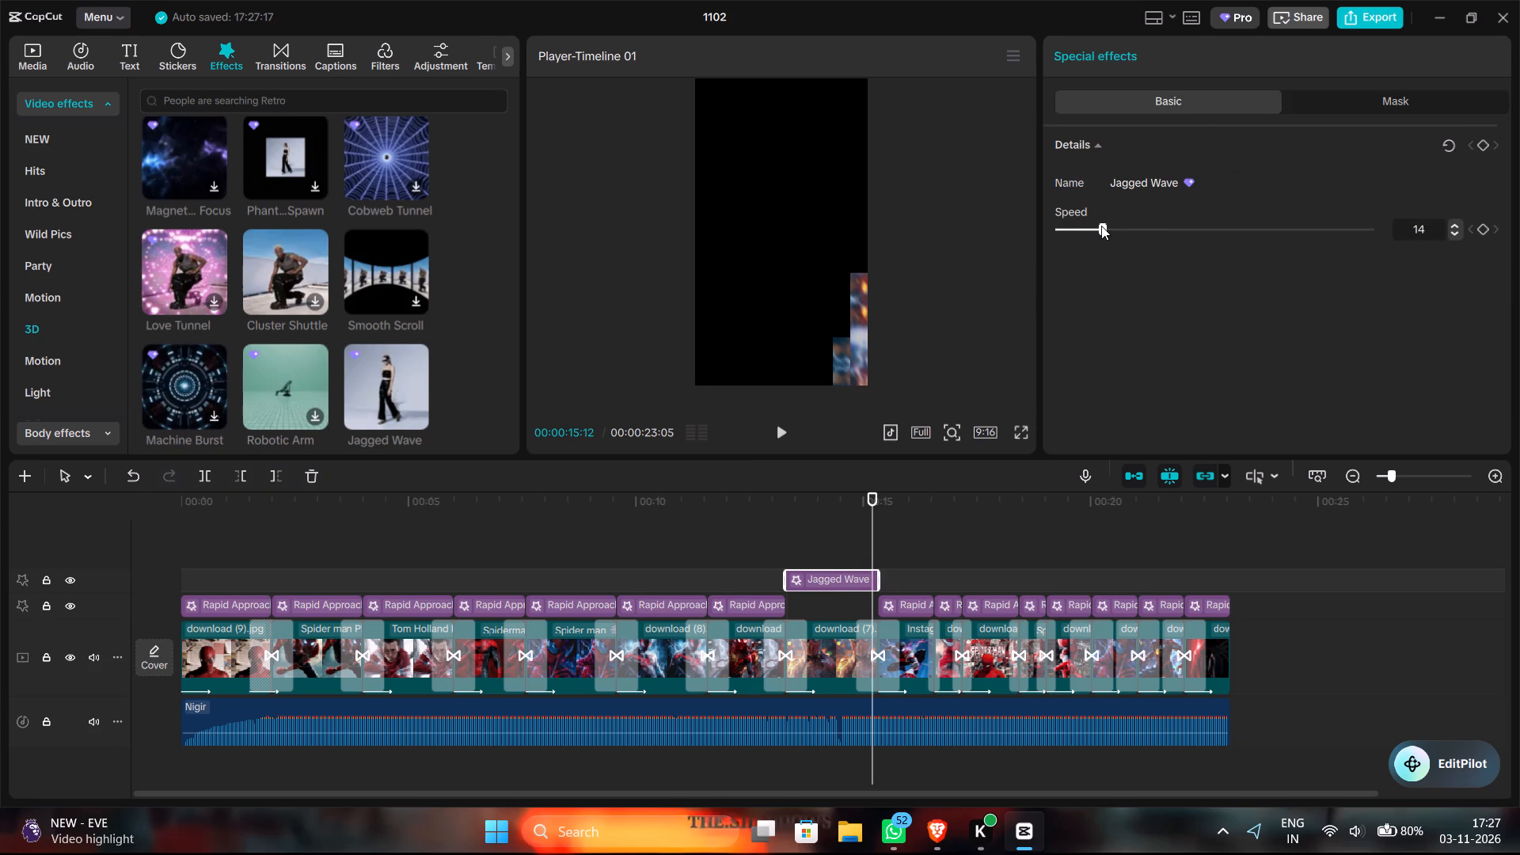
{"action": "left_click_drag", "start_coordinate": [1101, 226], "coordinate": [1137, 226]}
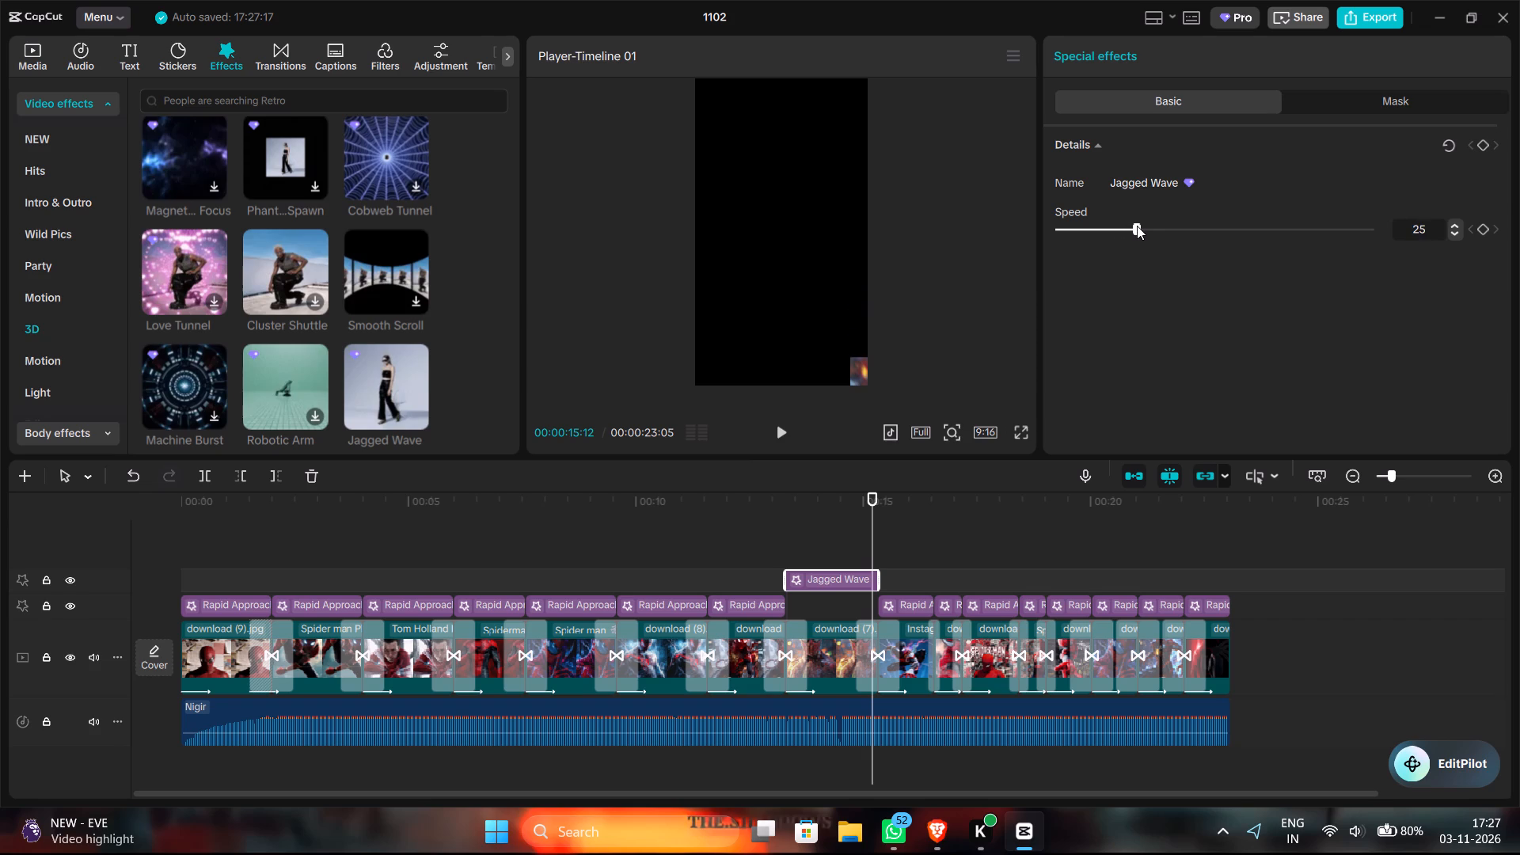
{"action": "left_click_drag", "start_coordinate": [1137, 226], "coordinate": [1149, 228]}
{"action": "left_click", "coordinate": [754, 537]}
{"action": "key", "text": "space"}
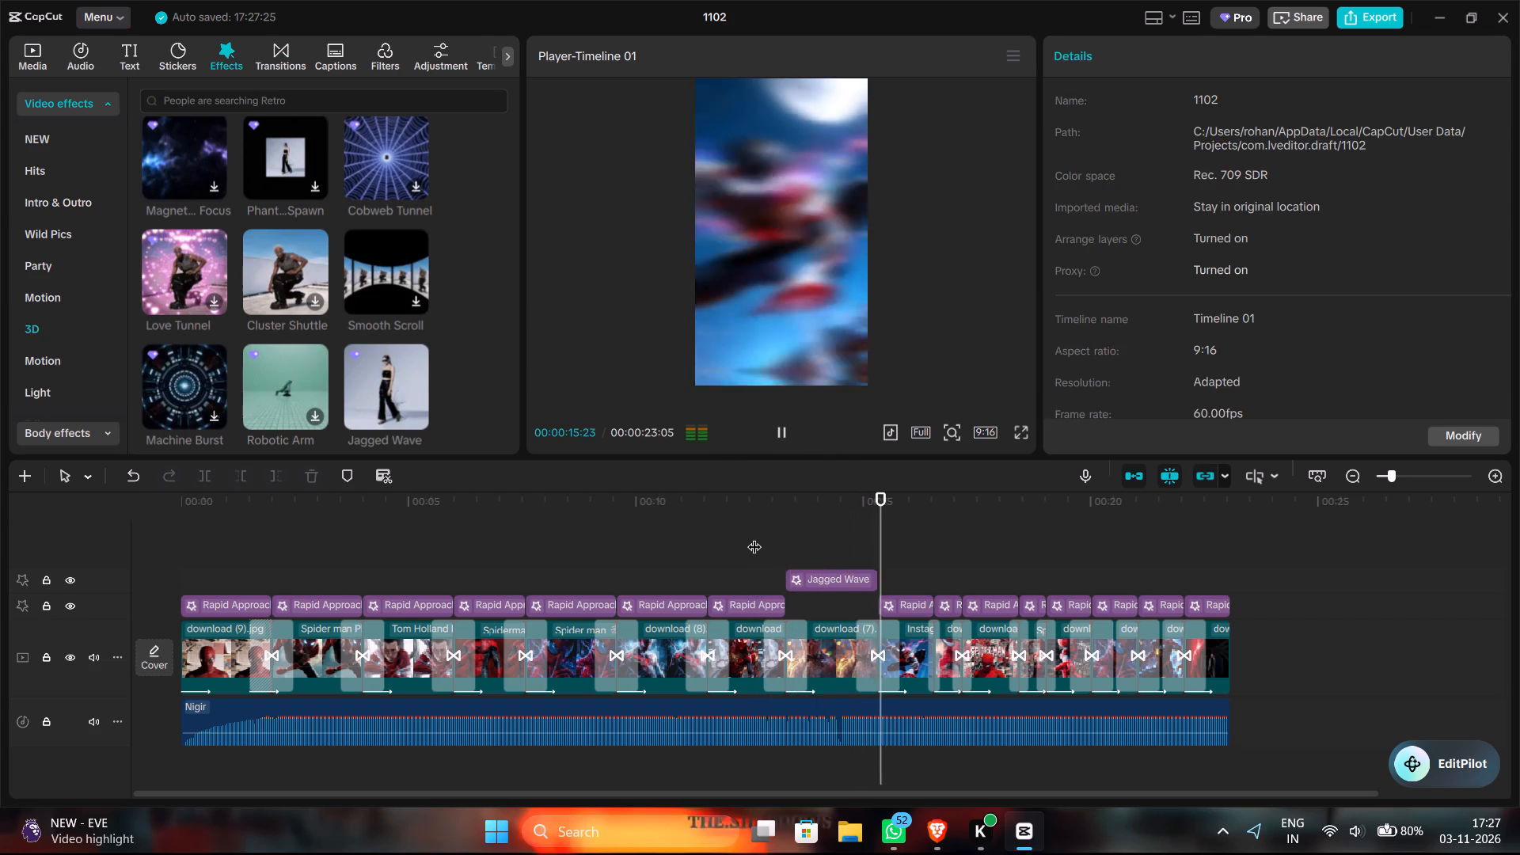
{"action": "key", "text": "space"}
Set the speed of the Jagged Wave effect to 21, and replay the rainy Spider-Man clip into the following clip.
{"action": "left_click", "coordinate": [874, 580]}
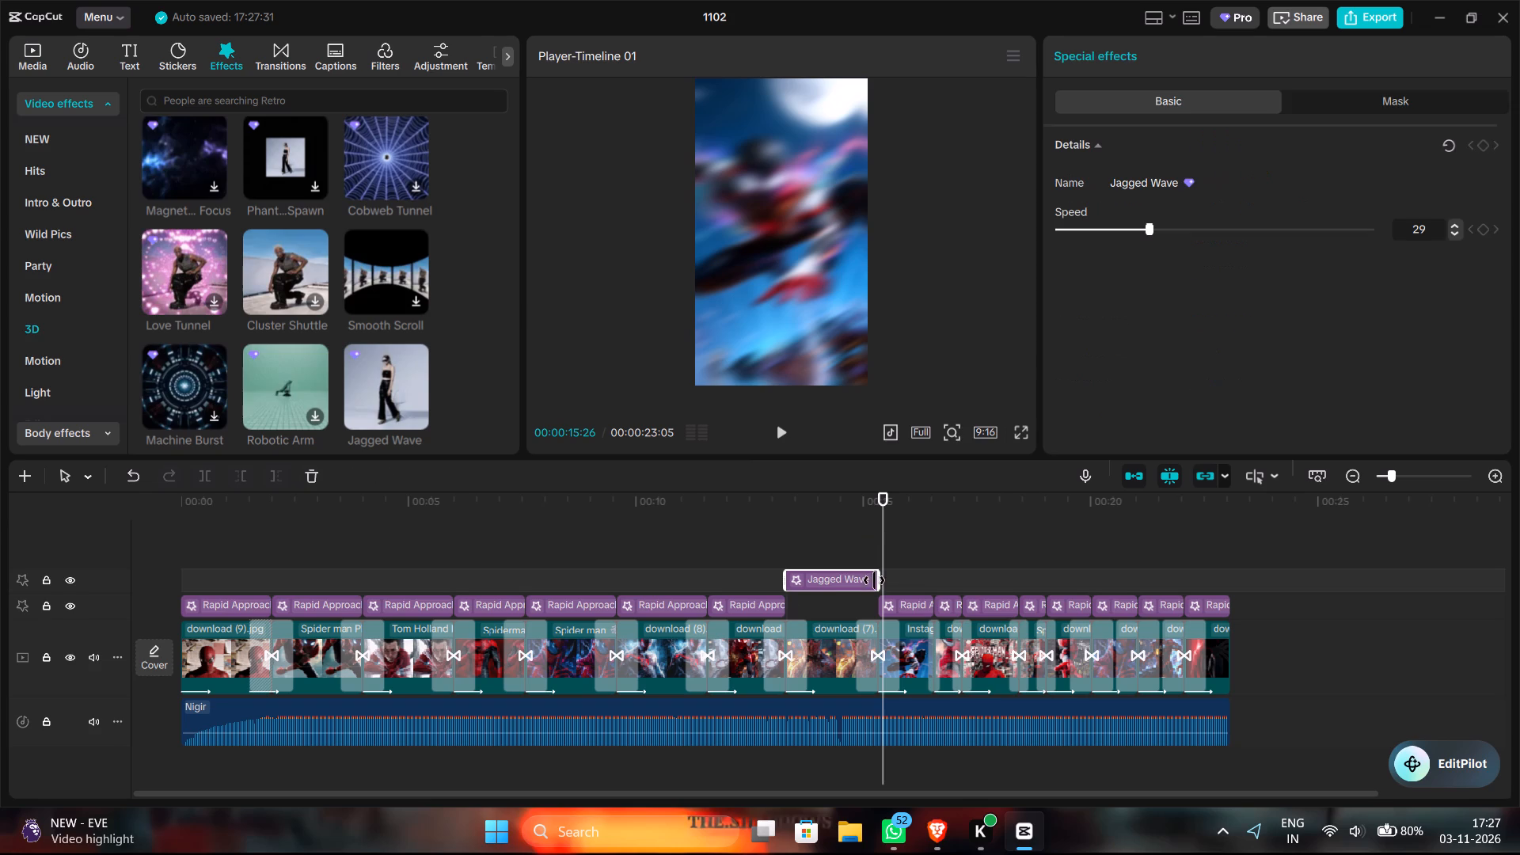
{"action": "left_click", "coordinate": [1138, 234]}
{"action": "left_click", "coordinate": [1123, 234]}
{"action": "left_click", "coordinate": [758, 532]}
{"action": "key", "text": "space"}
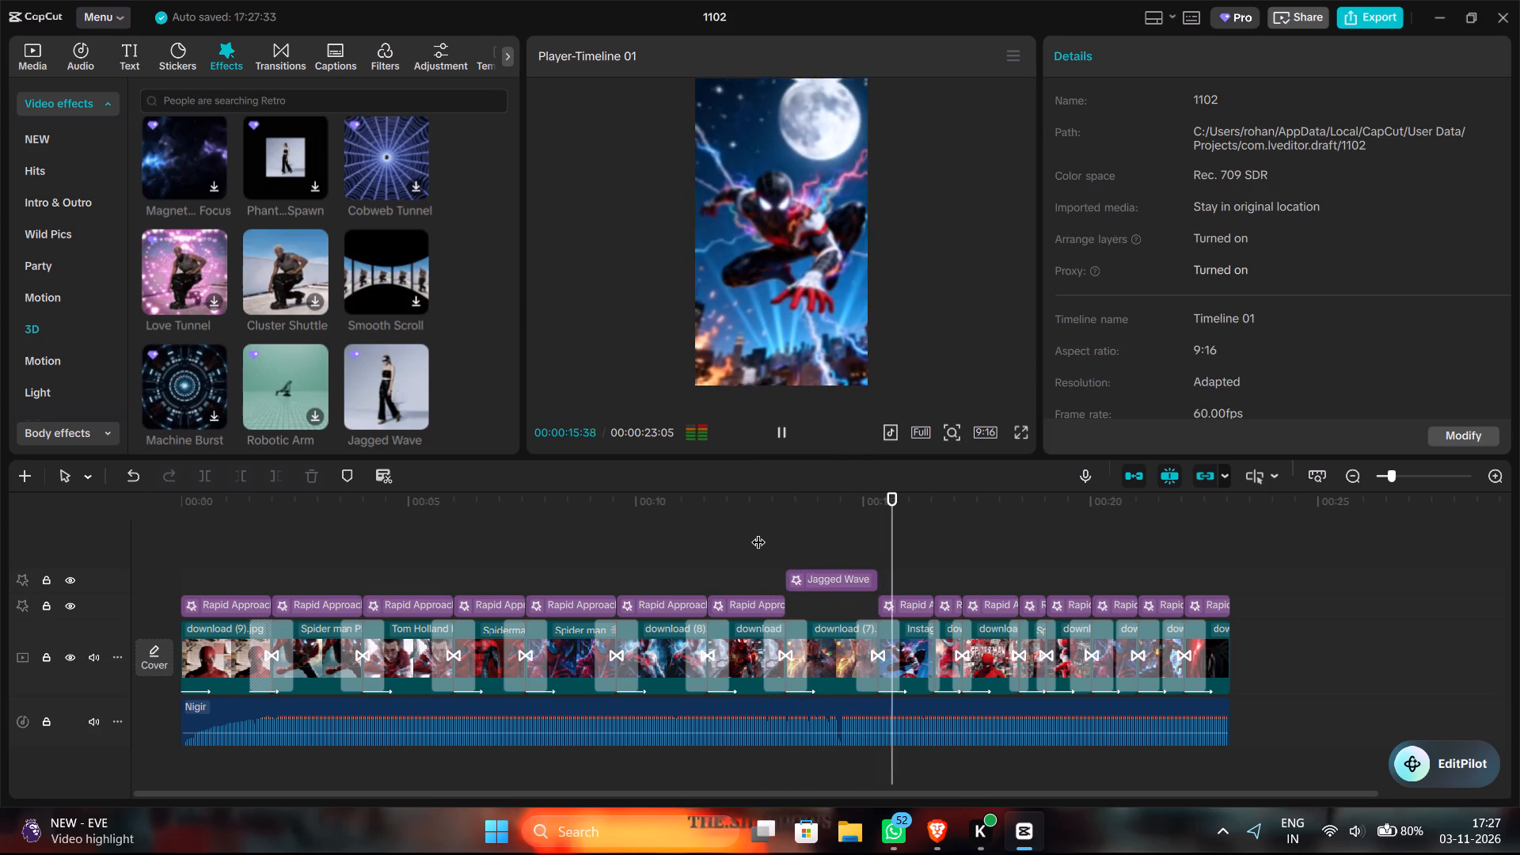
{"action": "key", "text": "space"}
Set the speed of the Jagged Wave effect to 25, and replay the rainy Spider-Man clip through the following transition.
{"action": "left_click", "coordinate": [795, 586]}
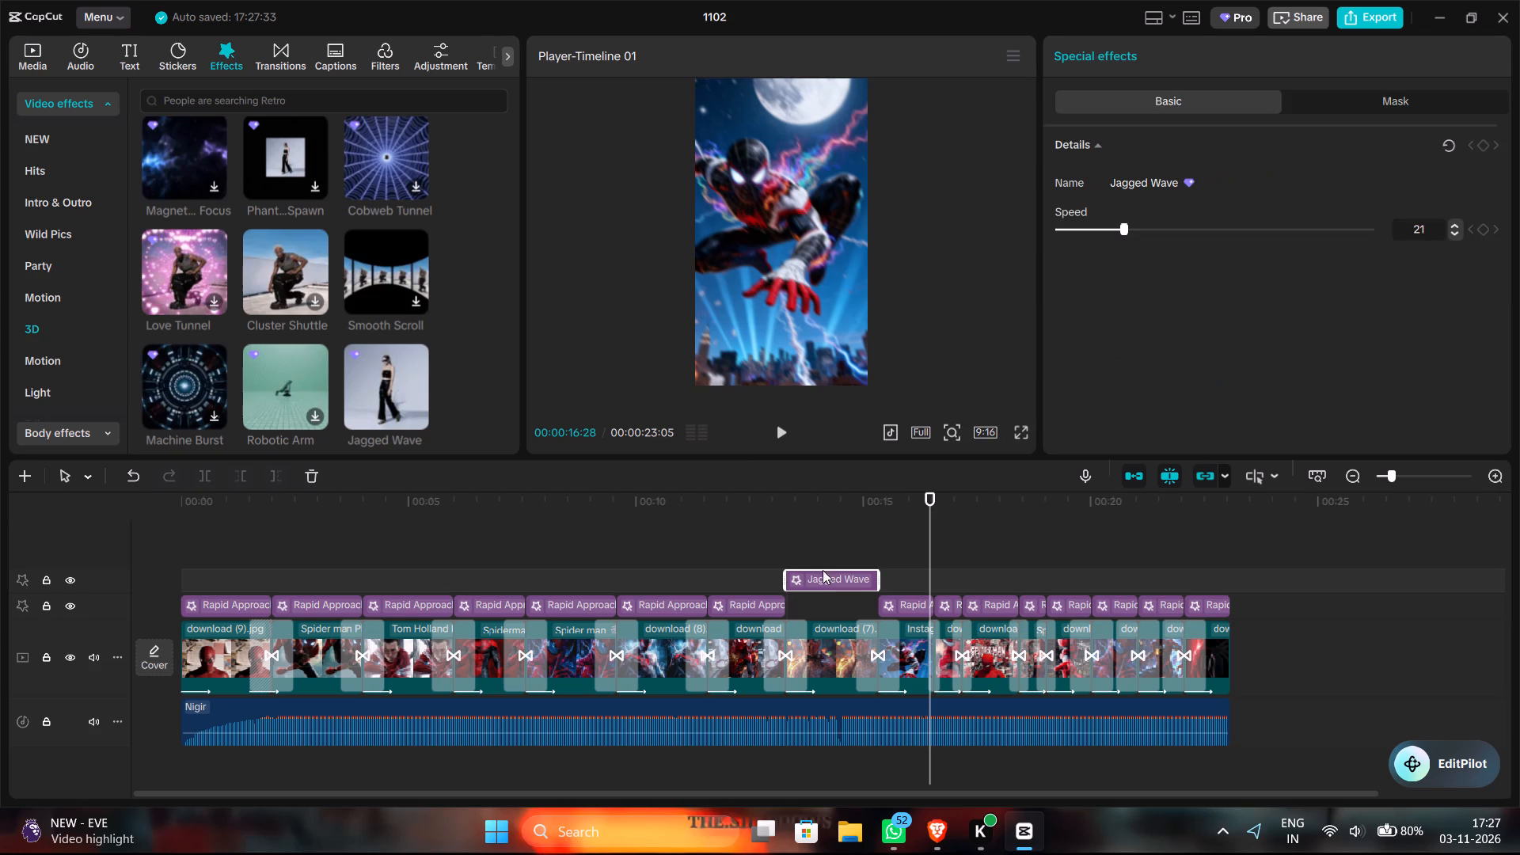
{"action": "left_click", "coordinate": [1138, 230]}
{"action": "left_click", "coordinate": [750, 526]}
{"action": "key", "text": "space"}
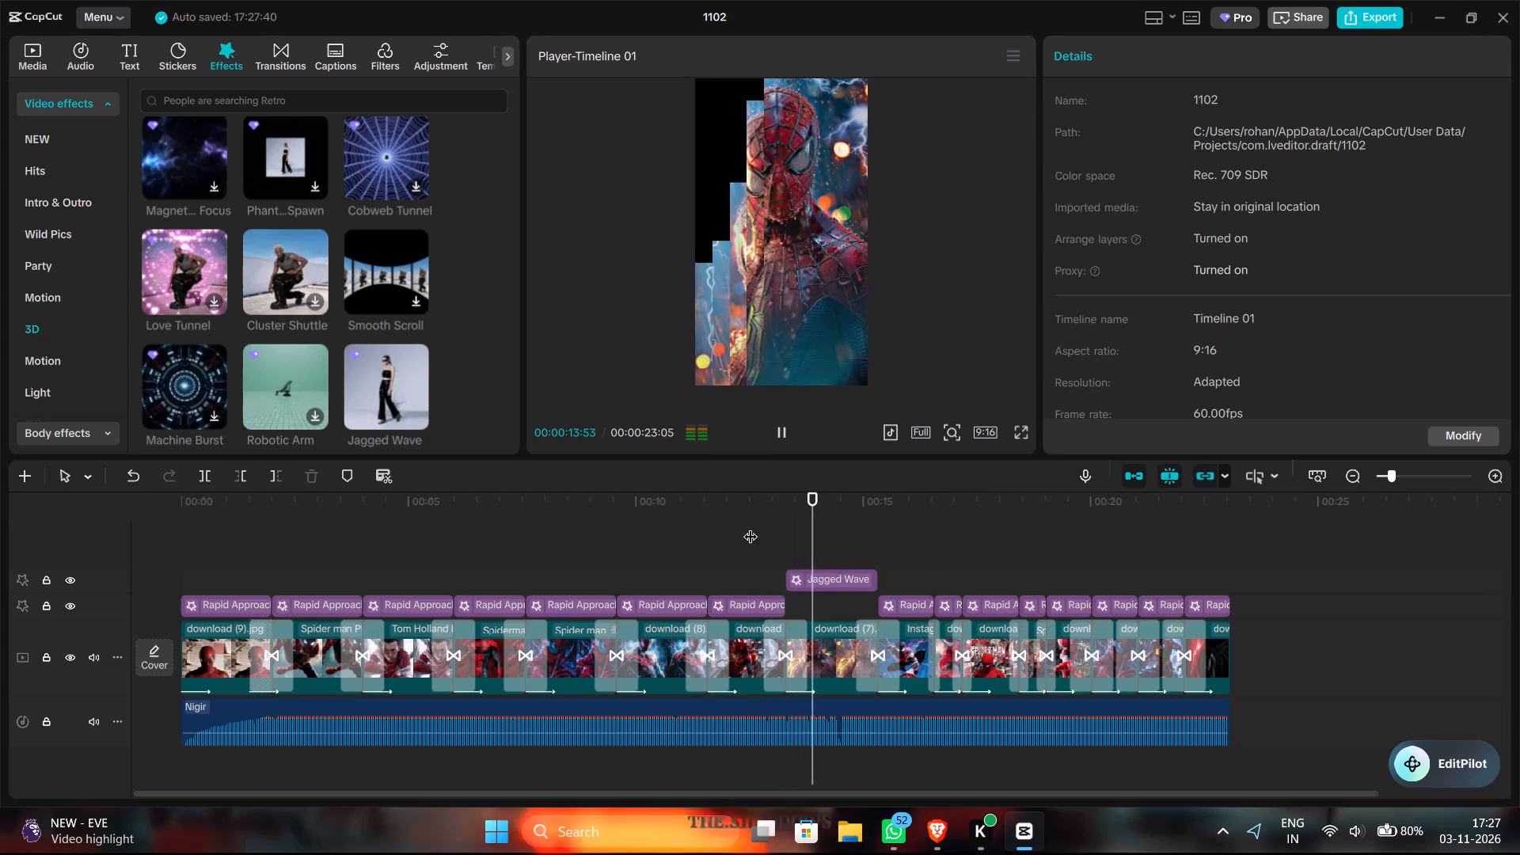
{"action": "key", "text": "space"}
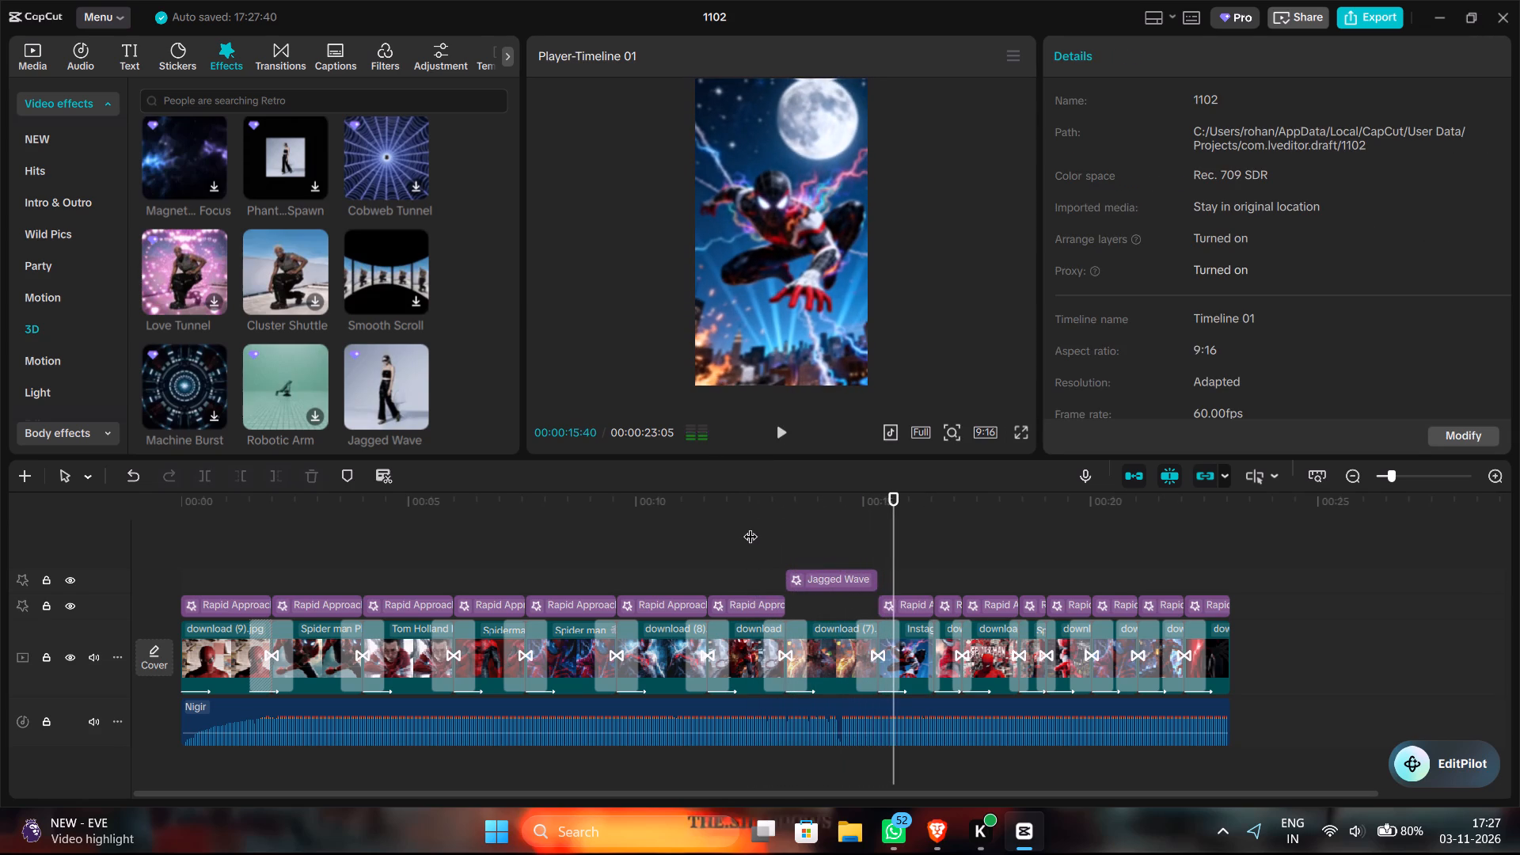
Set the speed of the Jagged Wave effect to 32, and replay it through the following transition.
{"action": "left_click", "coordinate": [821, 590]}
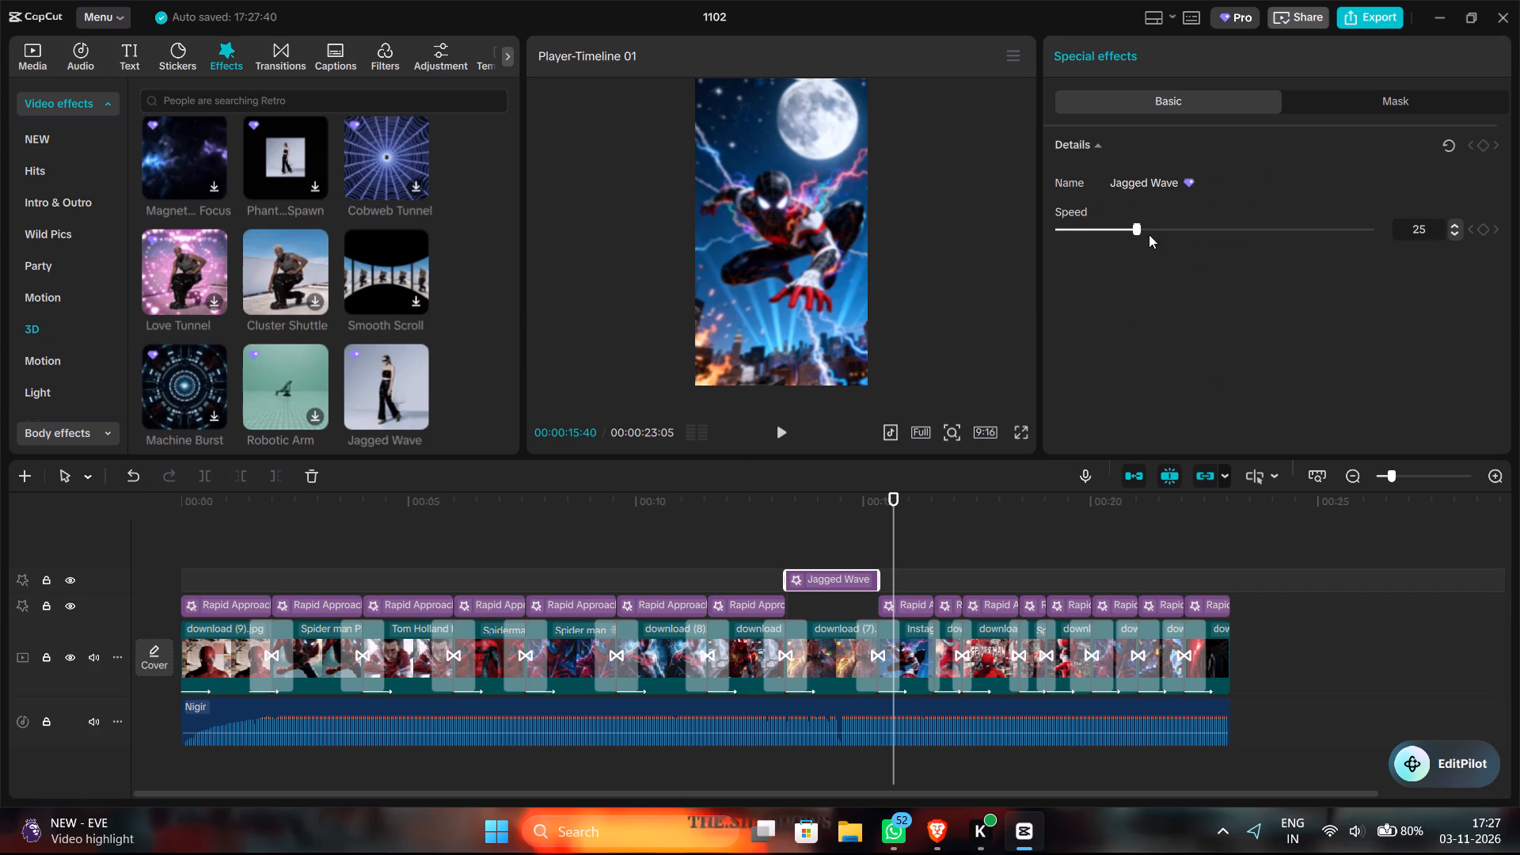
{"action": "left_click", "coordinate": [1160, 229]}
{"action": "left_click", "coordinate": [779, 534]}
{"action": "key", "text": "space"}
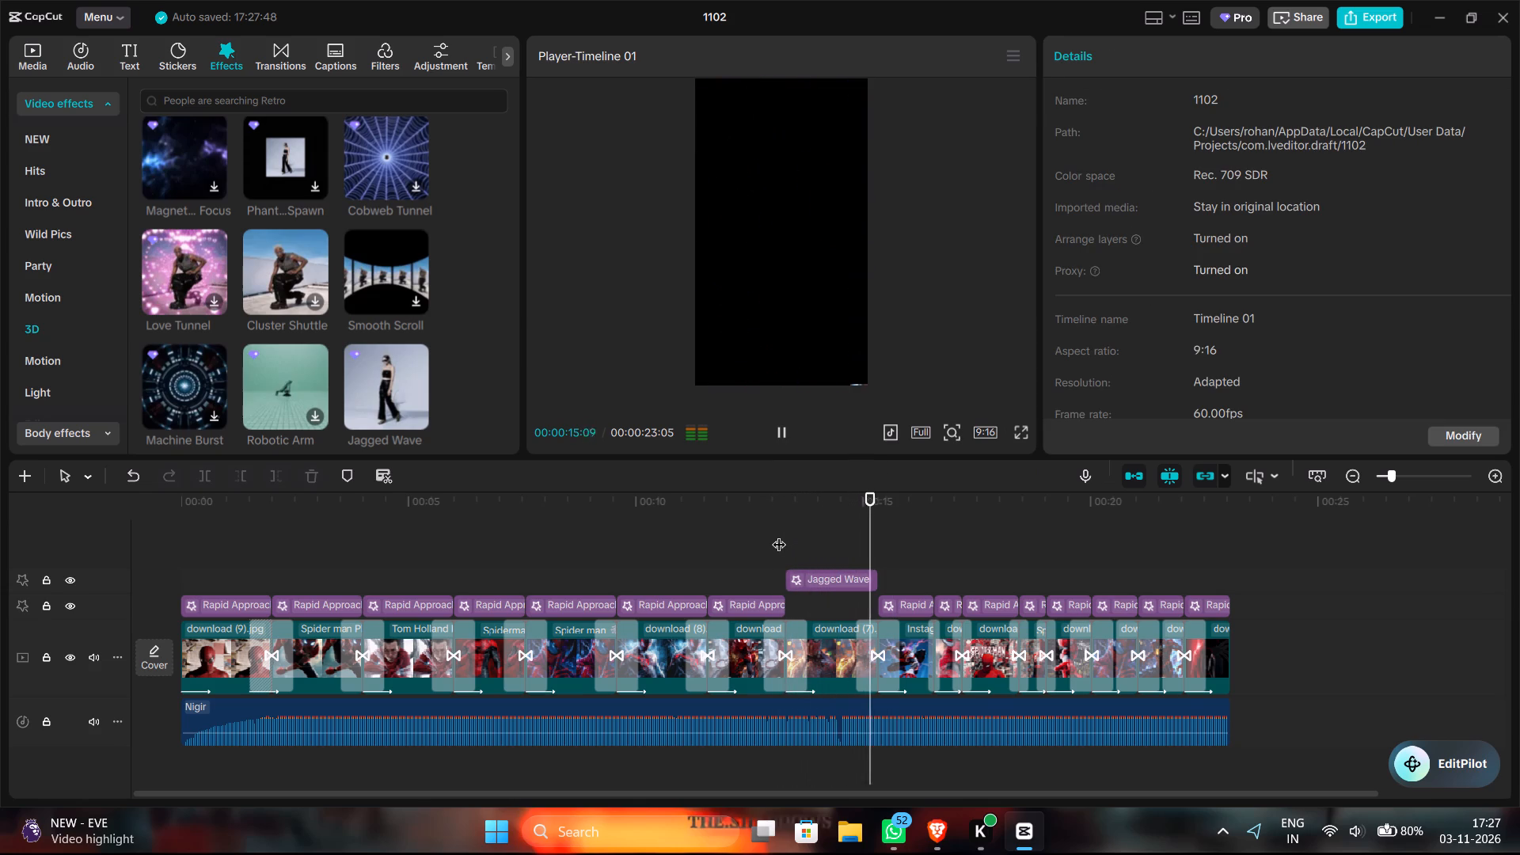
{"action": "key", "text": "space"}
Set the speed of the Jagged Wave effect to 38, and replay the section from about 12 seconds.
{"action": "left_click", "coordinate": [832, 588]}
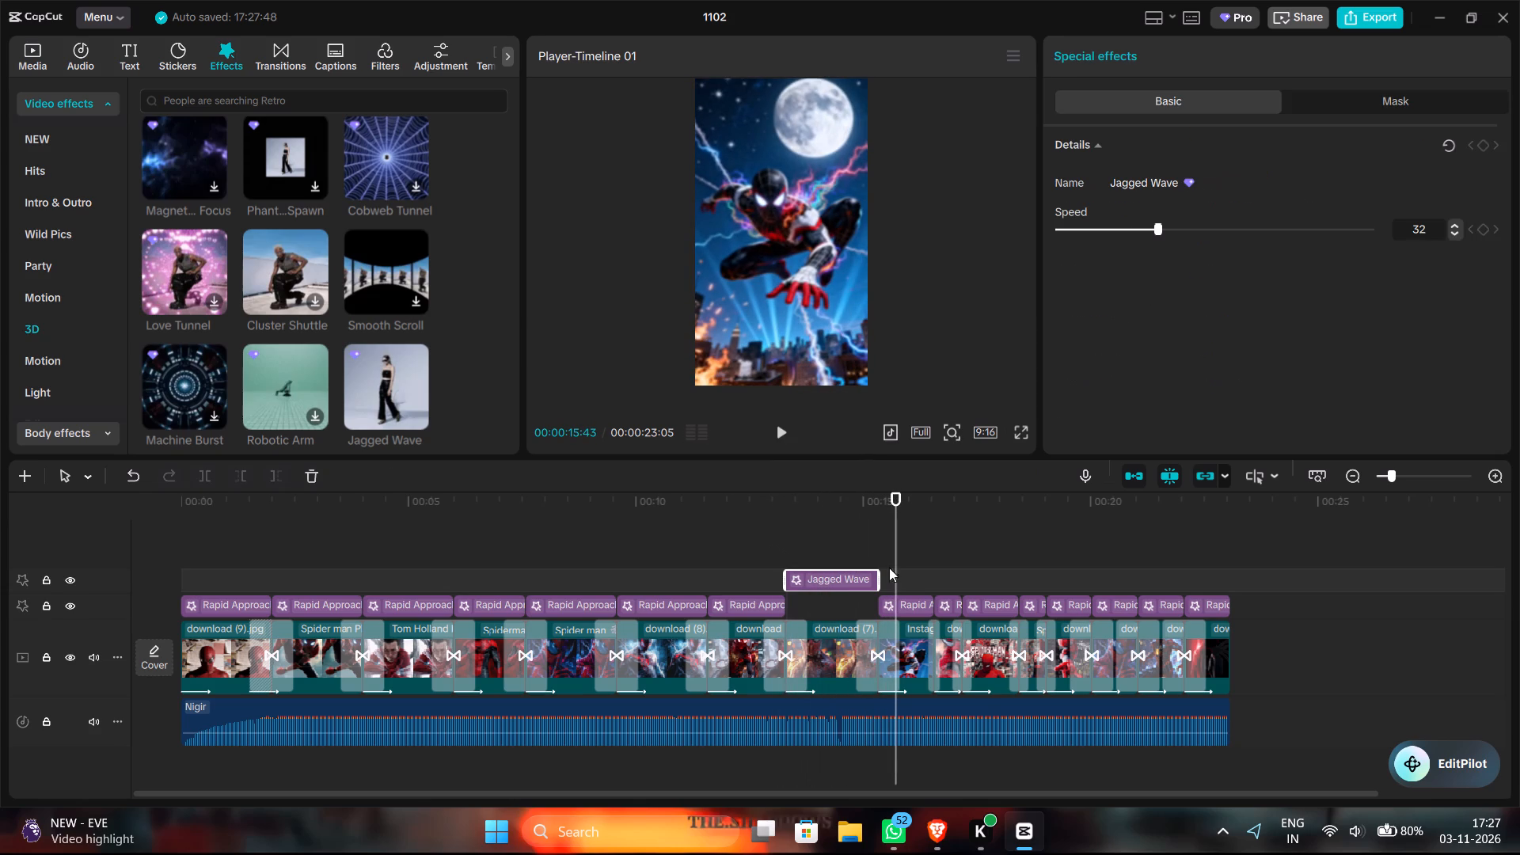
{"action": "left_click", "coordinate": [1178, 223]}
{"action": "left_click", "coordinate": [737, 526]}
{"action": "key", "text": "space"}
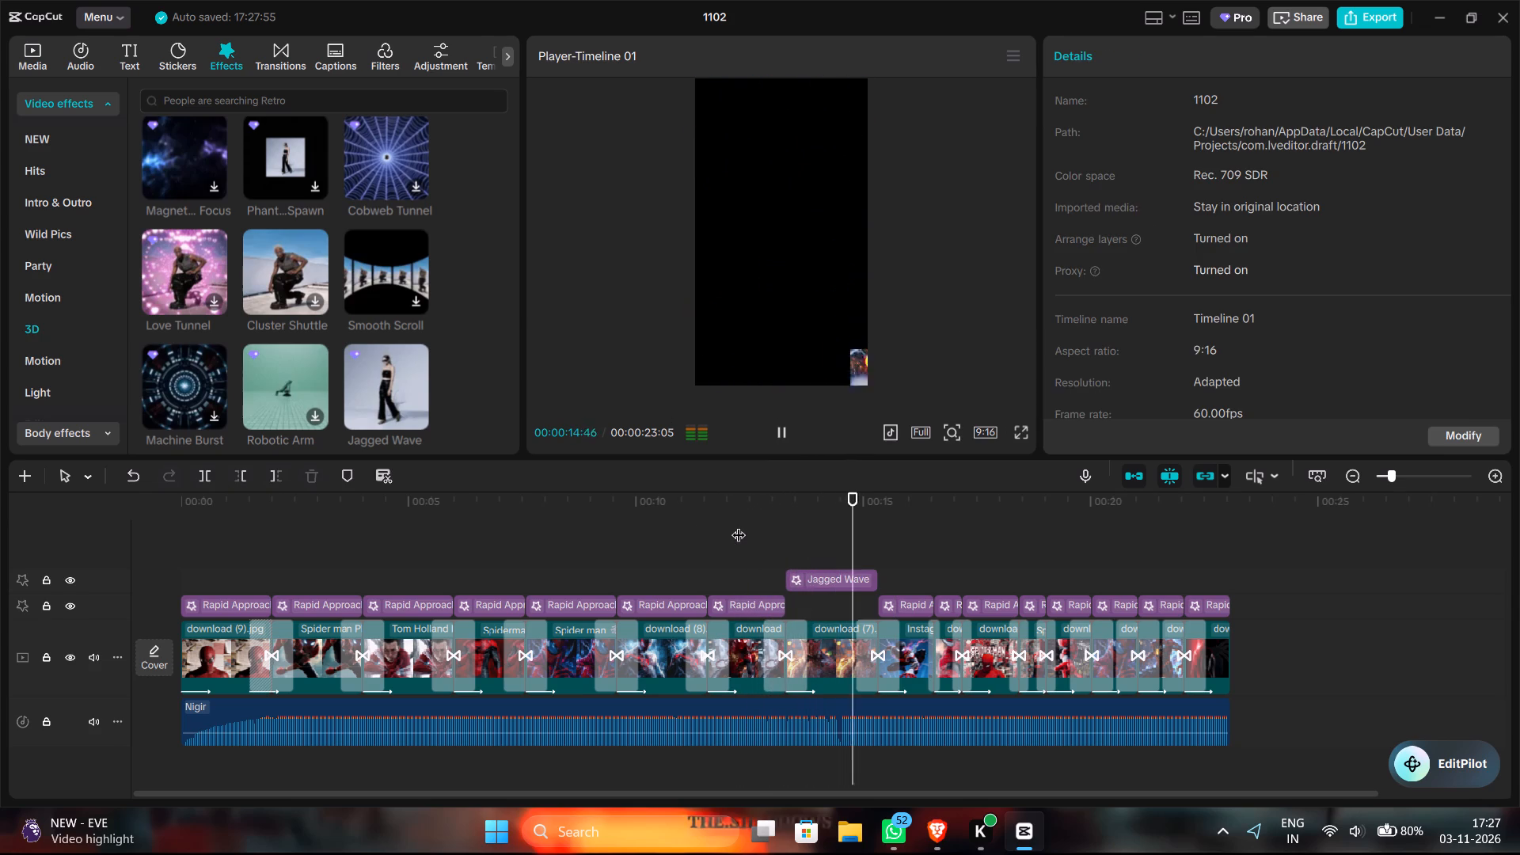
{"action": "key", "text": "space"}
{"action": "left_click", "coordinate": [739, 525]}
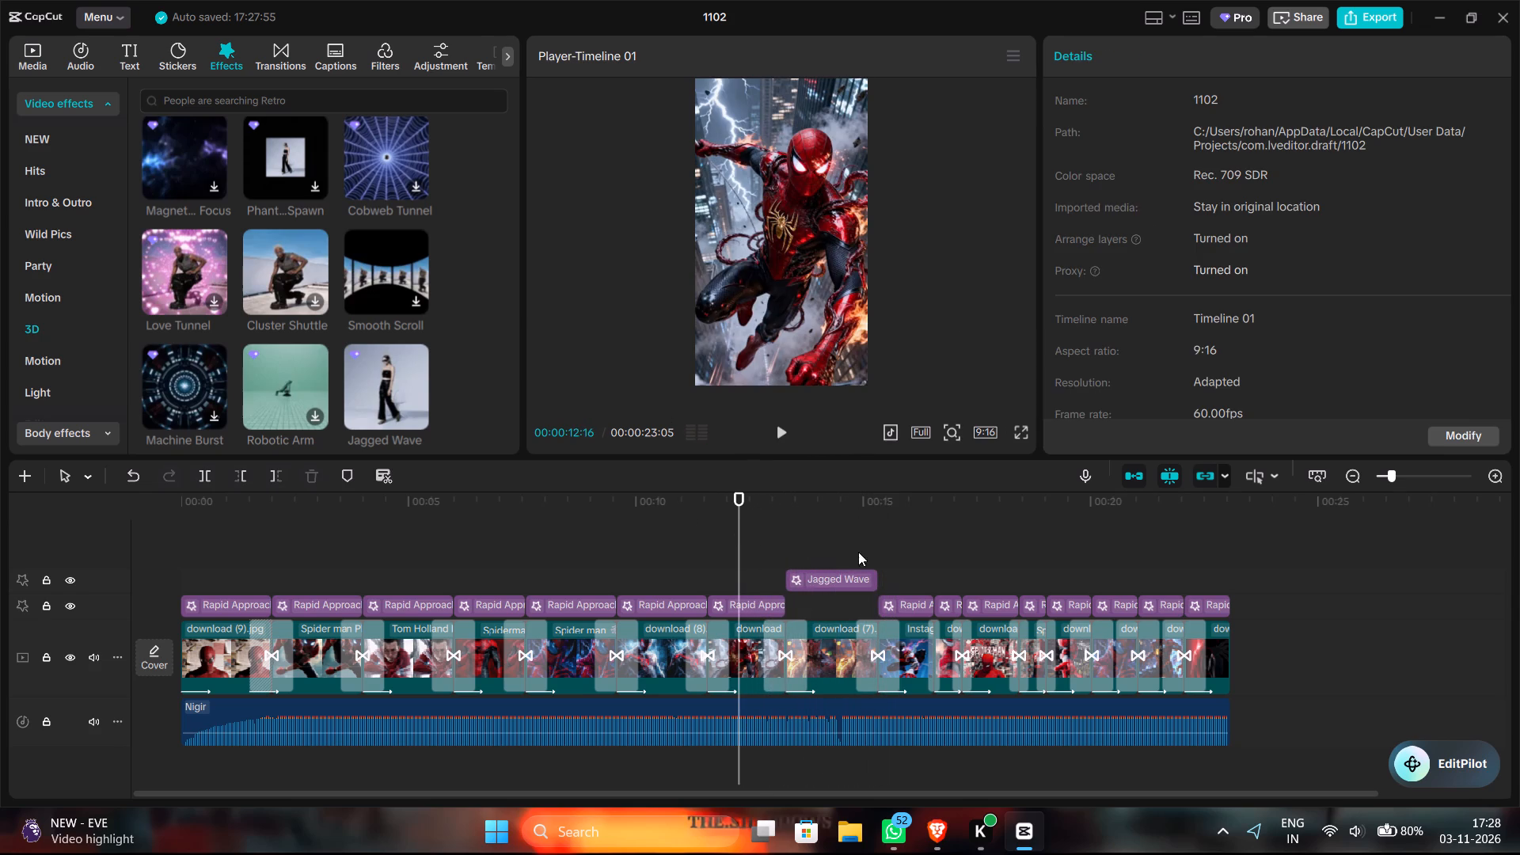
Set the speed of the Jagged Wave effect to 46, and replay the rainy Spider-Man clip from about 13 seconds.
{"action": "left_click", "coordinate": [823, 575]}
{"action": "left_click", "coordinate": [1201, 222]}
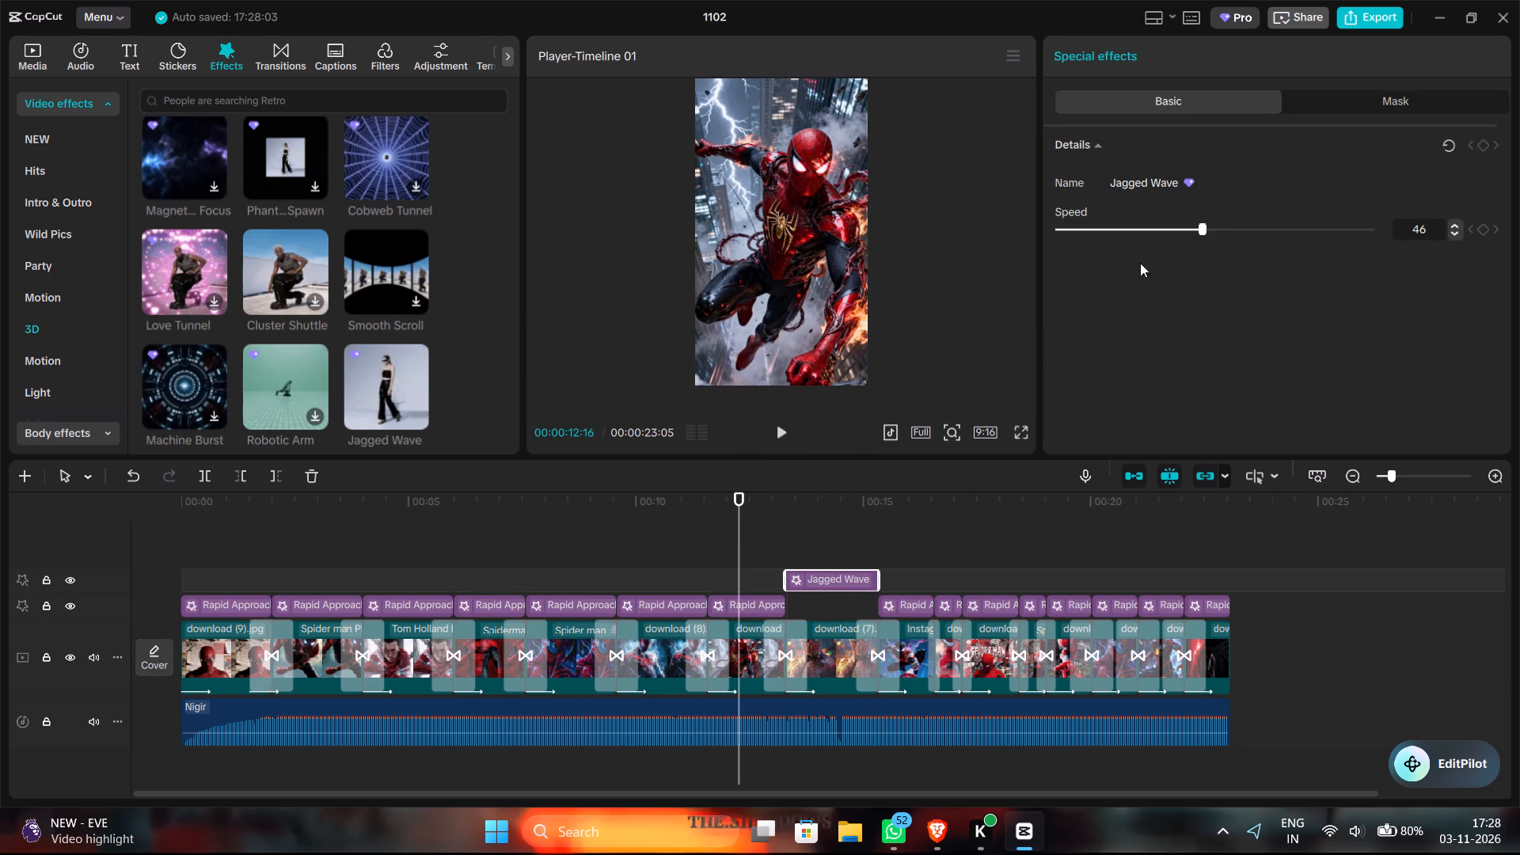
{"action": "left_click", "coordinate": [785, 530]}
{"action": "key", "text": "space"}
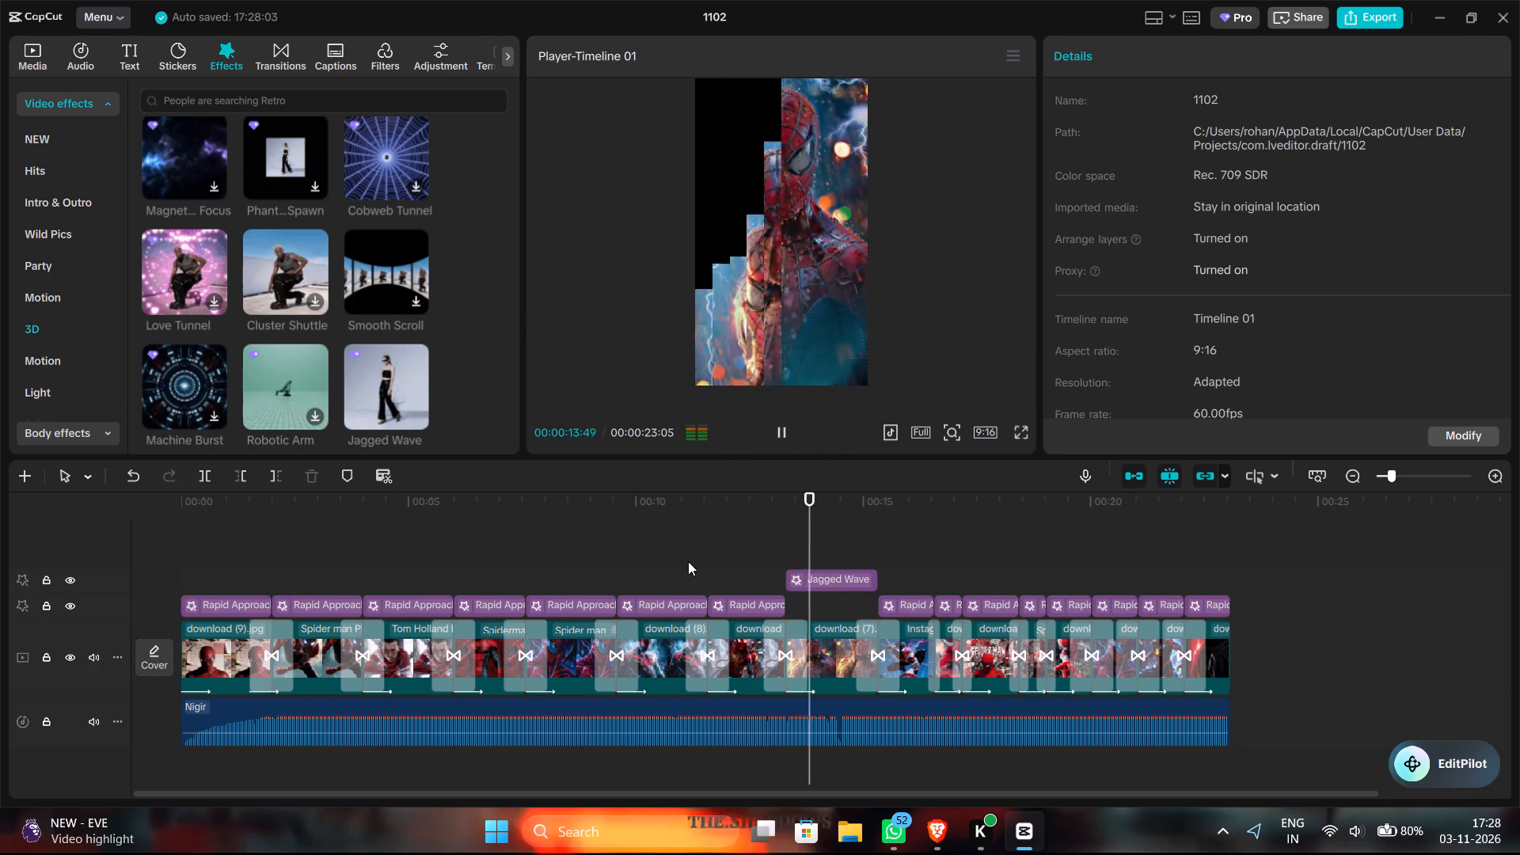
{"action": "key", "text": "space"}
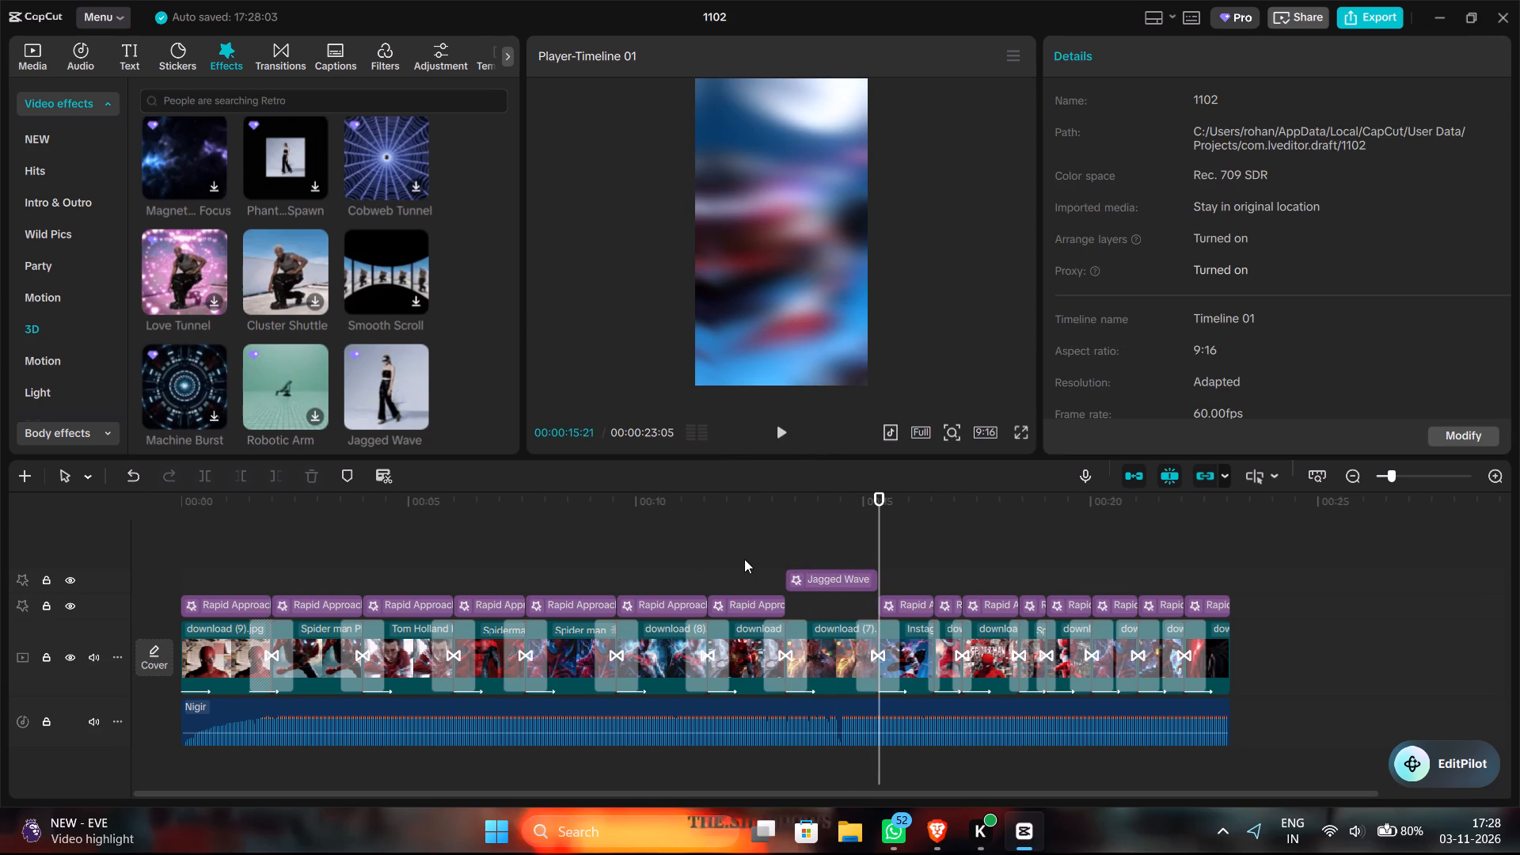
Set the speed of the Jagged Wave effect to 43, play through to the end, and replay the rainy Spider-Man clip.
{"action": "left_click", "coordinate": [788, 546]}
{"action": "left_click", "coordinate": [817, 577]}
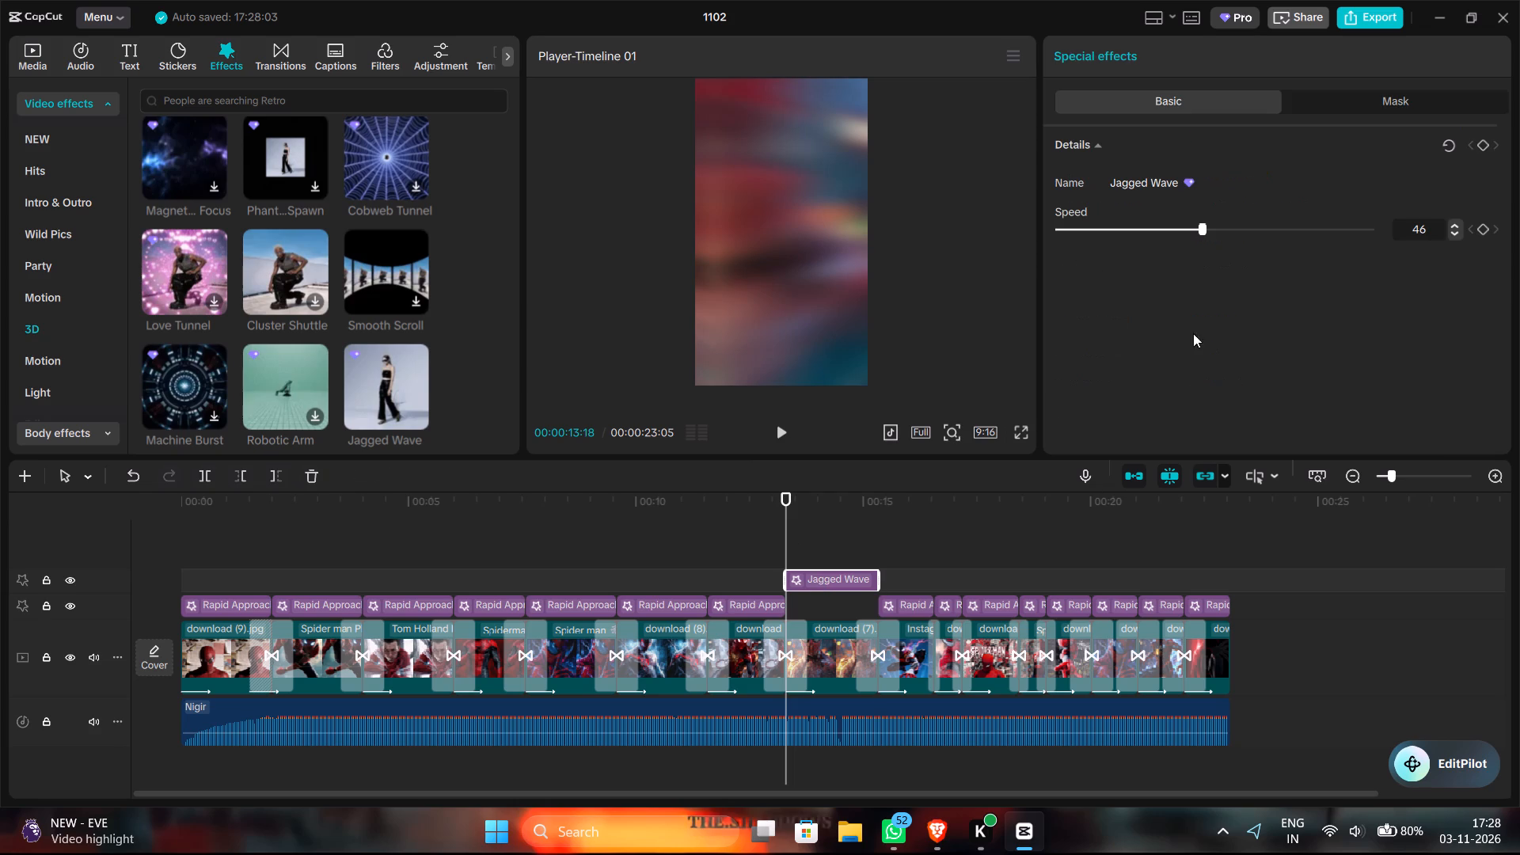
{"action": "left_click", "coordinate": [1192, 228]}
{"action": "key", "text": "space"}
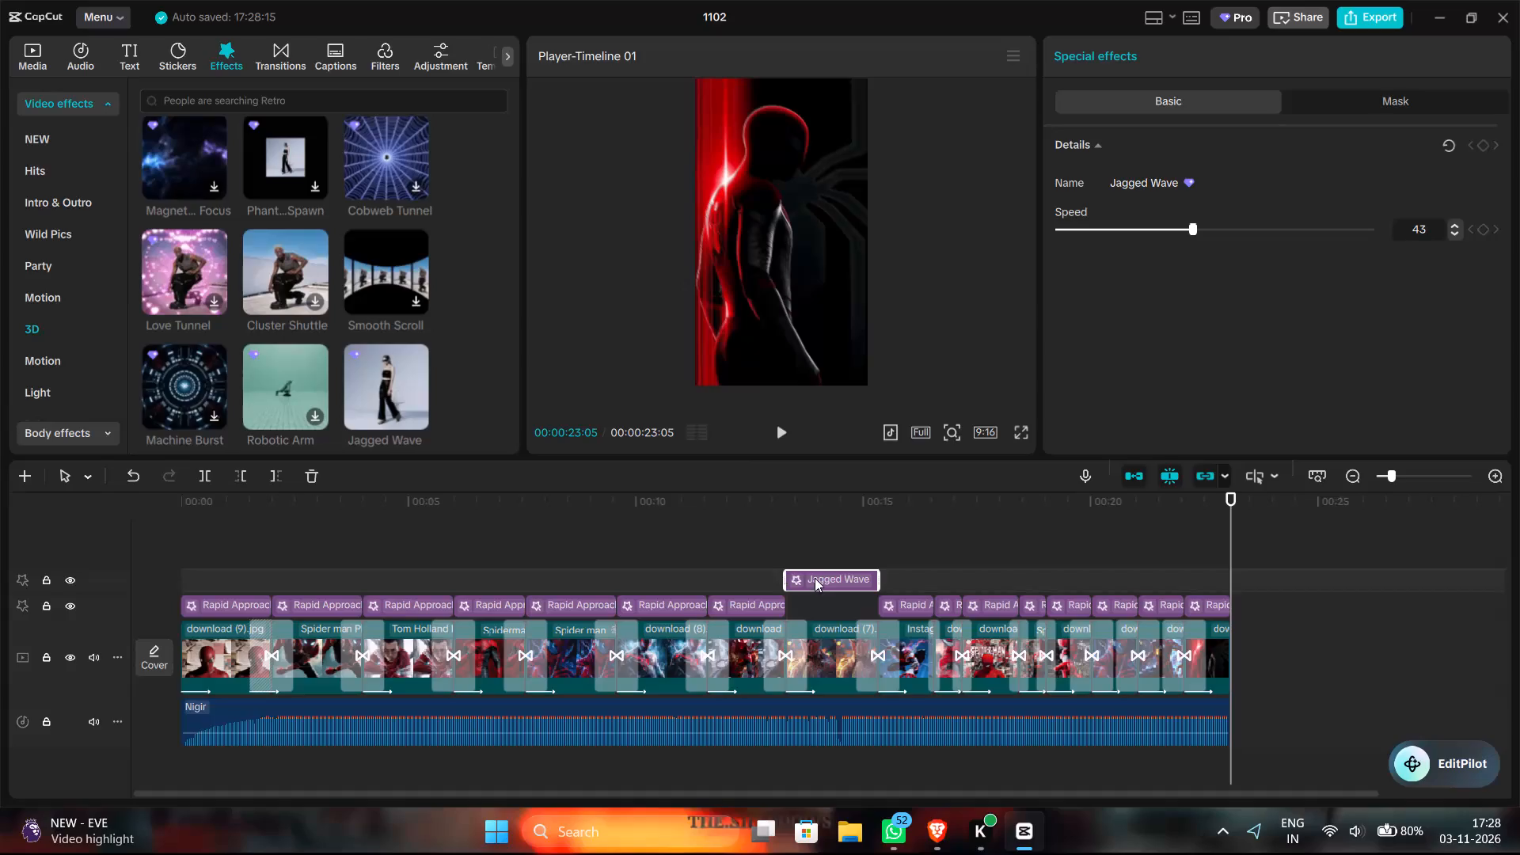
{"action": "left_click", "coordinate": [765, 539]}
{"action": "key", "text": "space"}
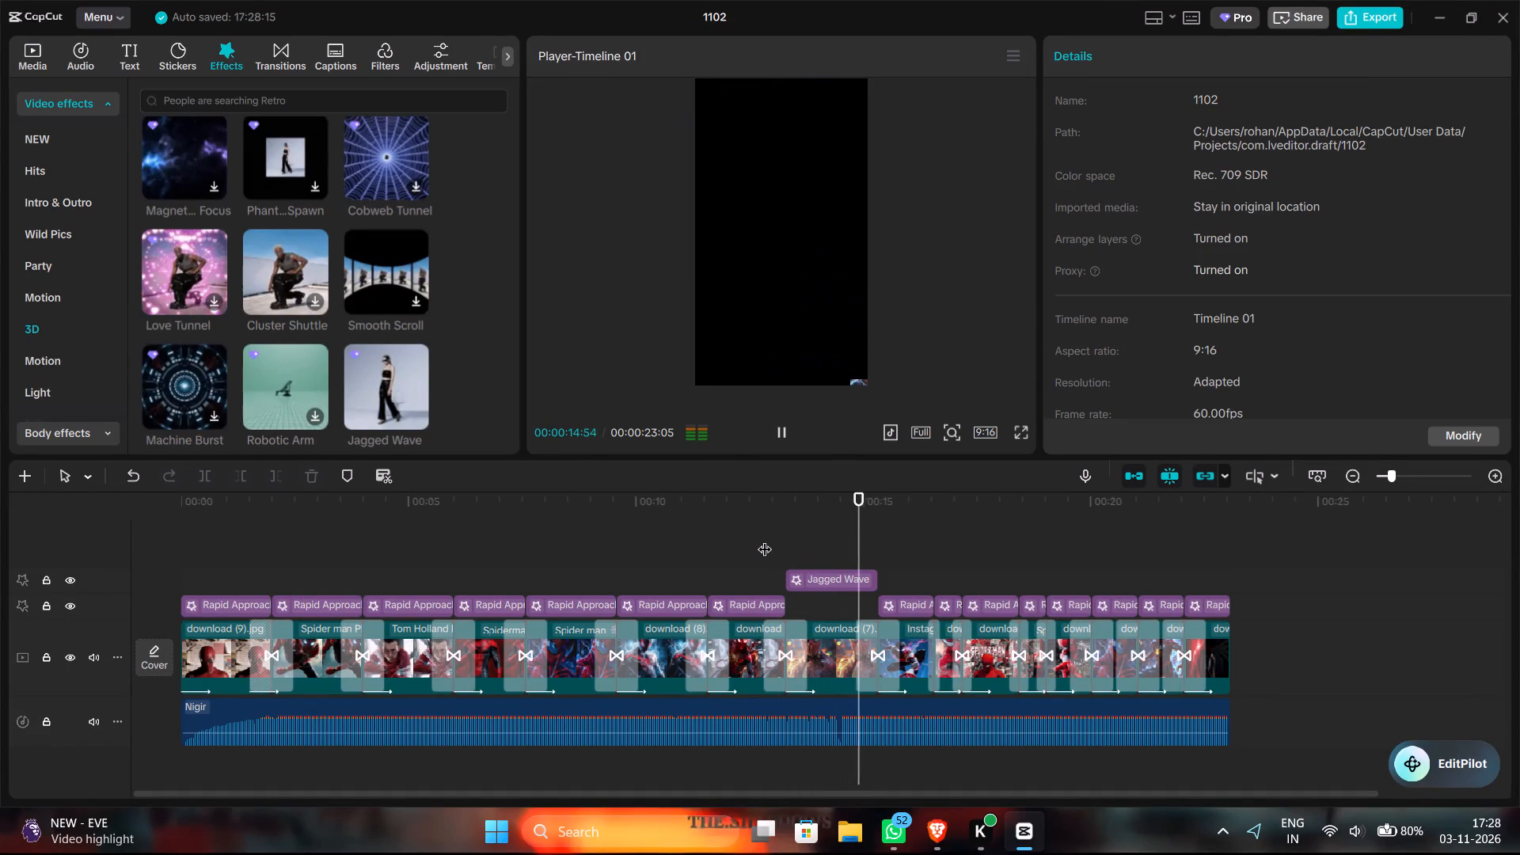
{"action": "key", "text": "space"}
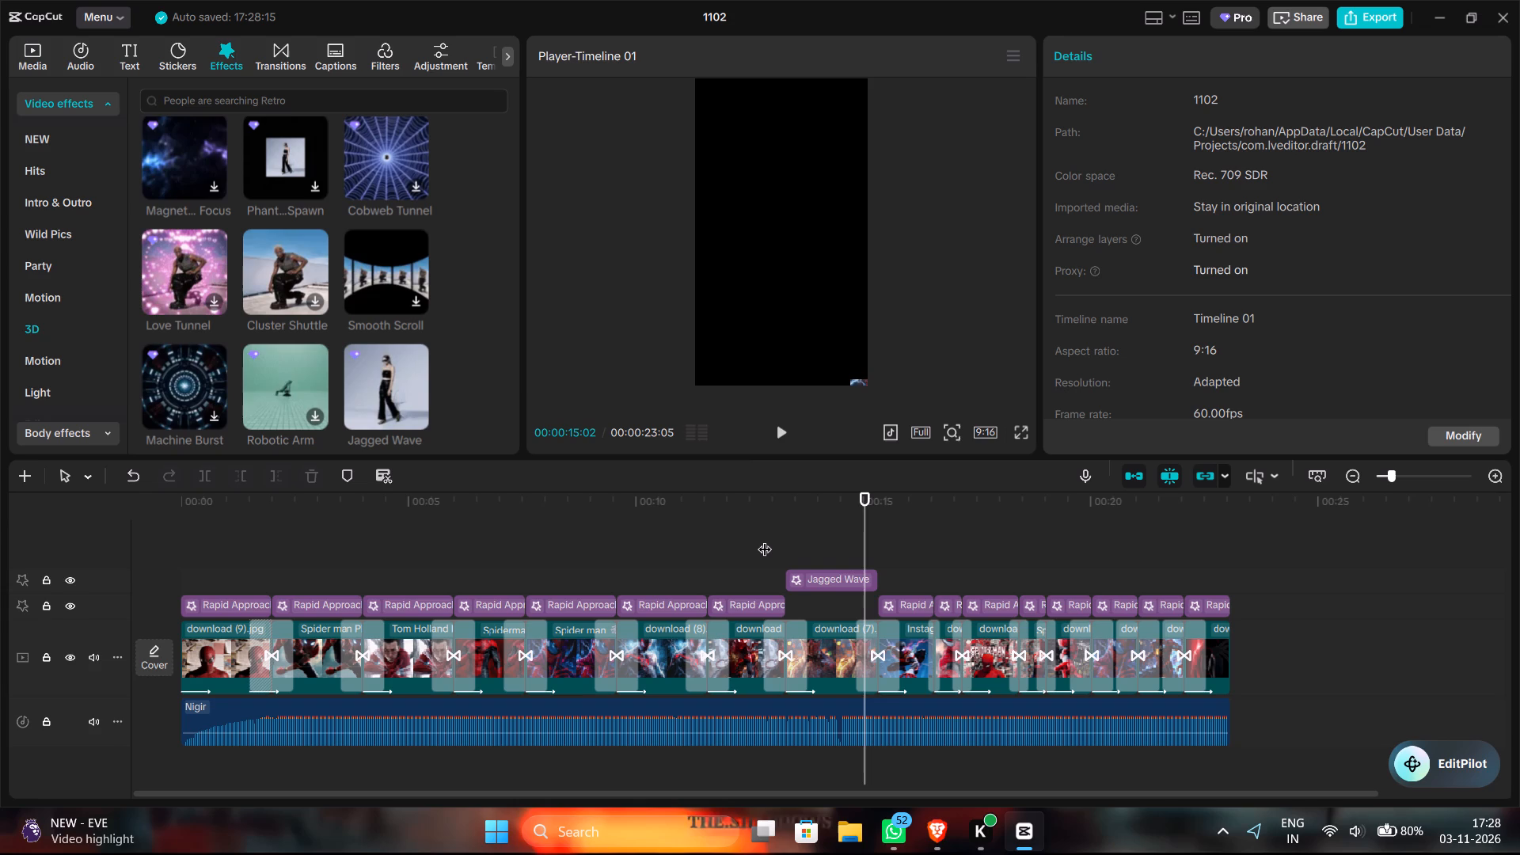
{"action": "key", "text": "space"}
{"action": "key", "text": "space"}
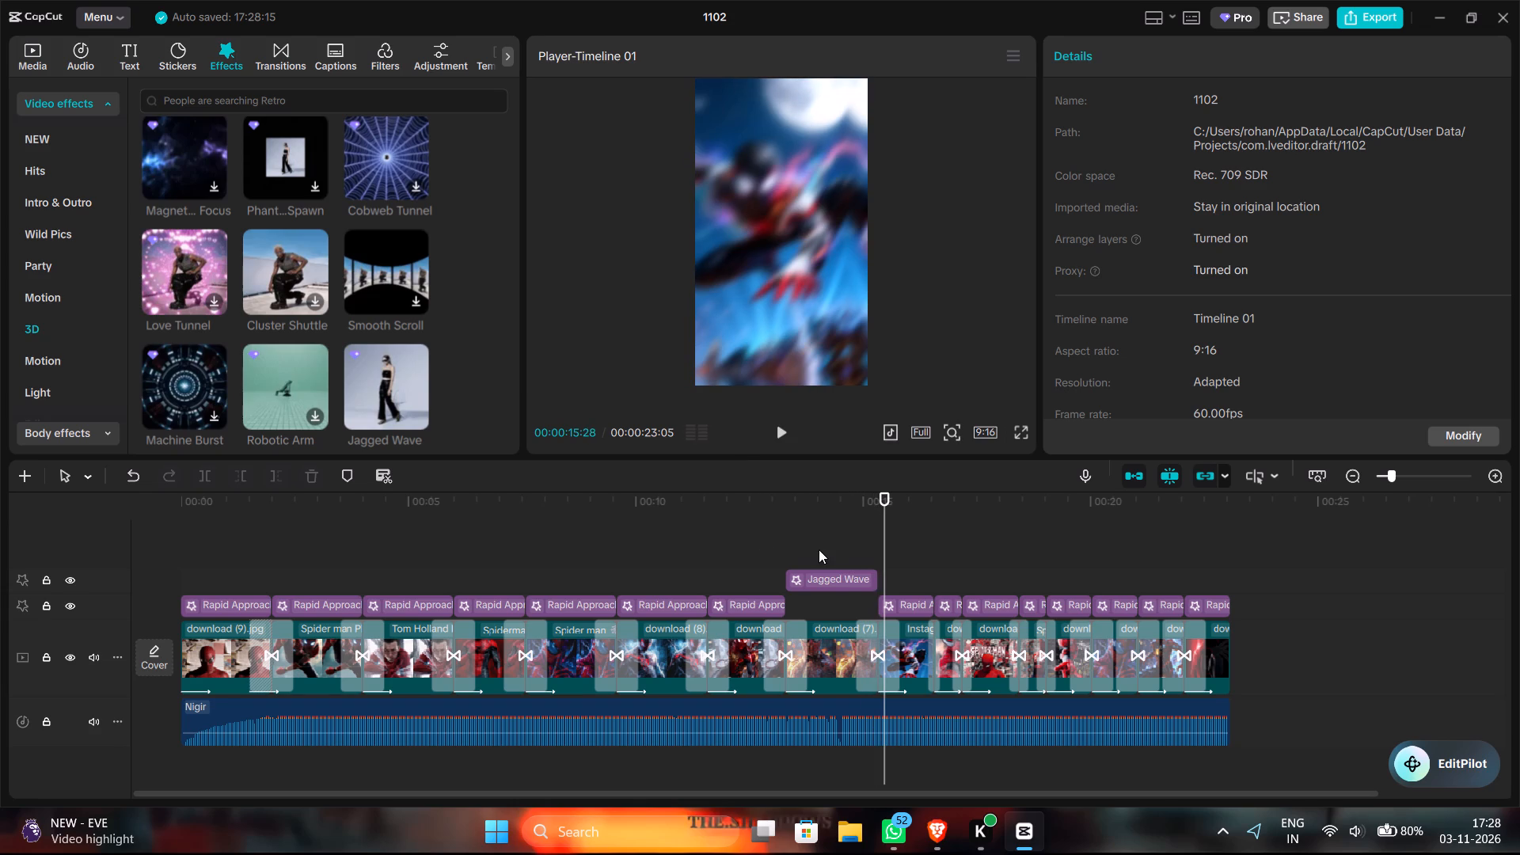
Set the speed of the Jagged Wave effect to 41, play the edit from about 12:48, and replay the effect's section.
{"action": "left_click", "coordinate": [838, 573]}
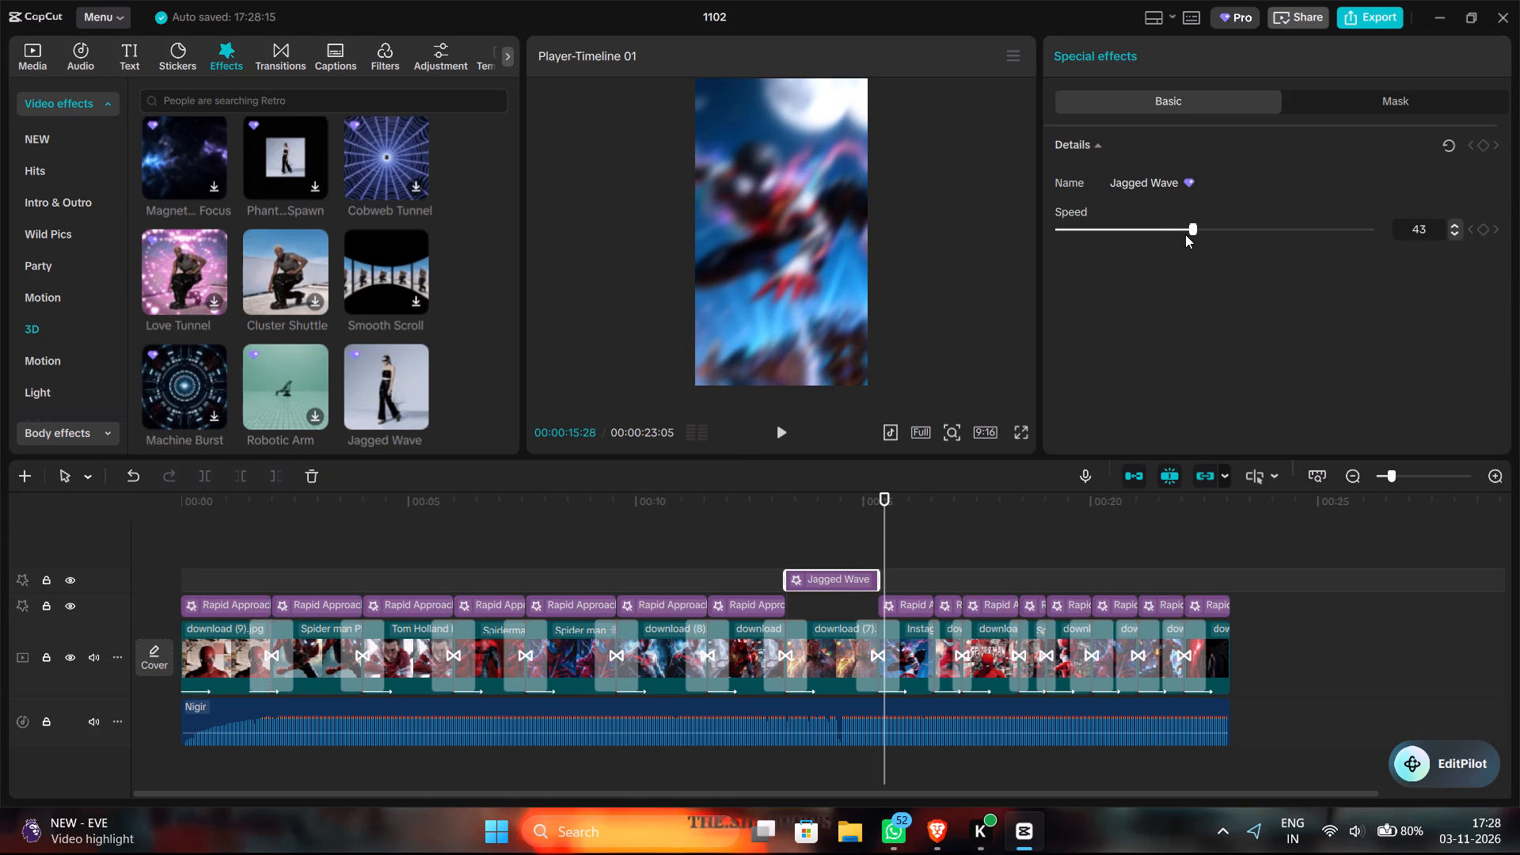
{"action": "left_click", "coordinate": [1185, 230]}
{"action": "left_click", "coordinate": [765, 554]}
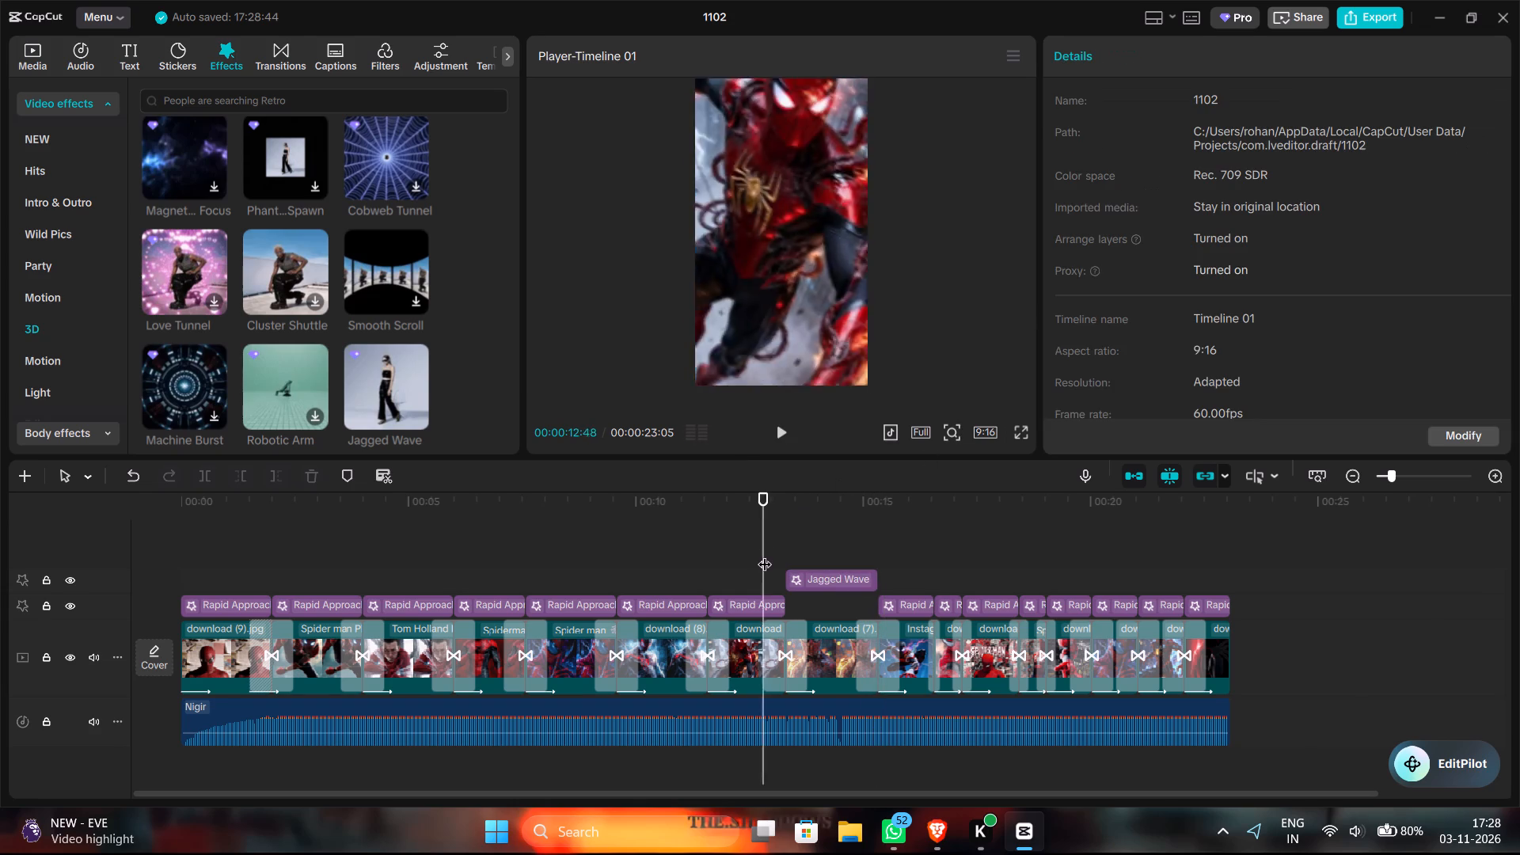
{"action": "key", "text": "space"}
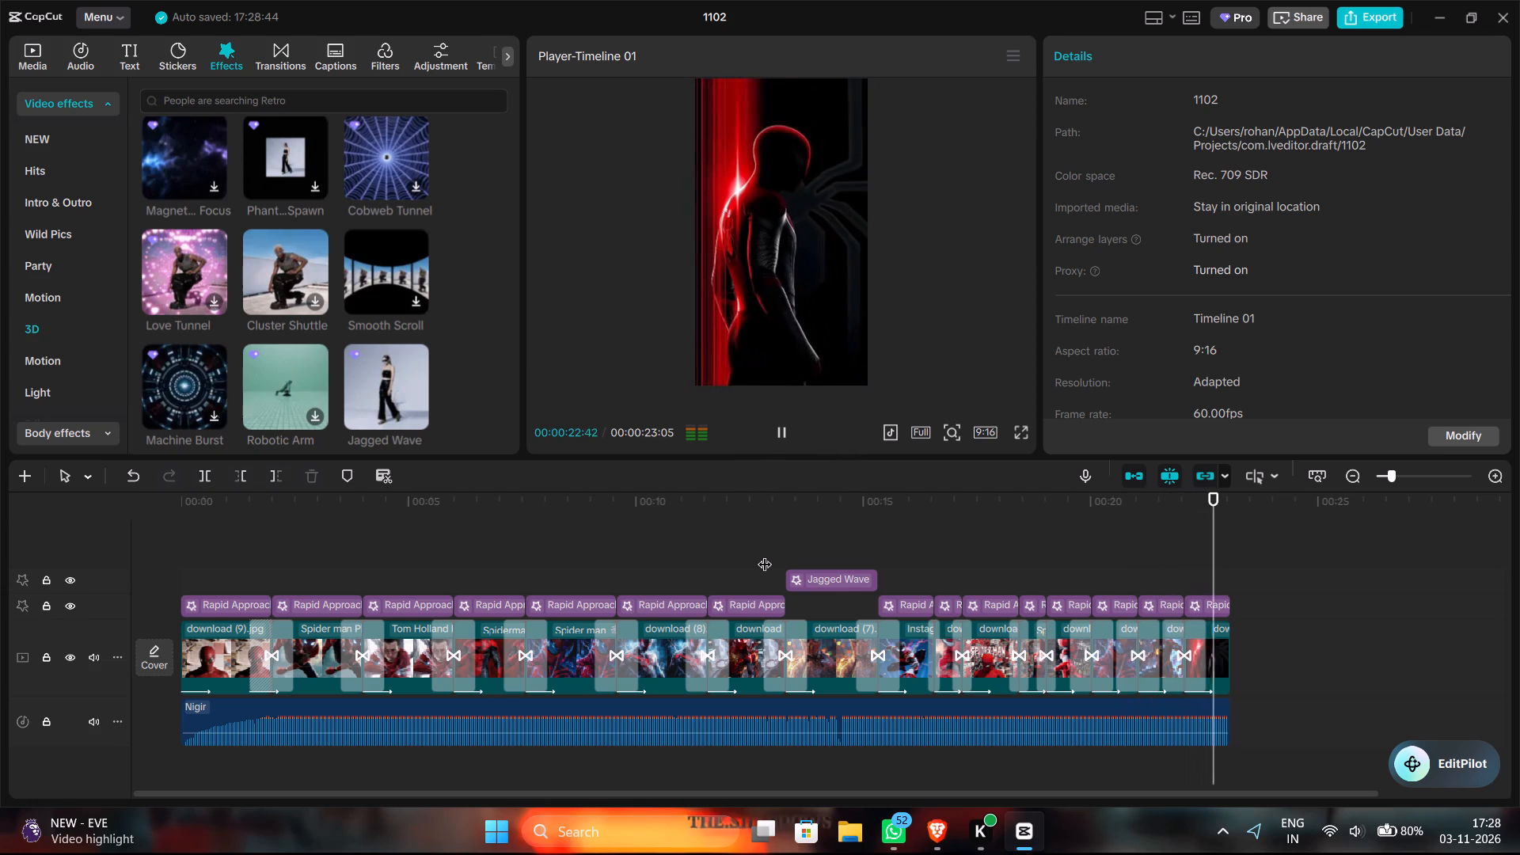
{"action": "key", "text": "space"}
{"action": "left_click", "coordinate": [765, 554]}
{"action": "key", "text": "space"}
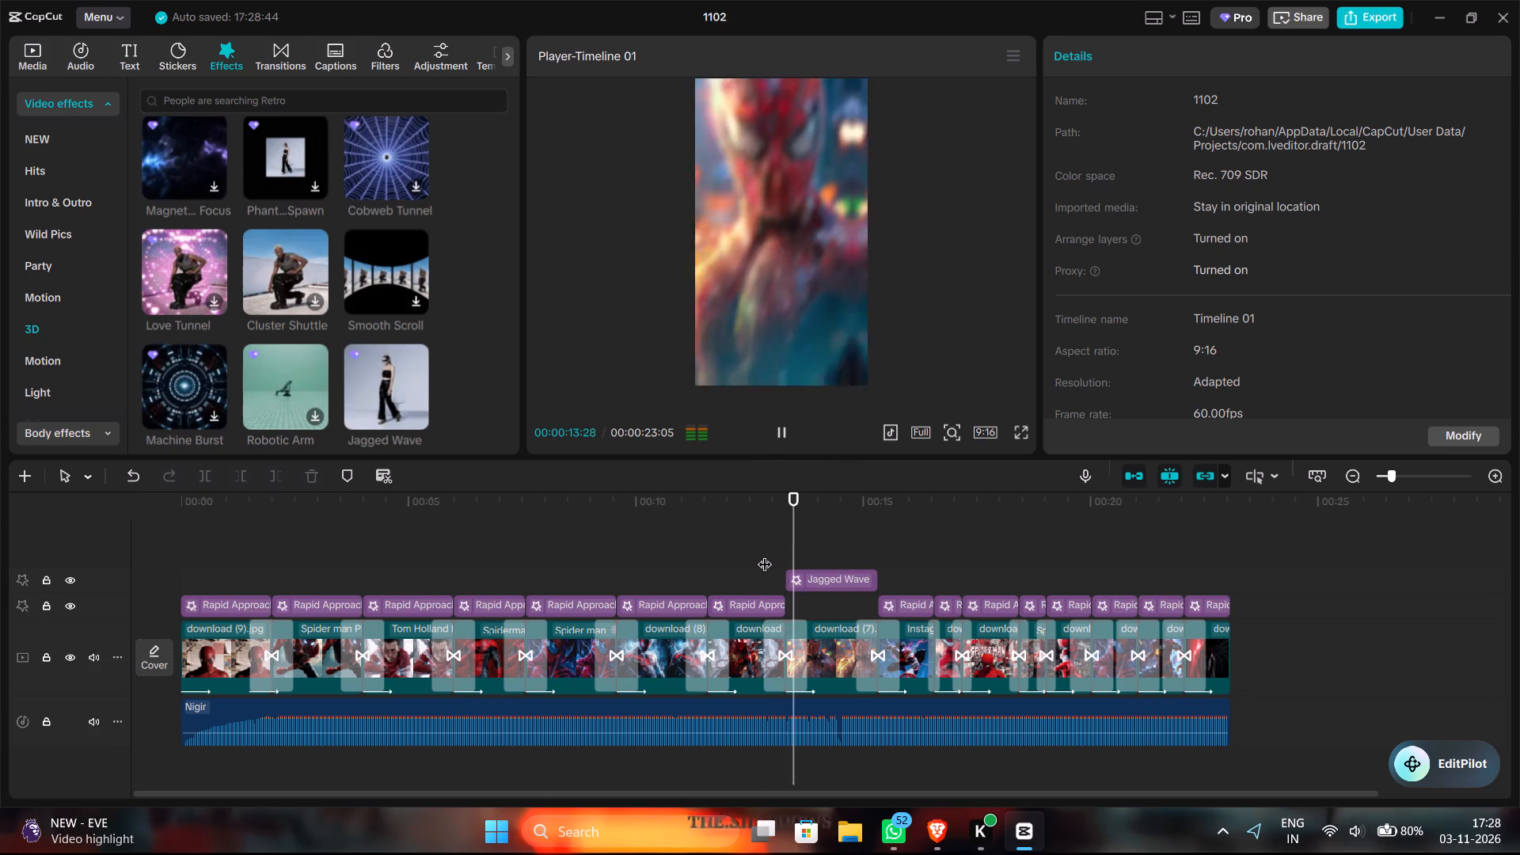
{"action": "key", "text": "space"}
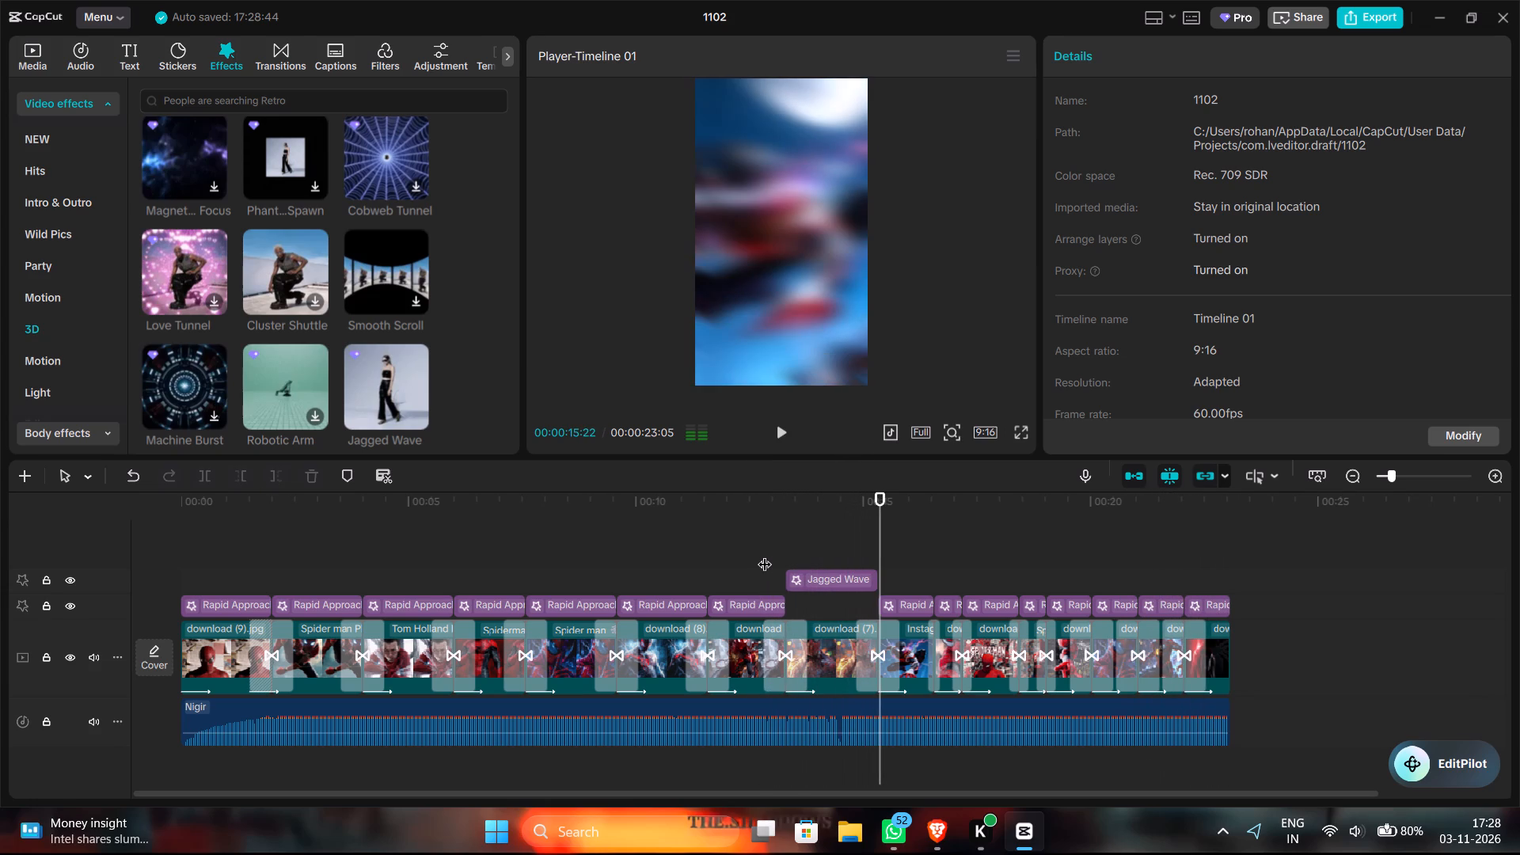
Adjust the Shake transition after the rainy Spider-Man clip to a duration of 0.6 s.
{"action": "left_click", "coordinate": [823, 578]}
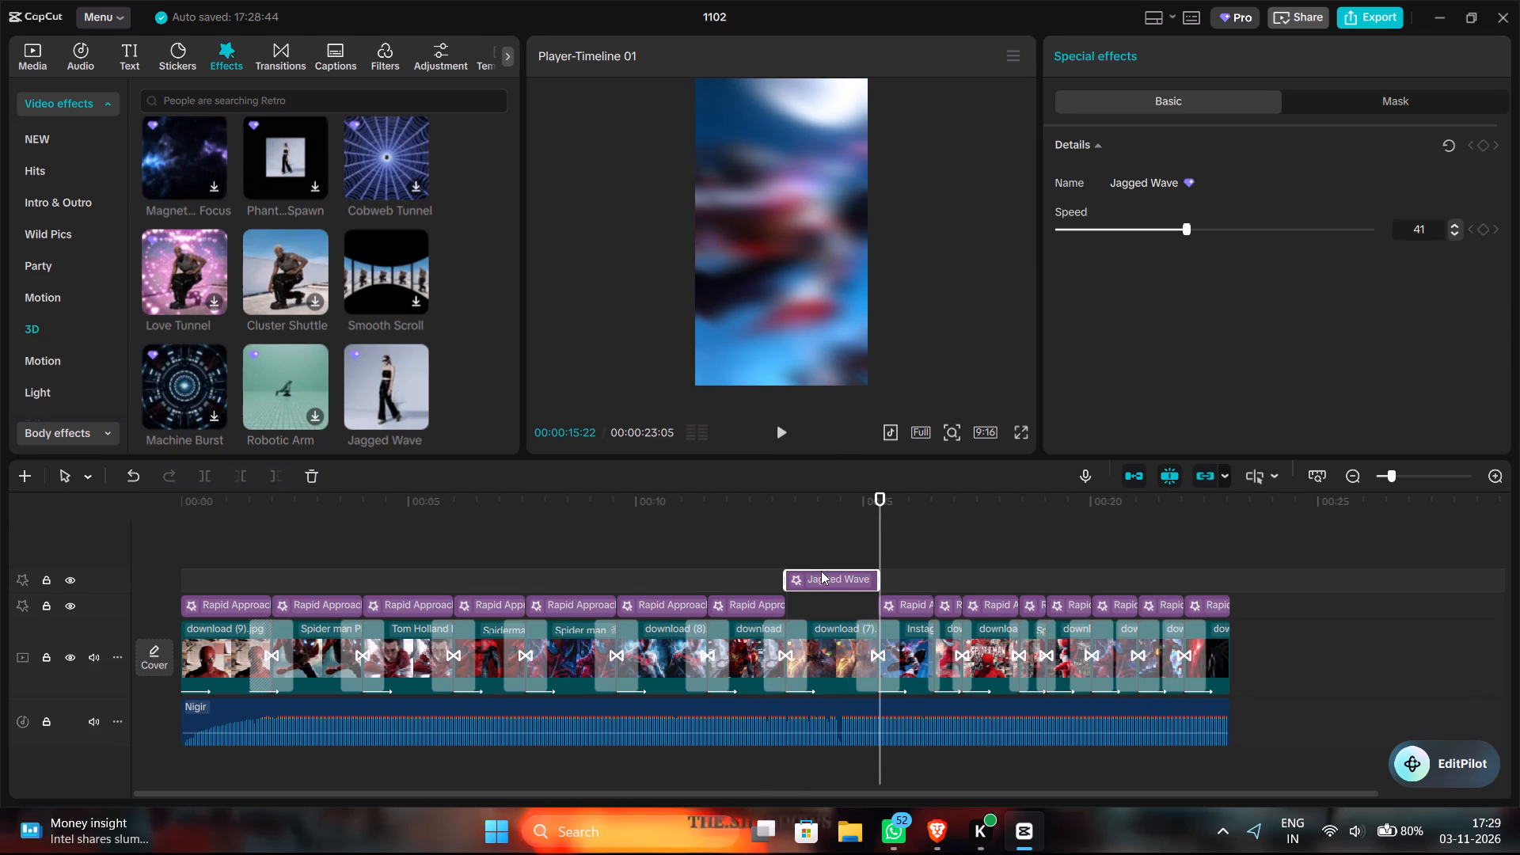
{"action": "left_click", "coordinate": [835, 655]}
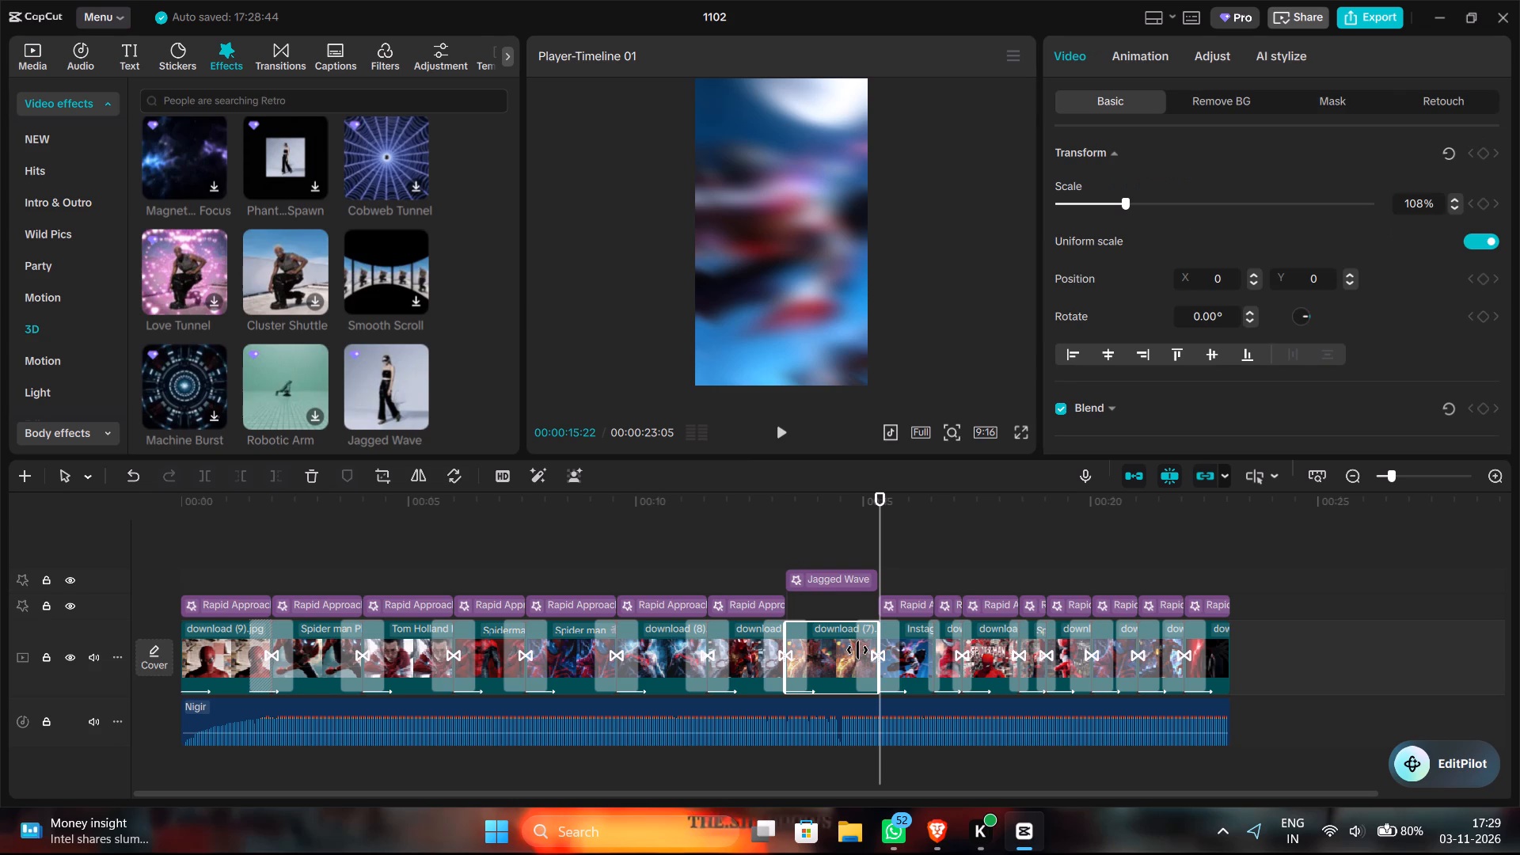
{"action": "left_click_drag", "start_coordinate": [859, 644], "coordinate": [818, 644]}
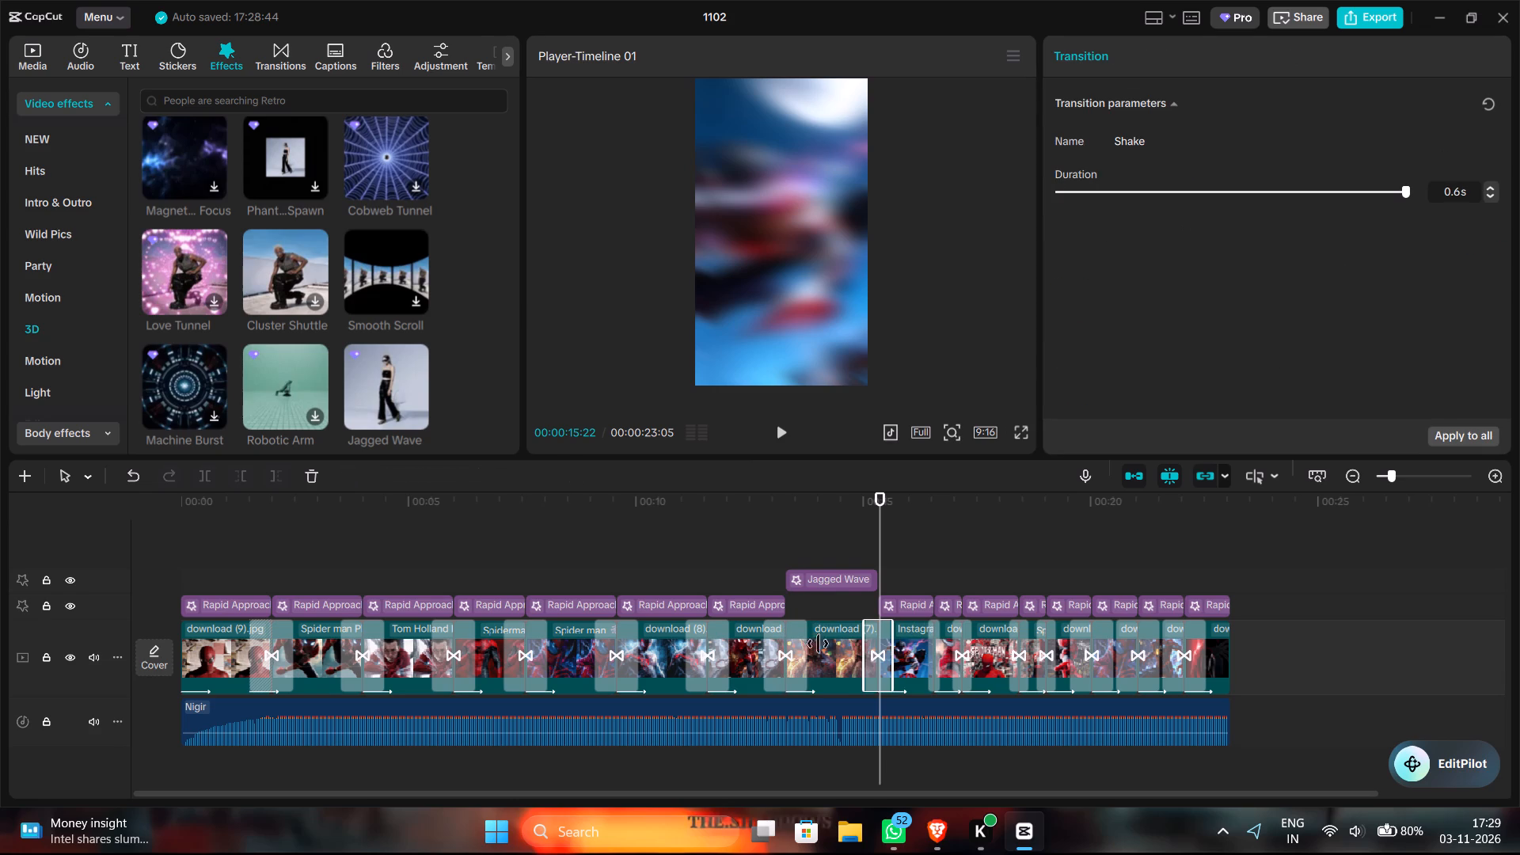
{"action": "left_click_drag", "start_coordinate": [818, 644], "coordinate": [737, 644]}
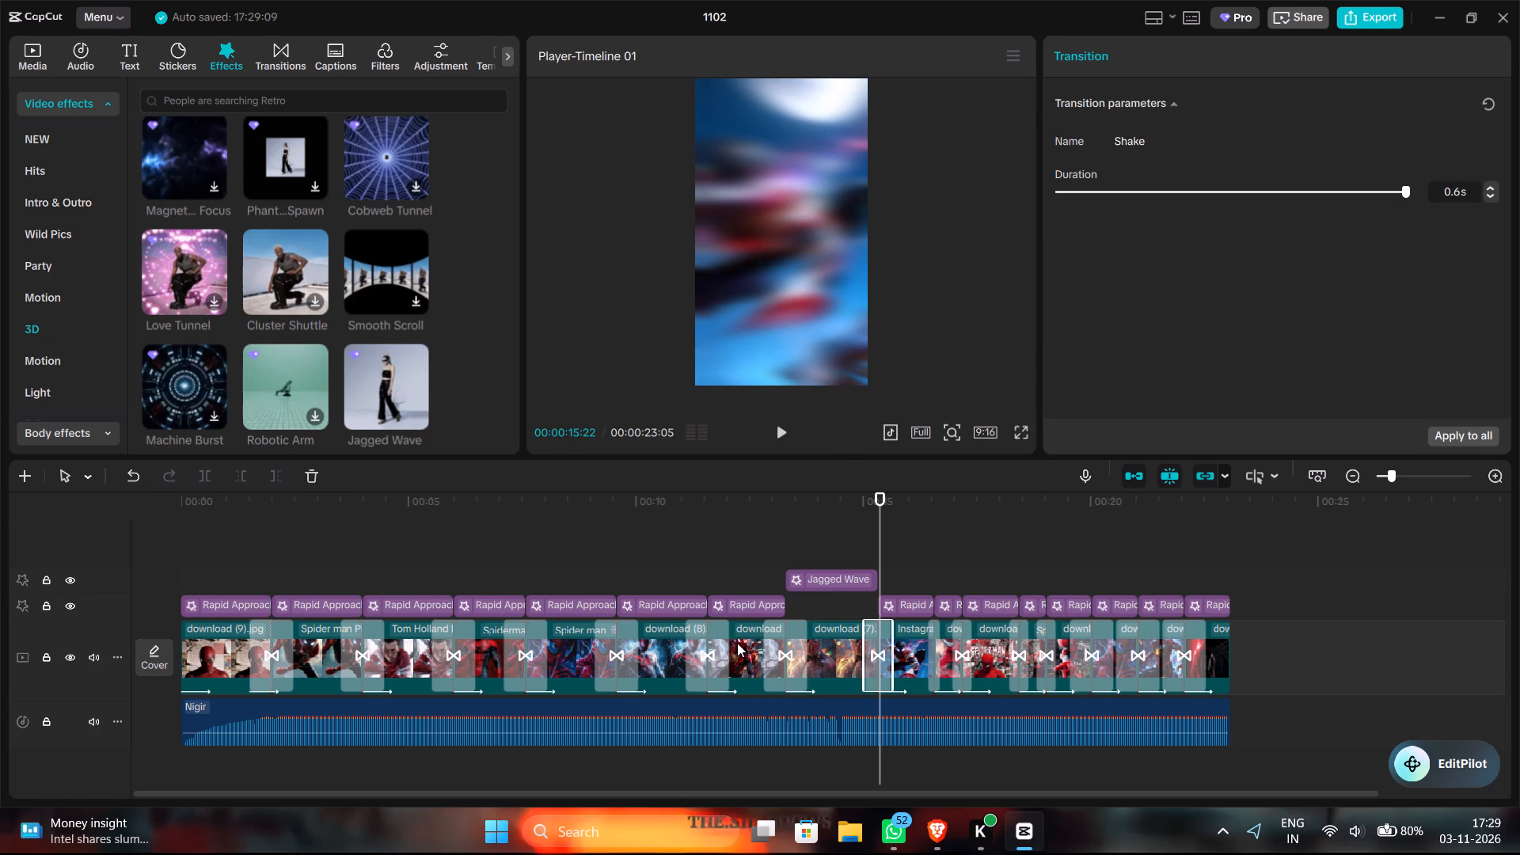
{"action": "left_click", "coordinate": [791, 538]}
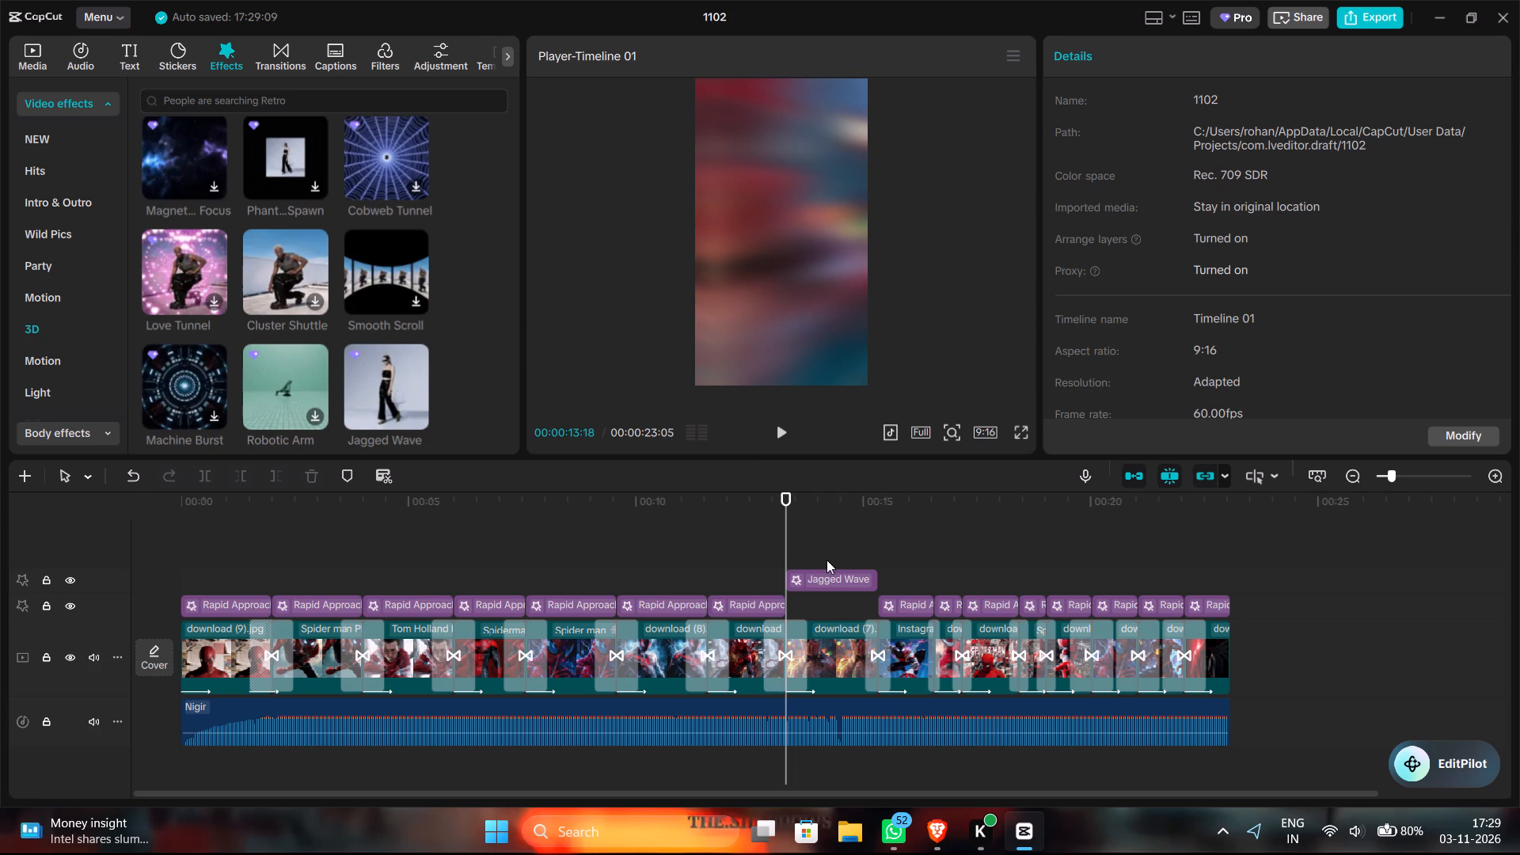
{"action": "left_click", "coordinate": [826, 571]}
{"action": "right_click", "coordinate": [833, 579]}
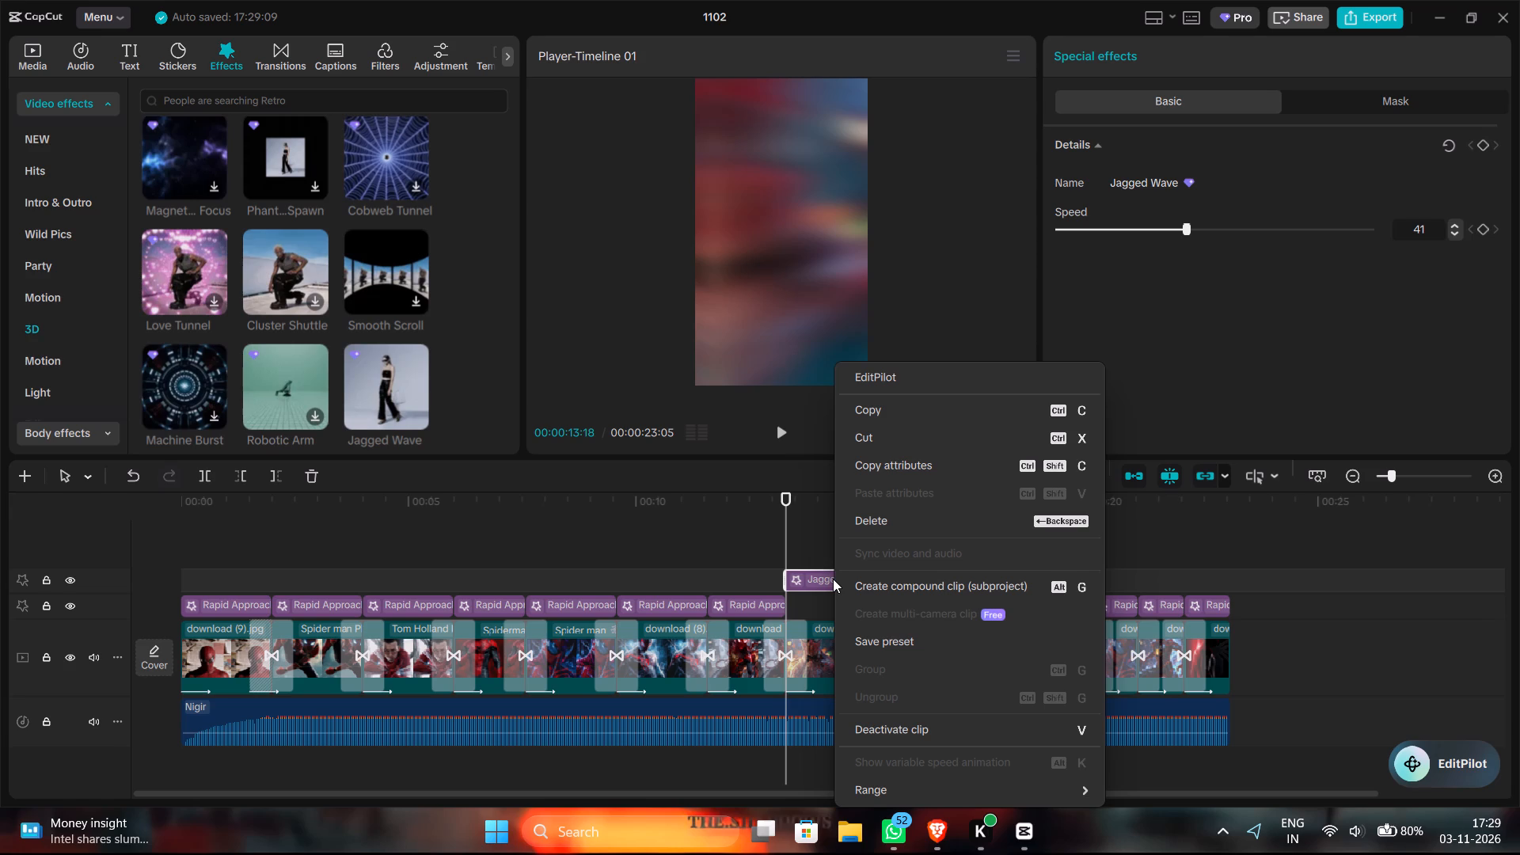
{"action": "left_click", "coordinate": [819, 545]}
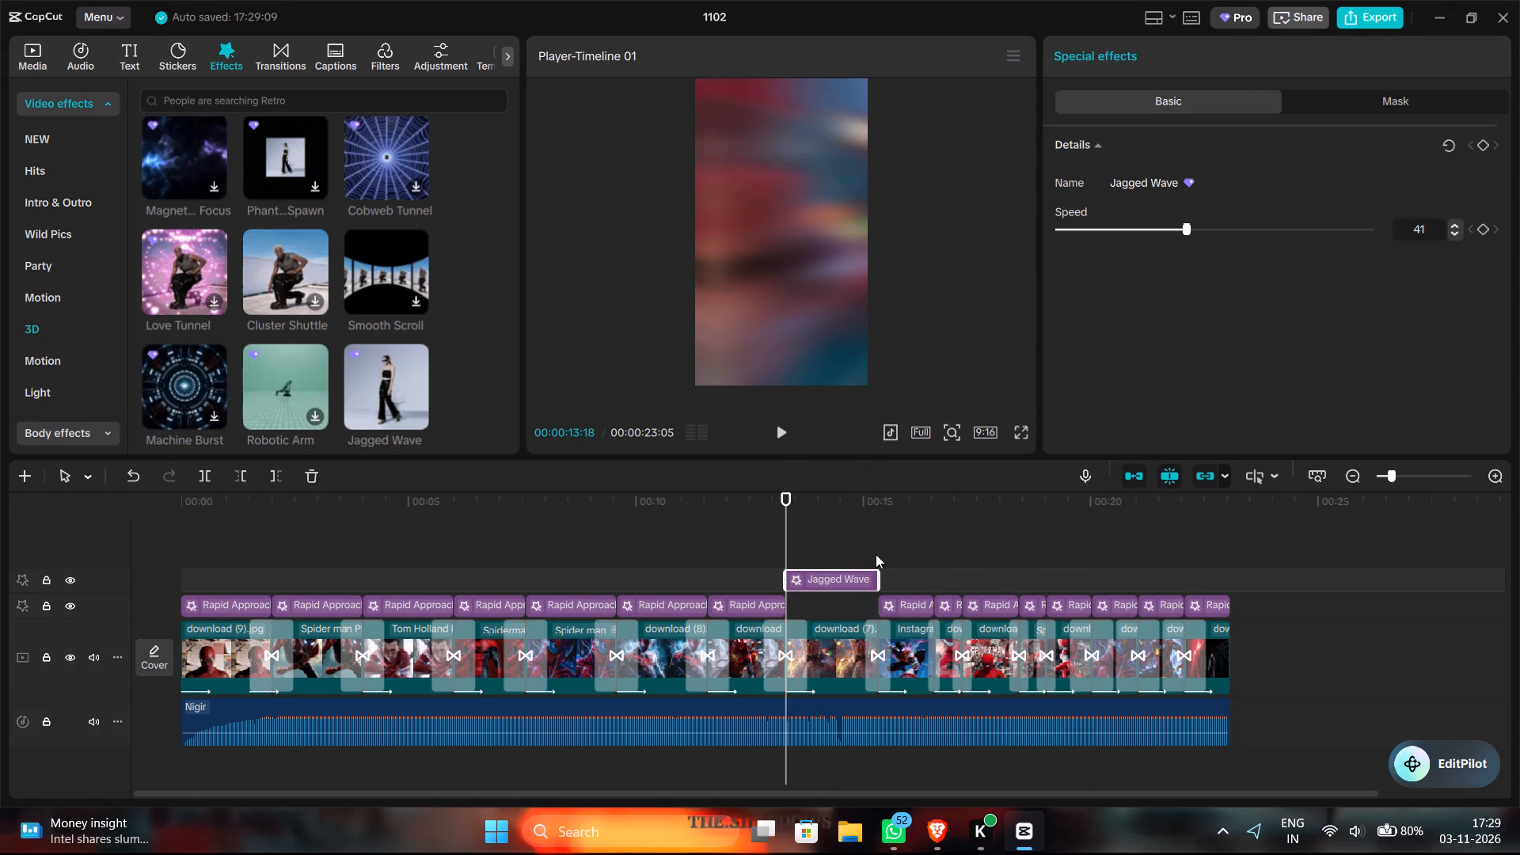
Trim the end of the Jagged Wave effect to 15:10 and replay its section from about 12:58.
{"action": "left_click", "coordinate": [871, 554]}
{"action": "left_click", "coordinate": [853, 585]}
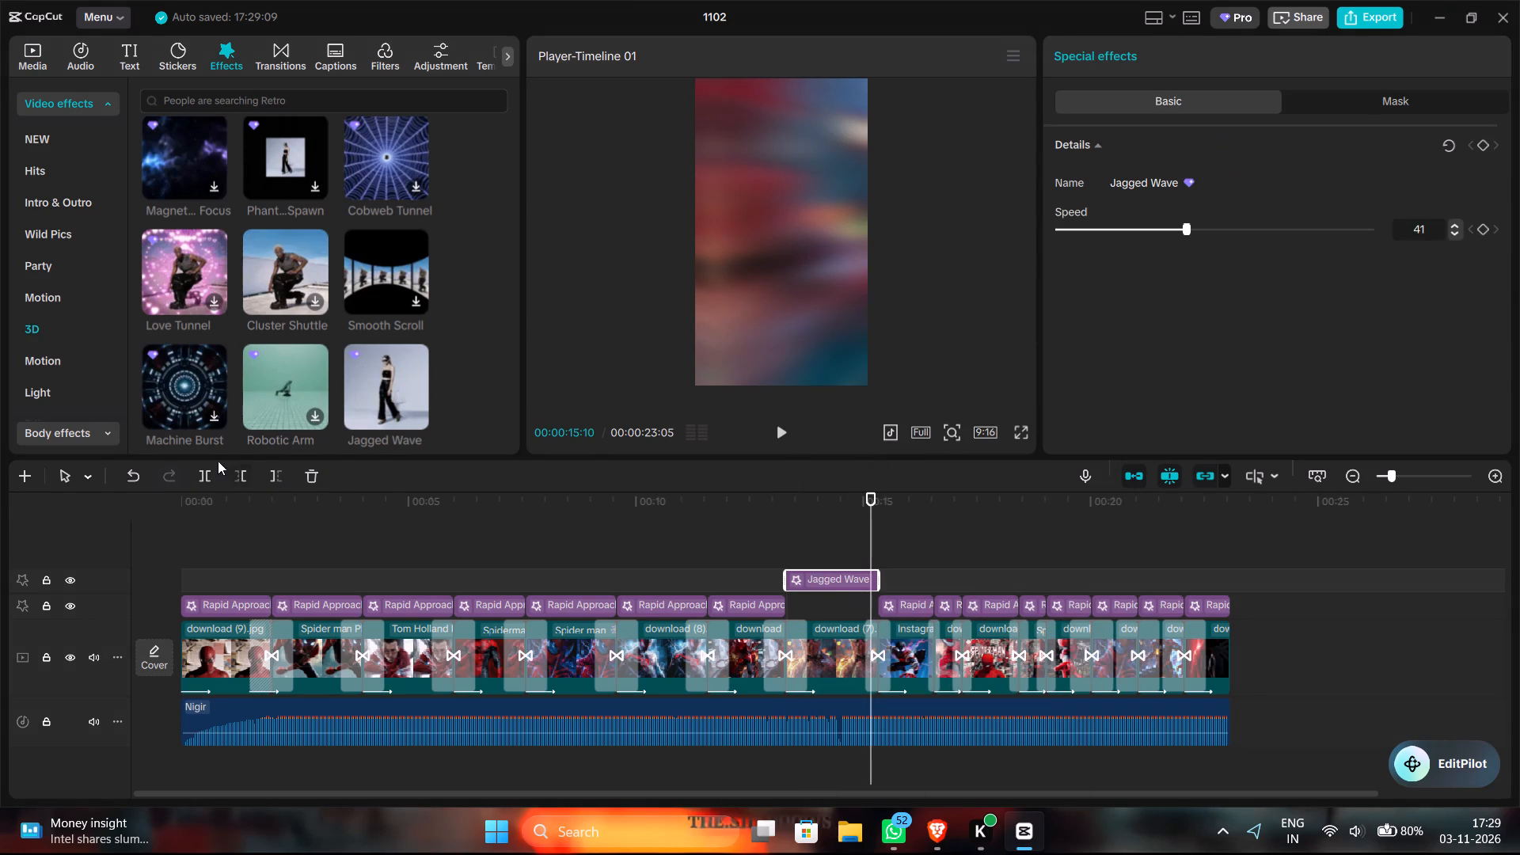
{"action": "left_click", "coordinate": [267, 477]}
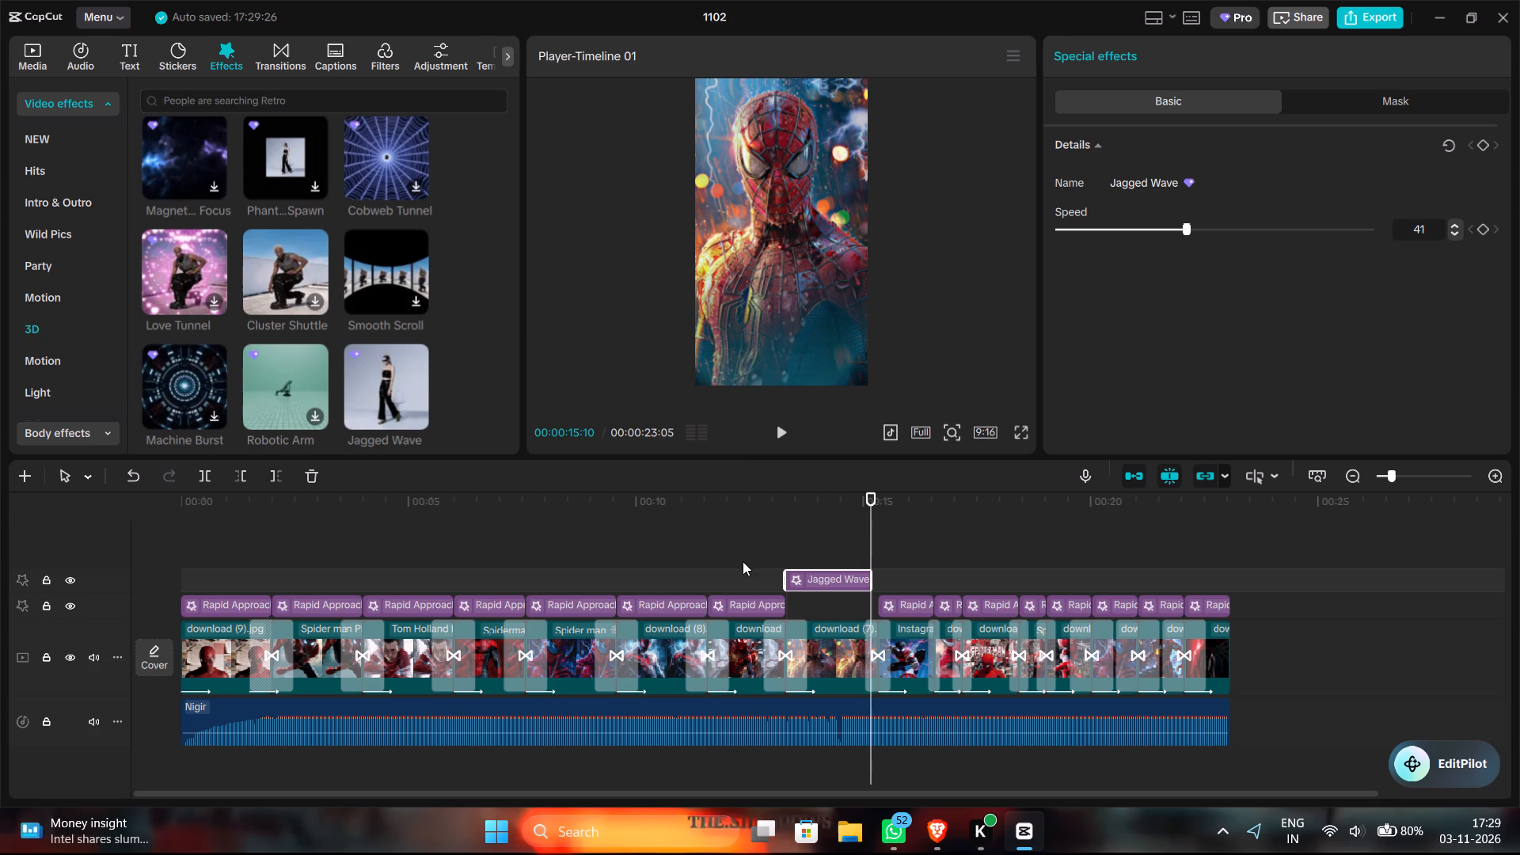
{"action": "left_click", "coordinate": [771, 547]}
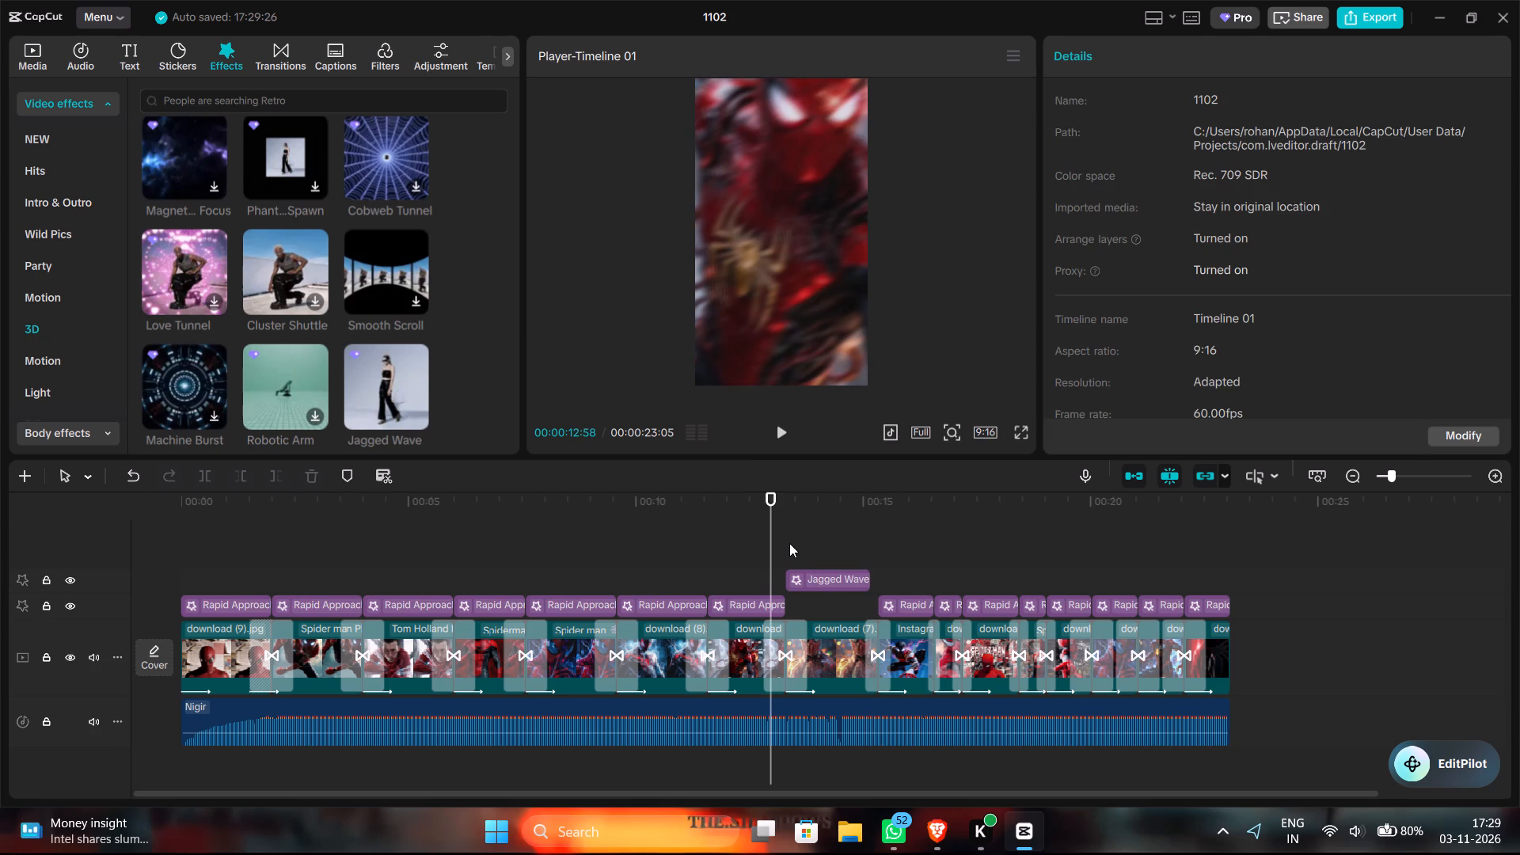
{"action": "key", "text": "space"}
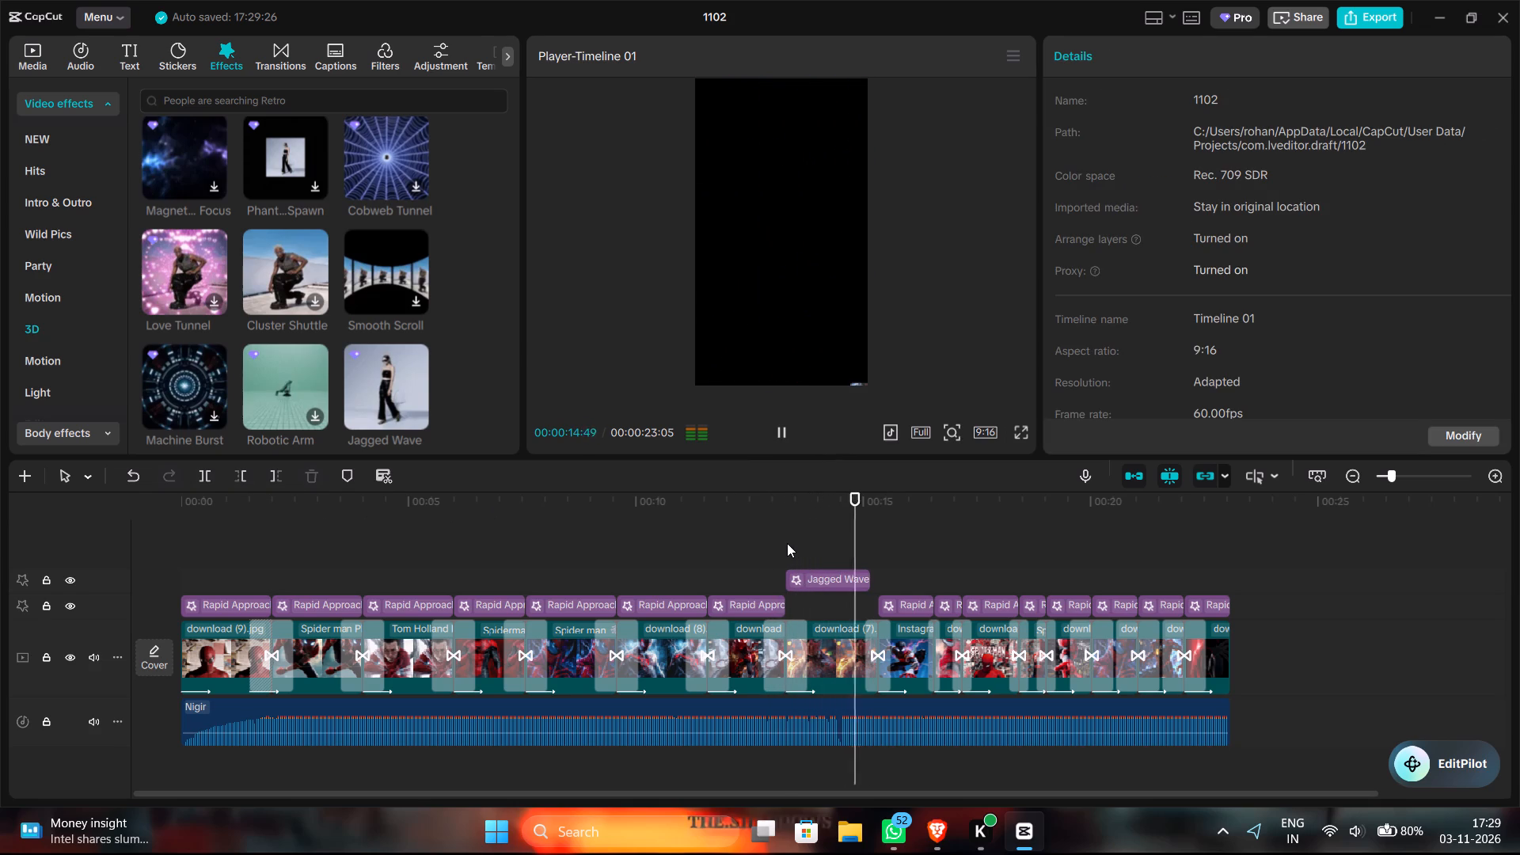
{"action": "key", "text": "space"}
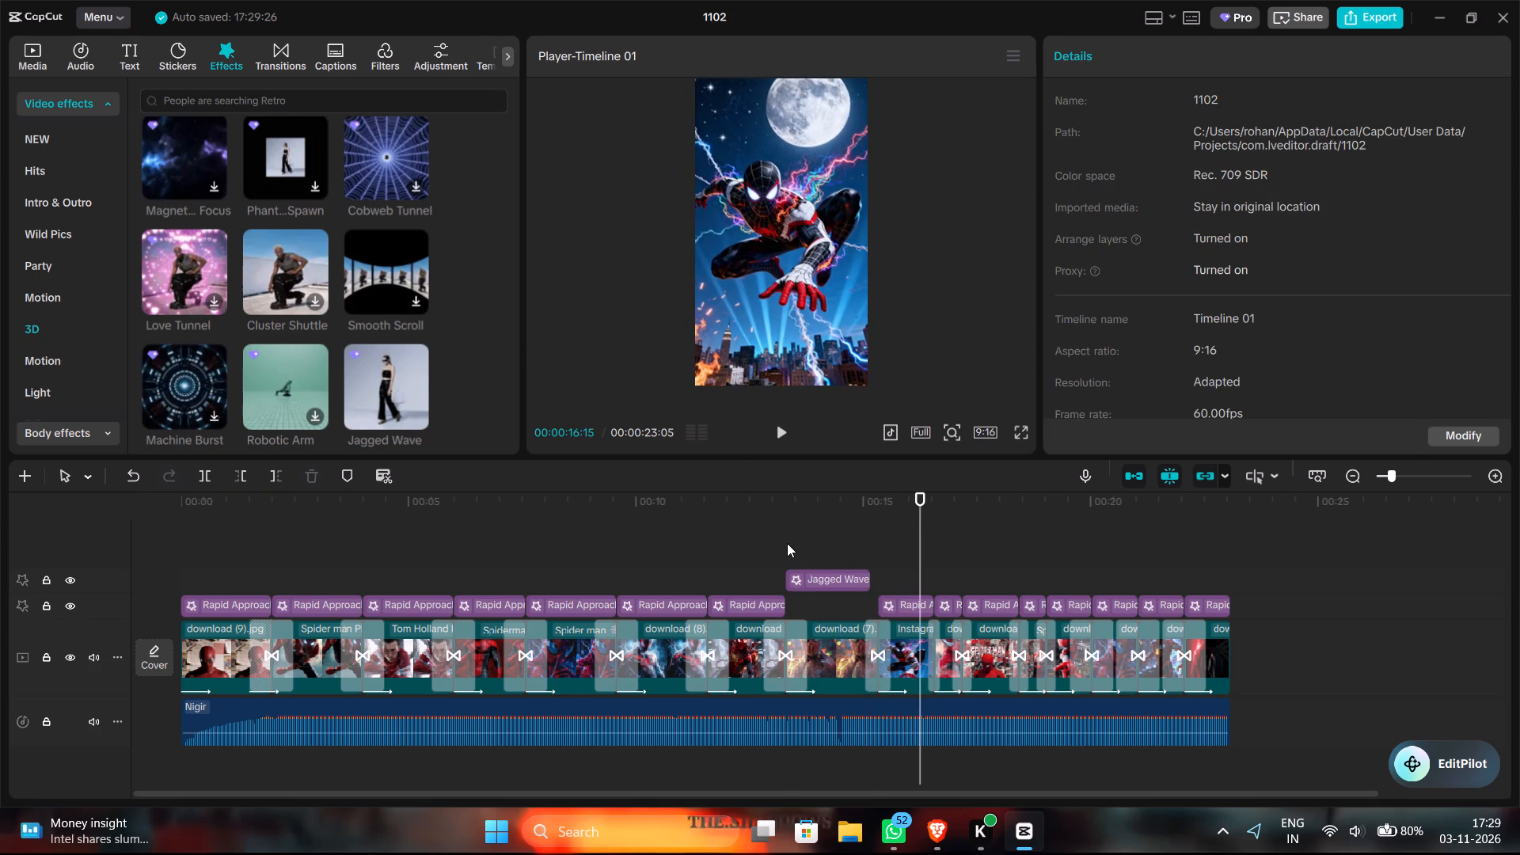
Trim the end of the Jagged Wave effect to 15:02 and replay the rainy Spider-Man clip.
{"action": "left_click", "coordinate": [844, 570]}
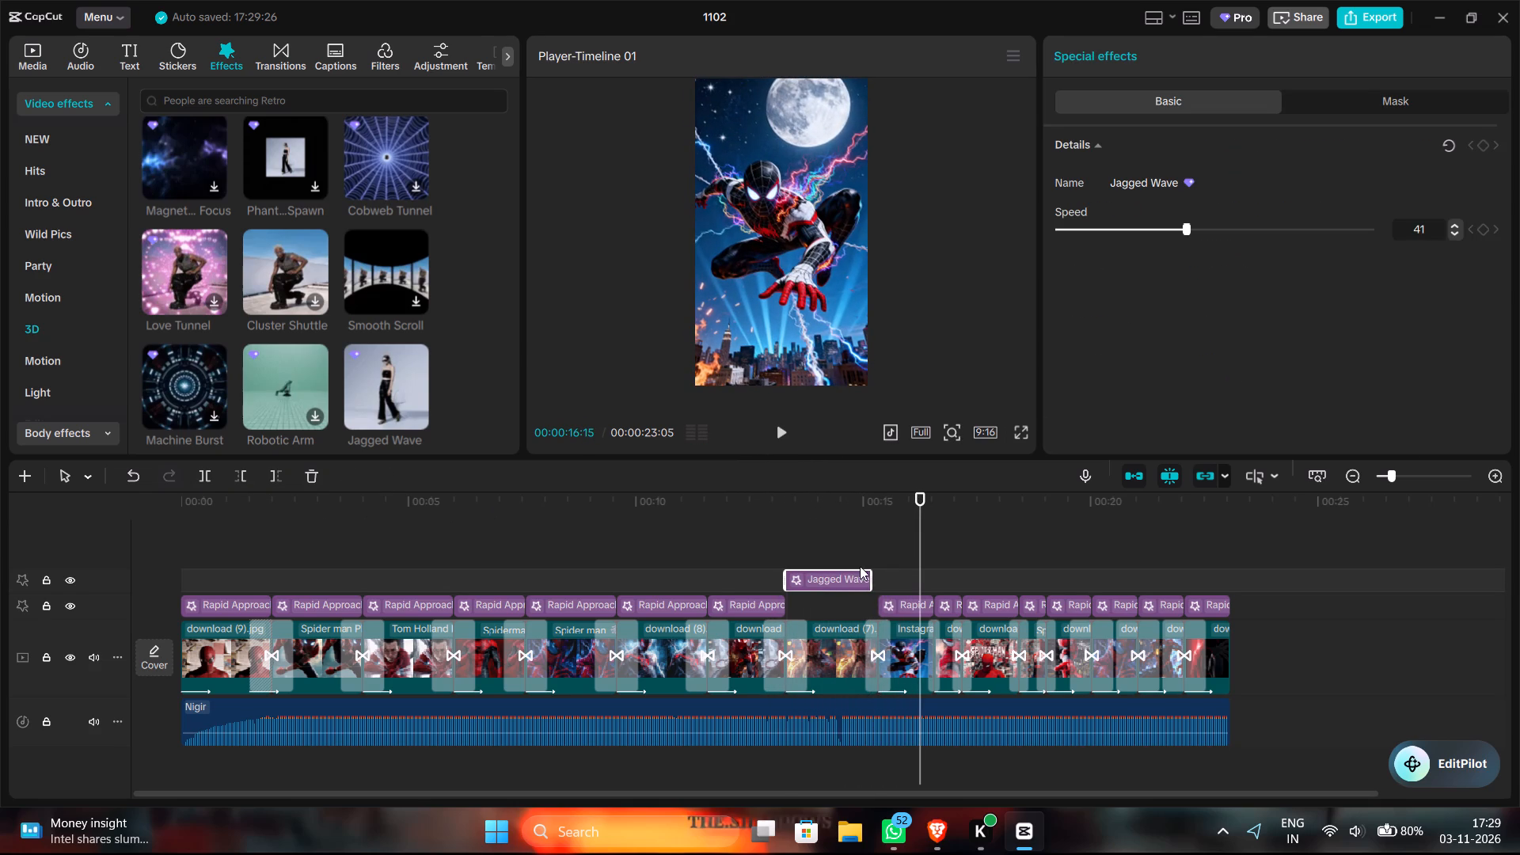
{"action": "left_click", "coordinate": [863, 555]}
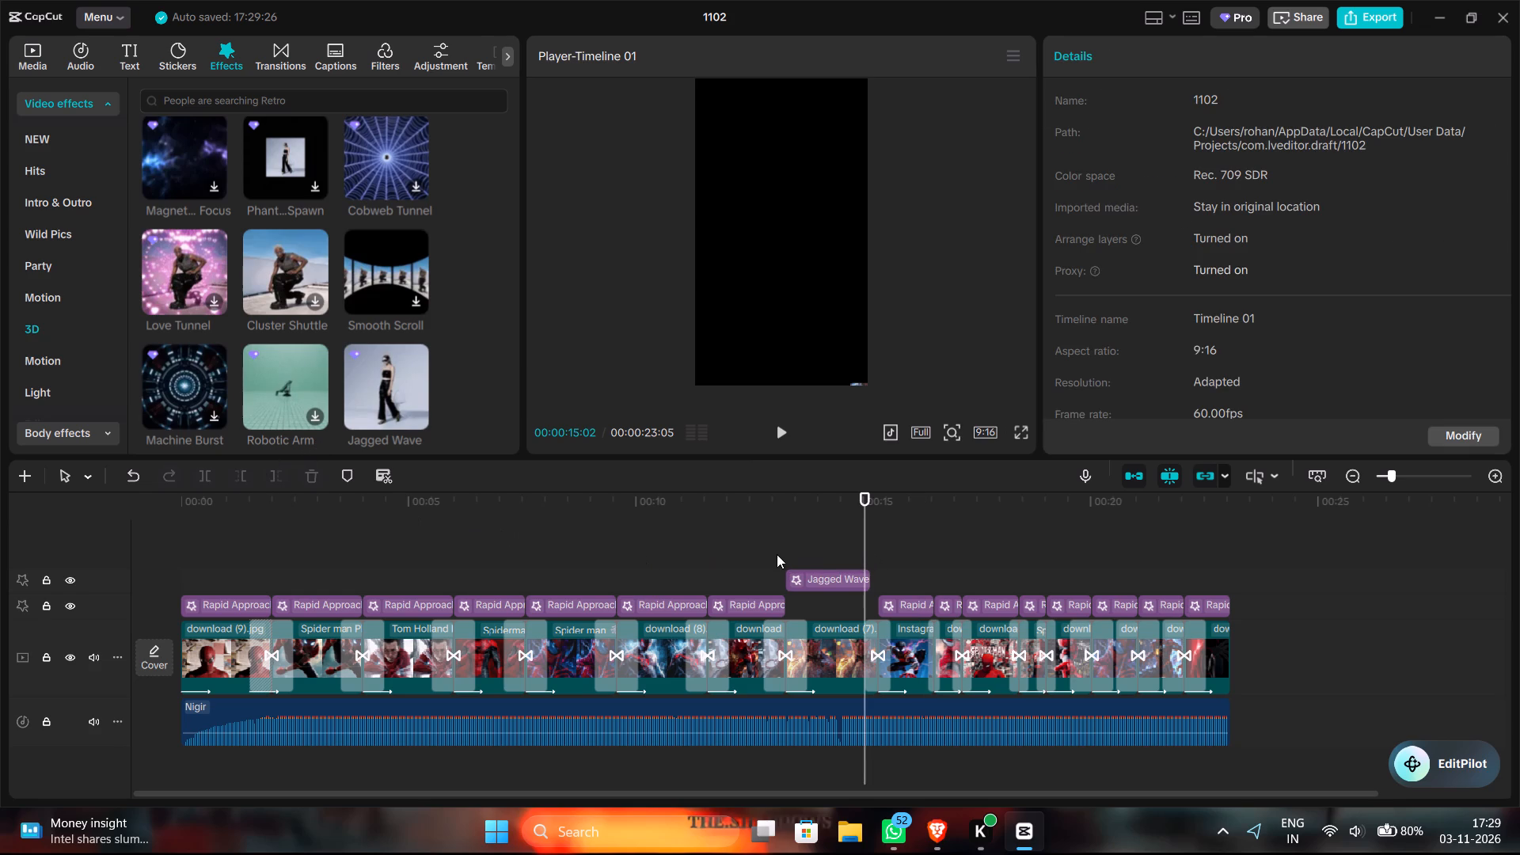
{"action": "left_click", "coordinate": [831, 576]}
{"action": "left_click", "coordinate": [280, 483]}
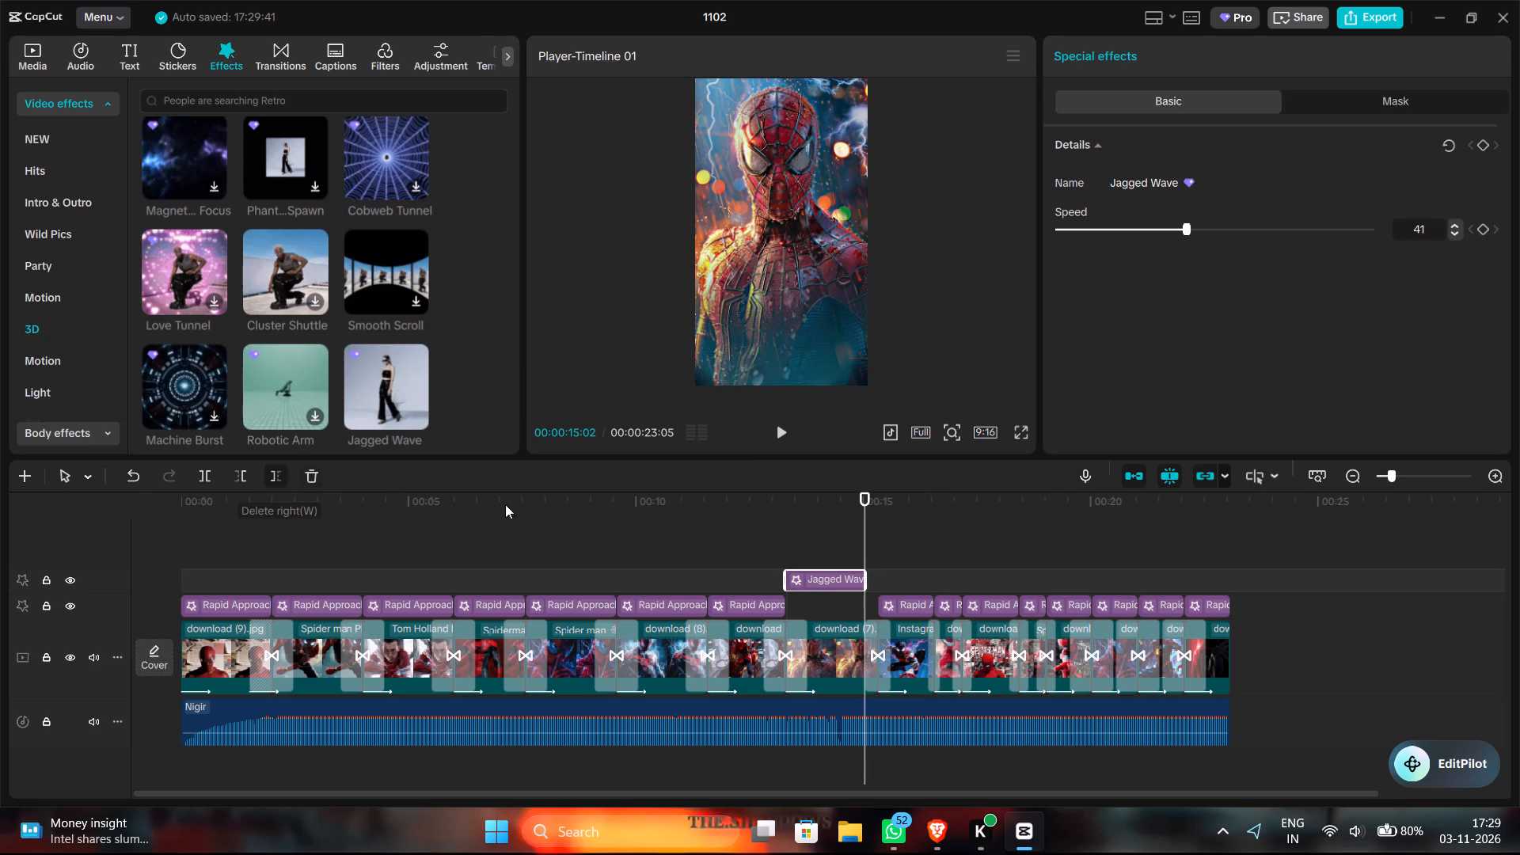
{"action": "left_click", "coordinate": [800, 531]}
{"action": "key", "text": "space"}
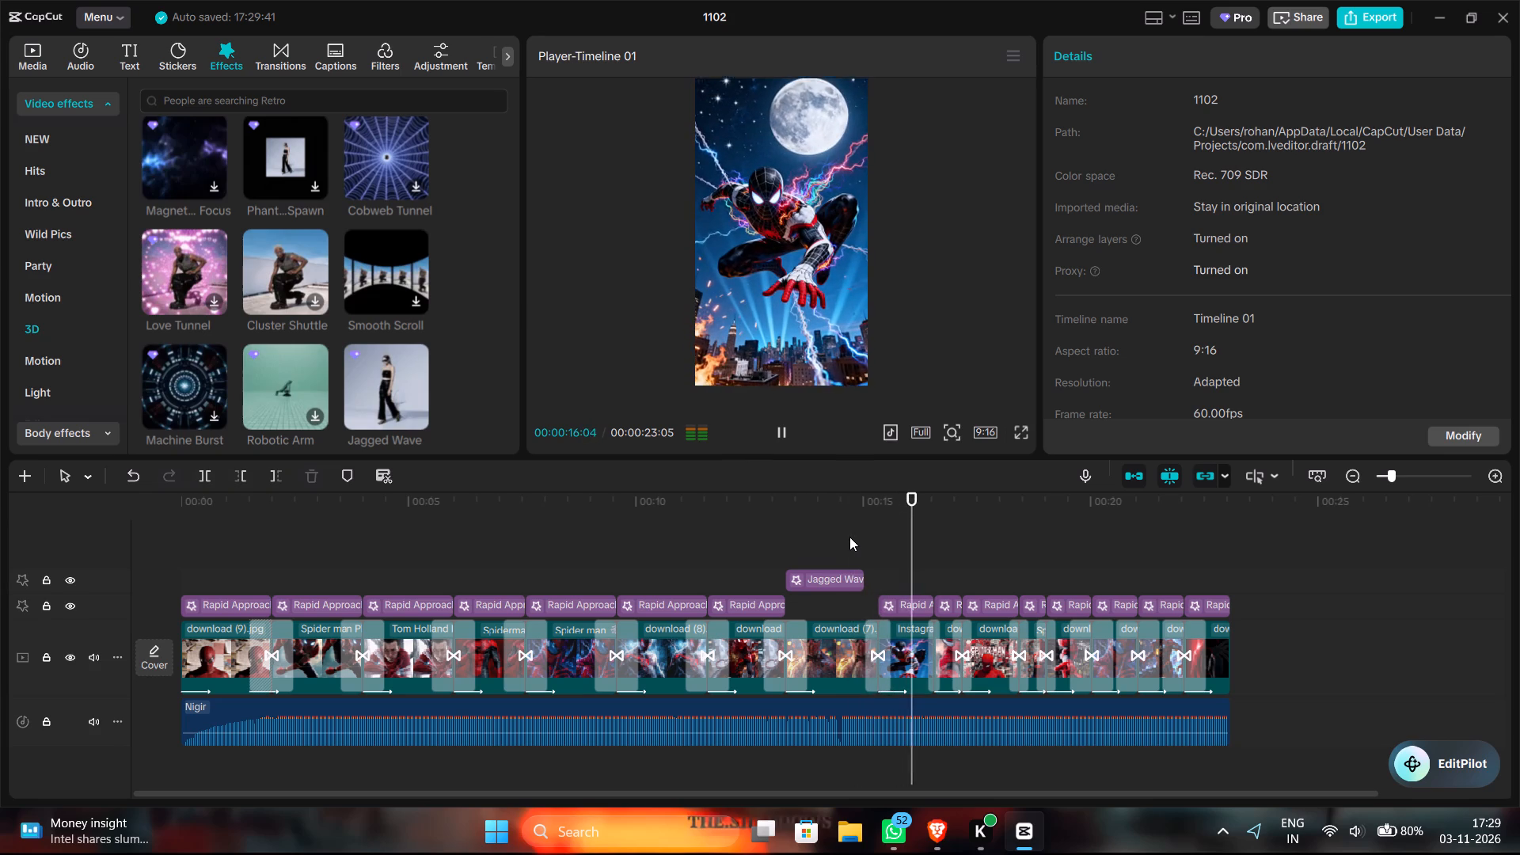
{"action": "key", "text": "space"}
Extend the end of the Jagged Wave effect to 15:10 and replay the passage into the moonlit Spider-Man clip twice.
{"action": "left_click", "coordinate": [848, 579]}
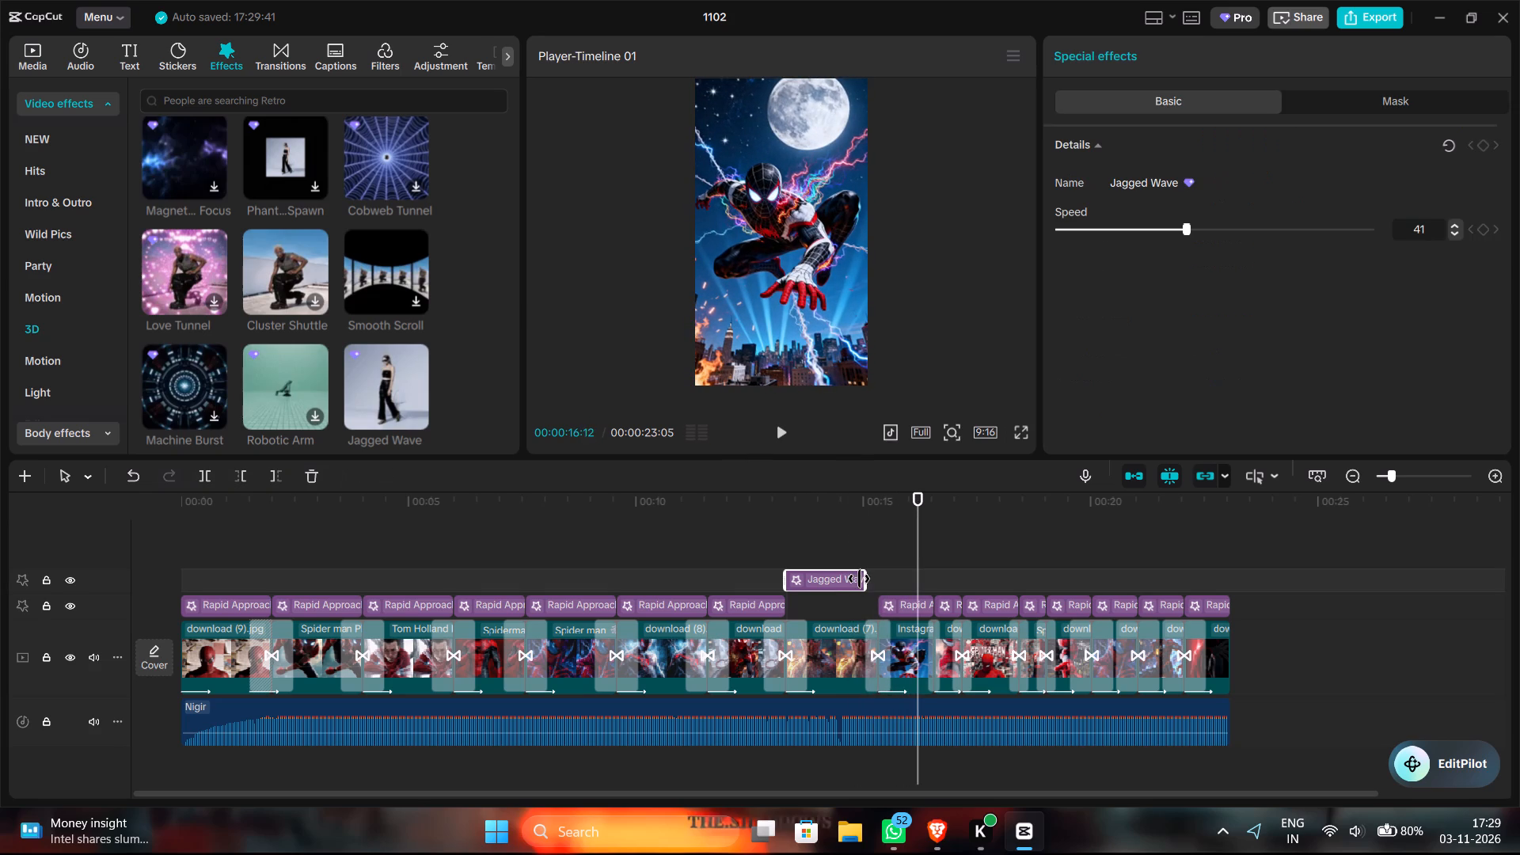
{"action": "left_click", "coordinate": [861, 579]}
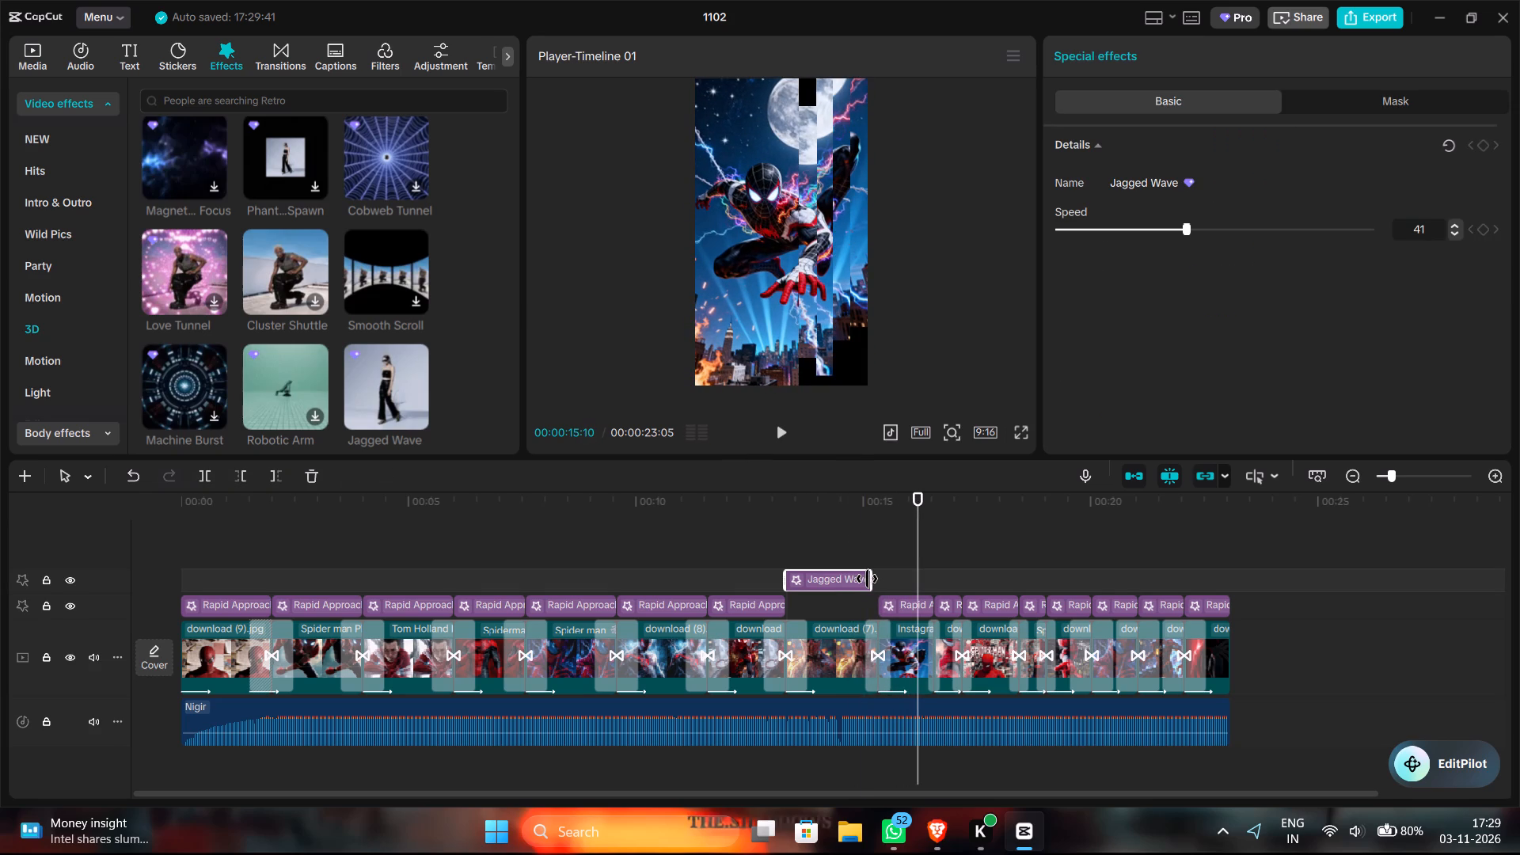
{"action": "left_click", "coordinate": [833, 550]}
{"action": "key", "text": "space"}
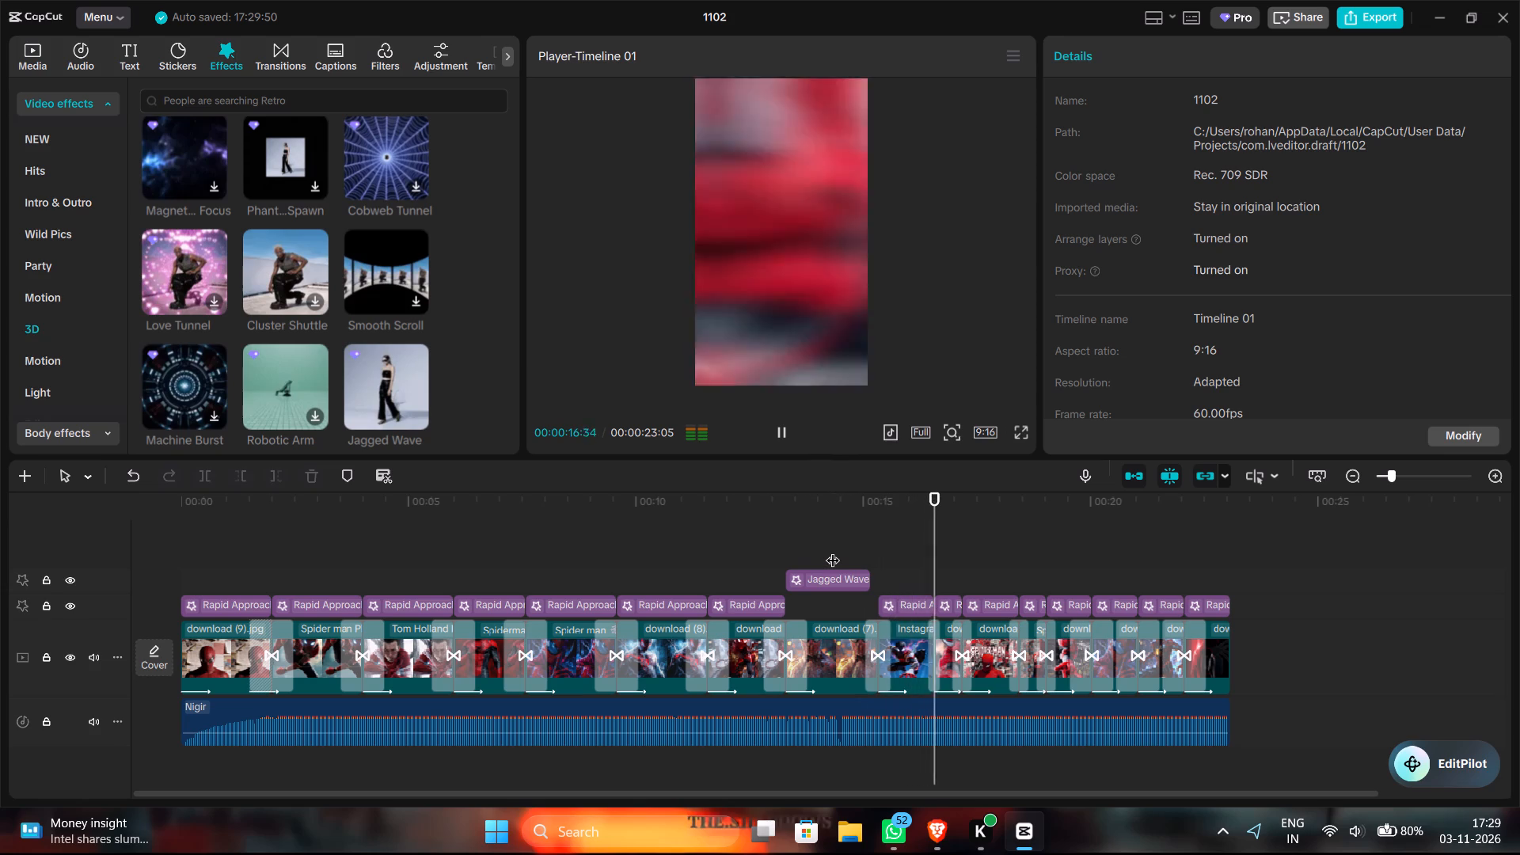
{"action": "key", "text": "space"}
{"action": "left_click", "coordinate": [833, 550]}
{"action": "key", "text": "space"}
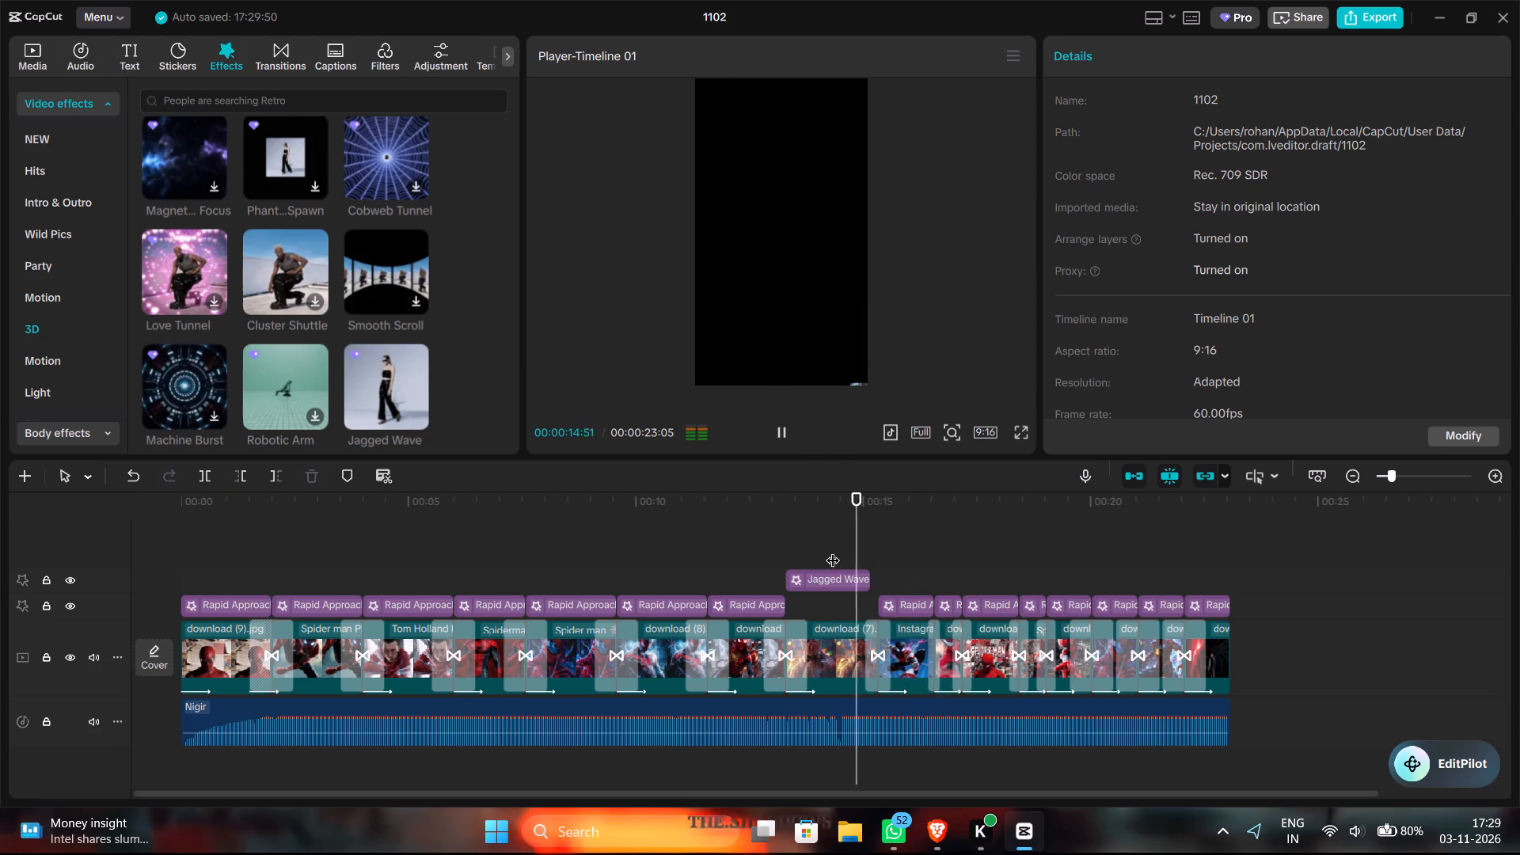
{"action": "key", "text": "space"}
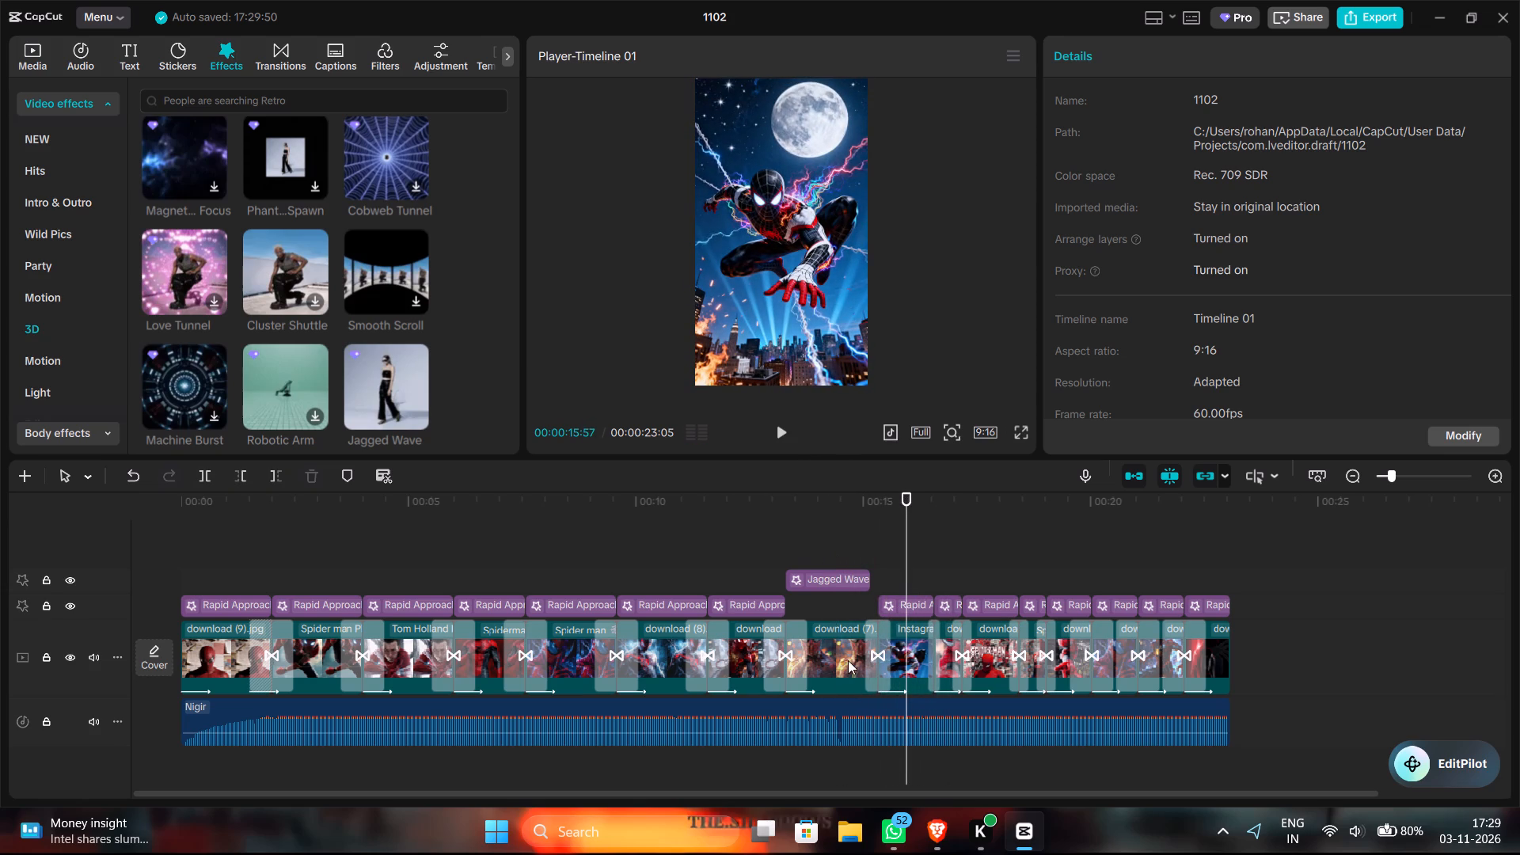
Shorten the rainy Spider-Man clip to end with the Jagged Wave effect at 15:10, and replay the cut several times.
{"action": "left_click", "coordinate": [849, 658]}
{"action": "left_click_drag", "start_coordinate": [878, 638], "coordinate": [867, 637]}
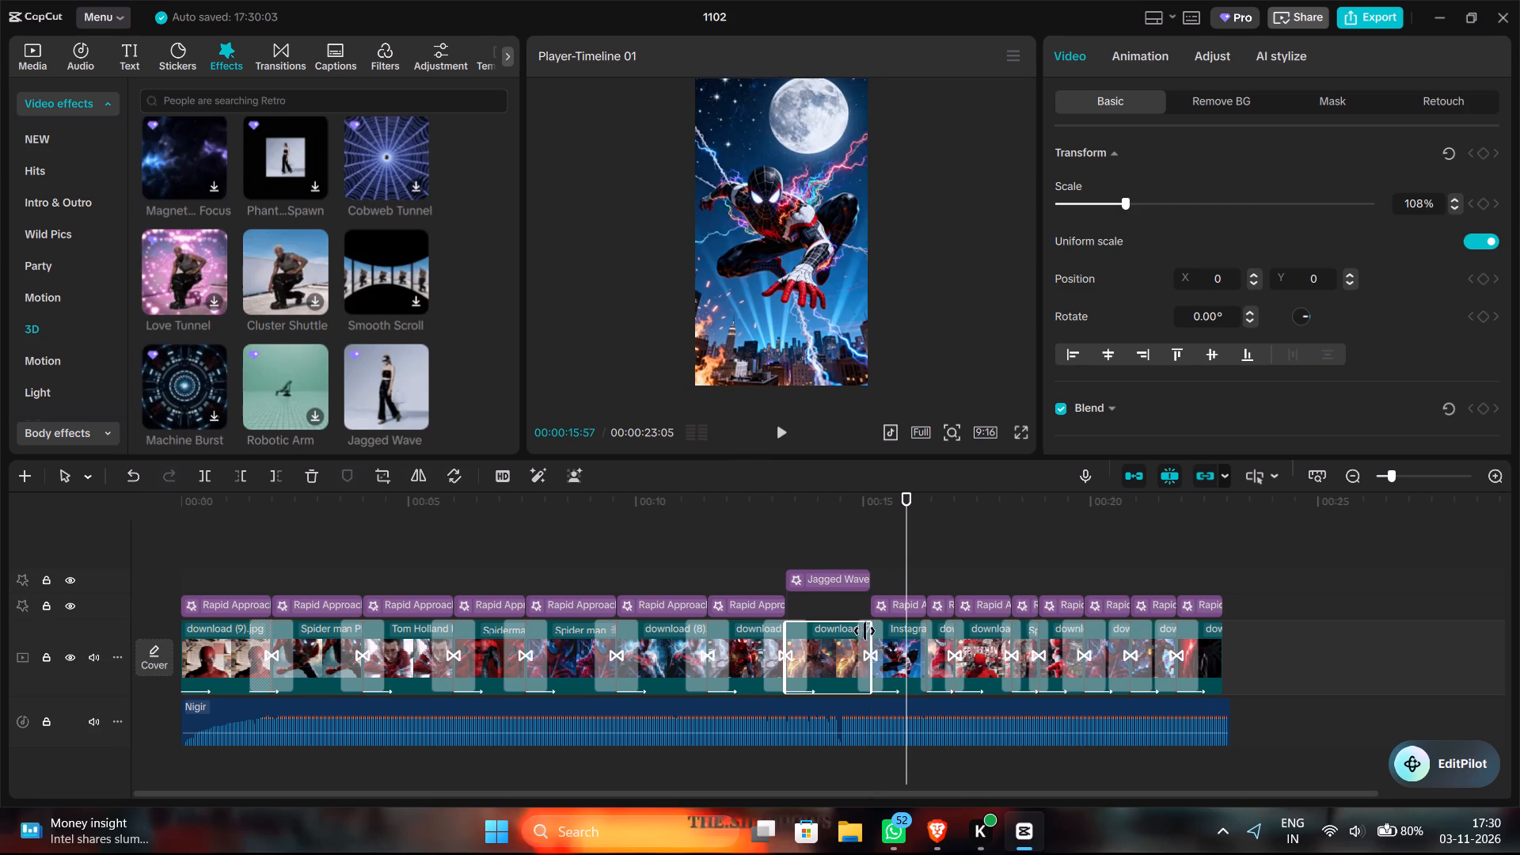
{"action": "left_click", "coordinate": [826, 550]}
{"action": "key", "text": "space"}
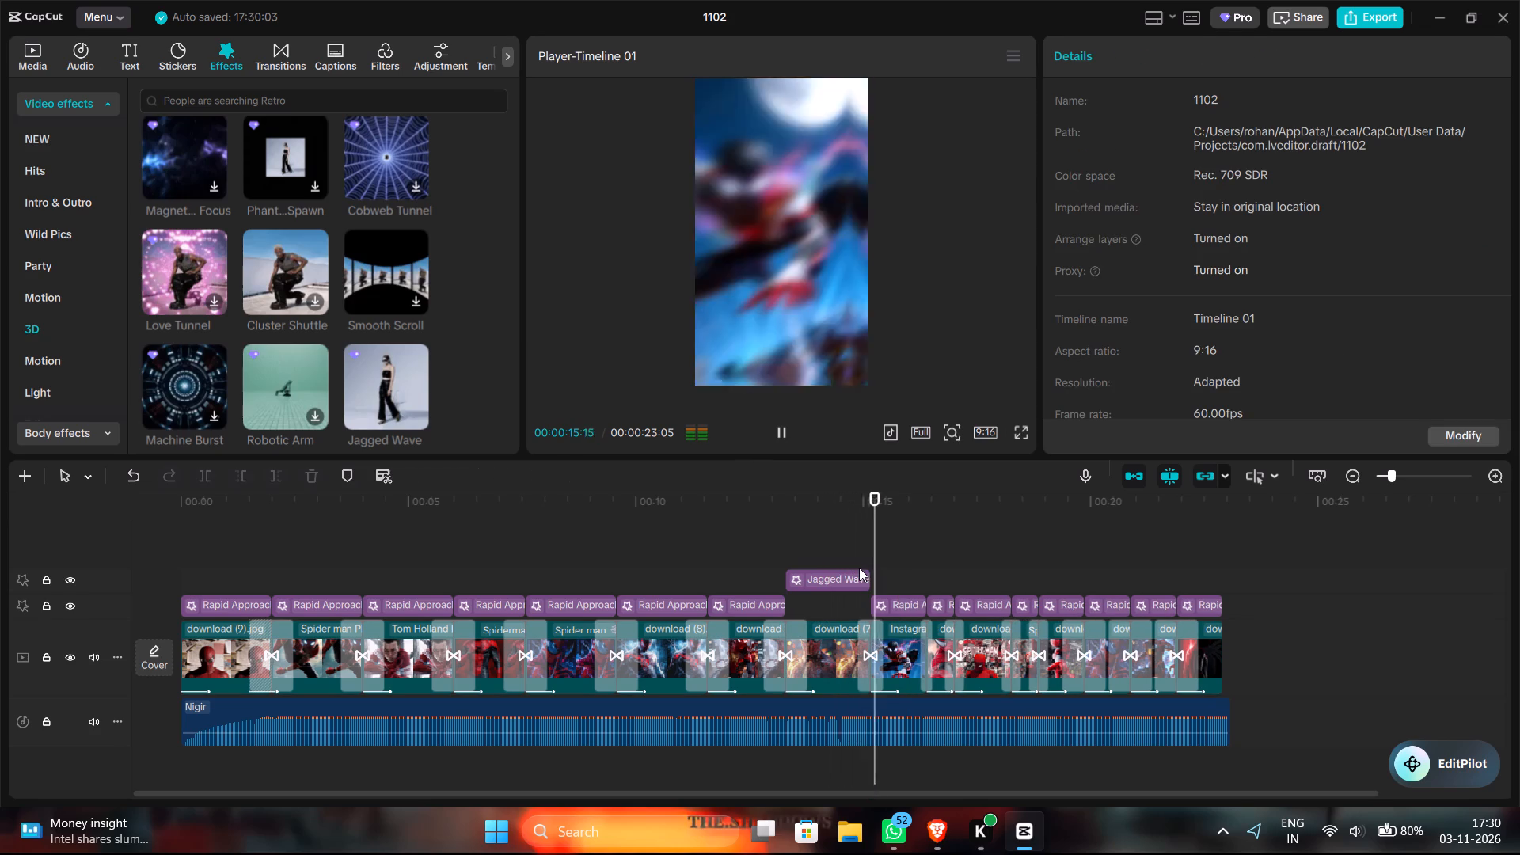
{"action": "key", "text": "space"}
{"action": "left_click", "coordinate": [861, 541]}
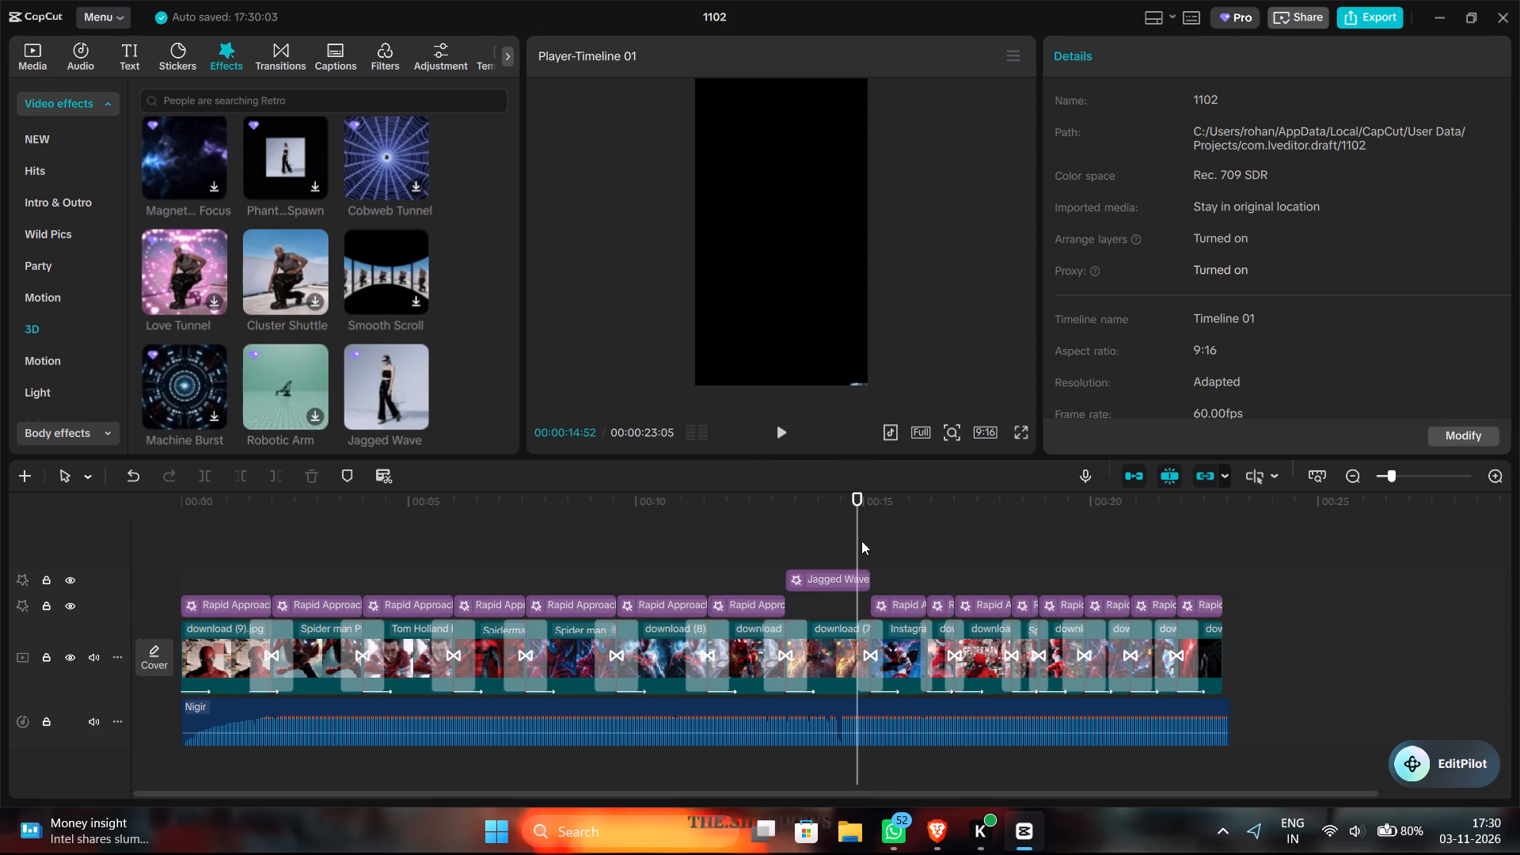
{"action": "key", "text": "space"}
{"action": "key", "text": "space"}
{"action": "key", "text": "space"}
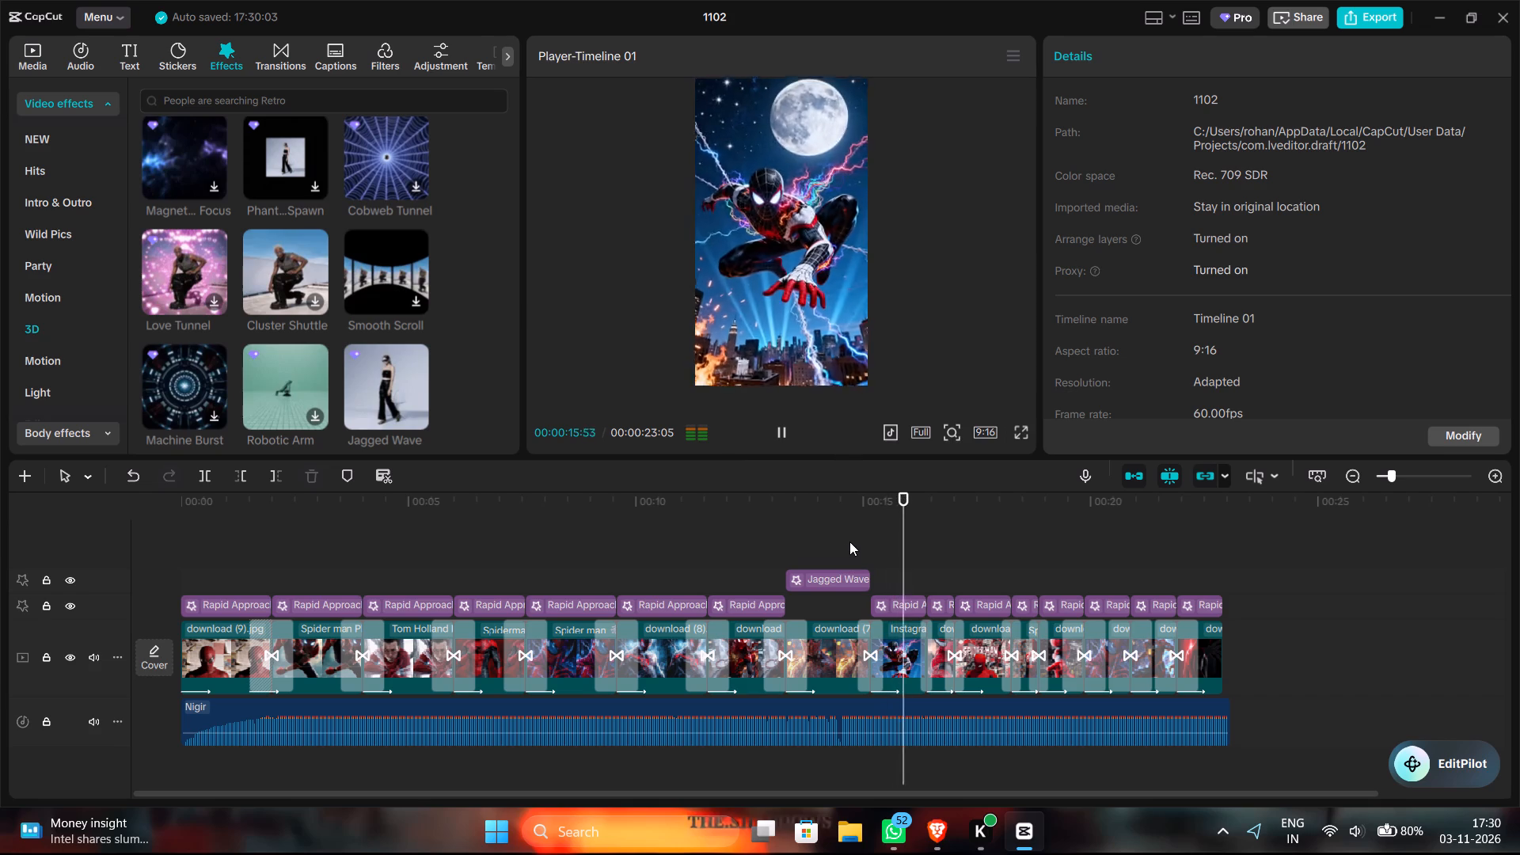
{"action": "left_click", "coordinate": [849, 541]}
{"action": "left_click", "coordinate": [819, 542]}
{"action": "key", "text": "space"}
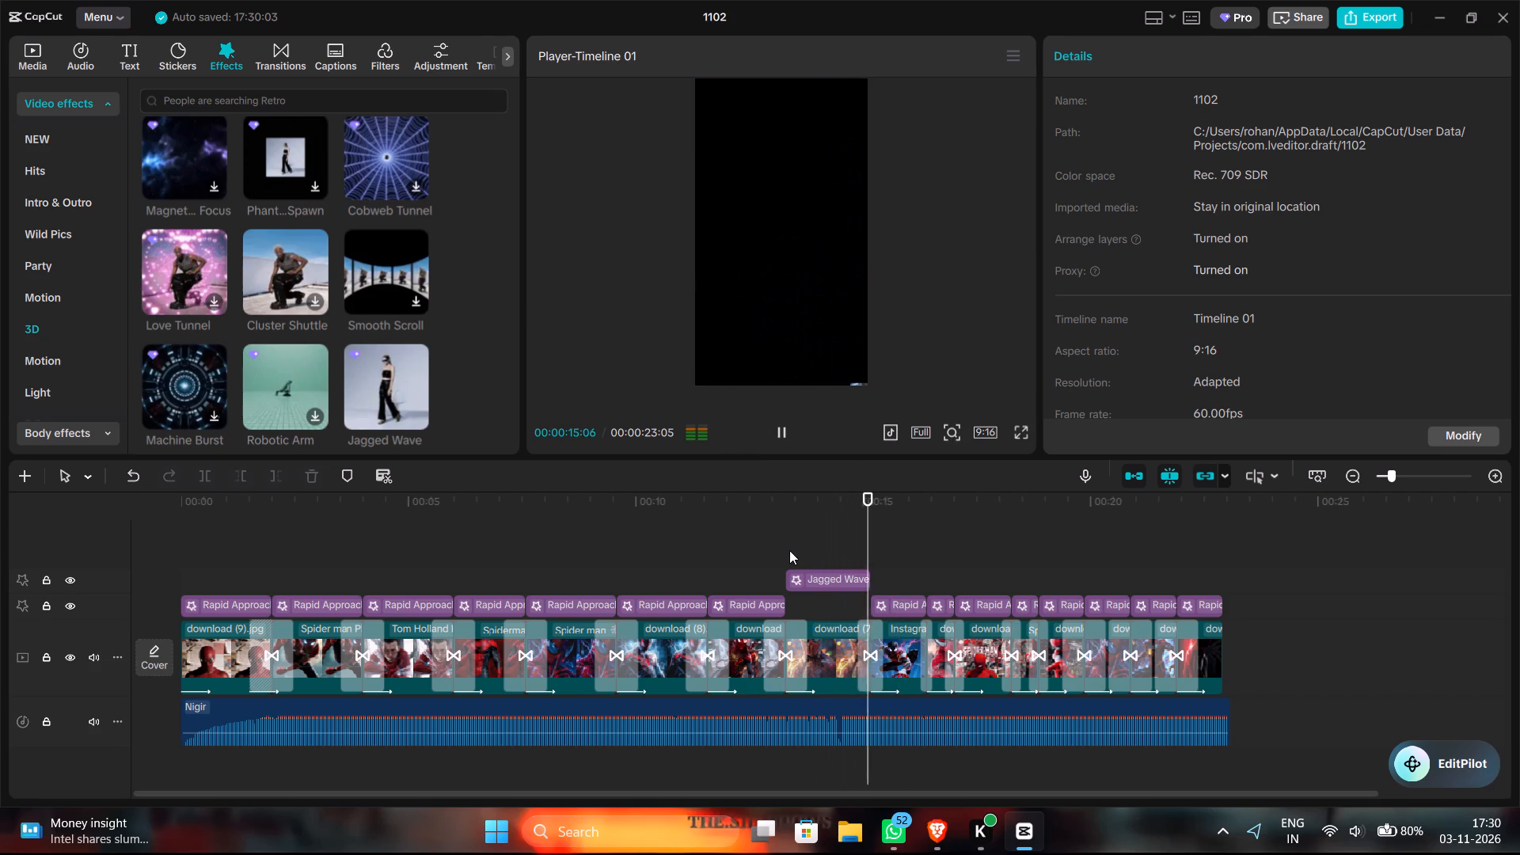
{"action": "key", "text": "space"}
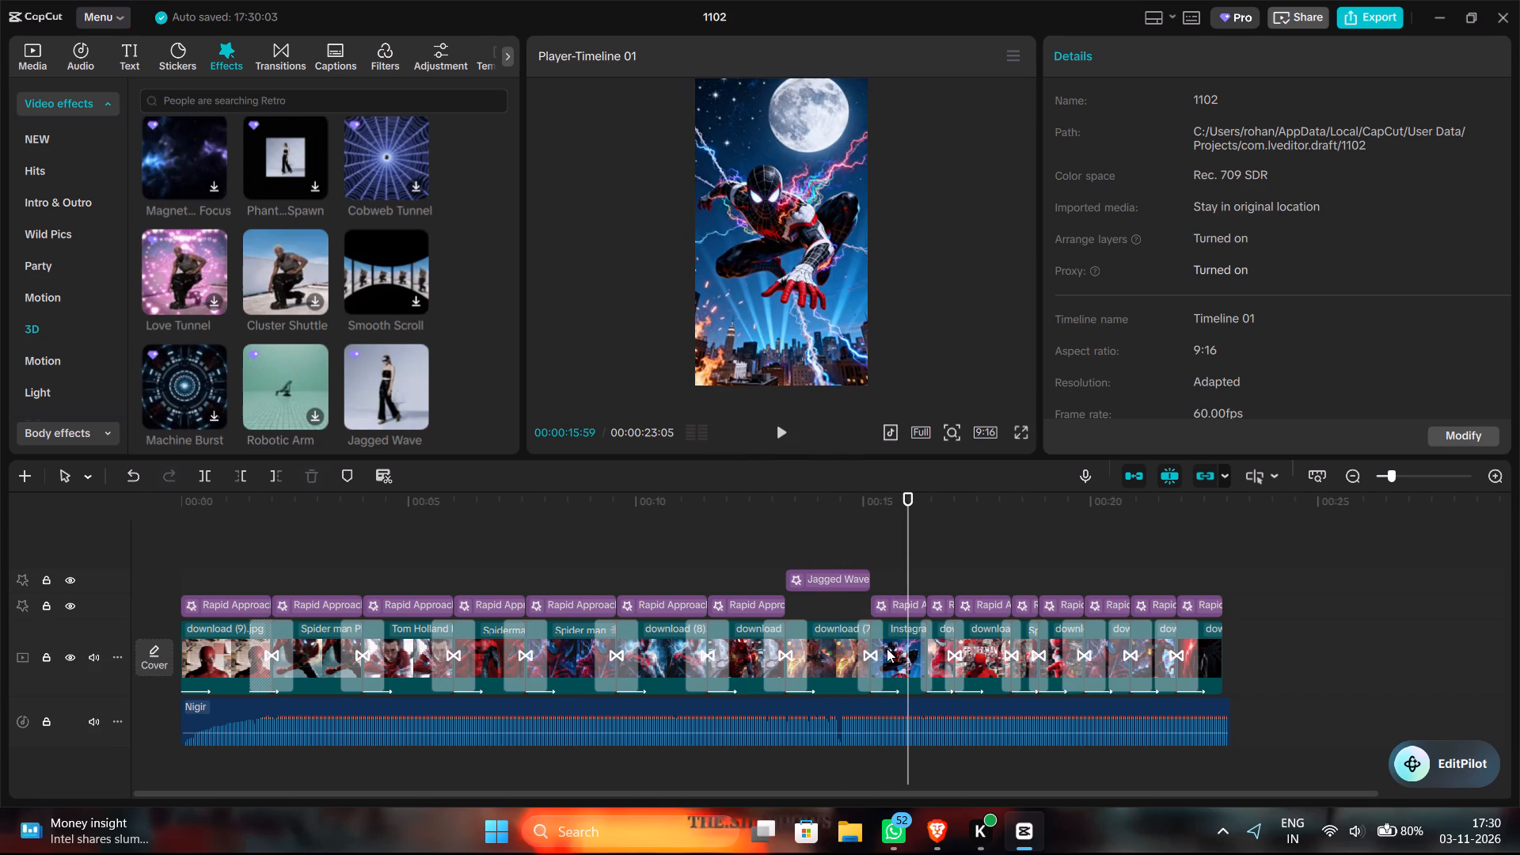
Extend the moonlit Spider-Man clip at its start until the last clip meets the end of the Nigir track, and replay the edit.
{"action": "left_click", "coordinate": [887, 648]}
{"action": "left_click", "coordinate": [871, 645]}
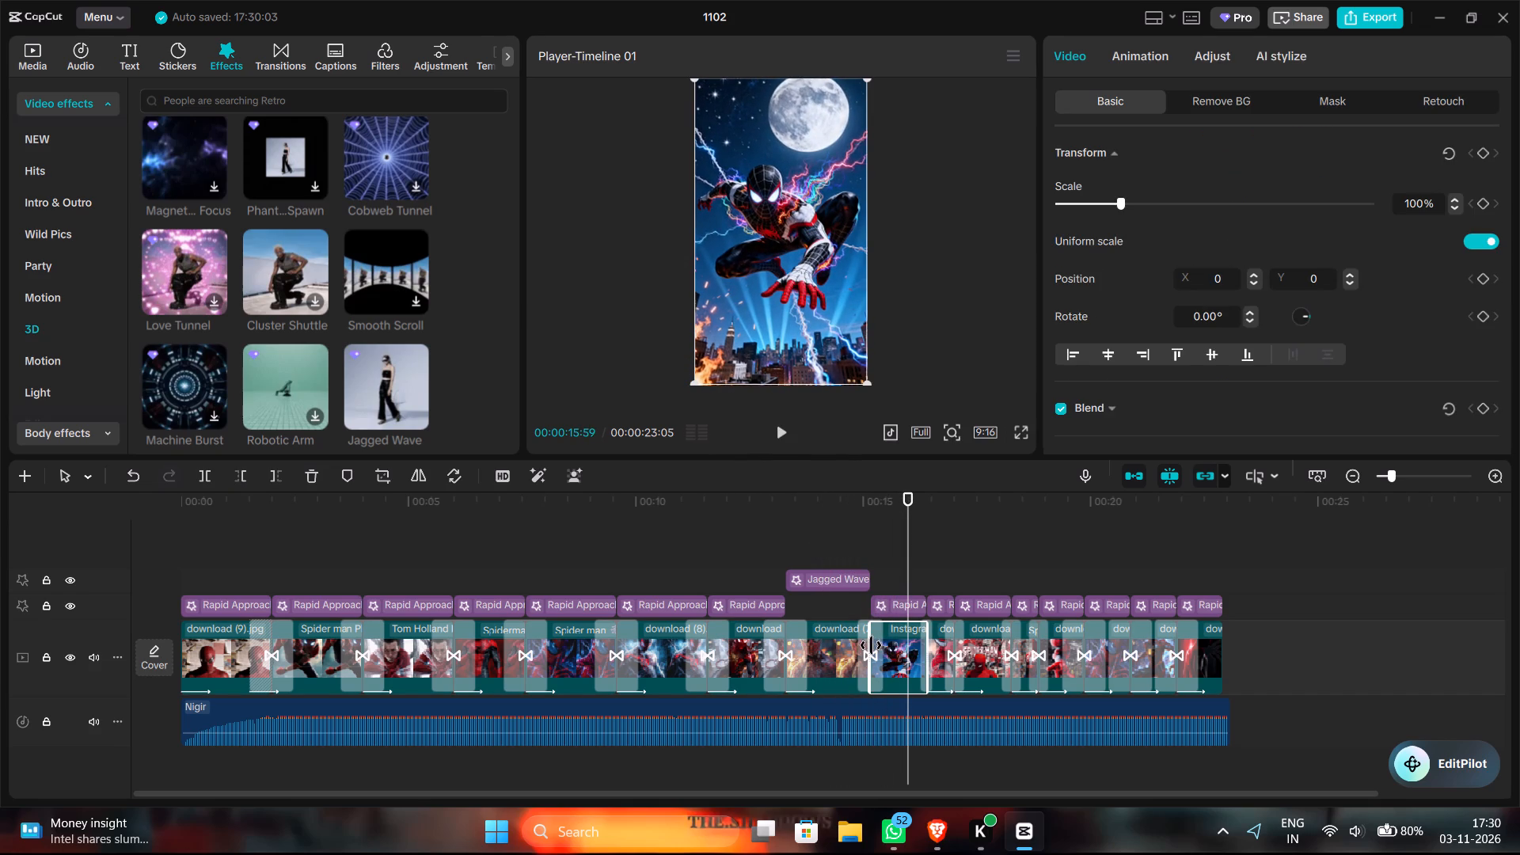
{"action": "left_click", "coordinate": [831, 551]}
{"action": "key", "text": "space"}
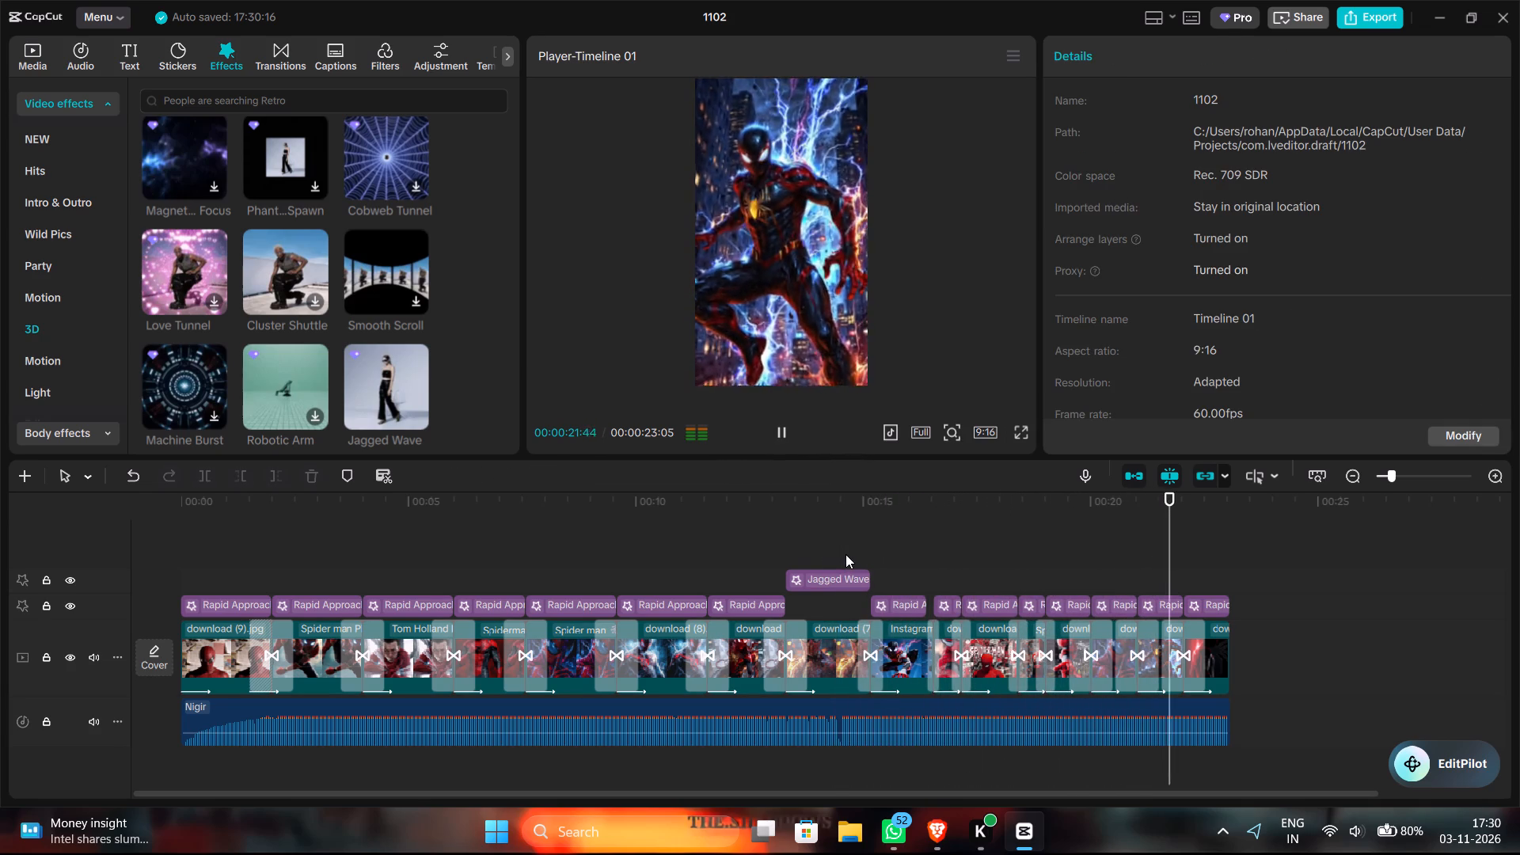
{"action": "left_click", "coordinate": [710, 548]}
{"action": "key", "text": "space"}
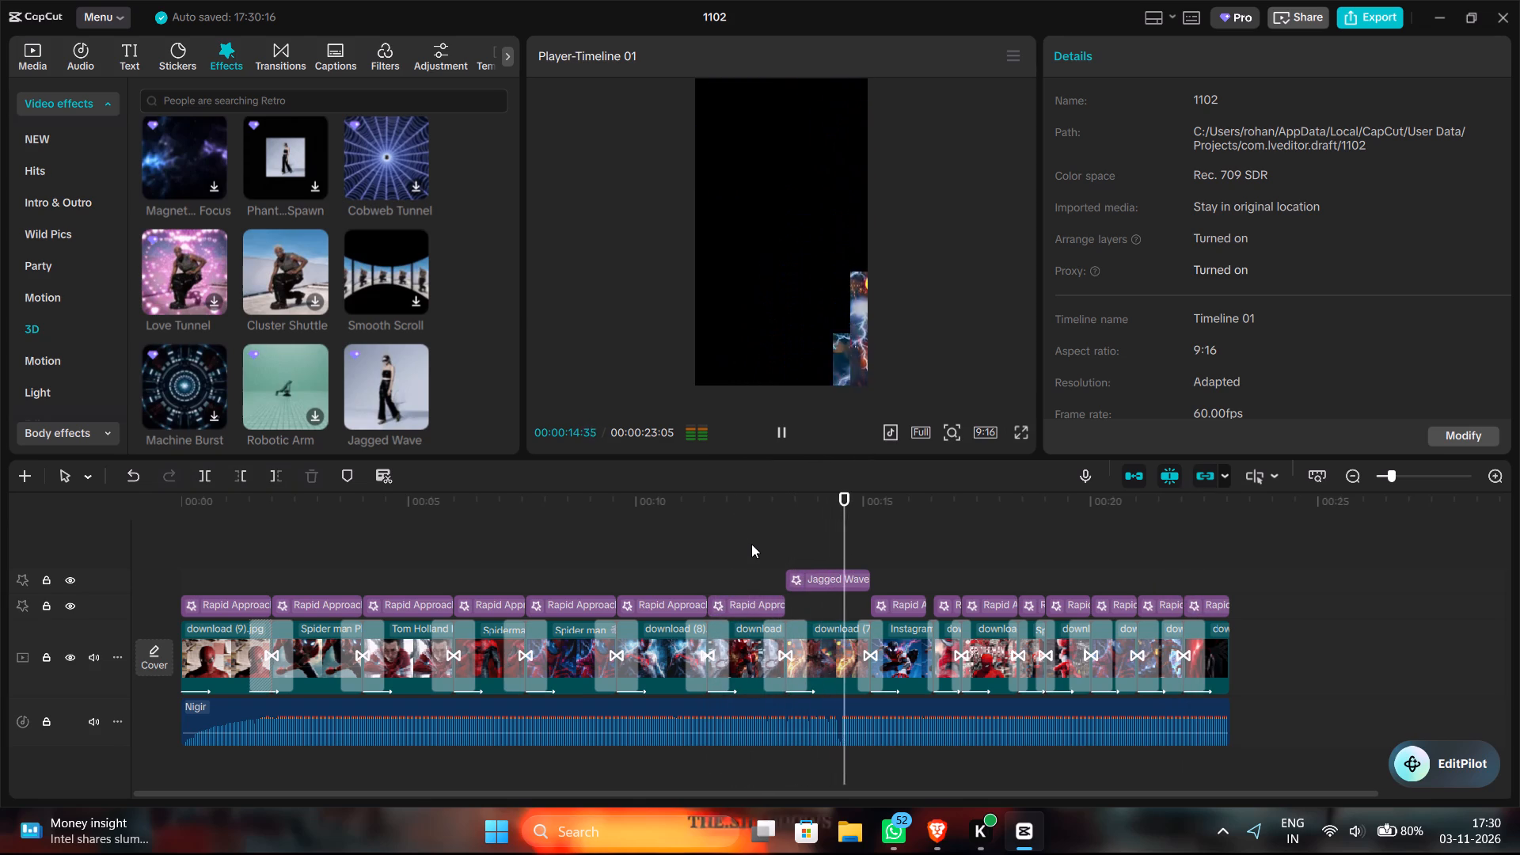
{"action": "key", "text": "space"}
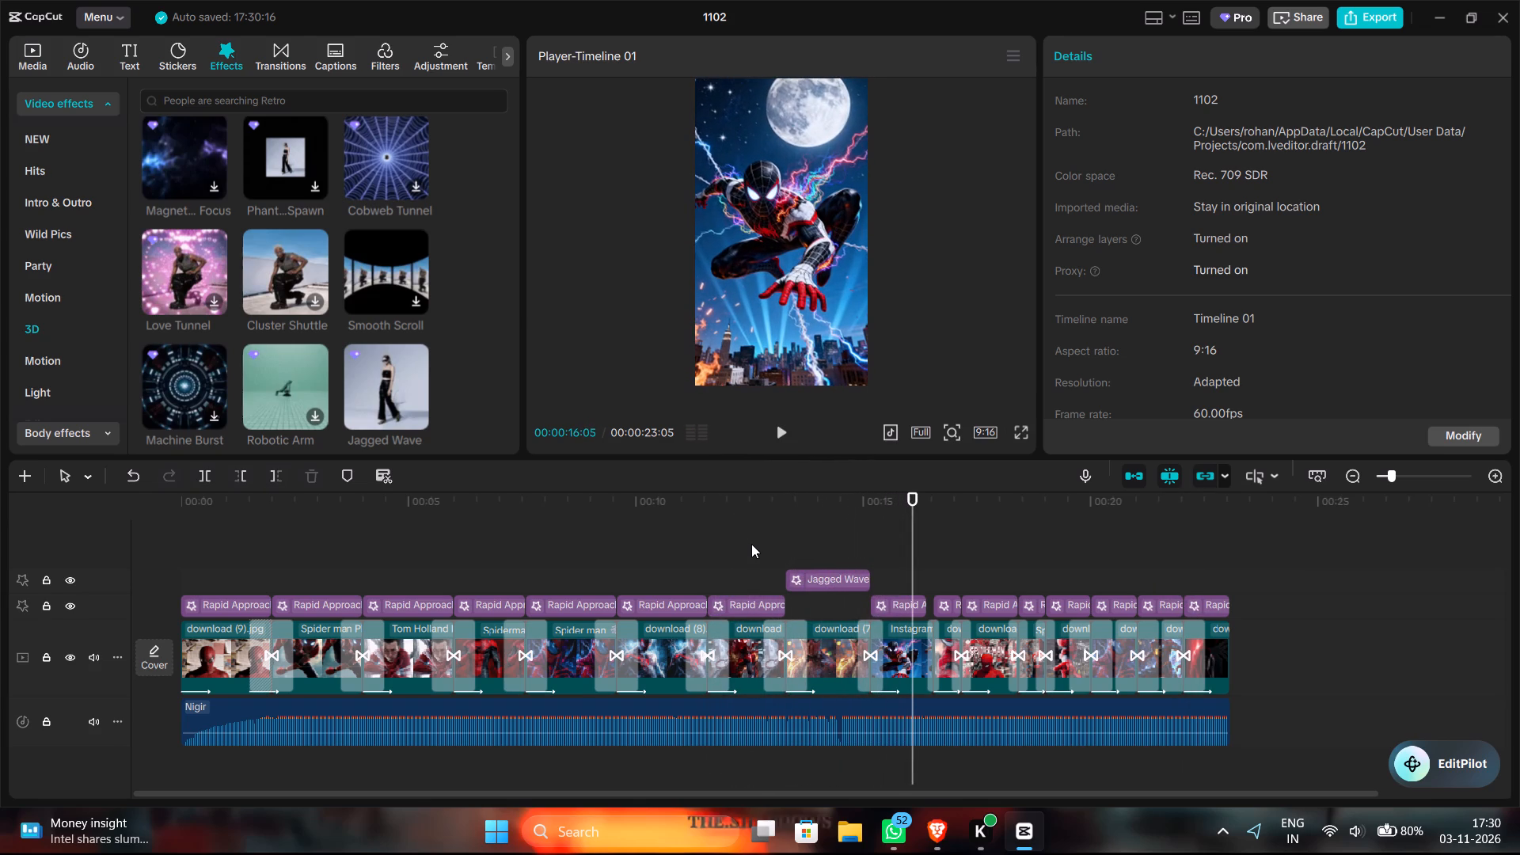
Trim the end of the Jagged Wave effect to 14:52, play the edit through, and replay the effect's section.
{"action": "left_click", "coordinate": [864, 574]}
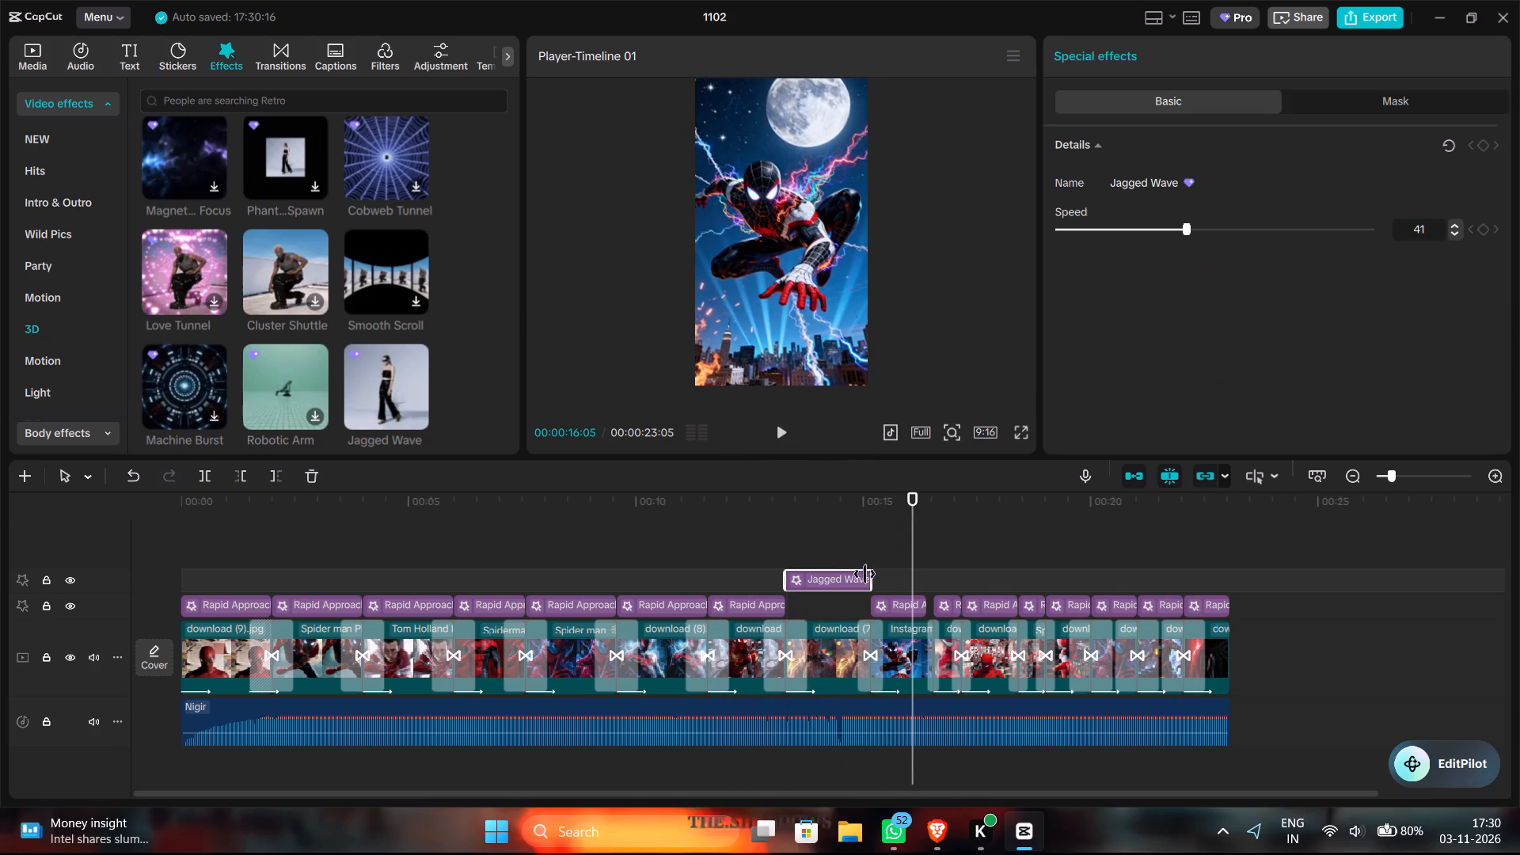
{"action": "left_click", "coordinate": [861, 546]}
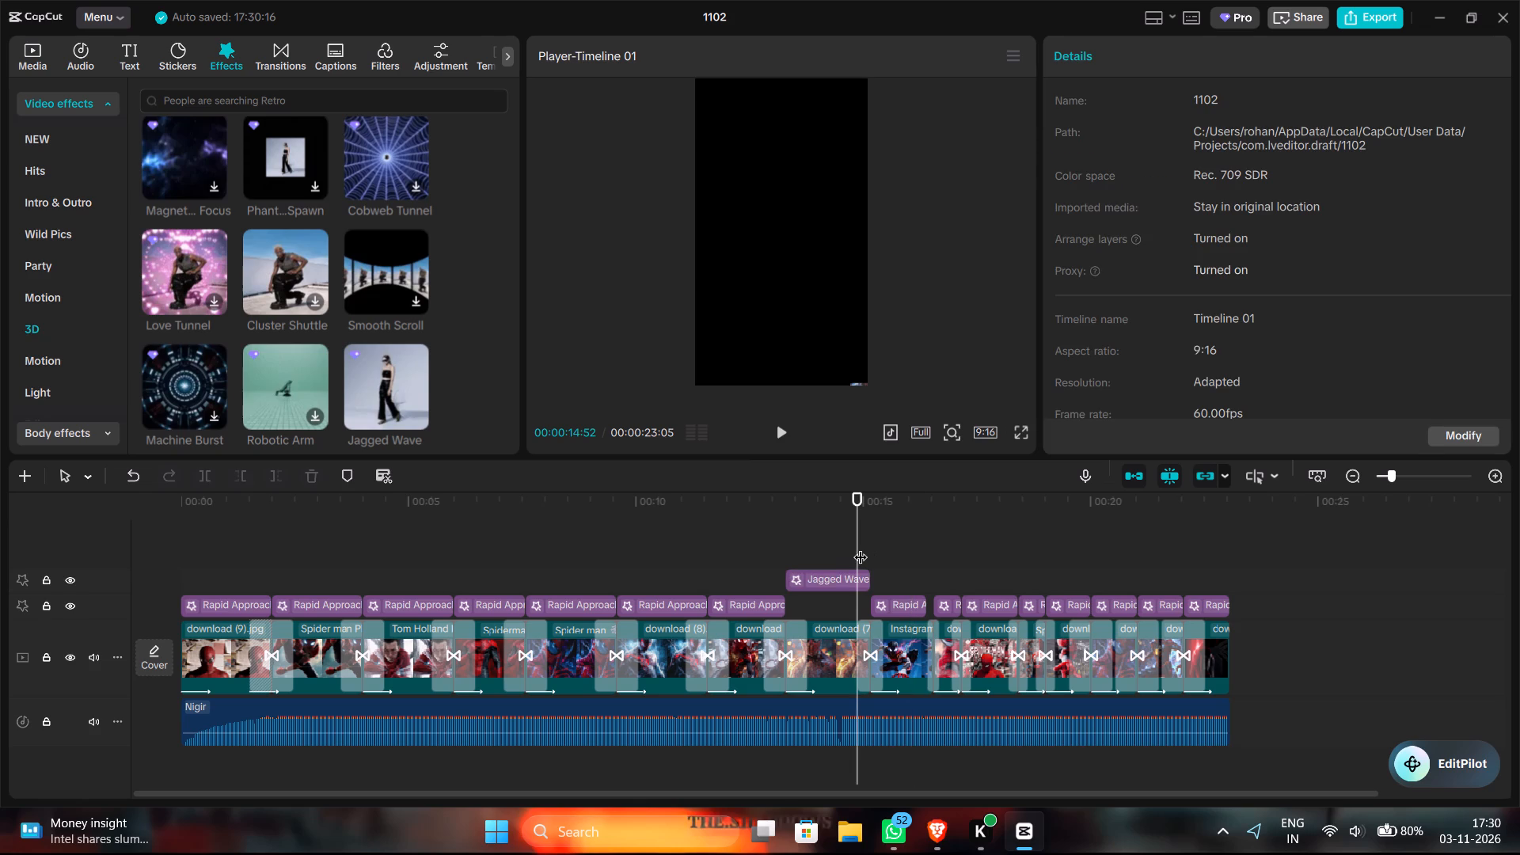
{"action": "left_click", "coordinate": [858, 547]}
{"action": "left_click", "coordinate": [825, 584]}
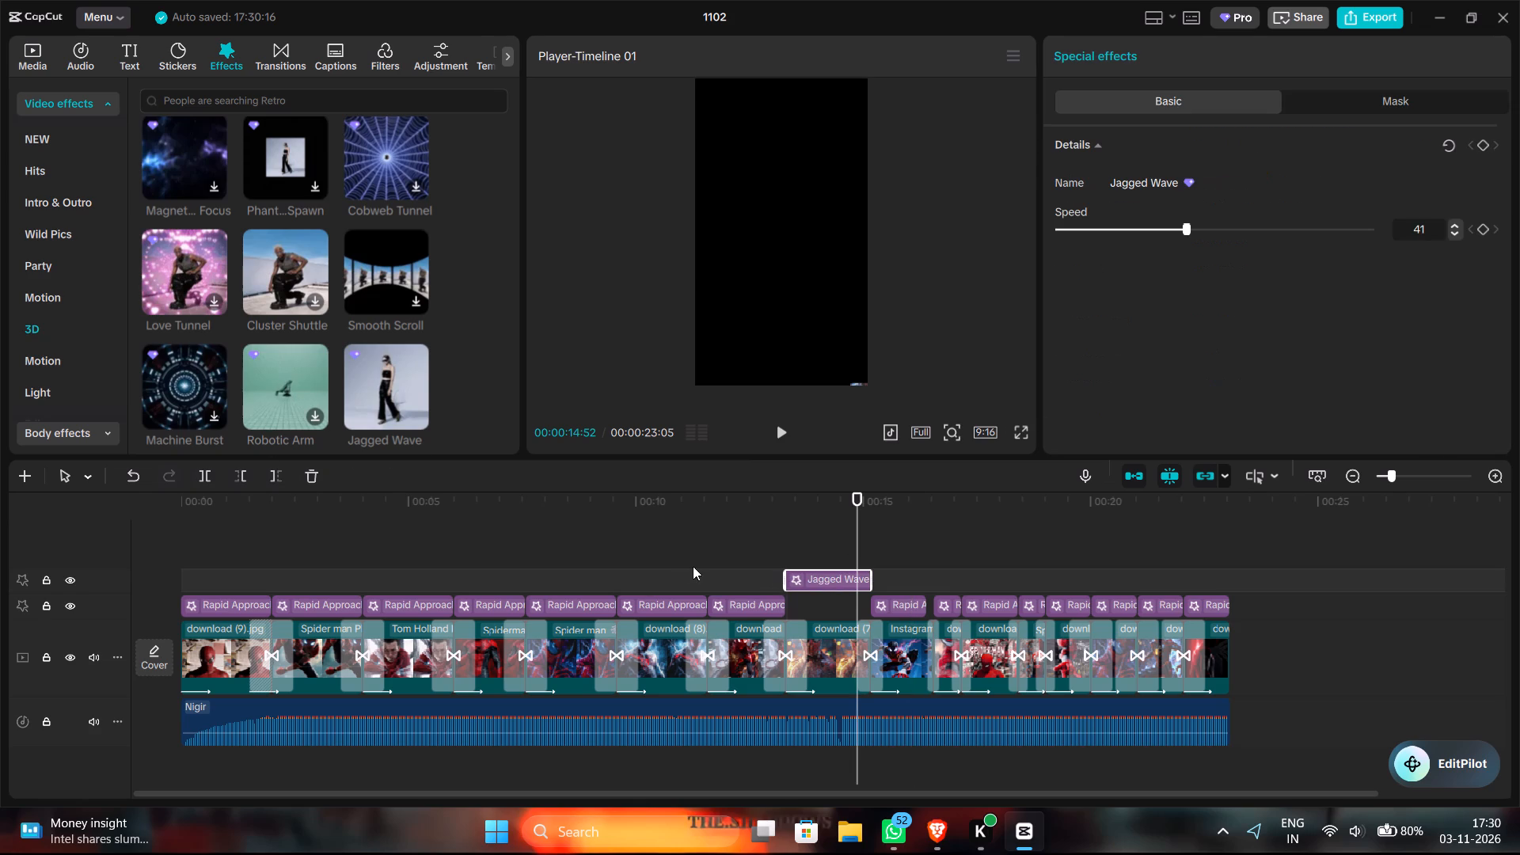
{"action": "left_click", "coordinate": [275, 477]}
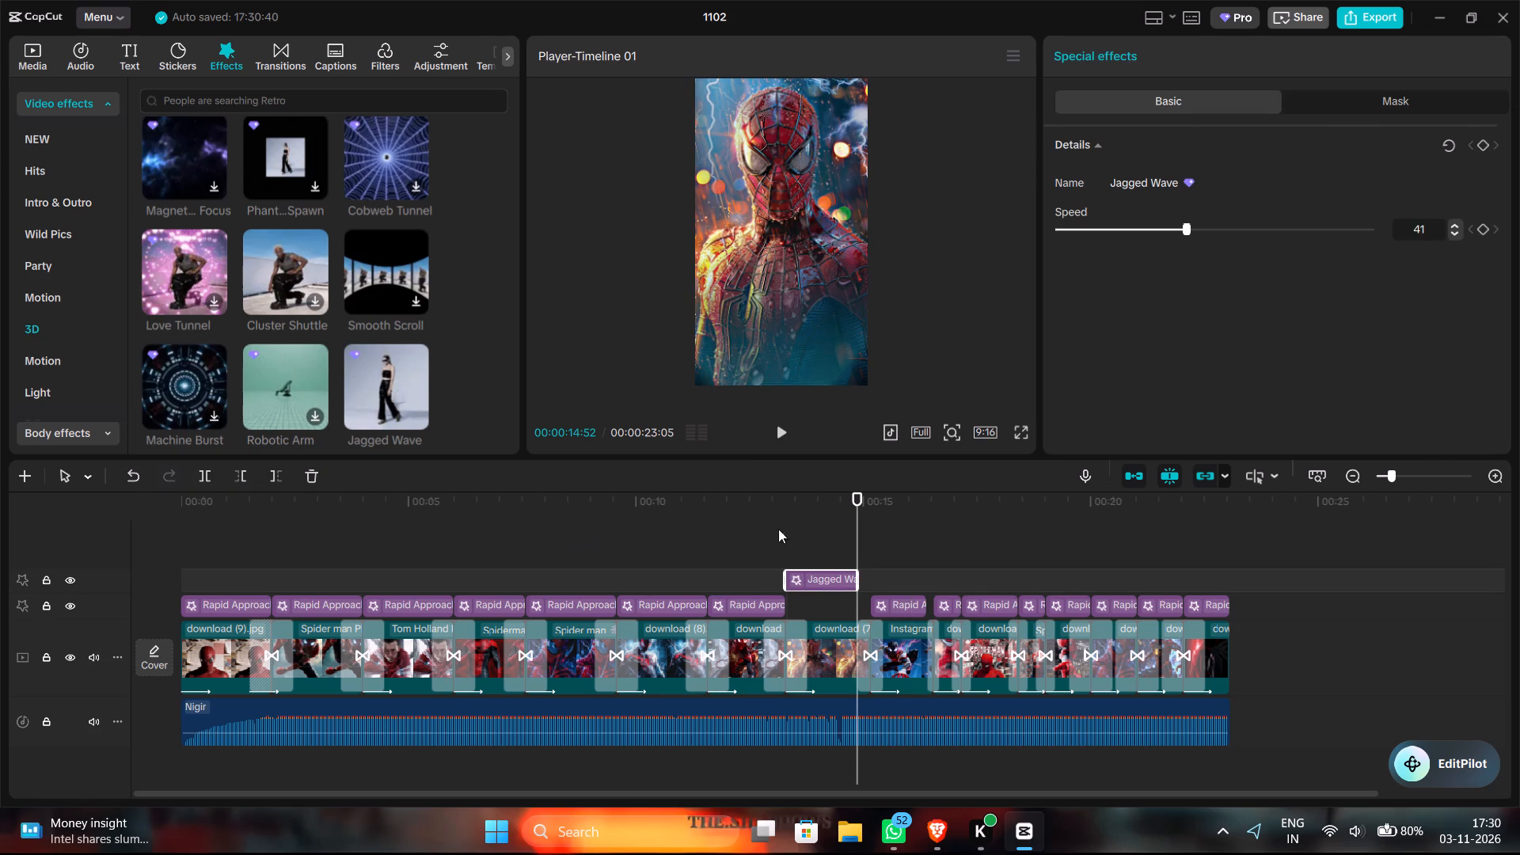
{"action": "left_click", "coordinate": [815, 532]}
{"action": "key", "text": "space"}
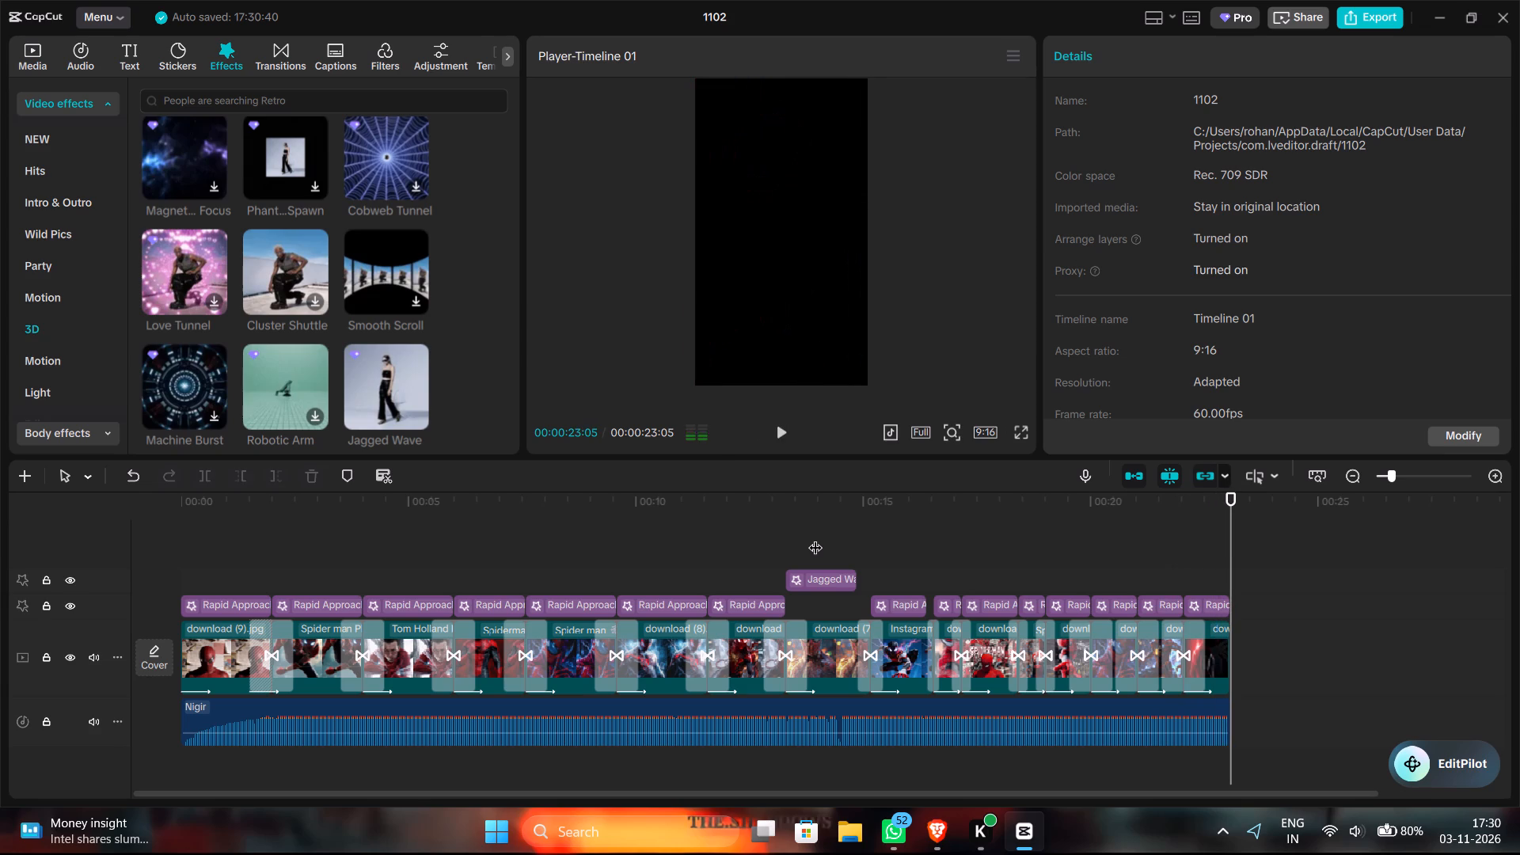
{"action": "key", "text": "space"}
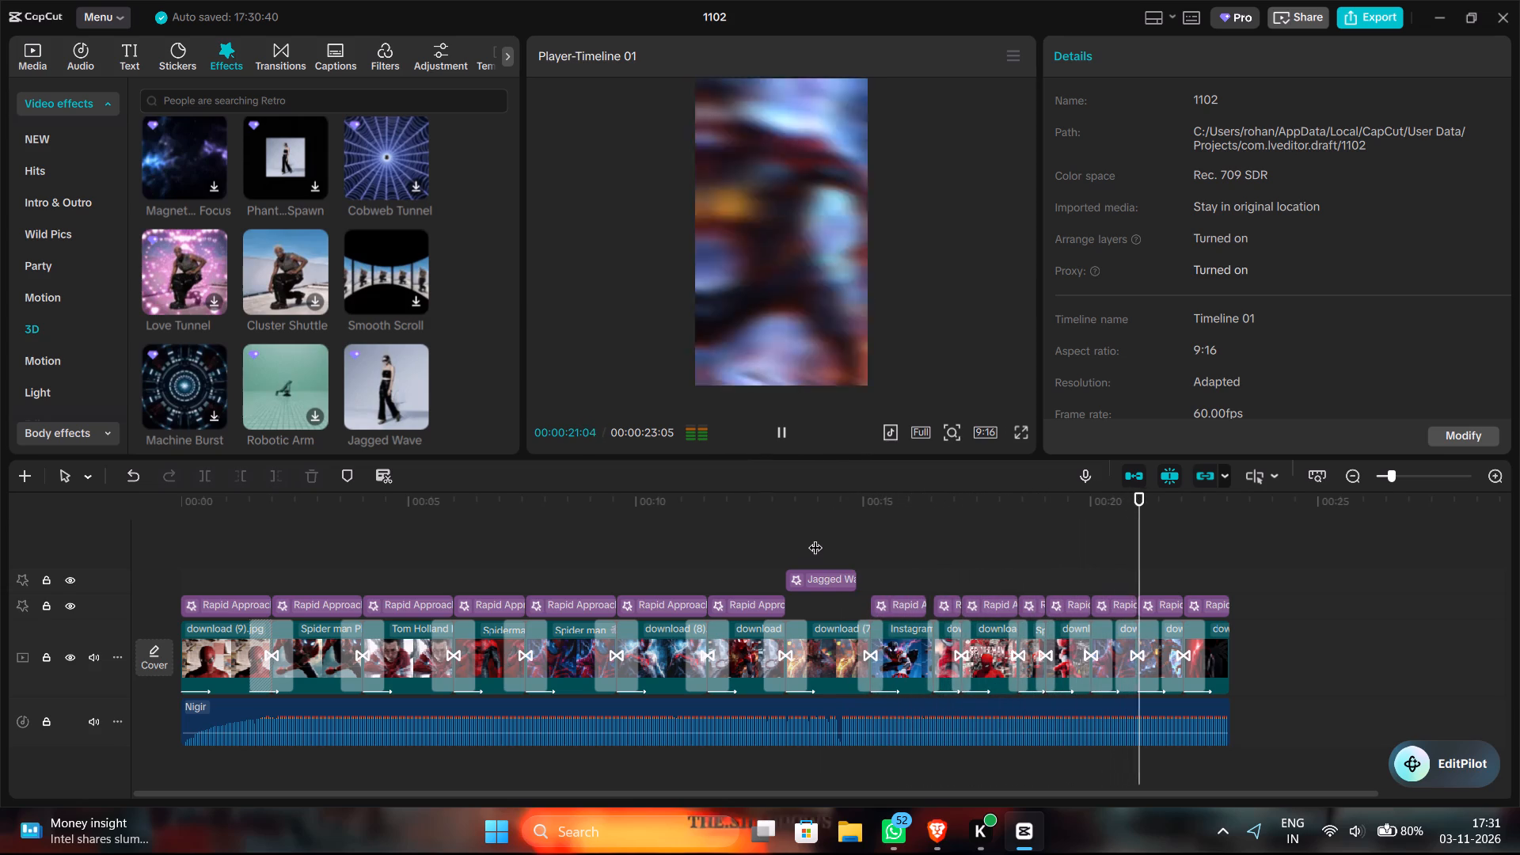
{"action": "left_click", "coordinate": [815, 538]}
{"action": "key", "text": "space"}
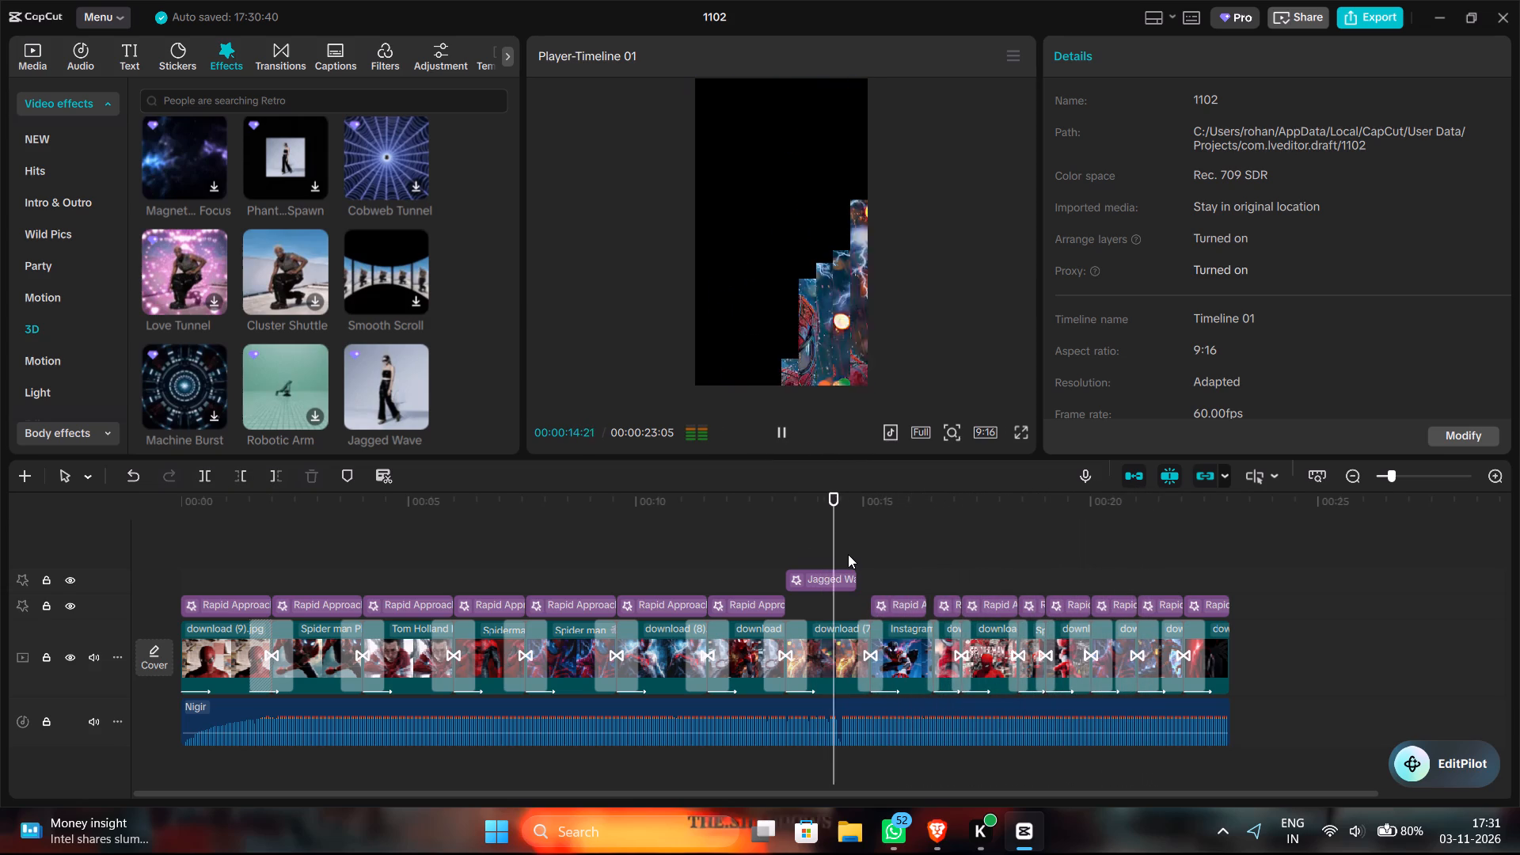
{"action": "key", "text": "space"}
{"action": "key", "text": "space"}
{"action": "key", "text": "space"}
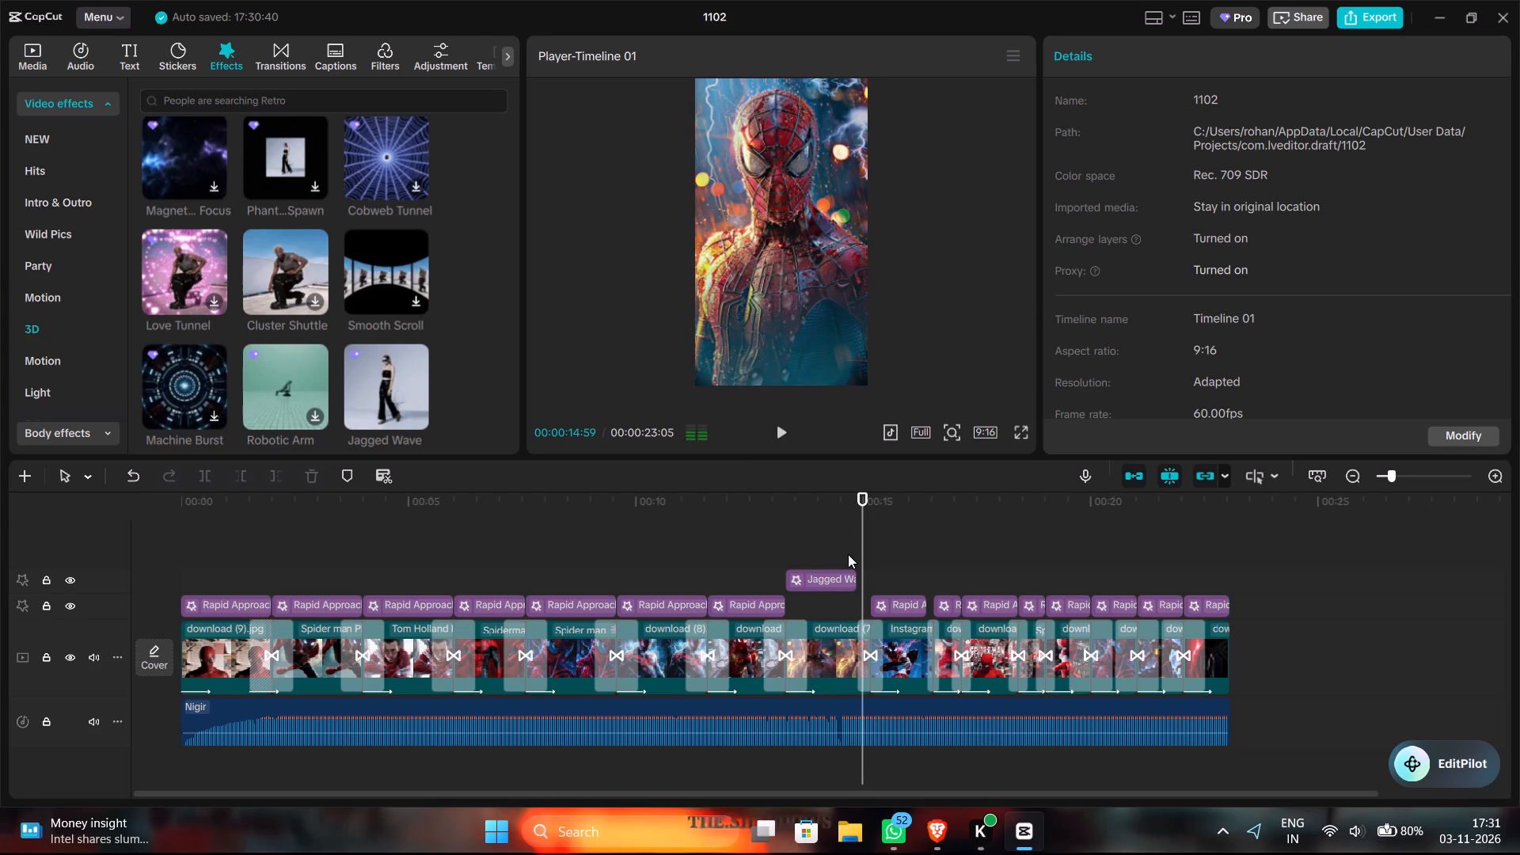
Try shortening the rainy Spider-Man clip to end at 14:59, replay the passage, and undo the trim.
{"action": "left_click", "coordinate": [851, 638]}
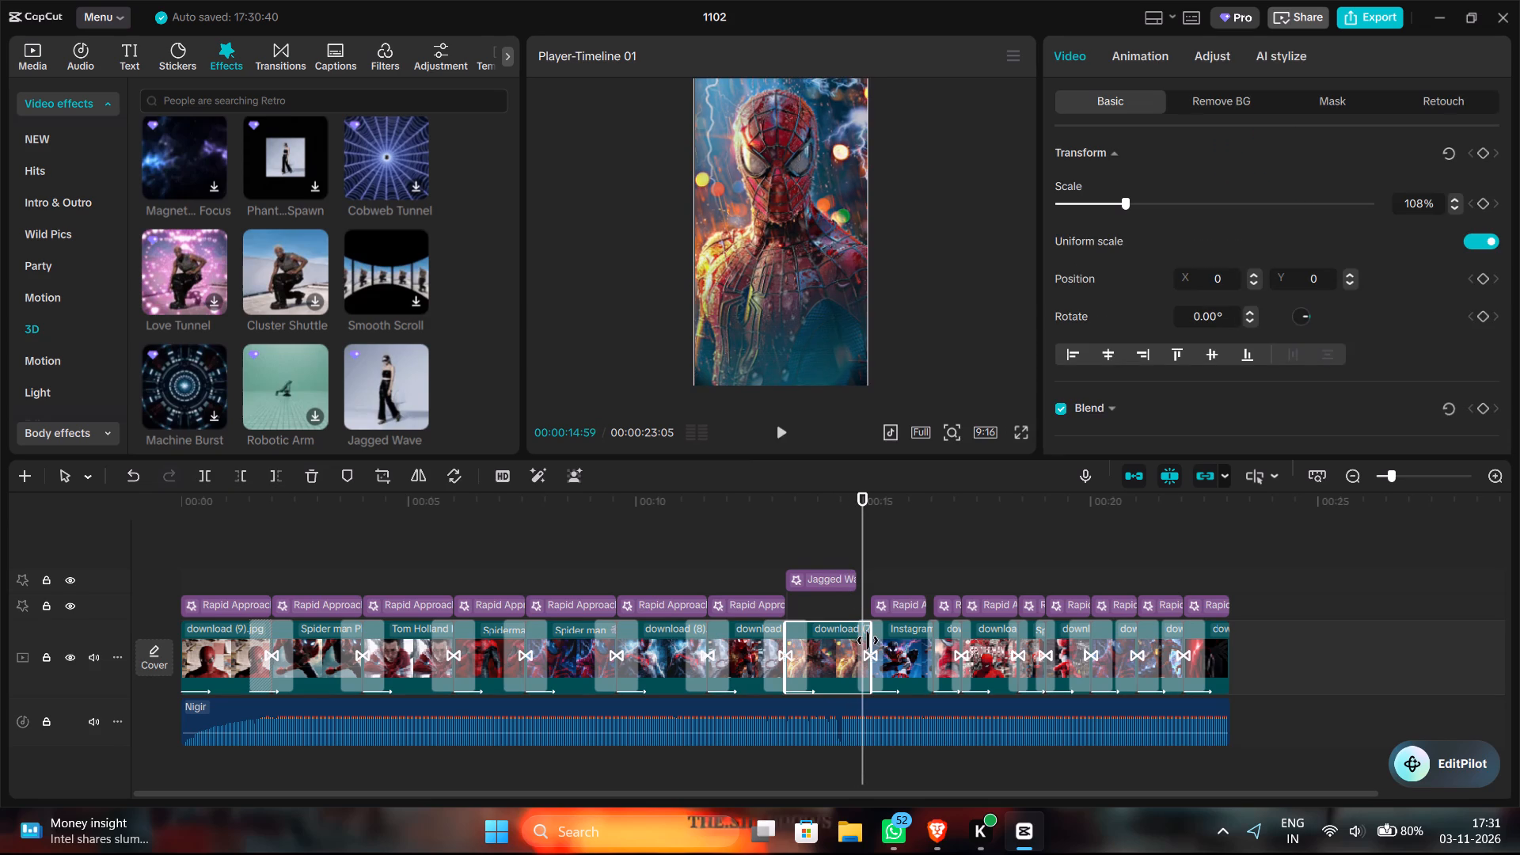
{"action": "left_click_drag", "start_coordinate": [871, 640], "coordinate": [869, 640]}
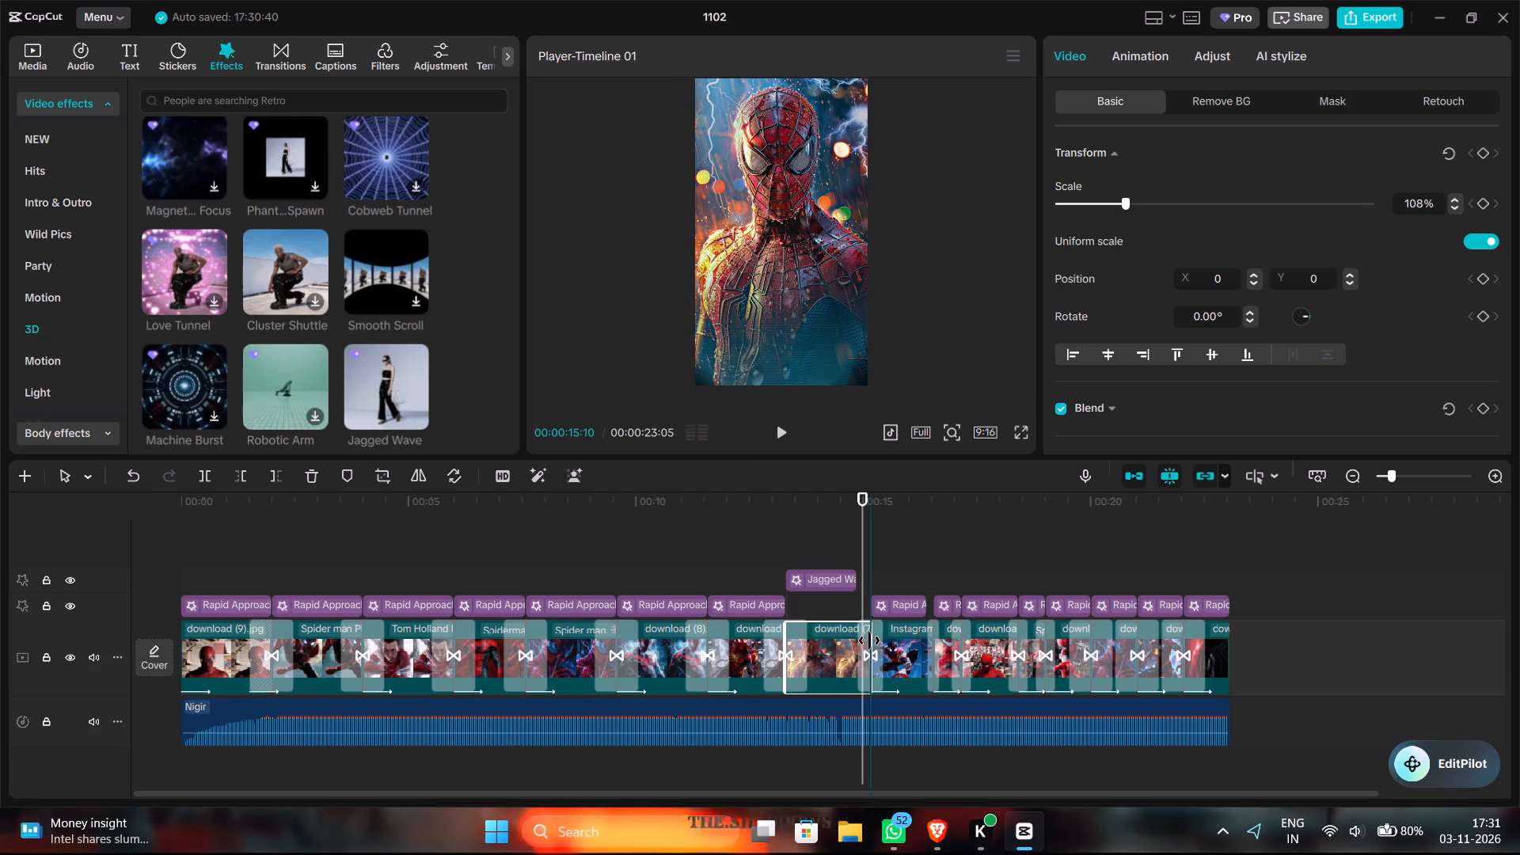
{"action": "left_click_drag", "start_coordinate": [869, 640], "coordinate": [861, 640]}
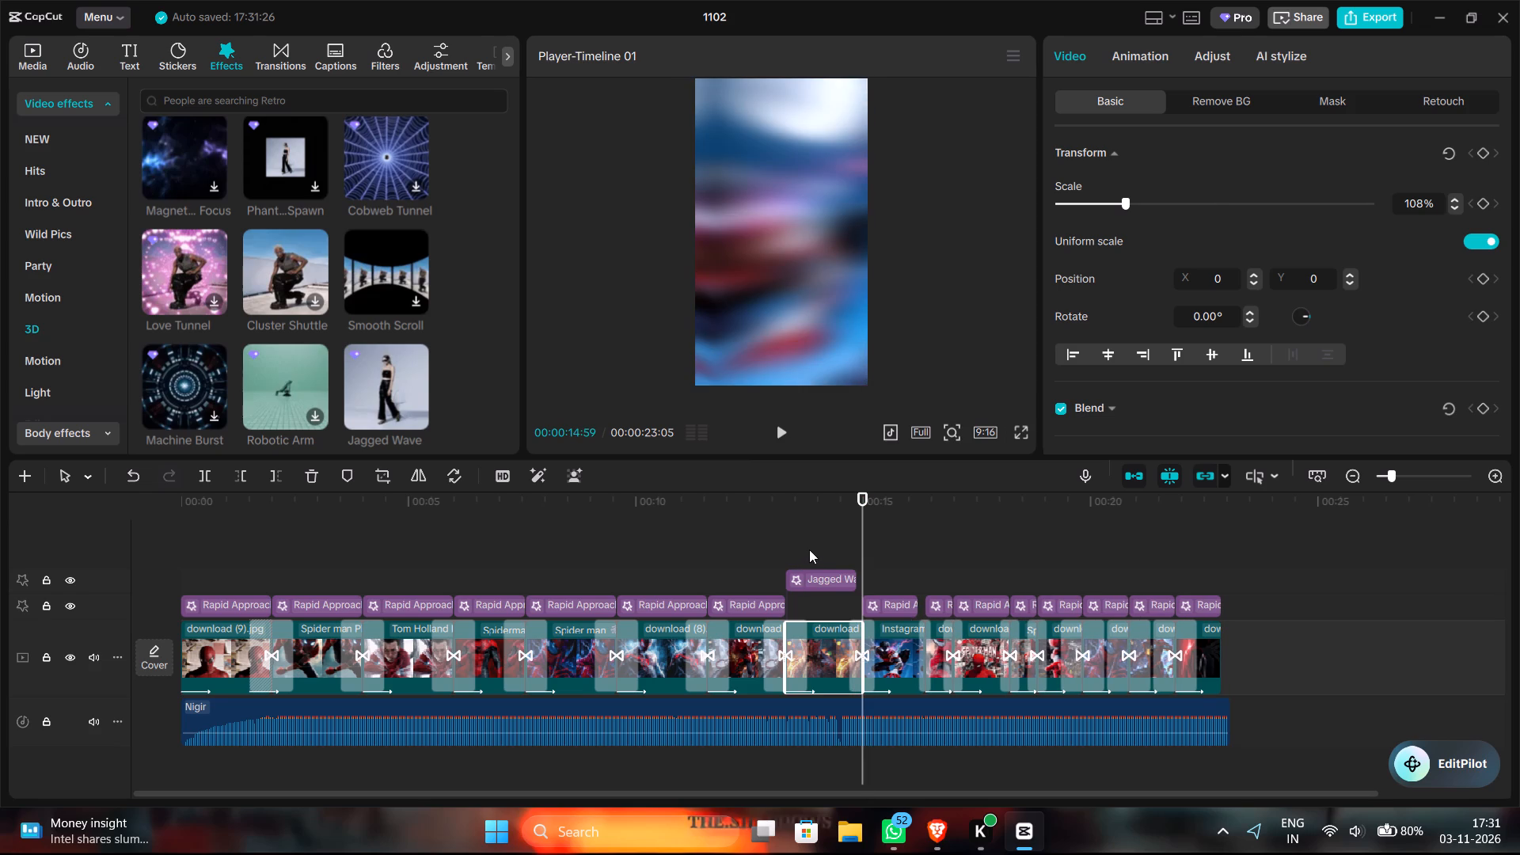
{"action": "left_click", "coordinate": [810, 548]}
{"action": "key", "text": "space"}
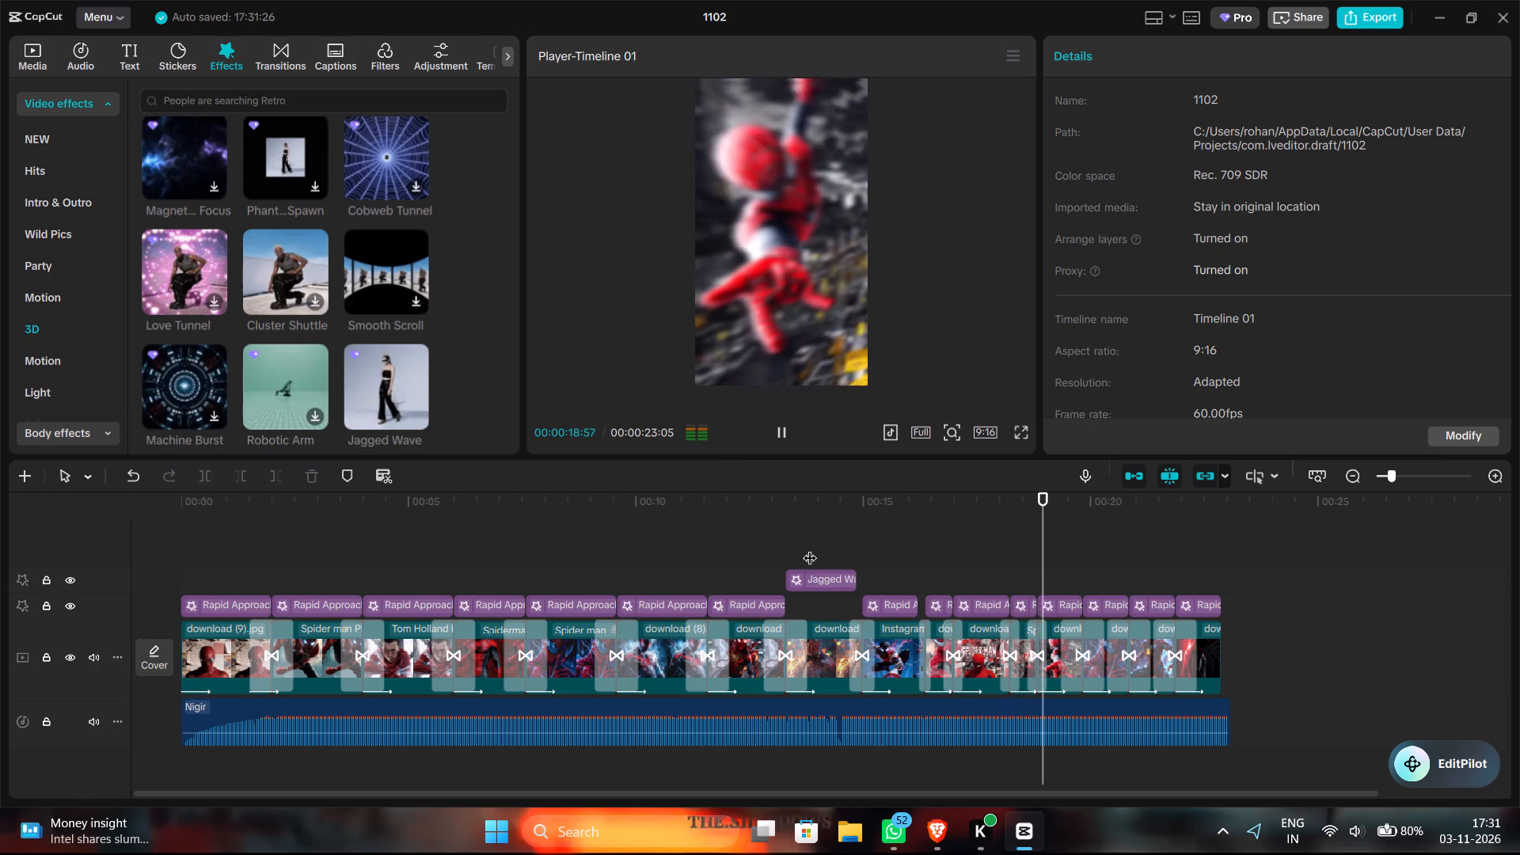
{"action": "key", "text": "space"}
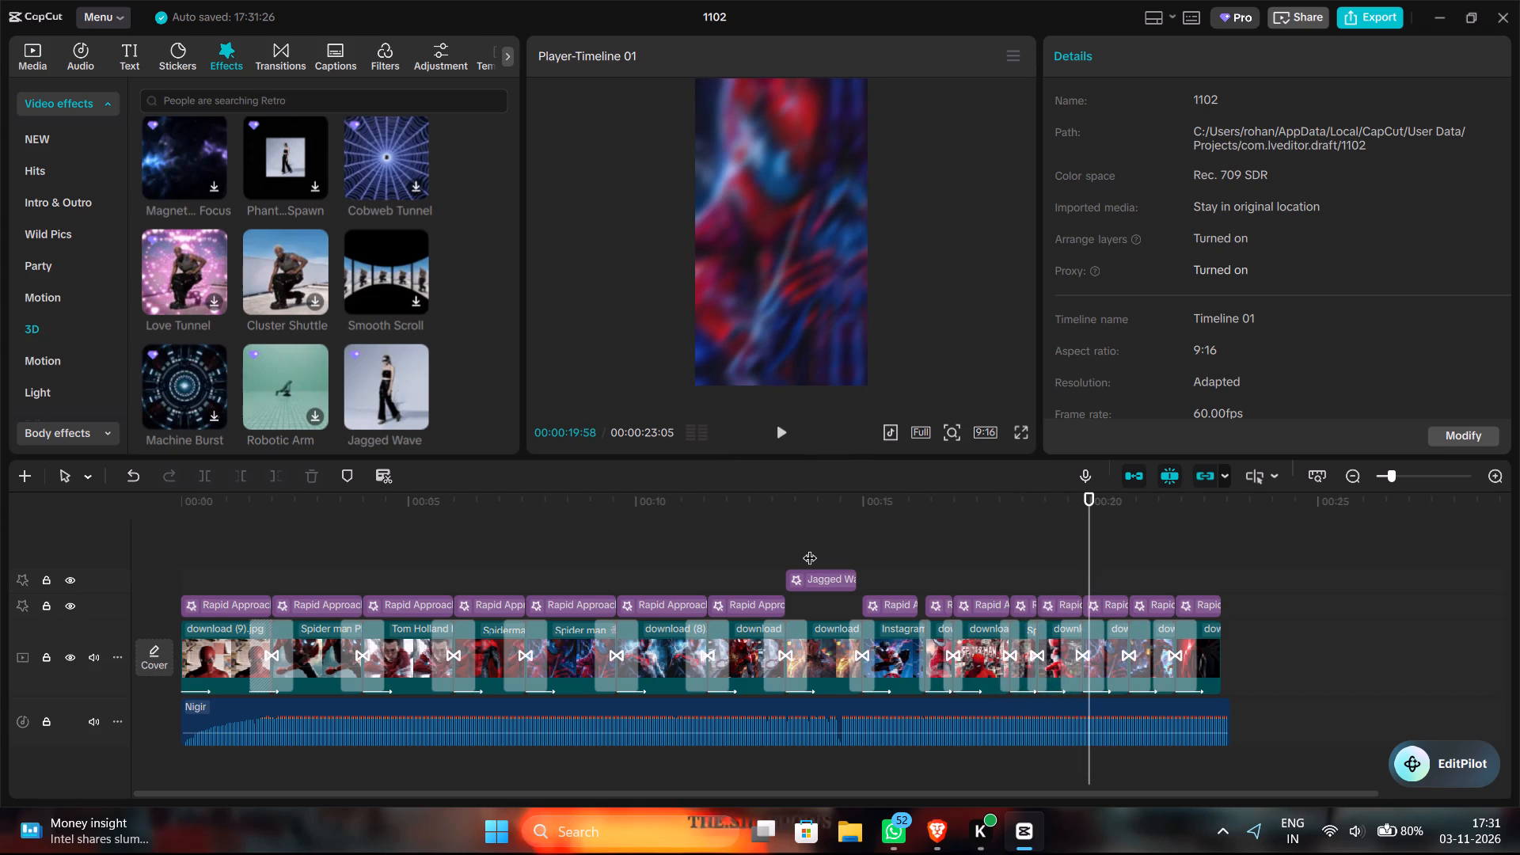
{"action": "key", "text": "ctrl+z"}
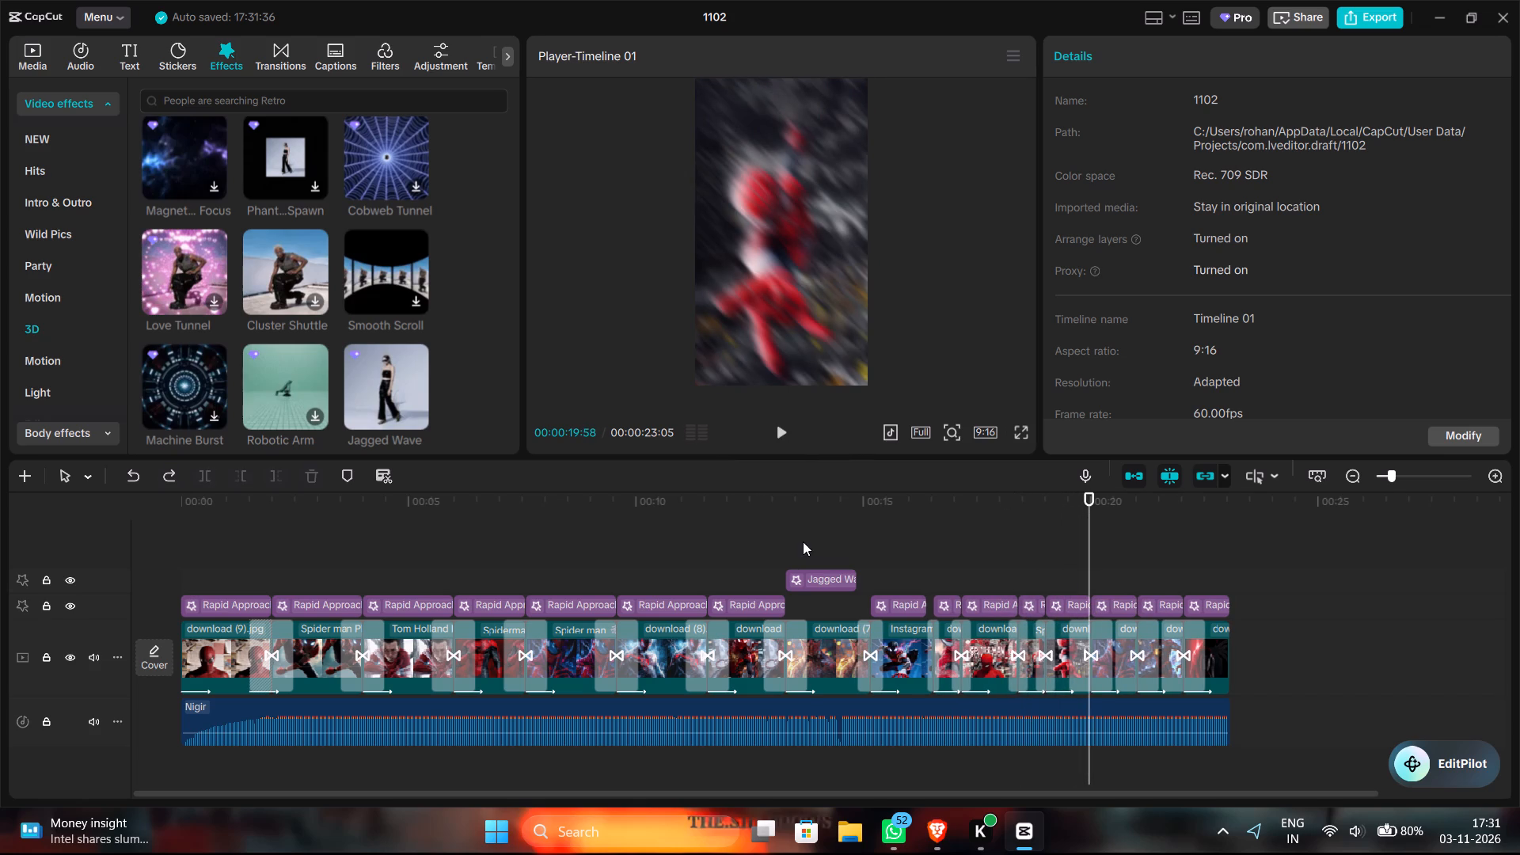
Replay the passage, move the Jagged Wave effect later so it ends at the cut into the moonlit Spider-Man clip, and replay it twice.
{"action": "left_click", "coordinate": [803, 541]}
{"action": "key", "text": "space"}
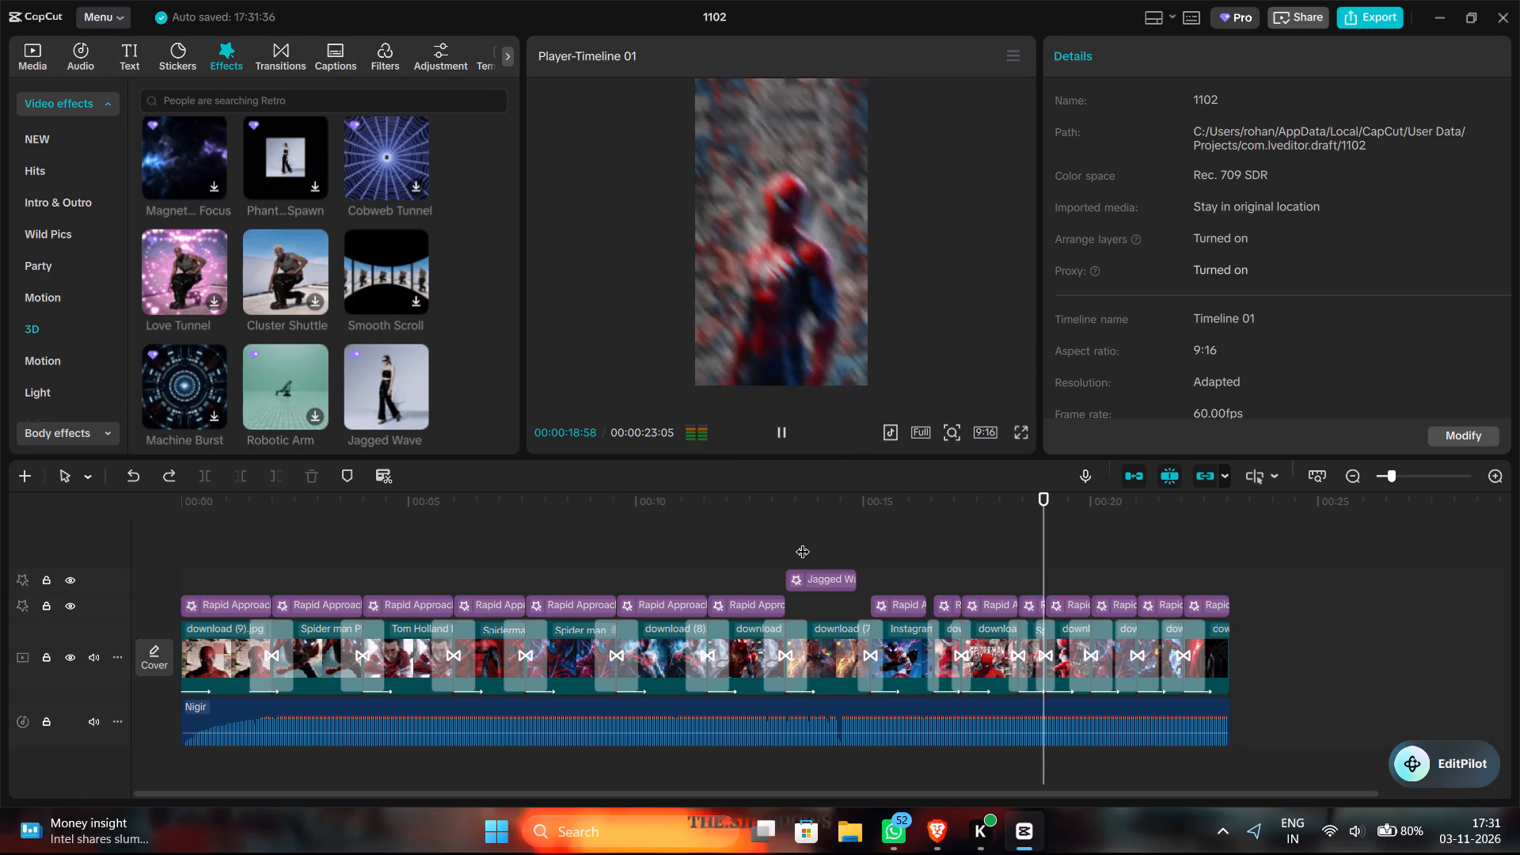
{"action": "key", "text": "space"}
{"action": "left_click", "coordinate": [807, 586]}
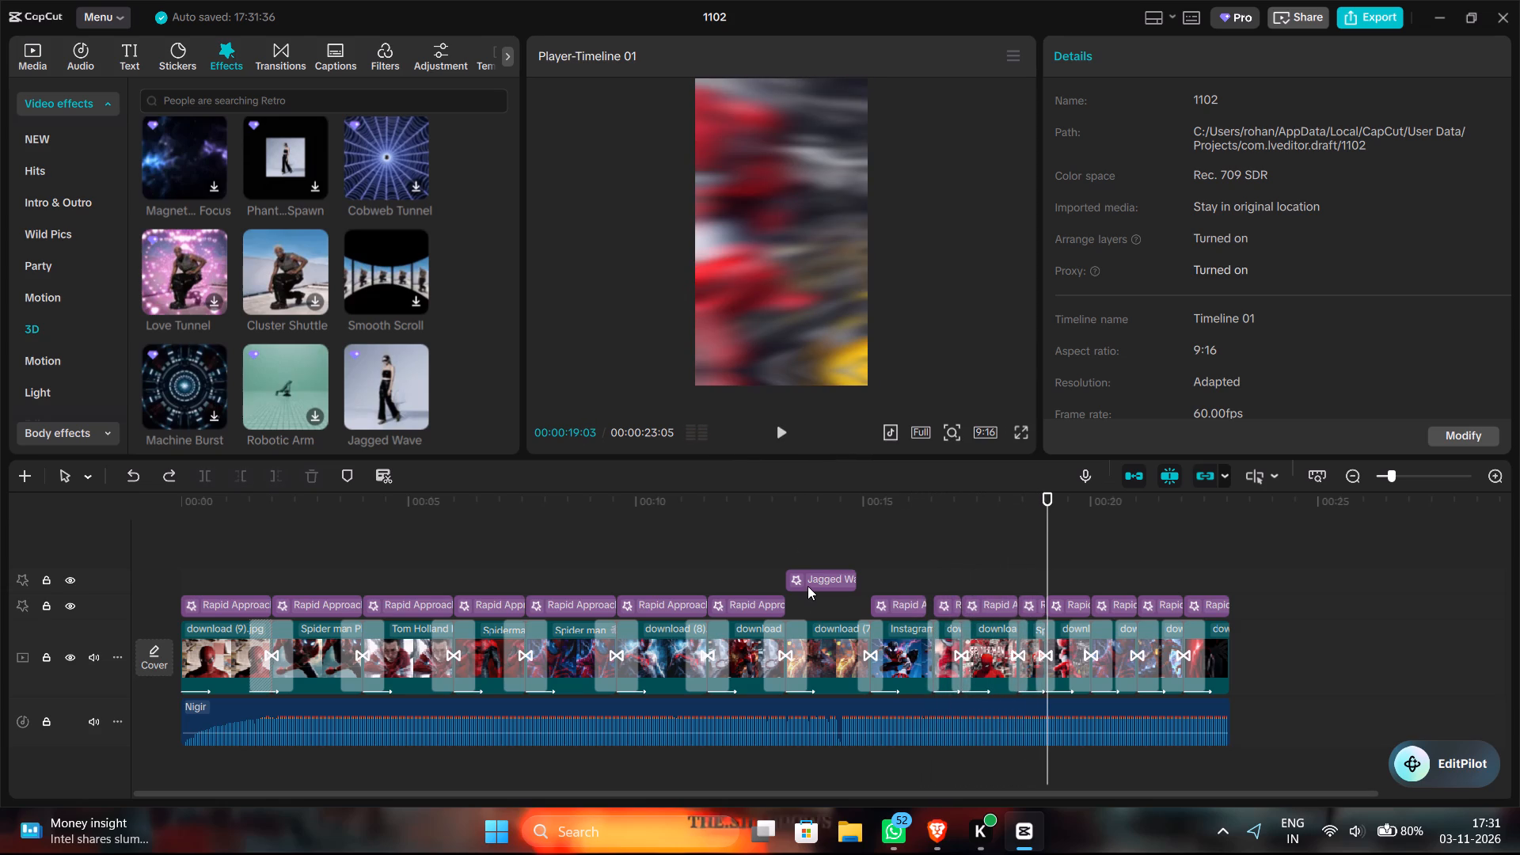
{"action": "left_click_drag", "start_coordinate": [810, 583], "coordinate": [819, 583]}
{"action": "left_click", "coordinate": [775, 540]}
{"action": "key", "text": "space"}
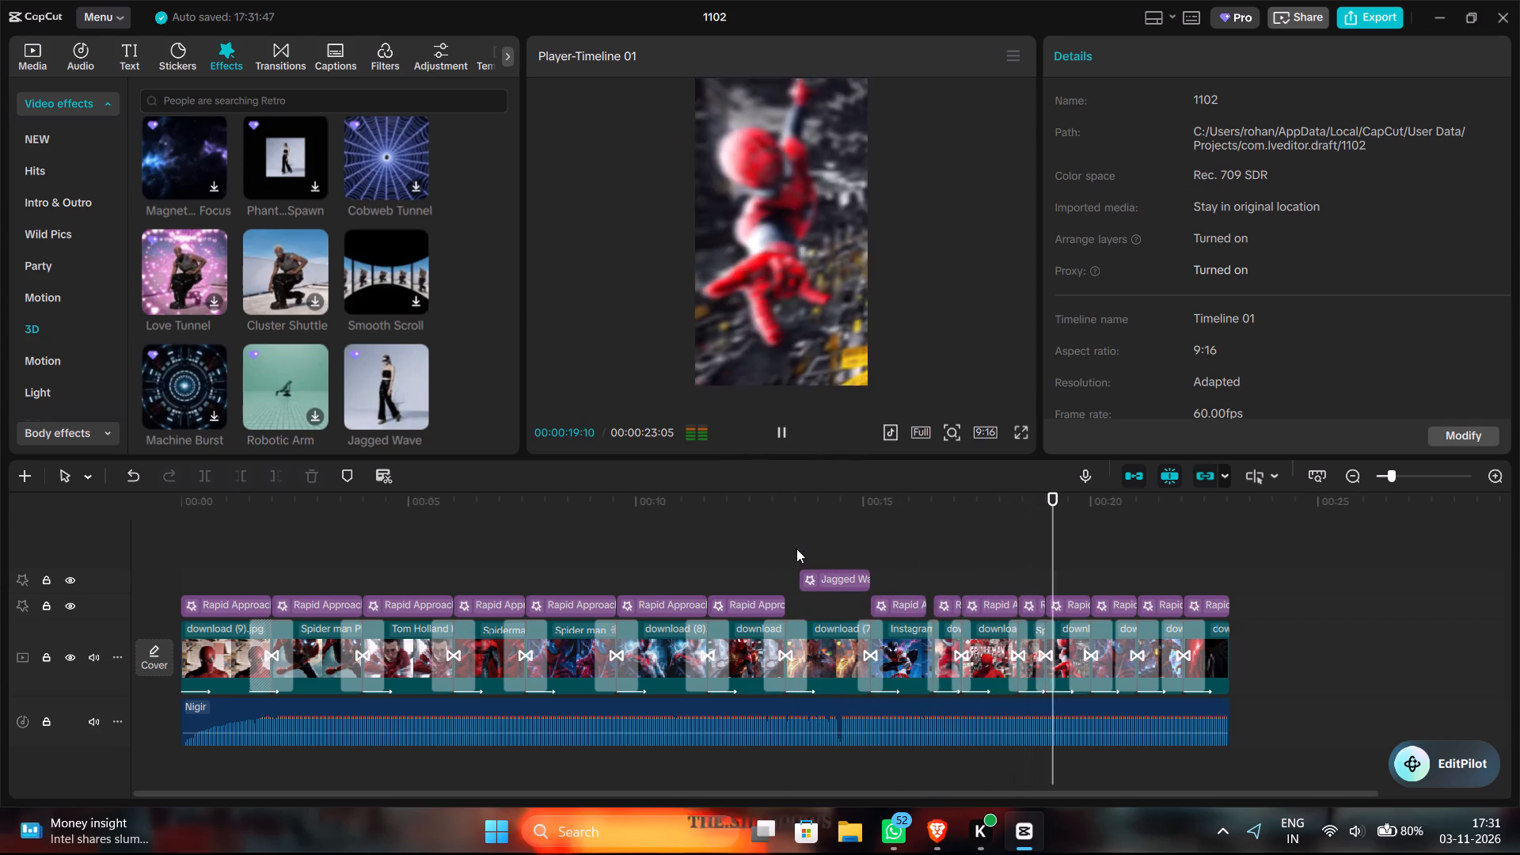
{"action": "left_click", "coordinate": [796, 549]}
{"action": "left_click", "coordinate": [760, 544]}
{"action": "key", "text": "space"}
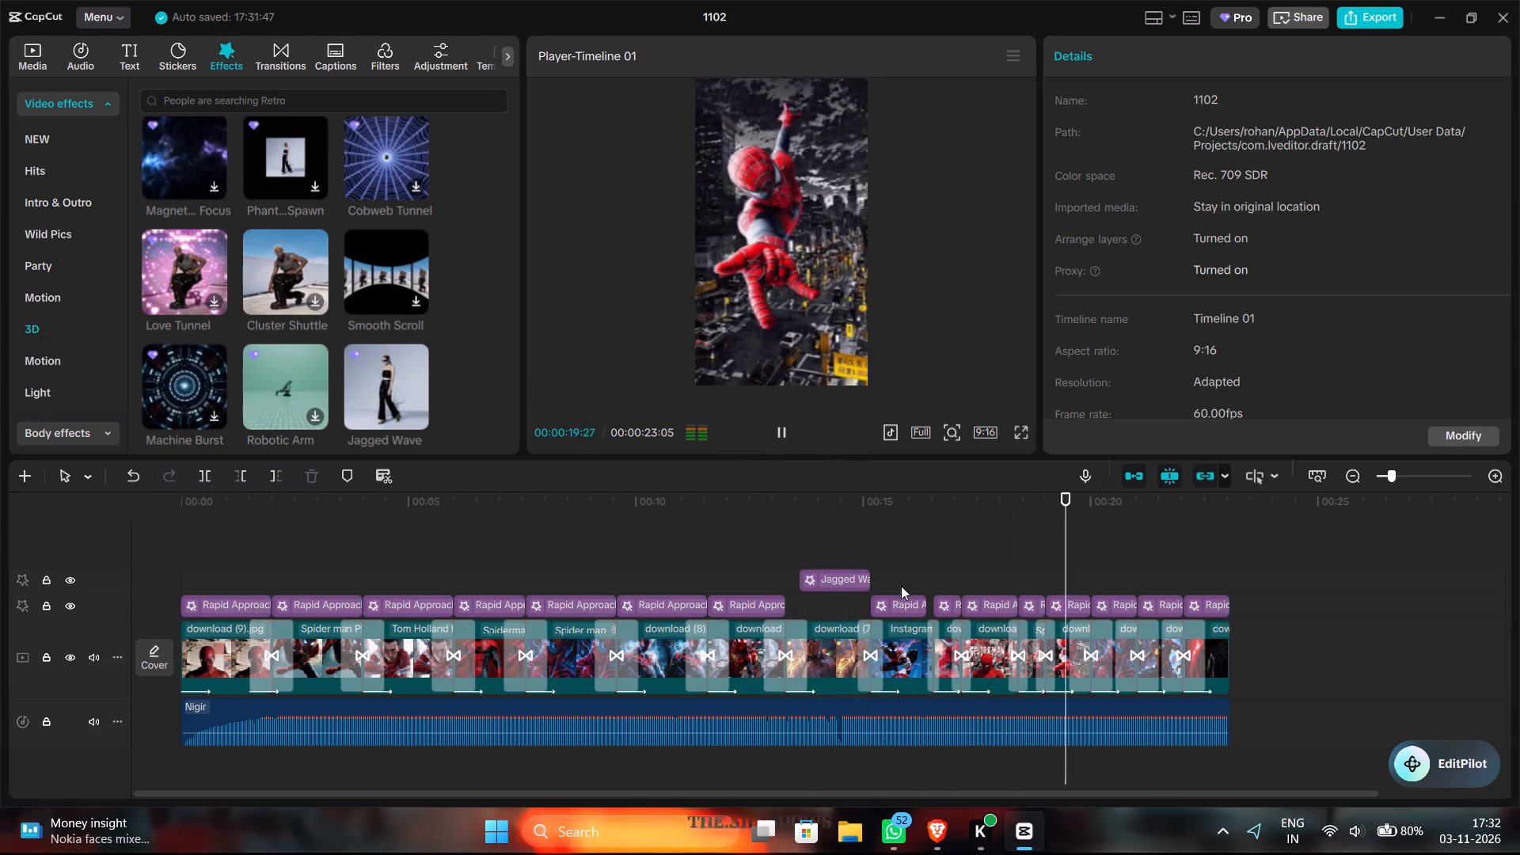
Trim the Jagged Wave effect's end at 15:01, shift the shortened effect to end at the cut into the moonlit clip, and replay.
{"action": "left_click", "coordinate": [868, 586]}
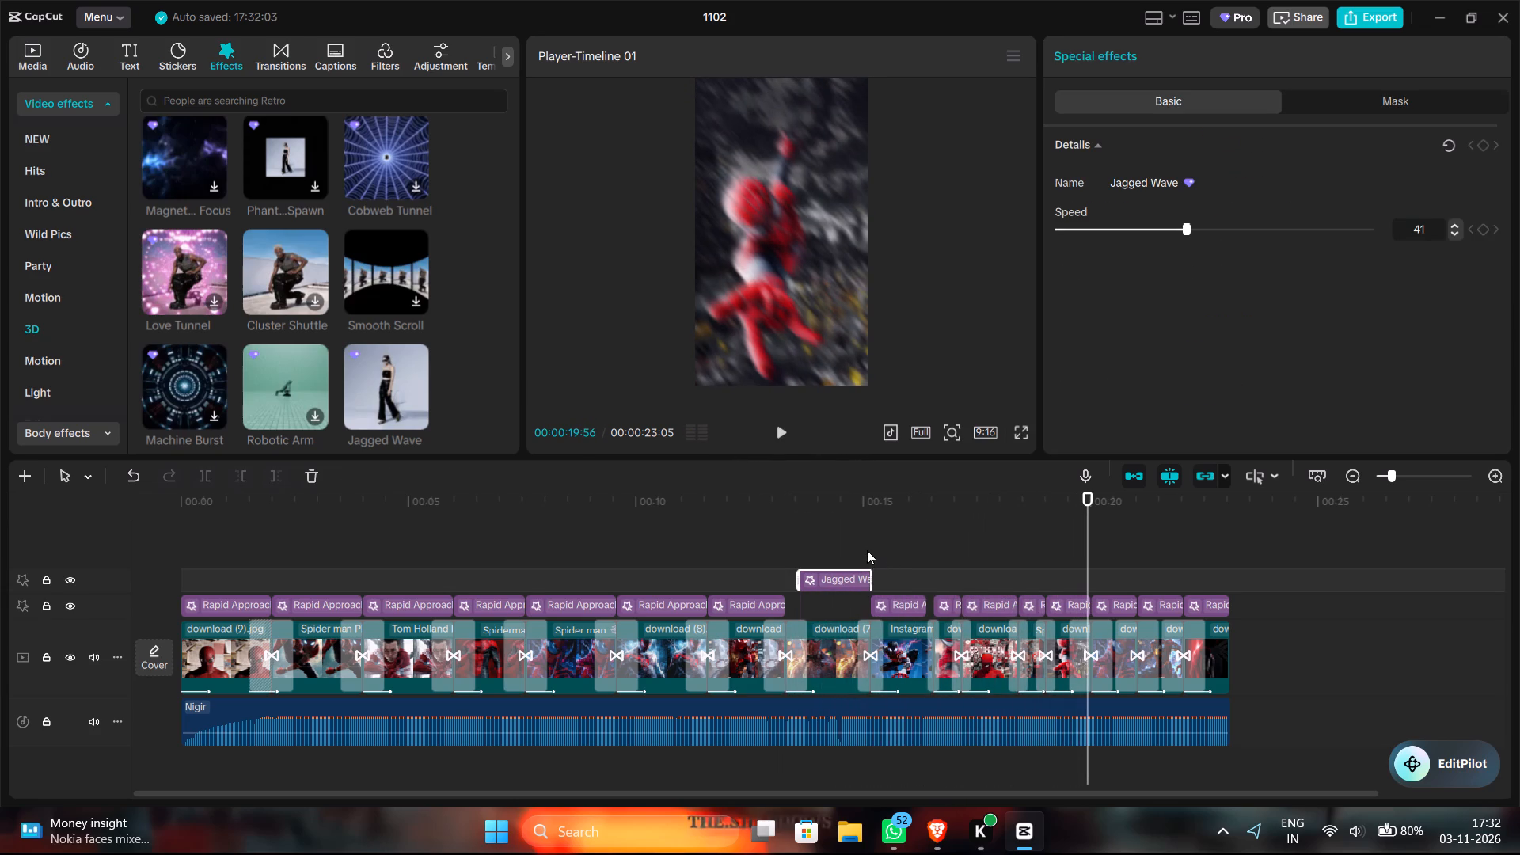
{"action": "left_click", "coordinate": [864, 548]}
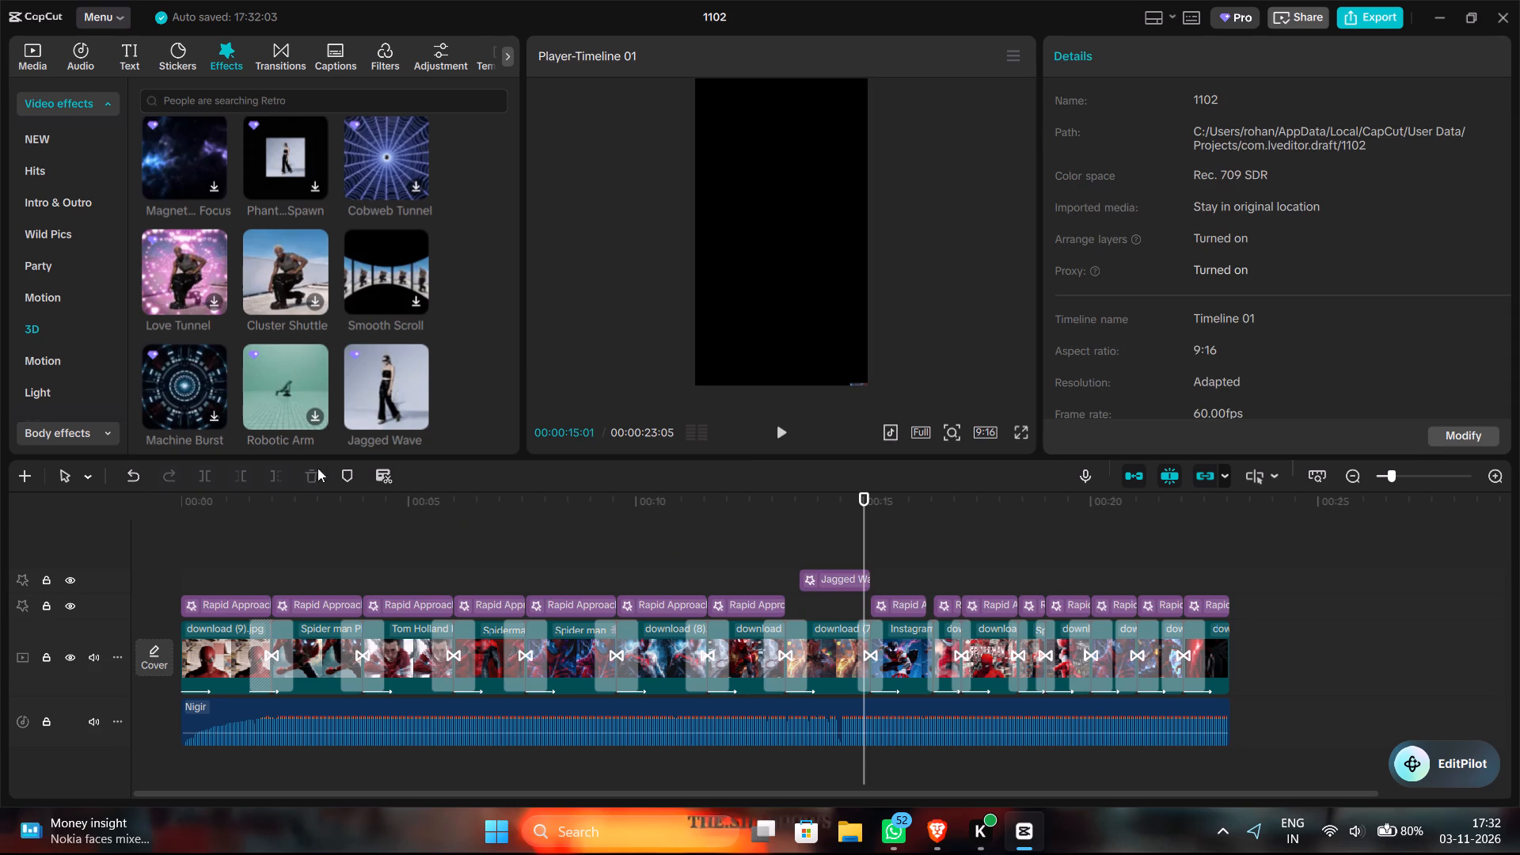
{"action": "left_click", "coordinate": [828, 579]}
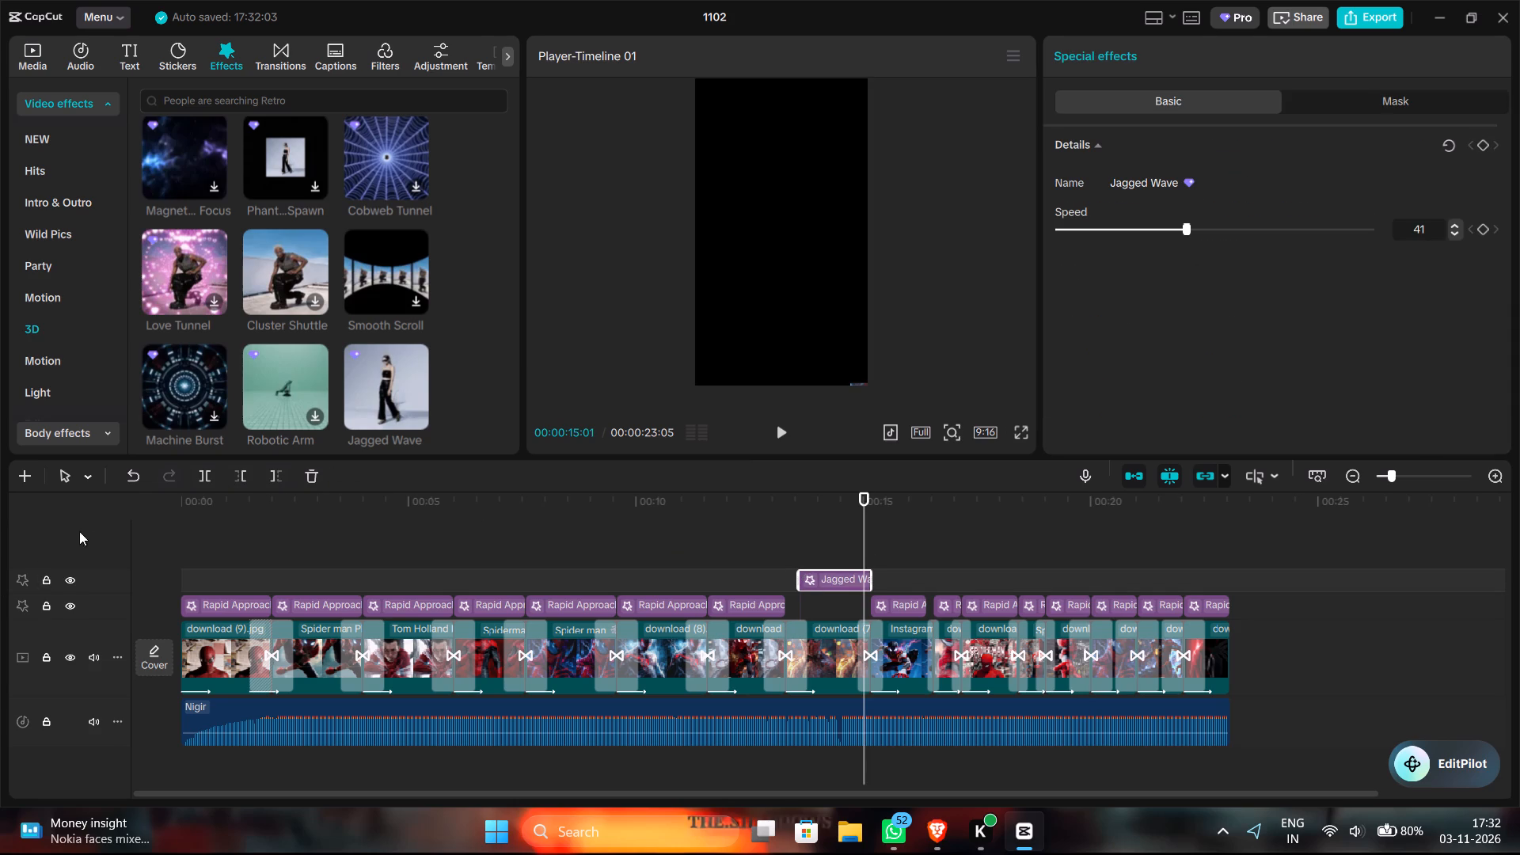
{"action": "left_click", "coordinate": [279, 477]}
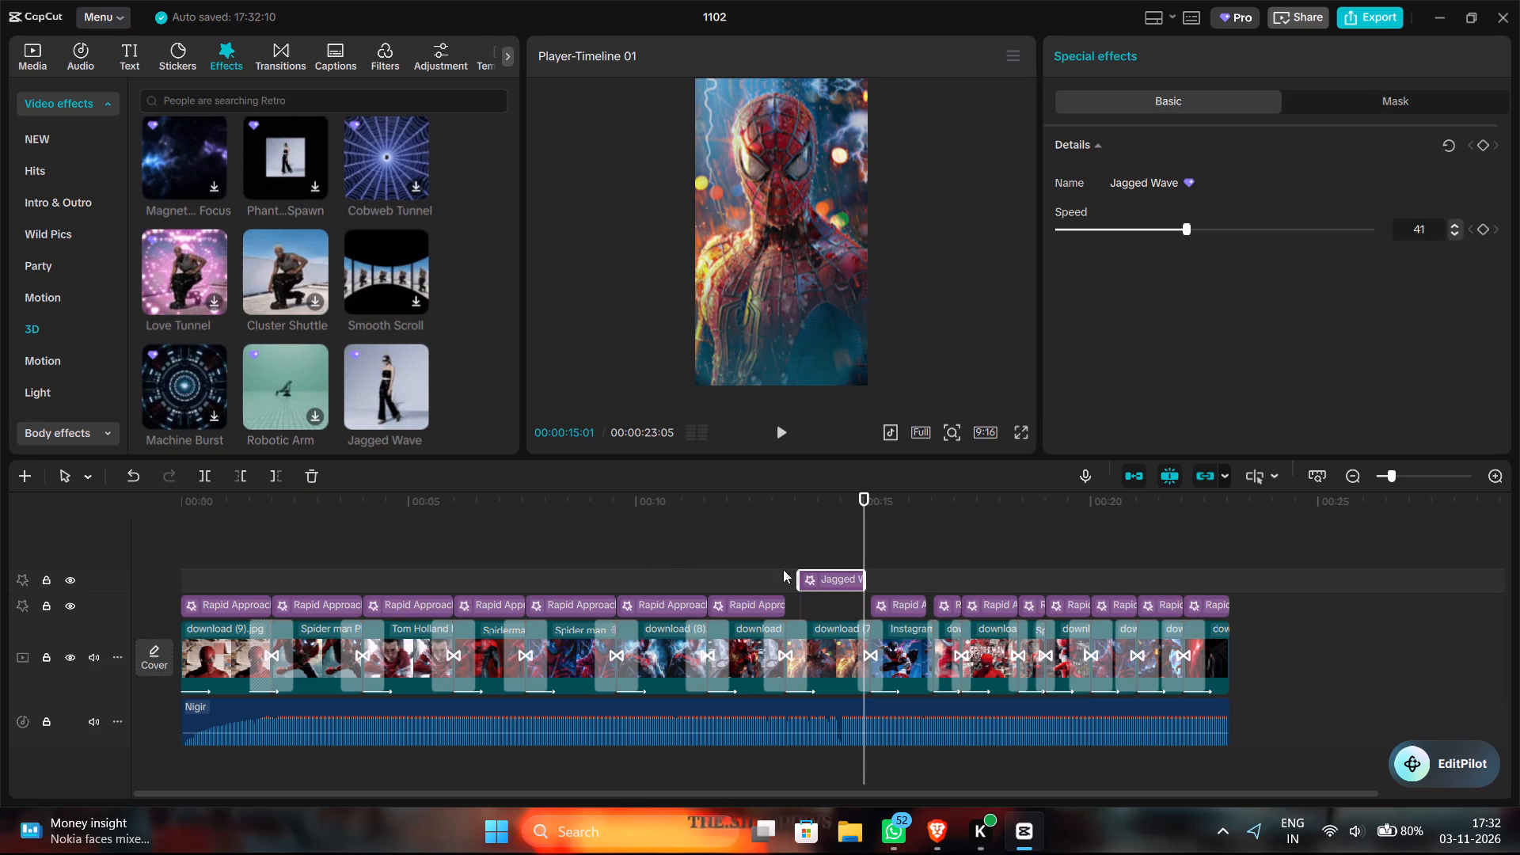
{"action": "left_click_drag", "start_coordinate": [823, 572], "coordinate": [830, 572]}
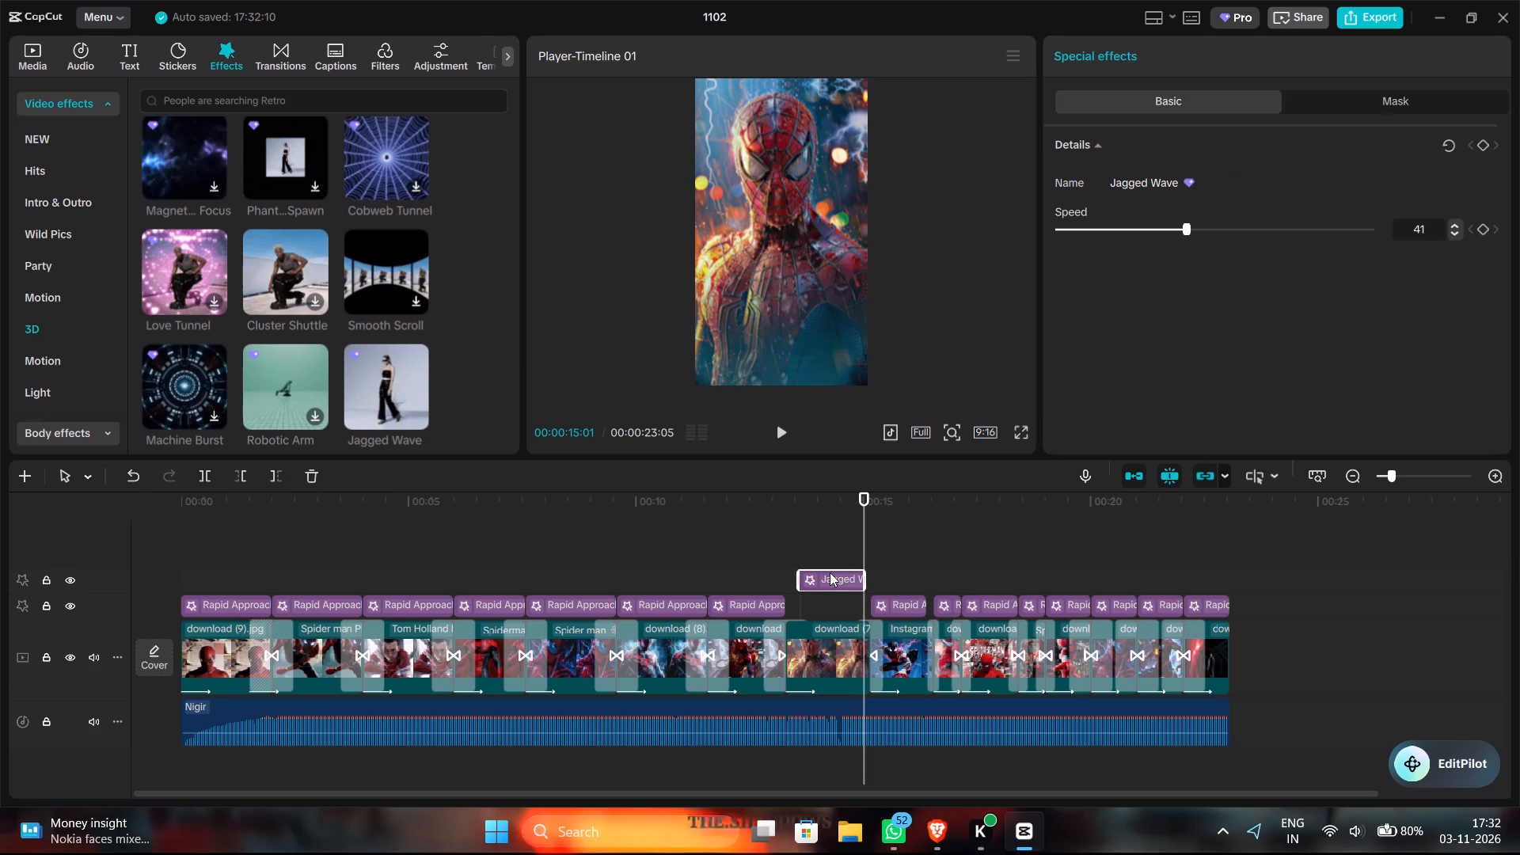
{"action": "left_click_drag", "start_coordinate": [830, 572], "coordinate": [833, 572]}
{"action": "left_click", "coordinate": [781, 546]}
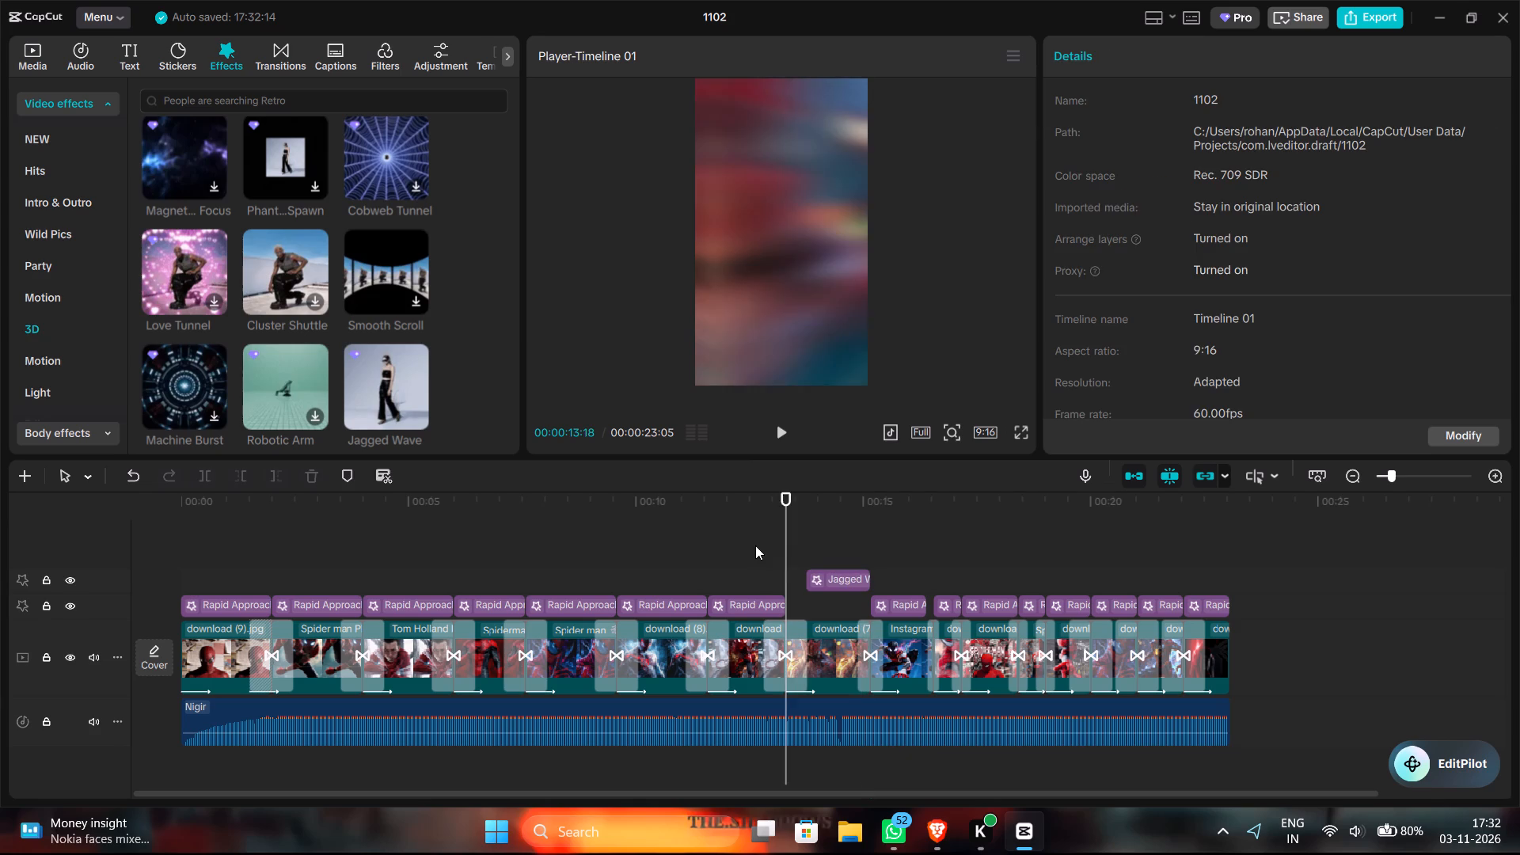
{"action": "left_click", "coordinate": [755, 545]}
{"action": "key", "text": "space"}
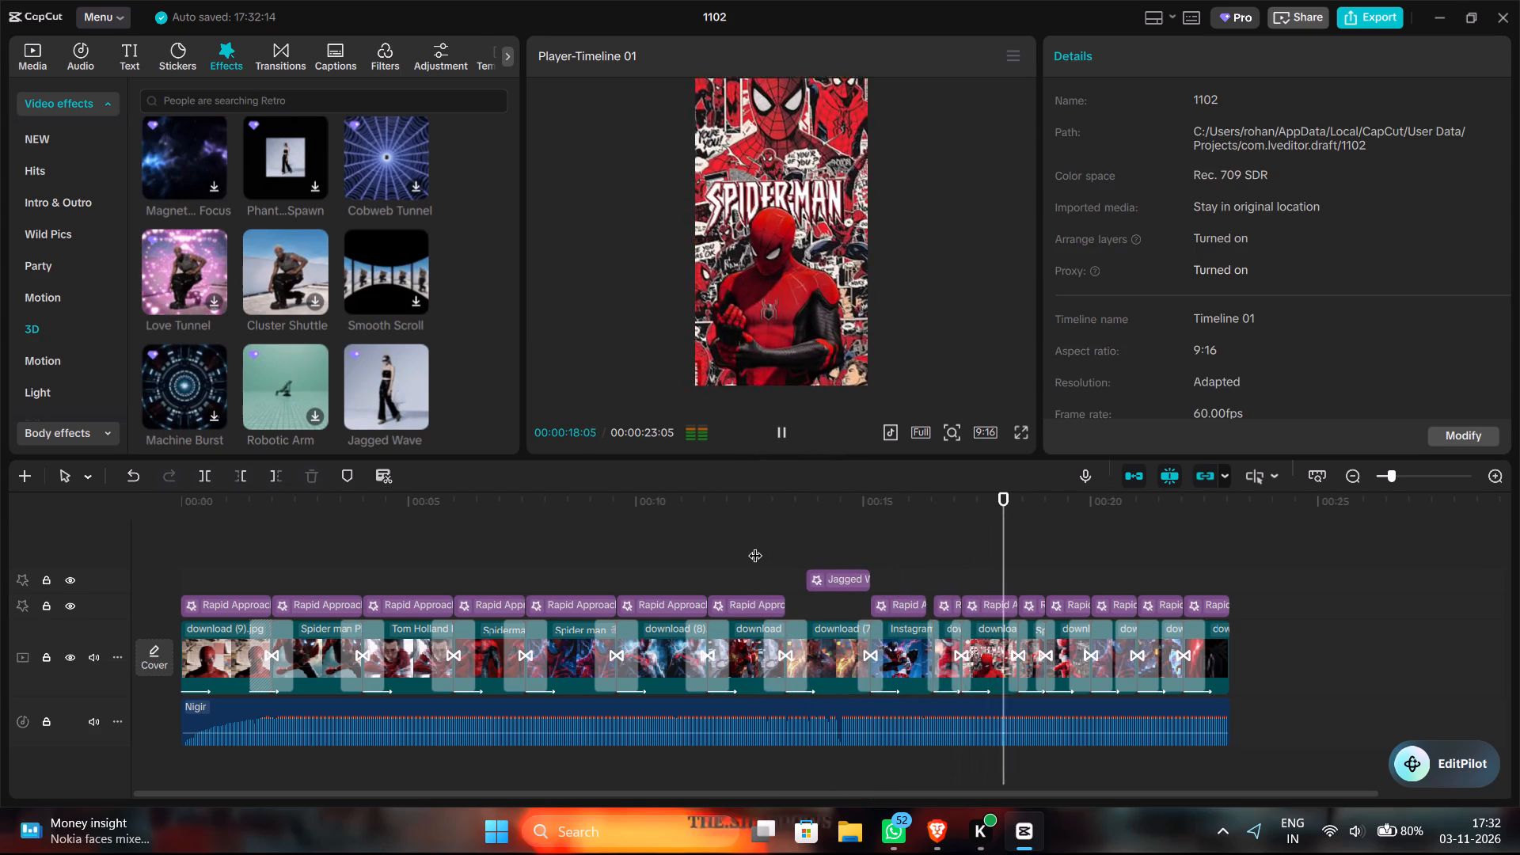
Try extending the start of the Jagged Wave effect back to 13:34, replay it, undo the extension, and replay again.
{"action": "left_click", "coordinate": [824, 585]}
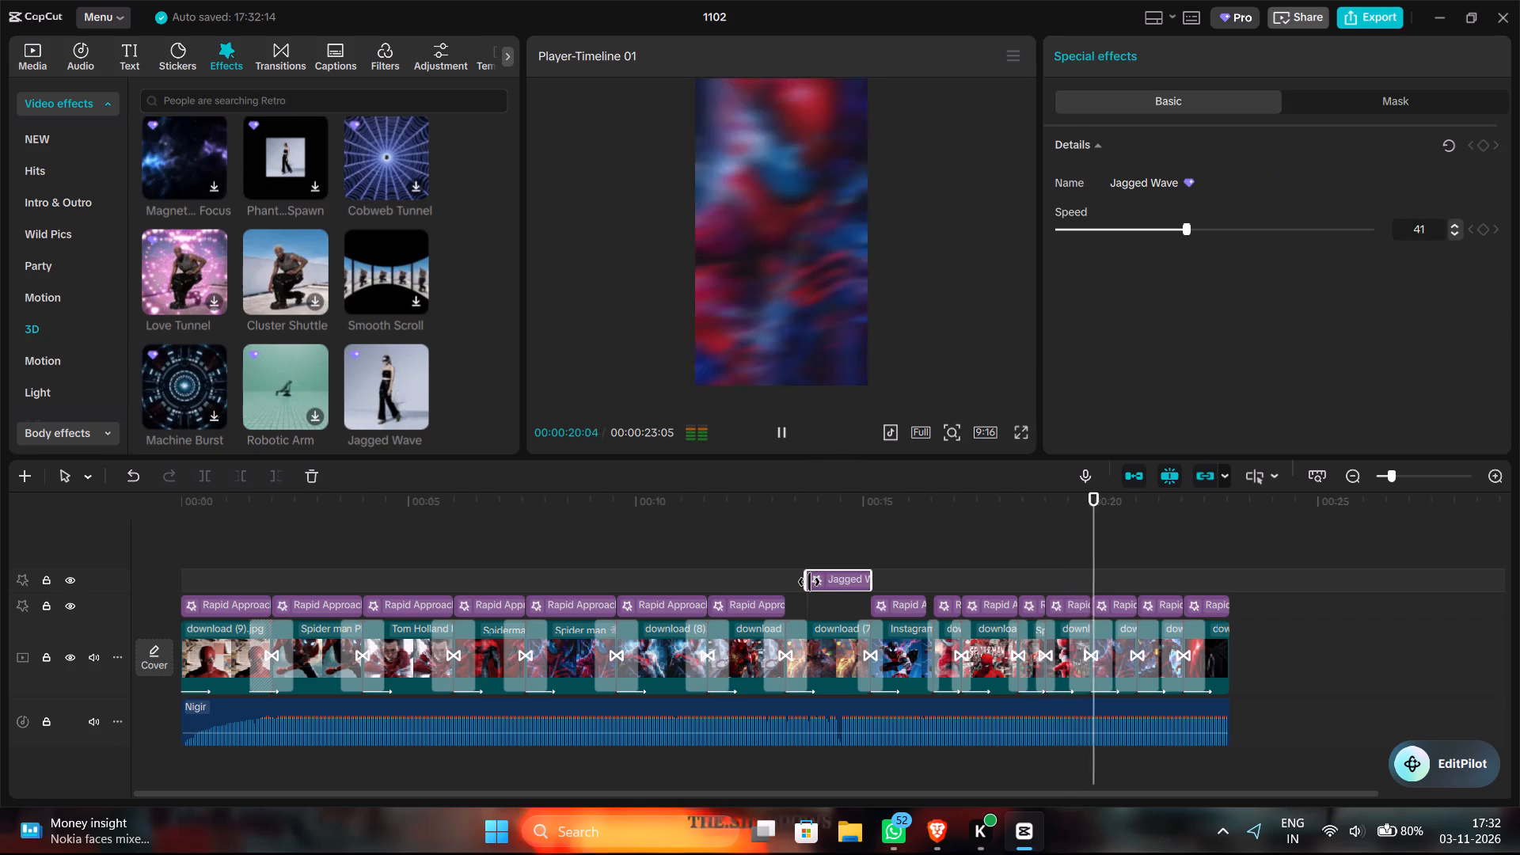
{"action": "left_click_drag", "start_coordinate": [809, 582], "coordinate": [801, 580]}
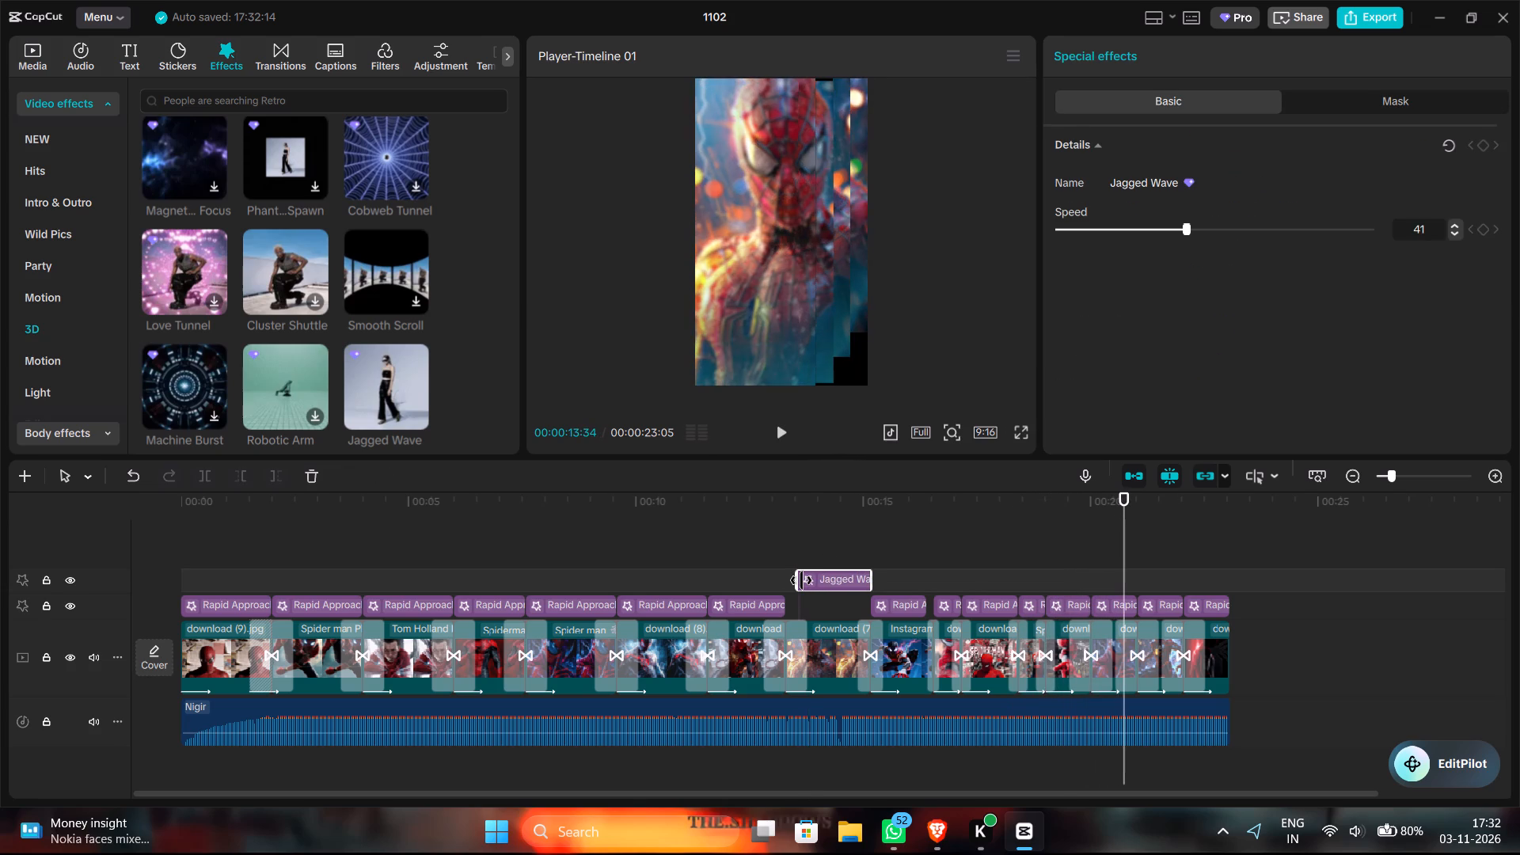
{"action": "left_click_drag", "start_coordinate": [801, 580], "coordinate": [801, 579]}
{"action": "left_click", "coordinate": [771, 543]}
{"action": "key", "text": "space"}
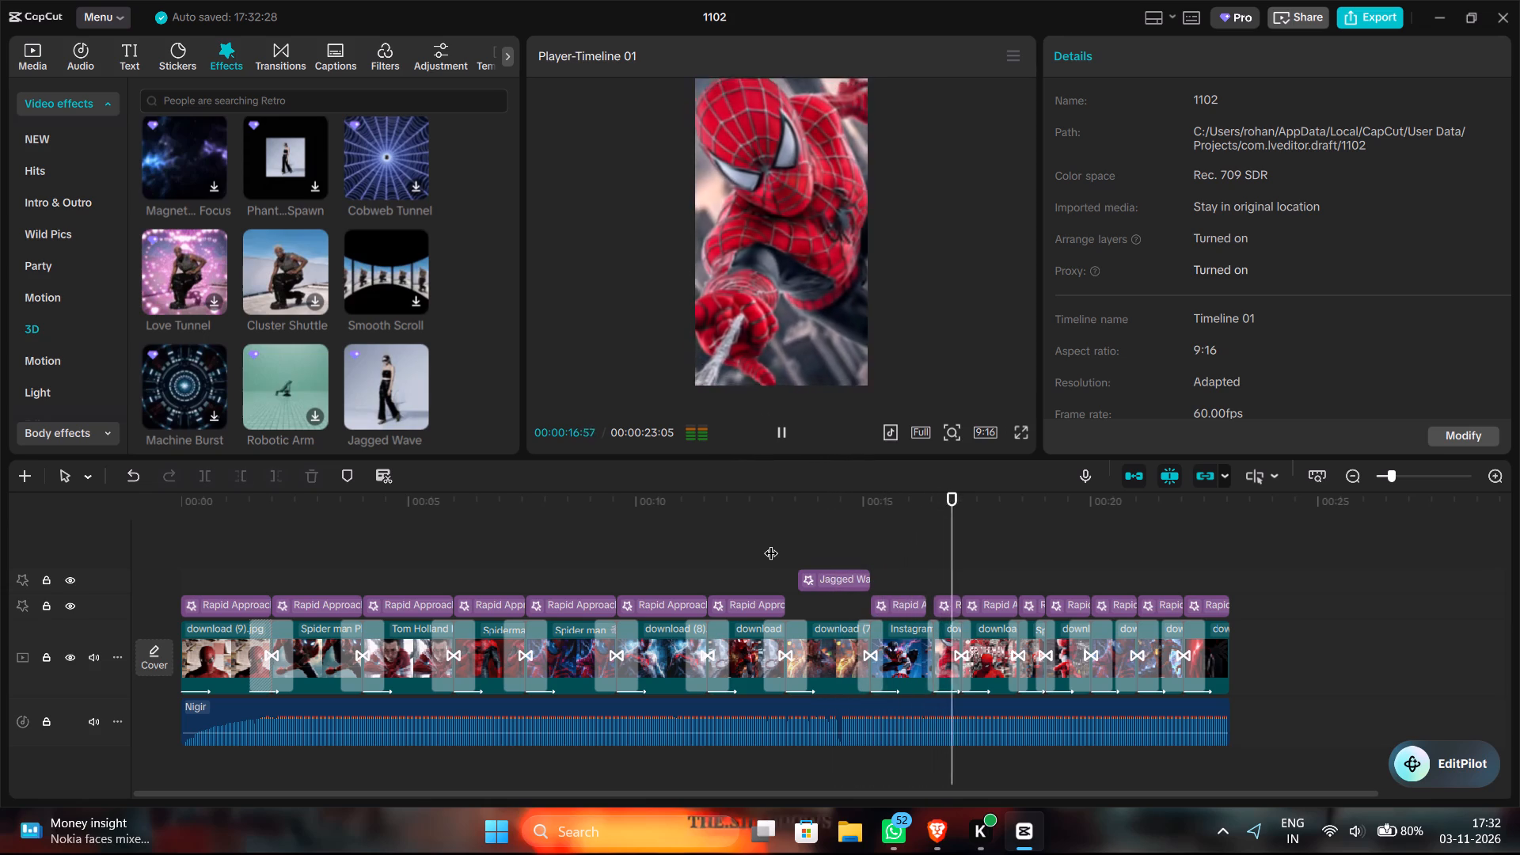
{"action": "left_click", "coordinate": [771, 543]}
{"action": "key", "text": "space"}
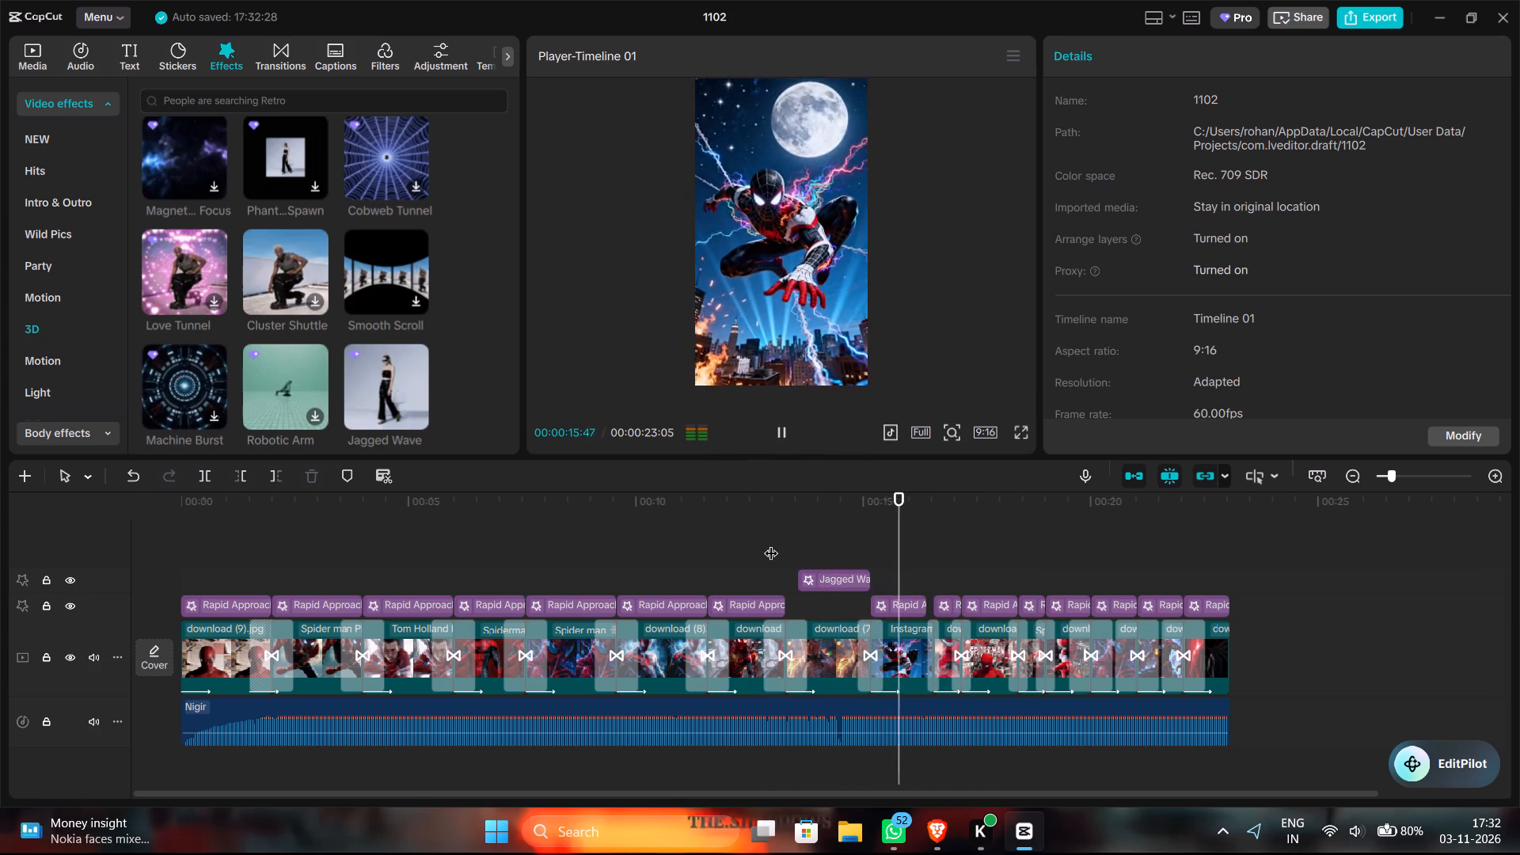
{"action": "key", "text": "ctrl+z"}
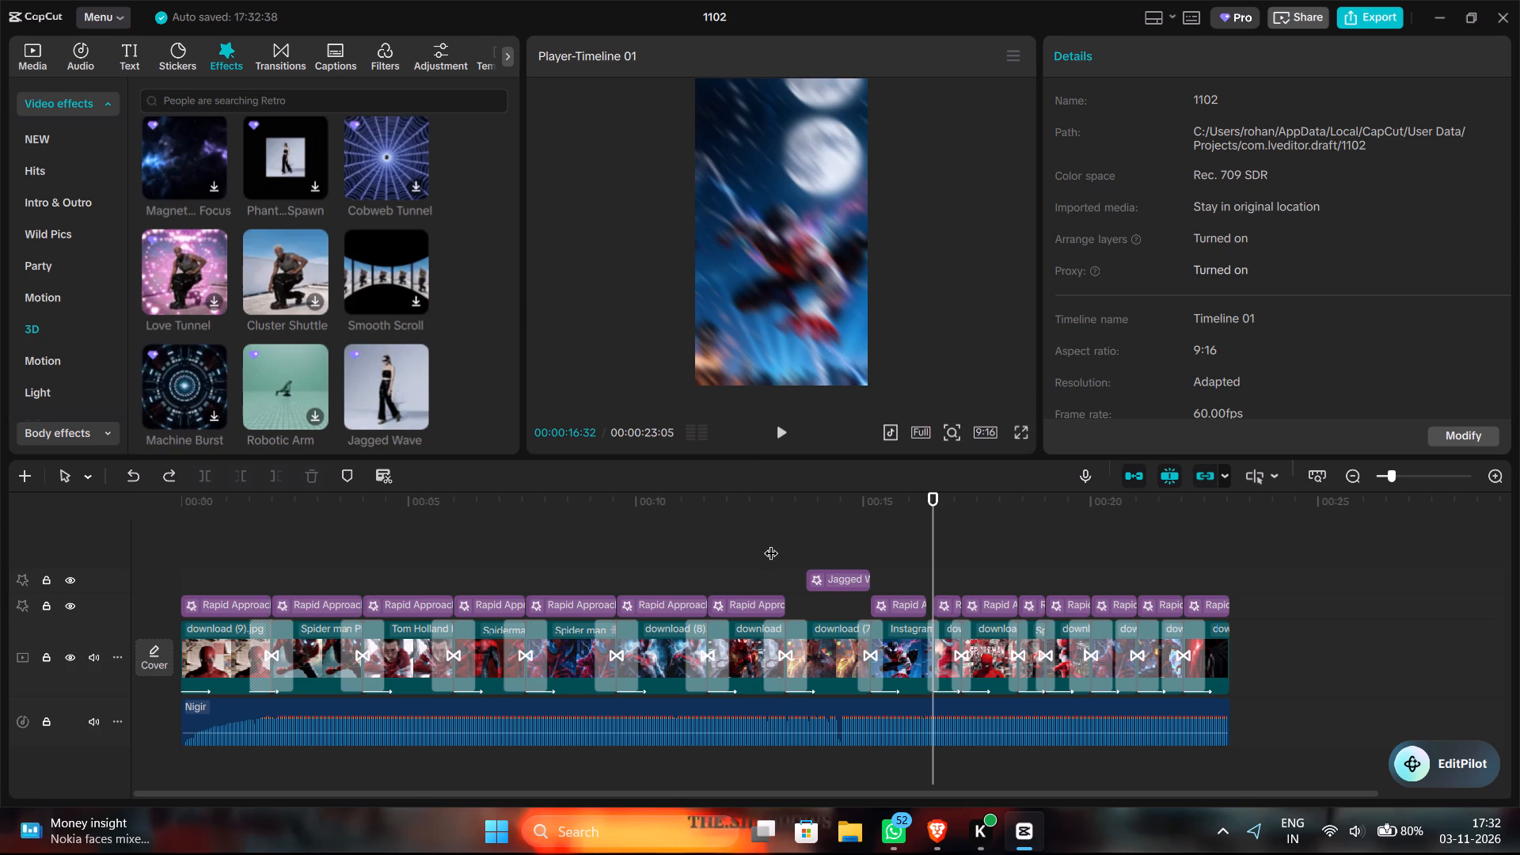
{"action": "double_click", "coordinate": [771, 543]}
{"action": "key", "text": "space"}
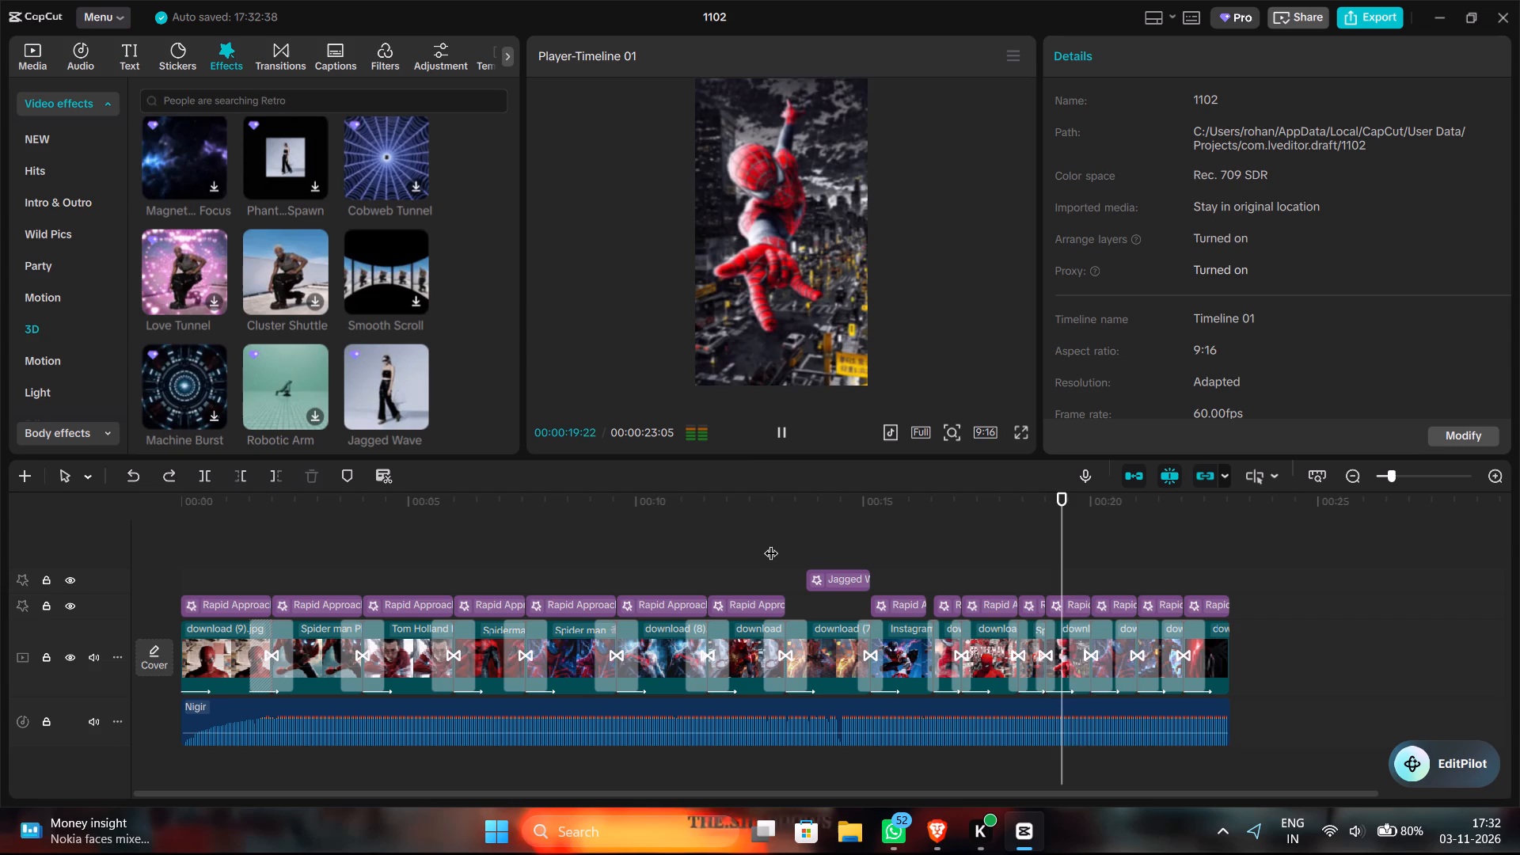
Examine the mask options for the Jagged Wave effect and return to its basic settings.
{"action": "left_click", "coordinate": [838, 571]}
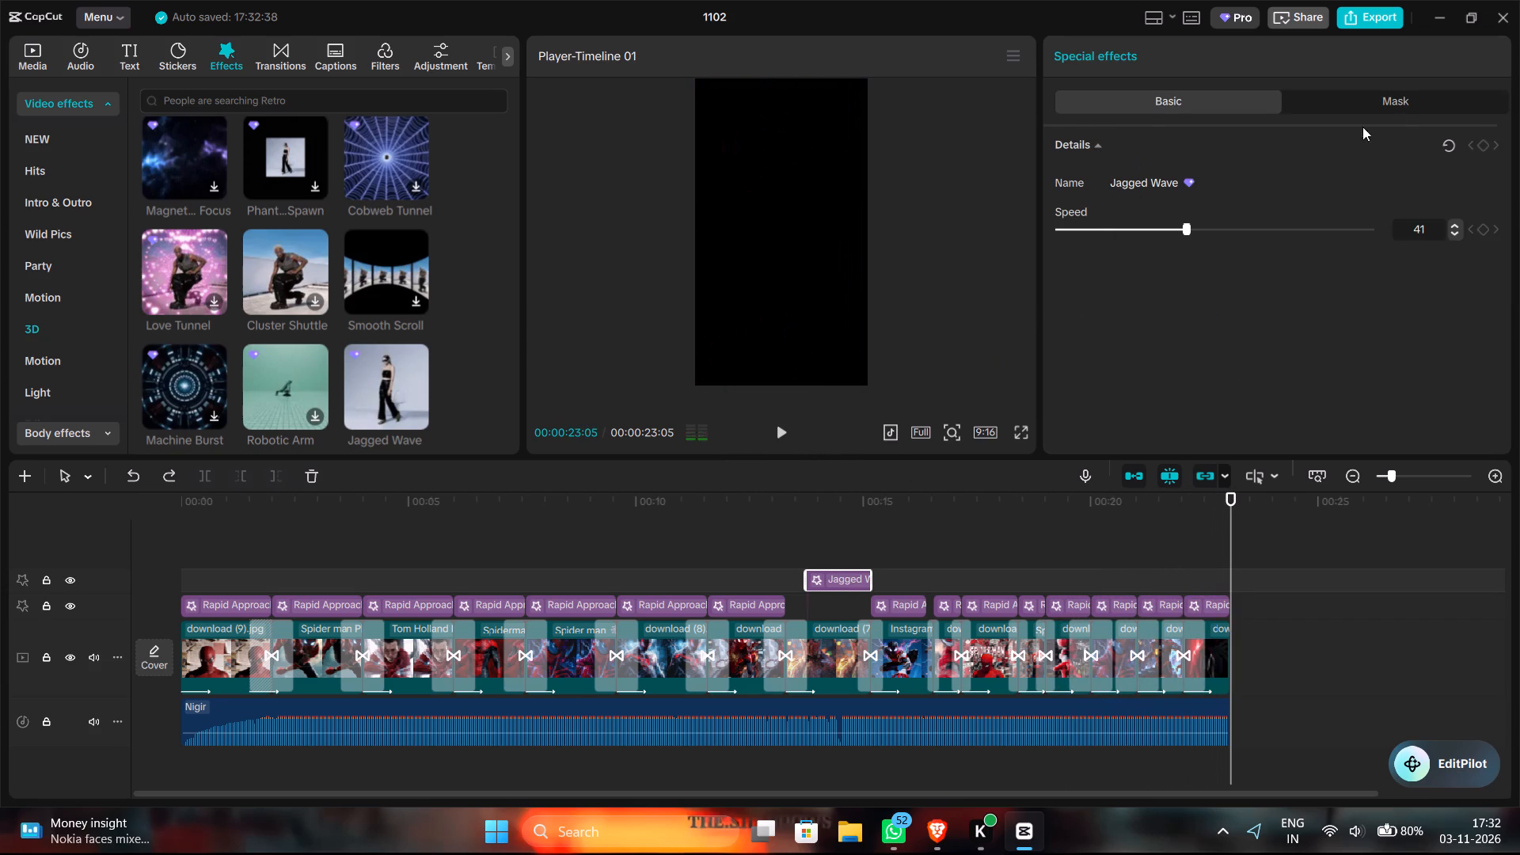
{"action": "left_click", "coordinate": [1391, 108]}
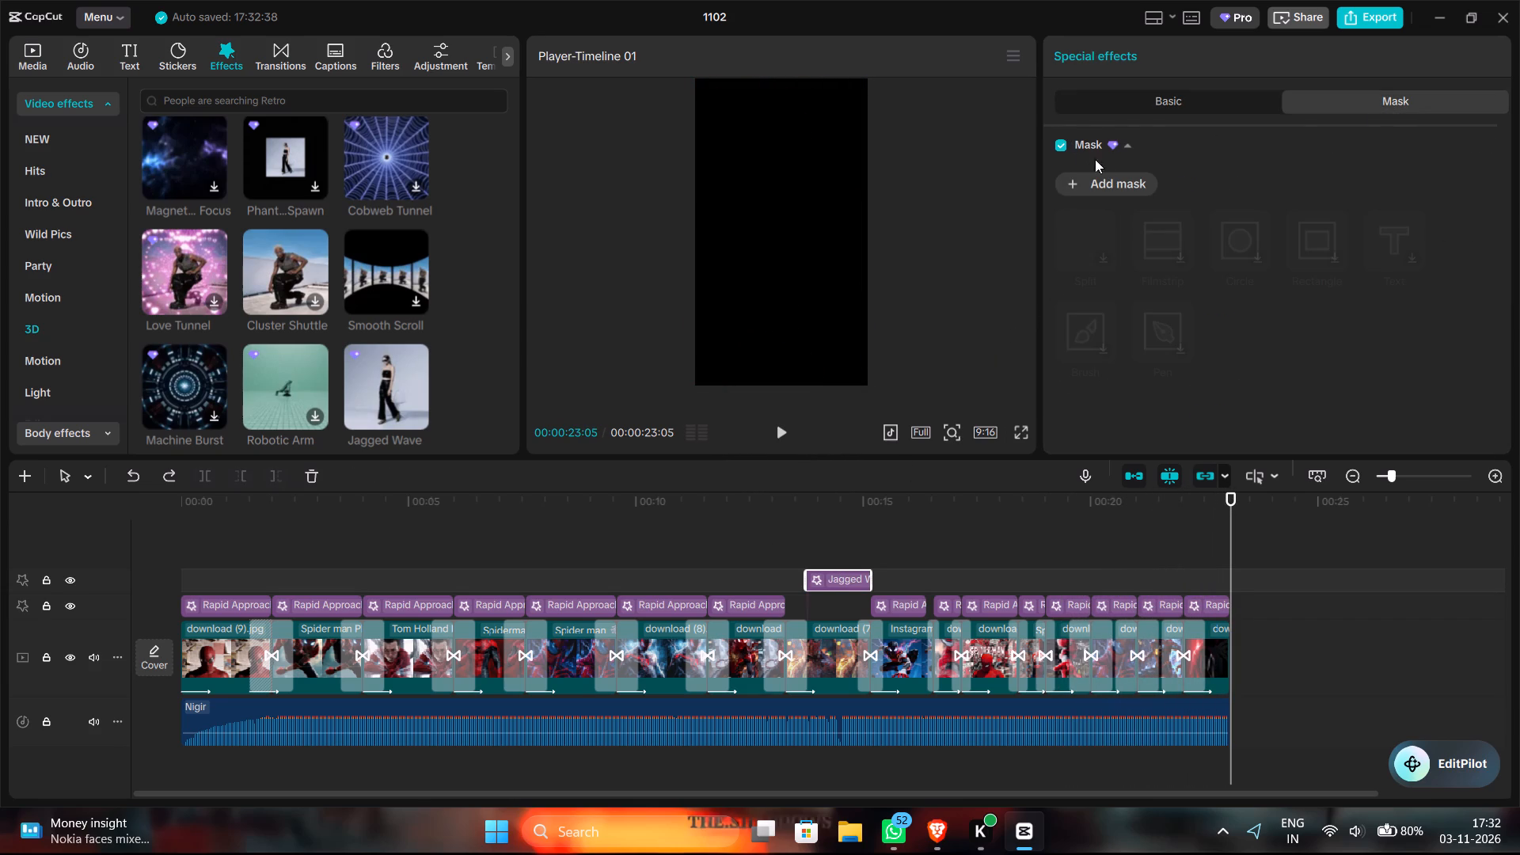
{"action": "left_click", "coordinate": [1111, 176]}
{"action": "left_click", "coordinate": [1117, 102]}
{"action": "left_click", "coordinate": [1092, 51]}
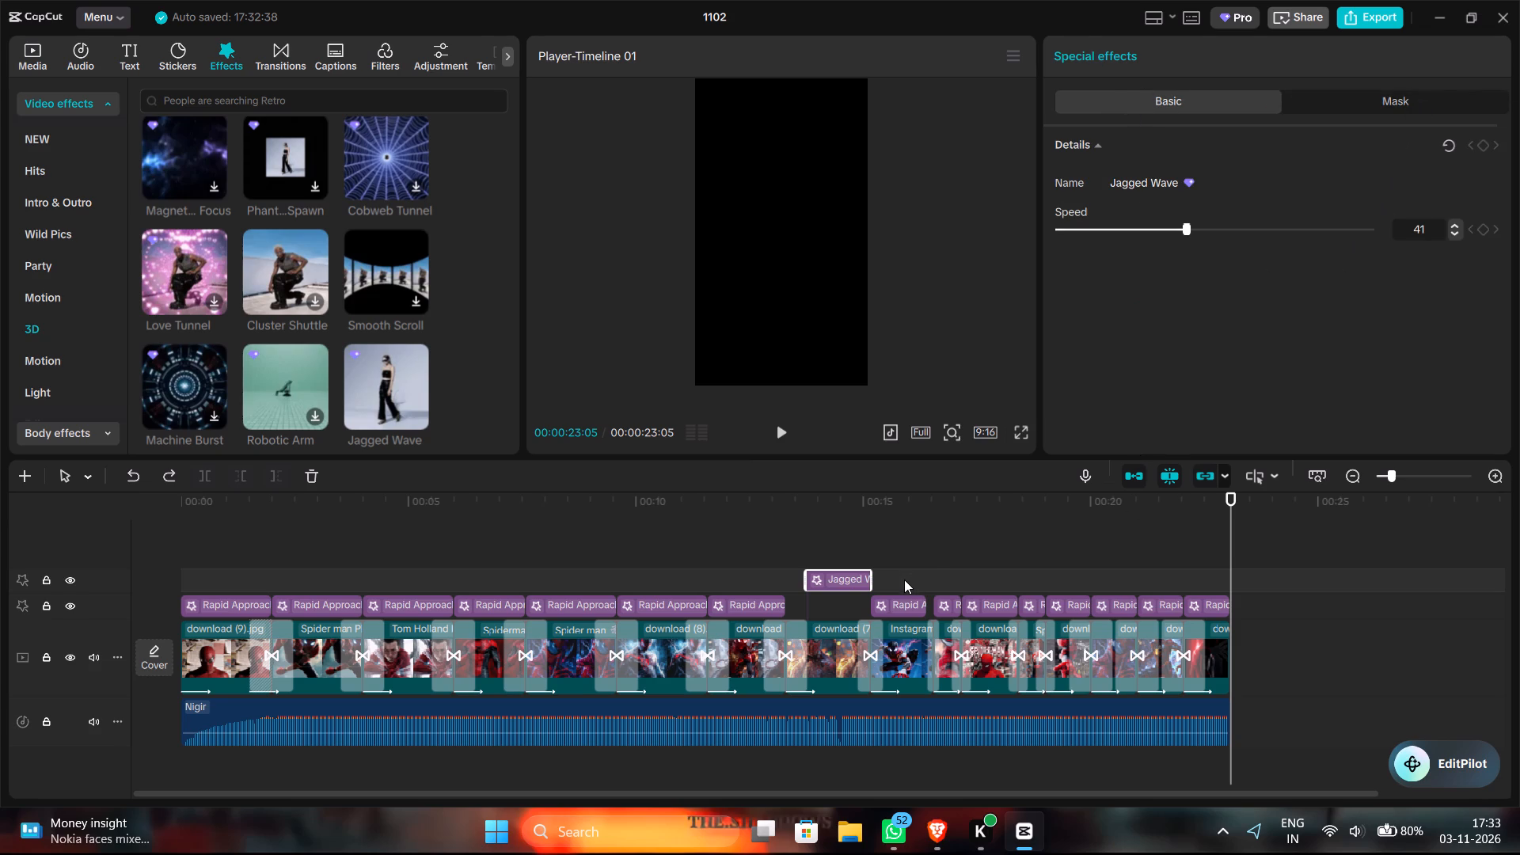
Play the edit from near the beginning through to the end to review it.
{"action": "left_click", "coordinate": [931, 546]}
{"action": "left_click", "coordinate": [287, 560]}
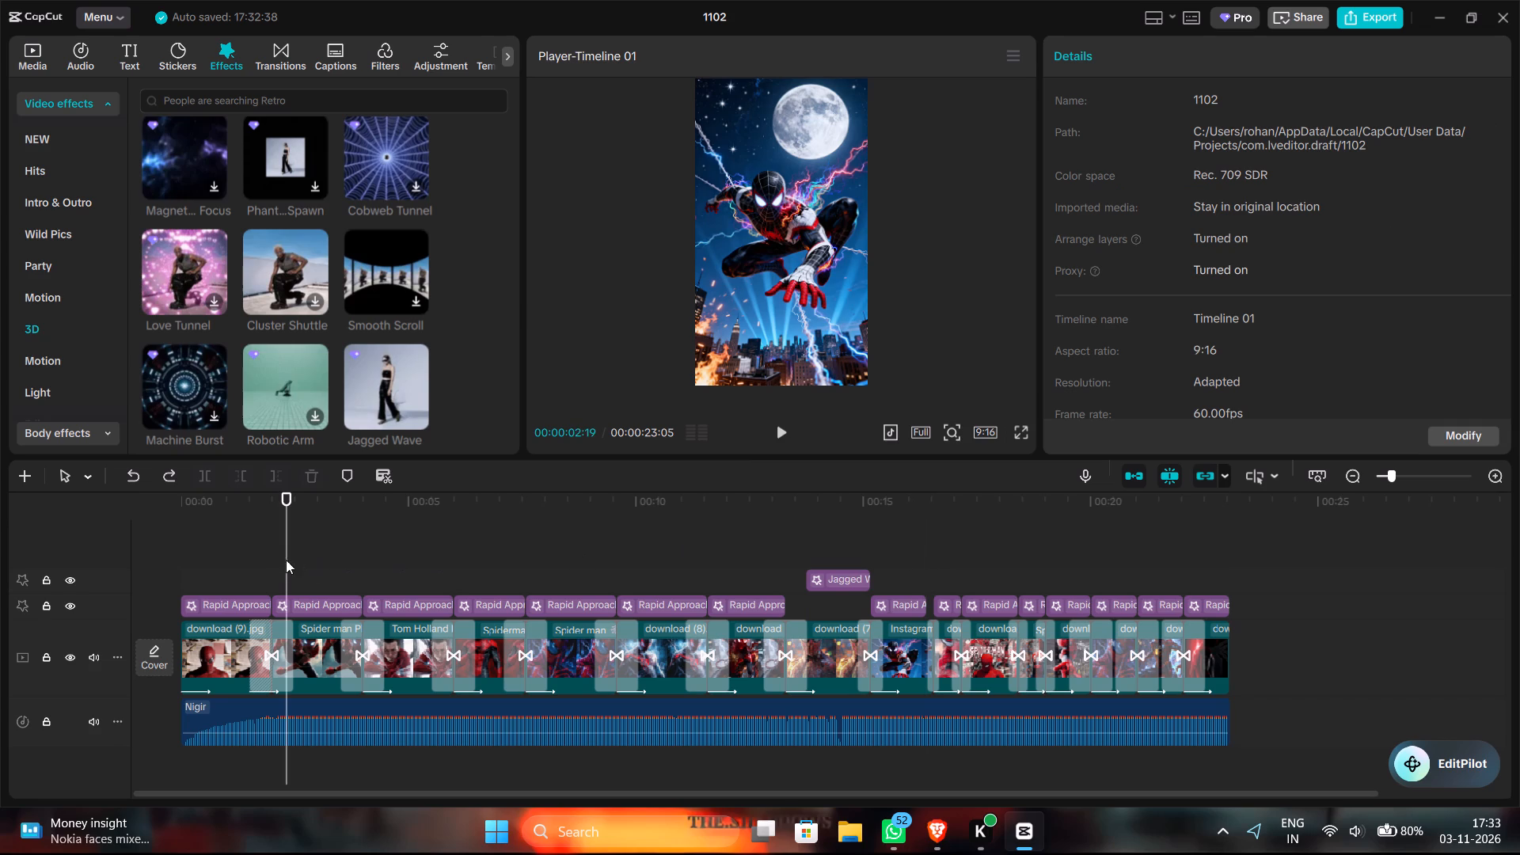
{"action": "left_click", "coordinate": [228, 557]}
{"action": "left_click", "coordinate": [178, 558]}
{"action": "left_click", "coordinate": [195, 558]}
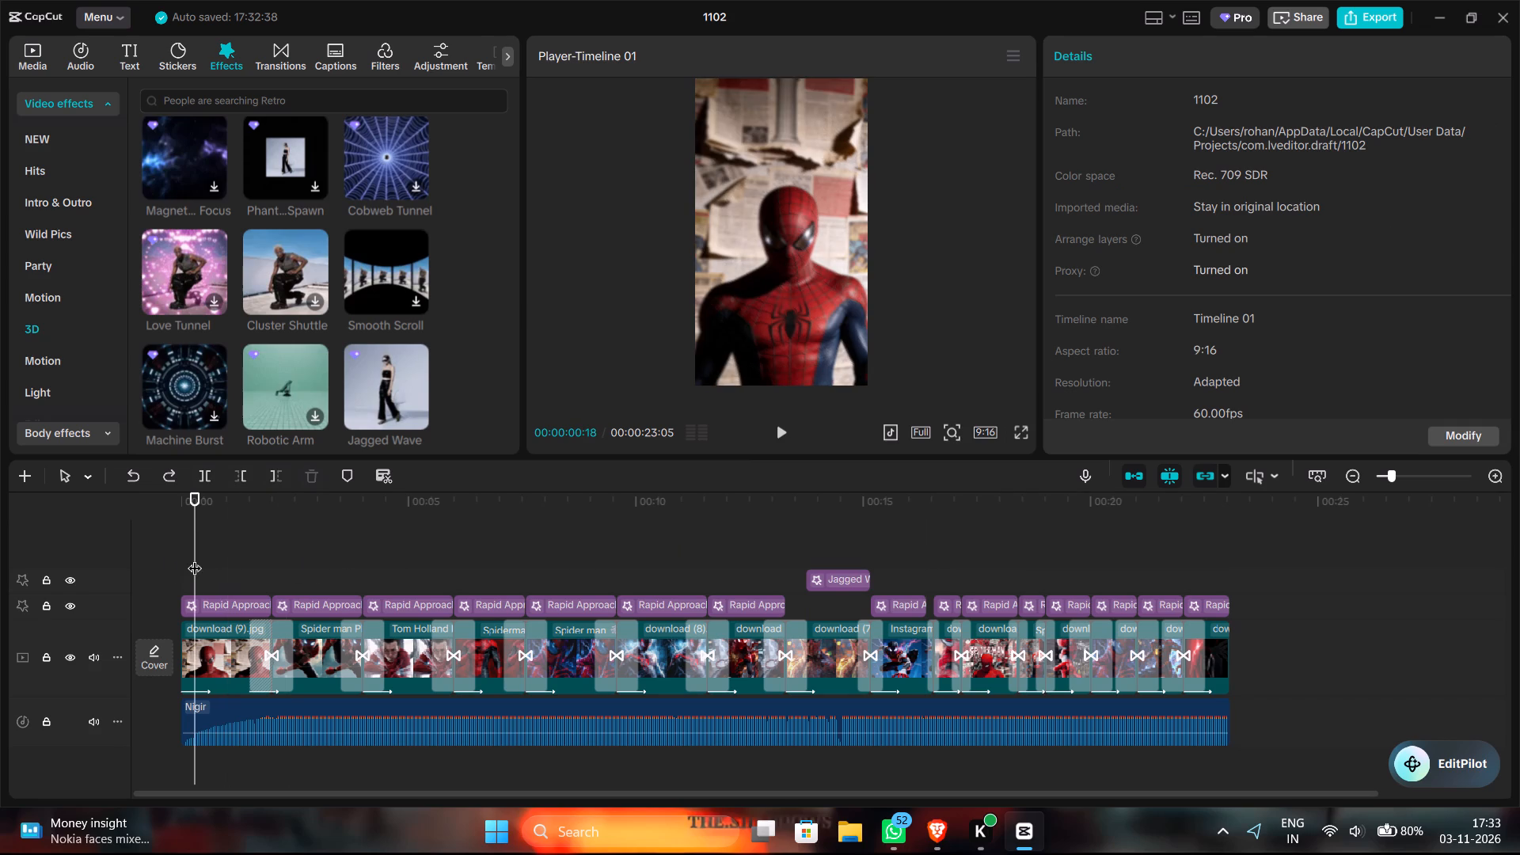
{"action": "key", "text": "space"}
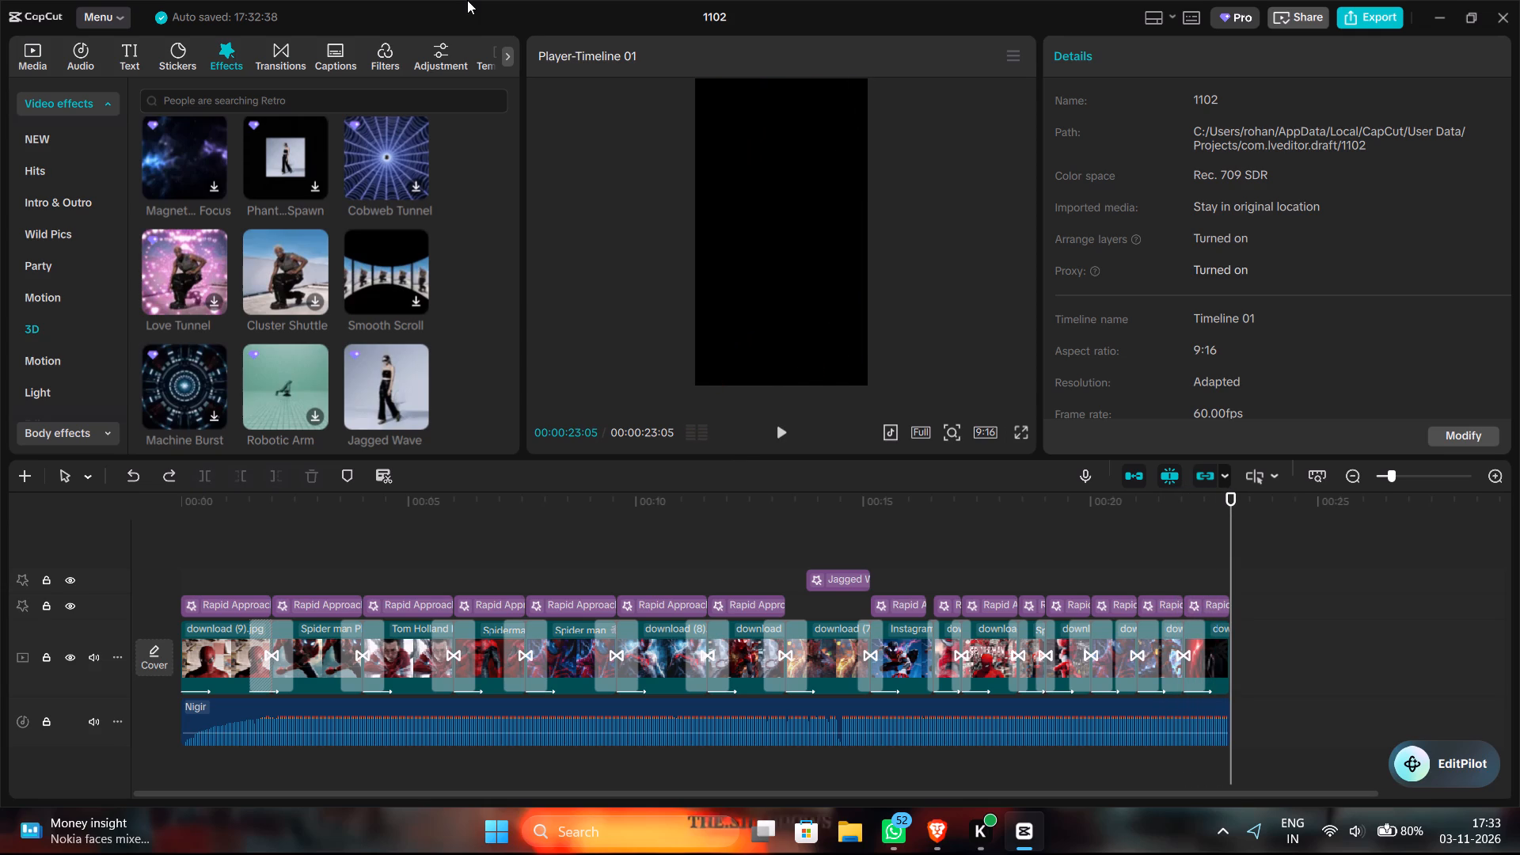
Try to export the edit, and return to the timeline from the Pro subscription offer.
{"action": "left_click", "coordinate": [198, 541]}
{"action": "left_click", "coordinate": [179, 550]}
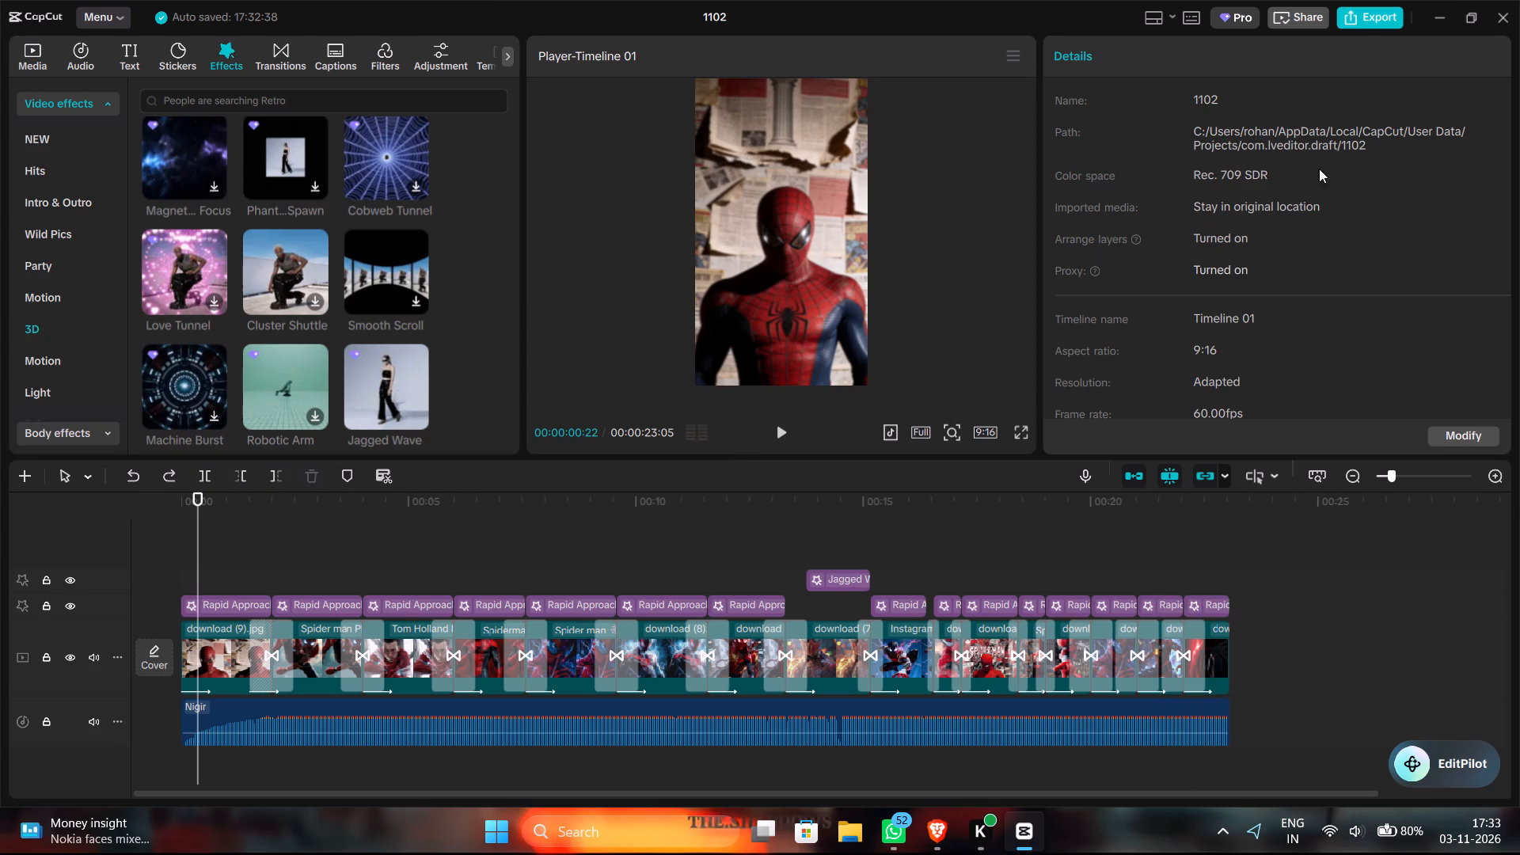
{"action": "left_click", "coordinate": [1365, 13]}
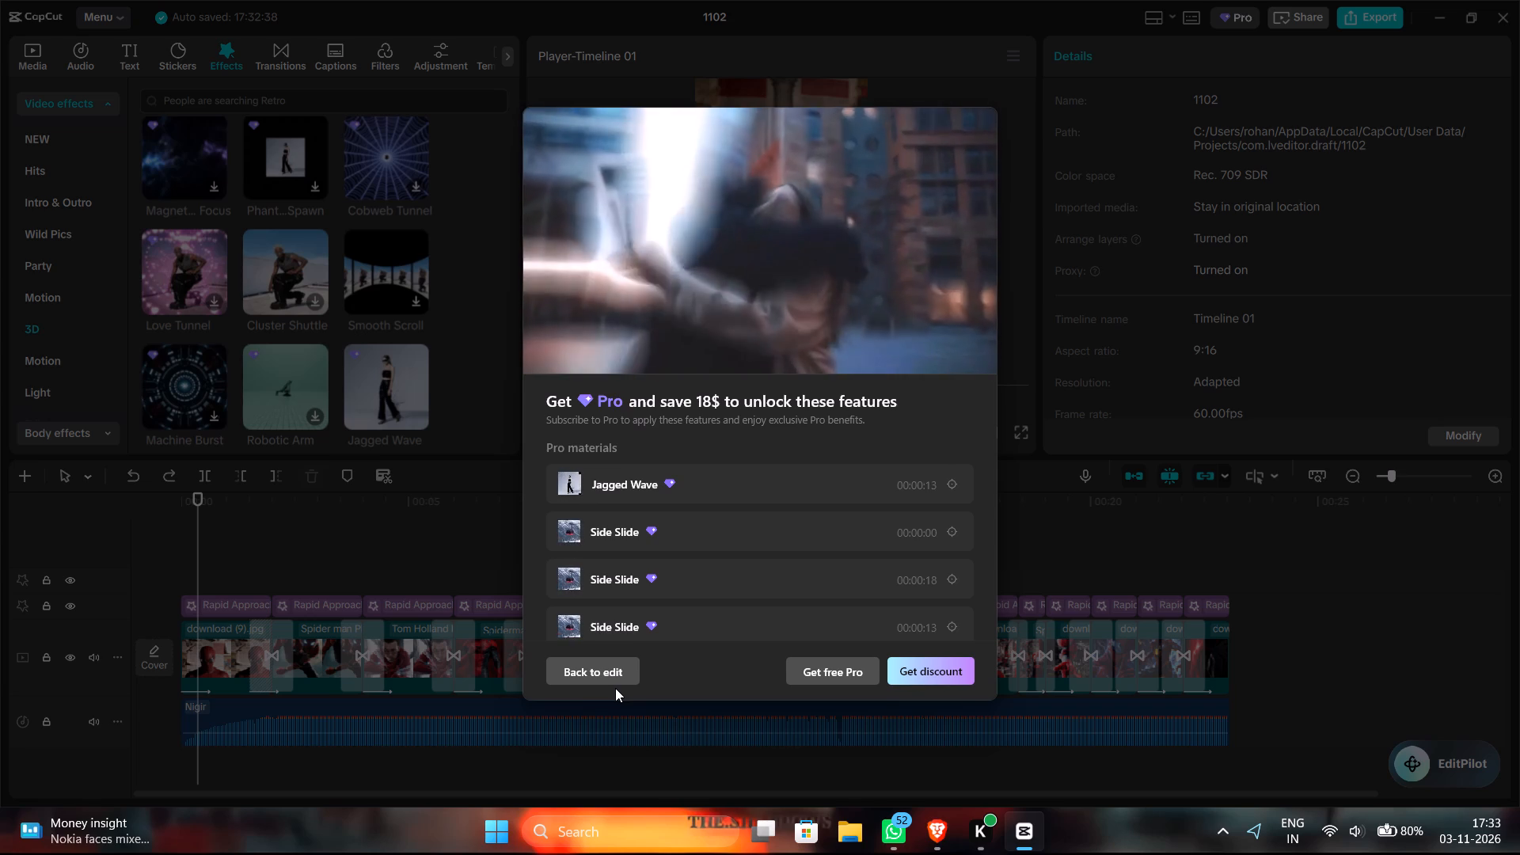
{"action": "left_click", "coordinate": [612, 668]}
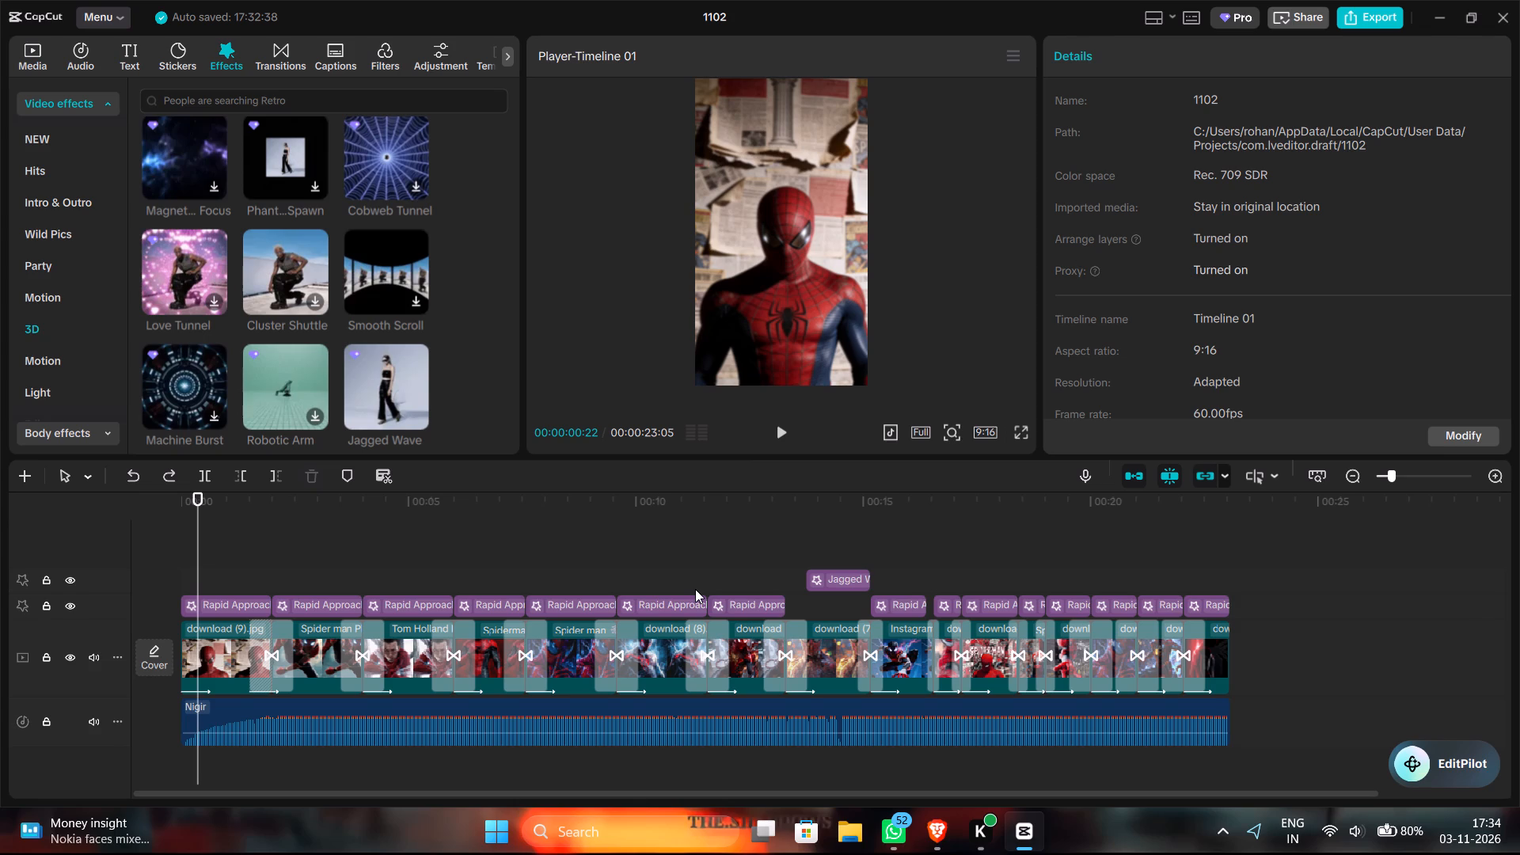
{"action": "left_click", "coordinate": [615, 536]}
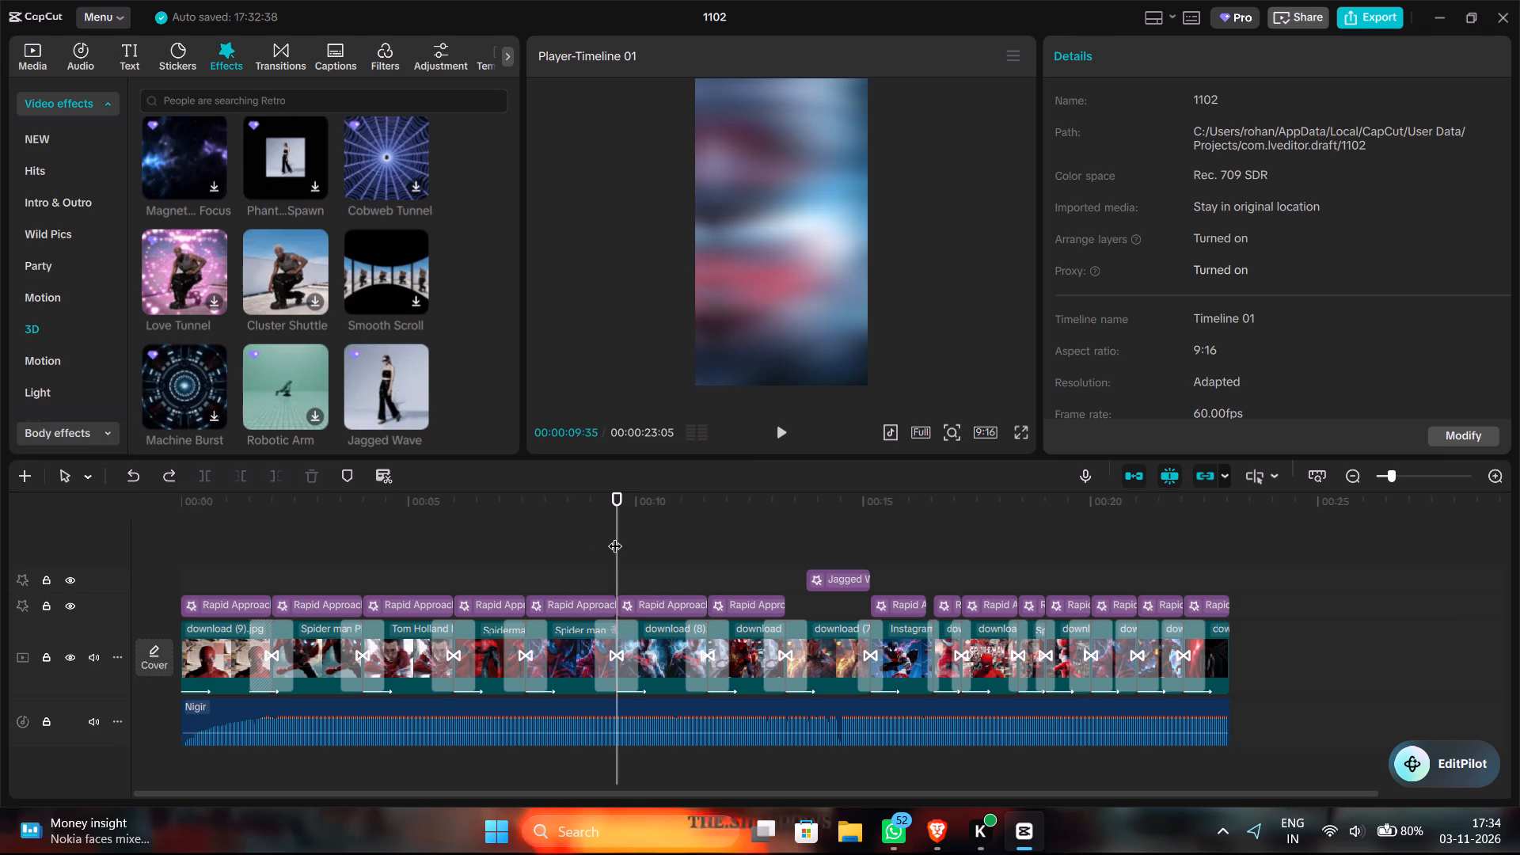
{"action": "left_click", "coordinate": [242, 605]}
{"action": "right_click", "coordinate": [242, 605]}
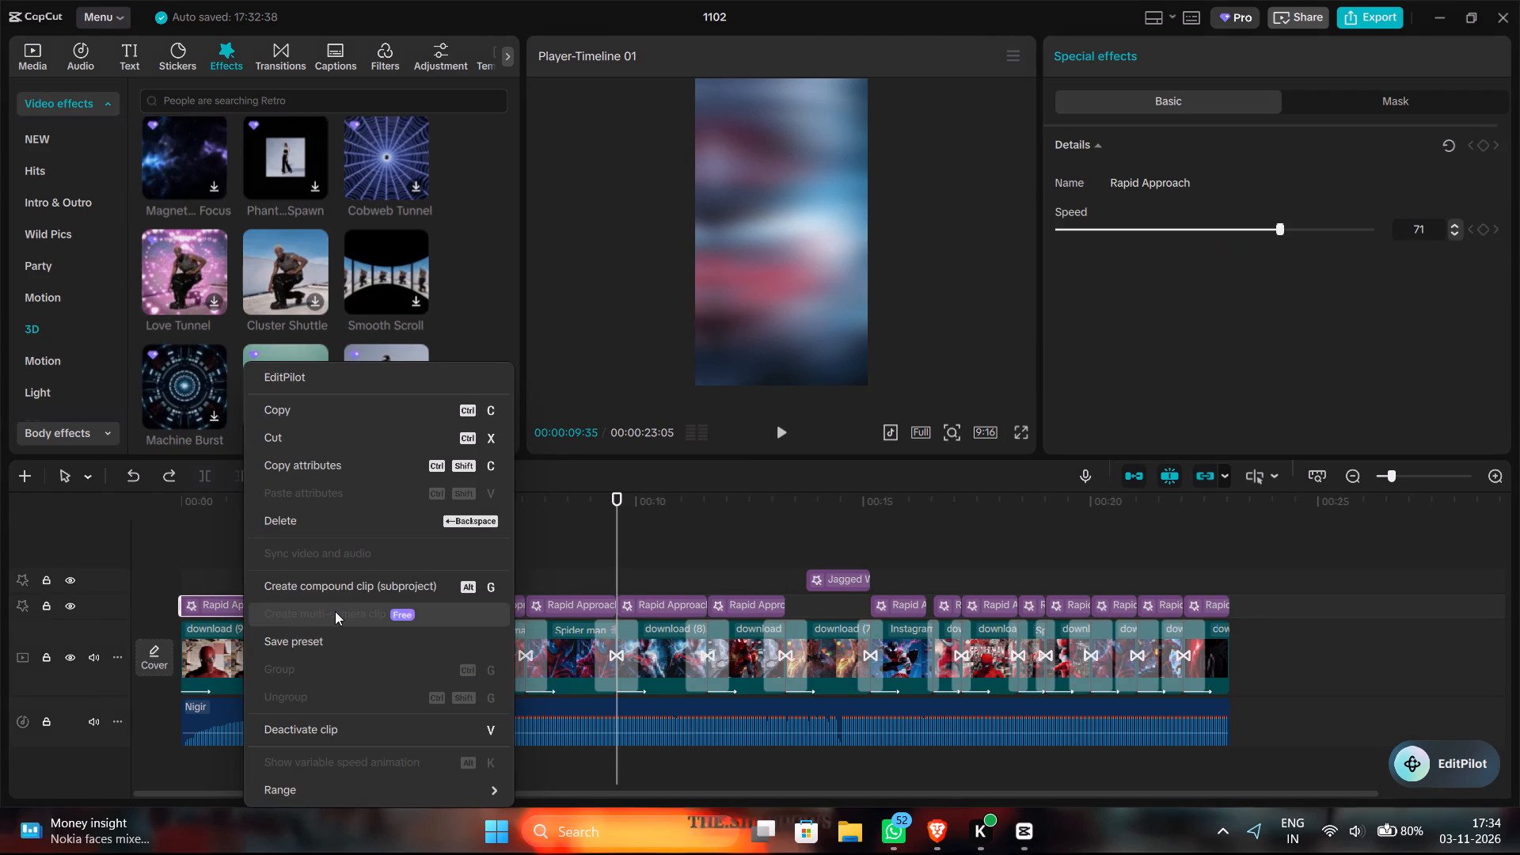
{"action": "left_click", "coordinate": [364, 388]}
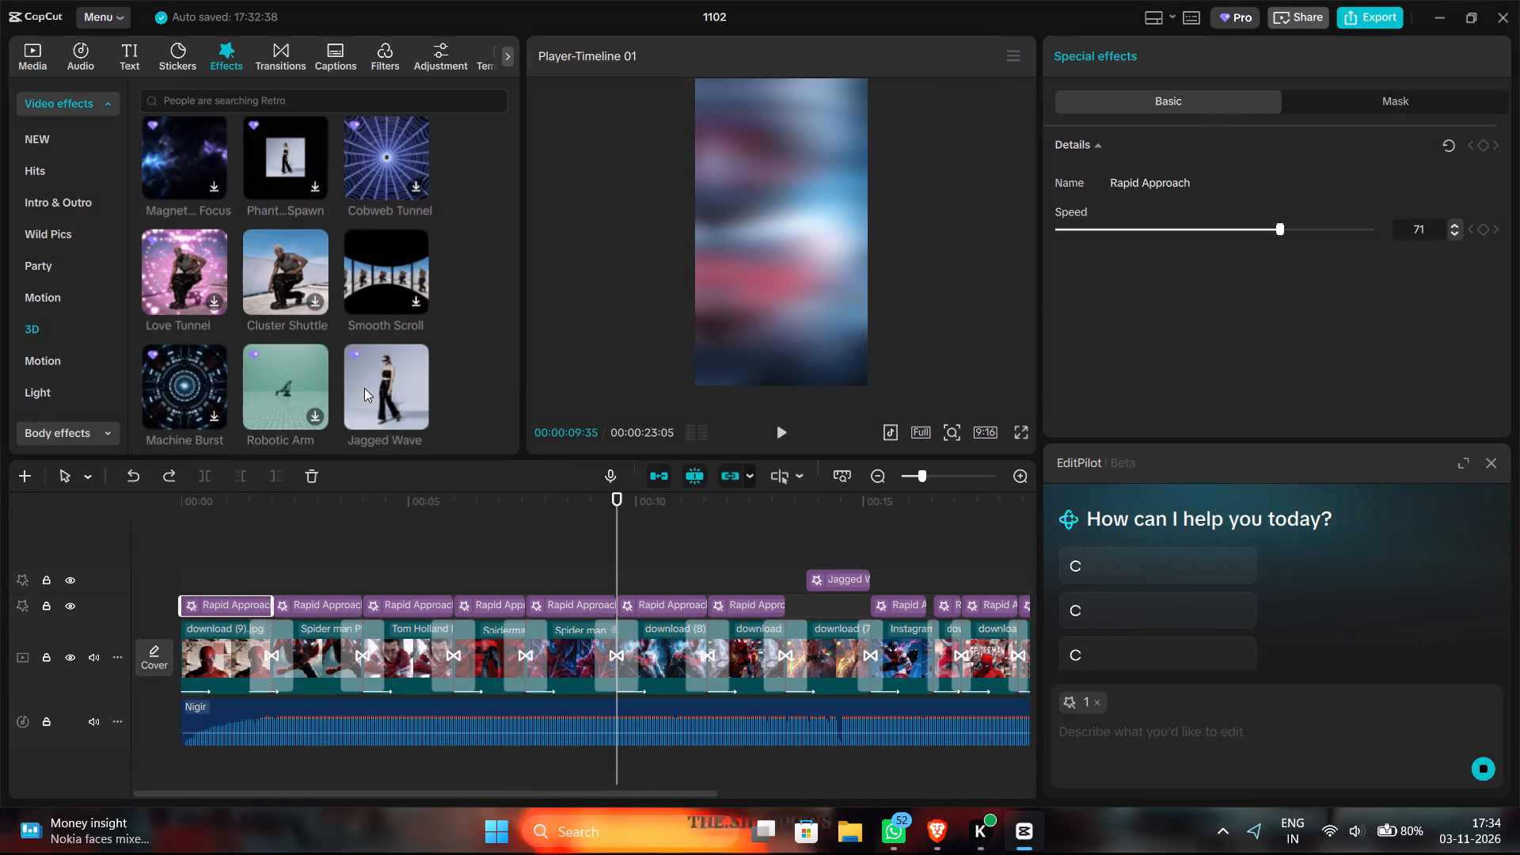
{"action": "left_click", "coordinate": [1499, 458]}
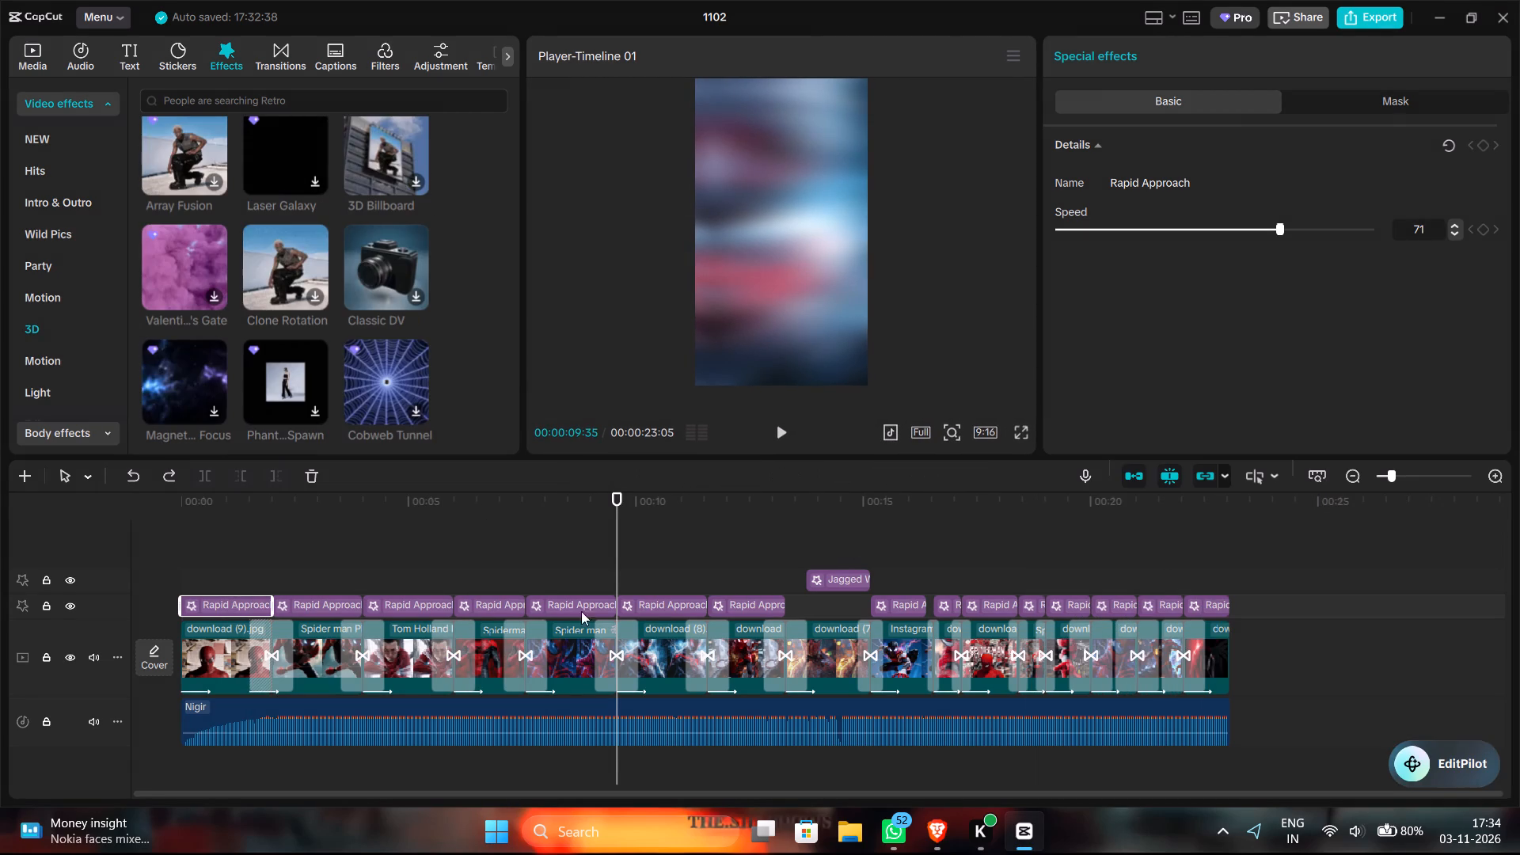
Look through the 3D and Motion video effects, the favorite effects and the favorite transitions.
{"action": "scroll", "coordinate": [182, 368], "scroll_direction": "up", "scroll_amount": 7}
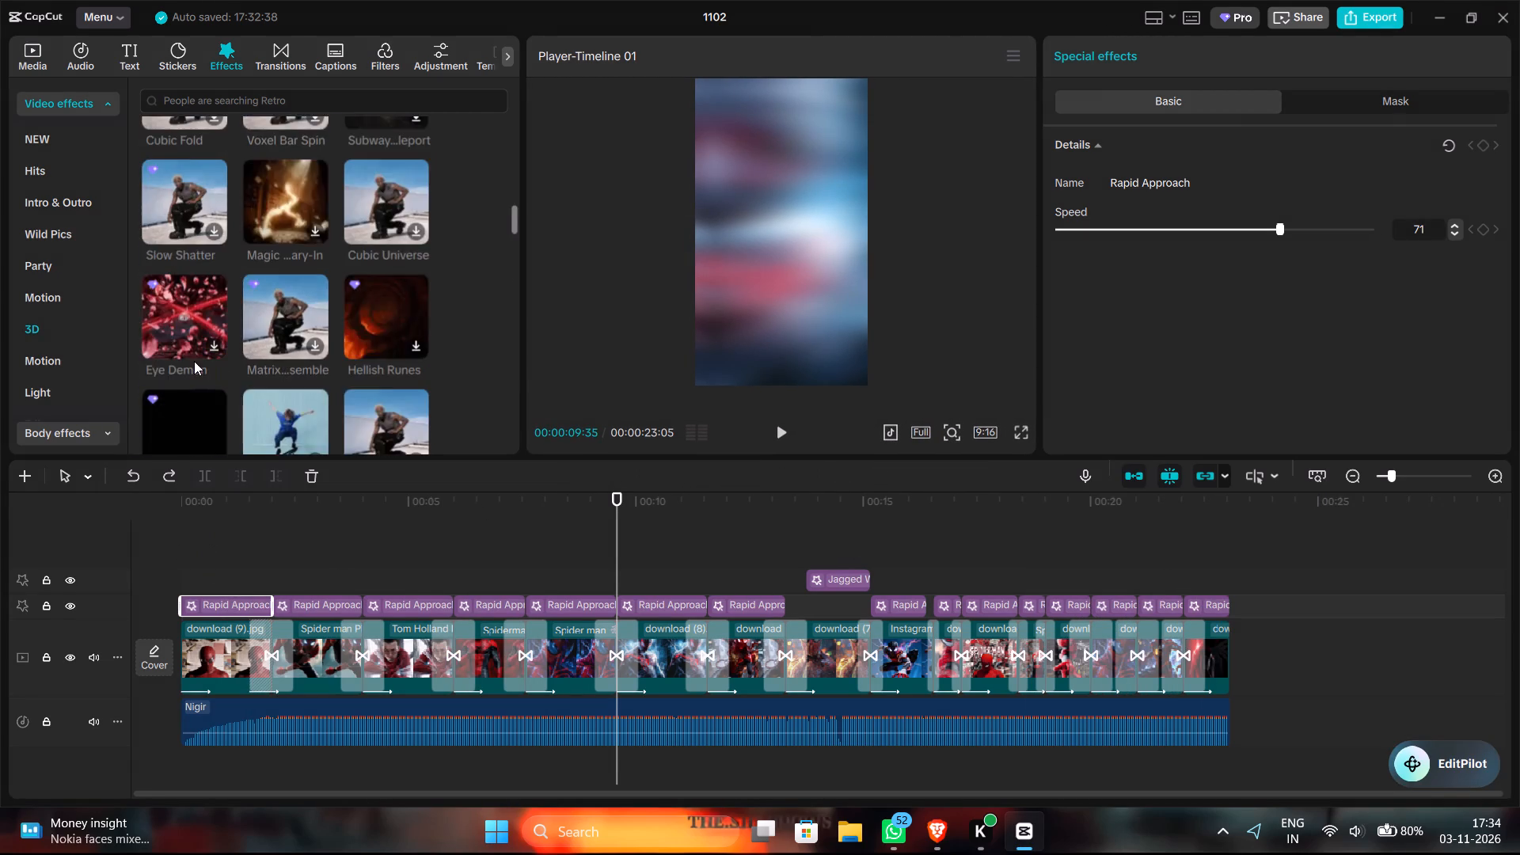
{"action": "scroll", "coordinate": [194, 361], "scroll_direction": "up", "scroll_amount": 5}
{"action": "scroll", "coordinate": [194, 361], "scroll_direction": "down", "scroll_amount": 1}
{"action": "scroll", "coordinate": [194, 361], "scroll_direction": "up", "scroll_amount": 19}
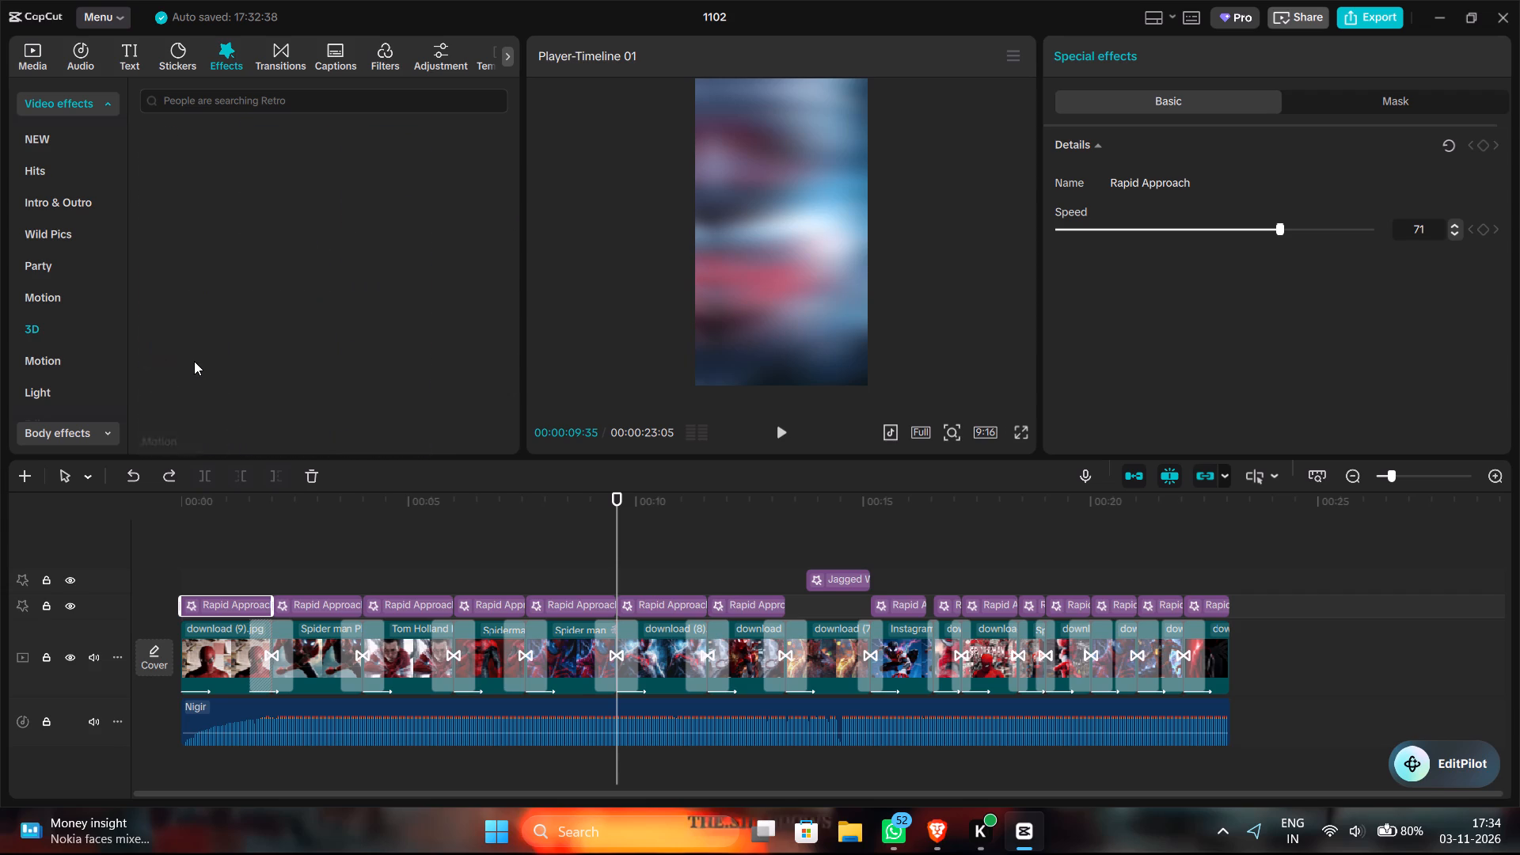
{"action": "left_click", "coordinate": [80, 104]}
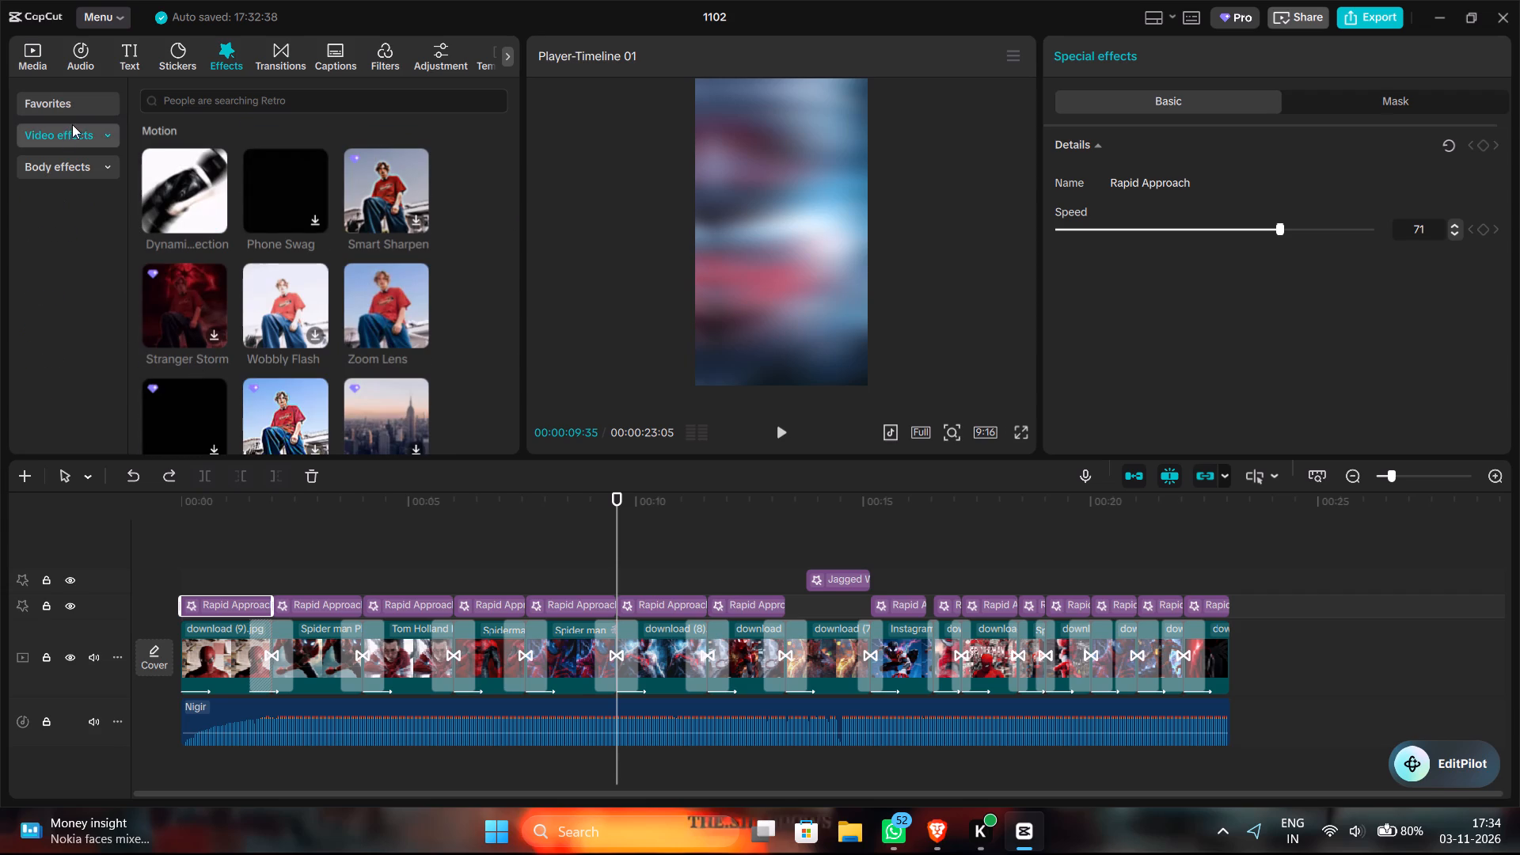
{"action": "left_click", "coordinate": [81, 93]}
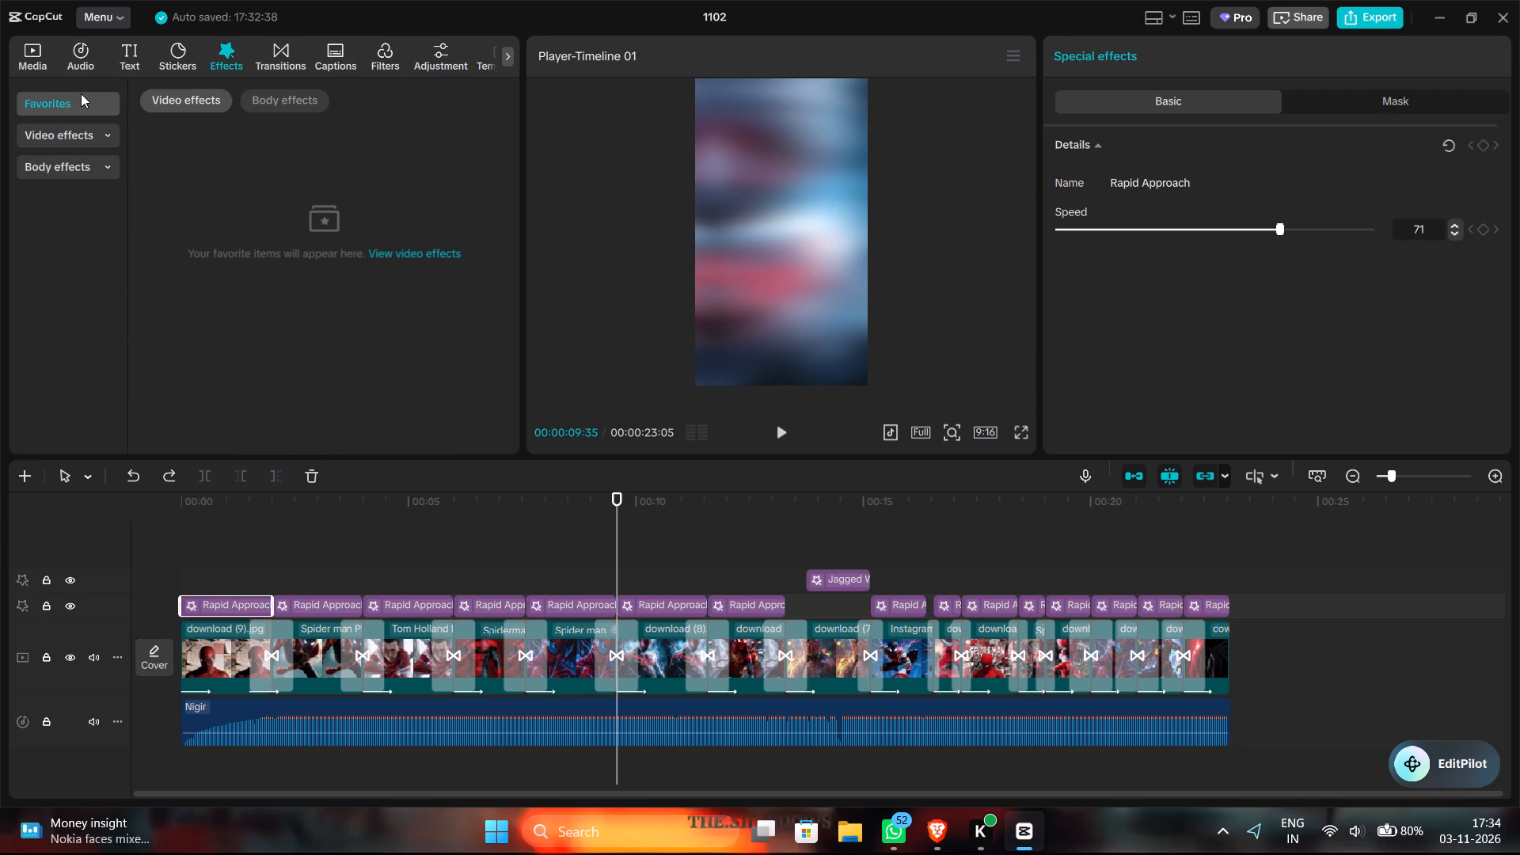
{"action": "left_click", "coordinate": [325, 104]}
{"action": "left_click", "coordinate": [193, 94]}
{"action": "left_click", "coordinate": [271, 56]}
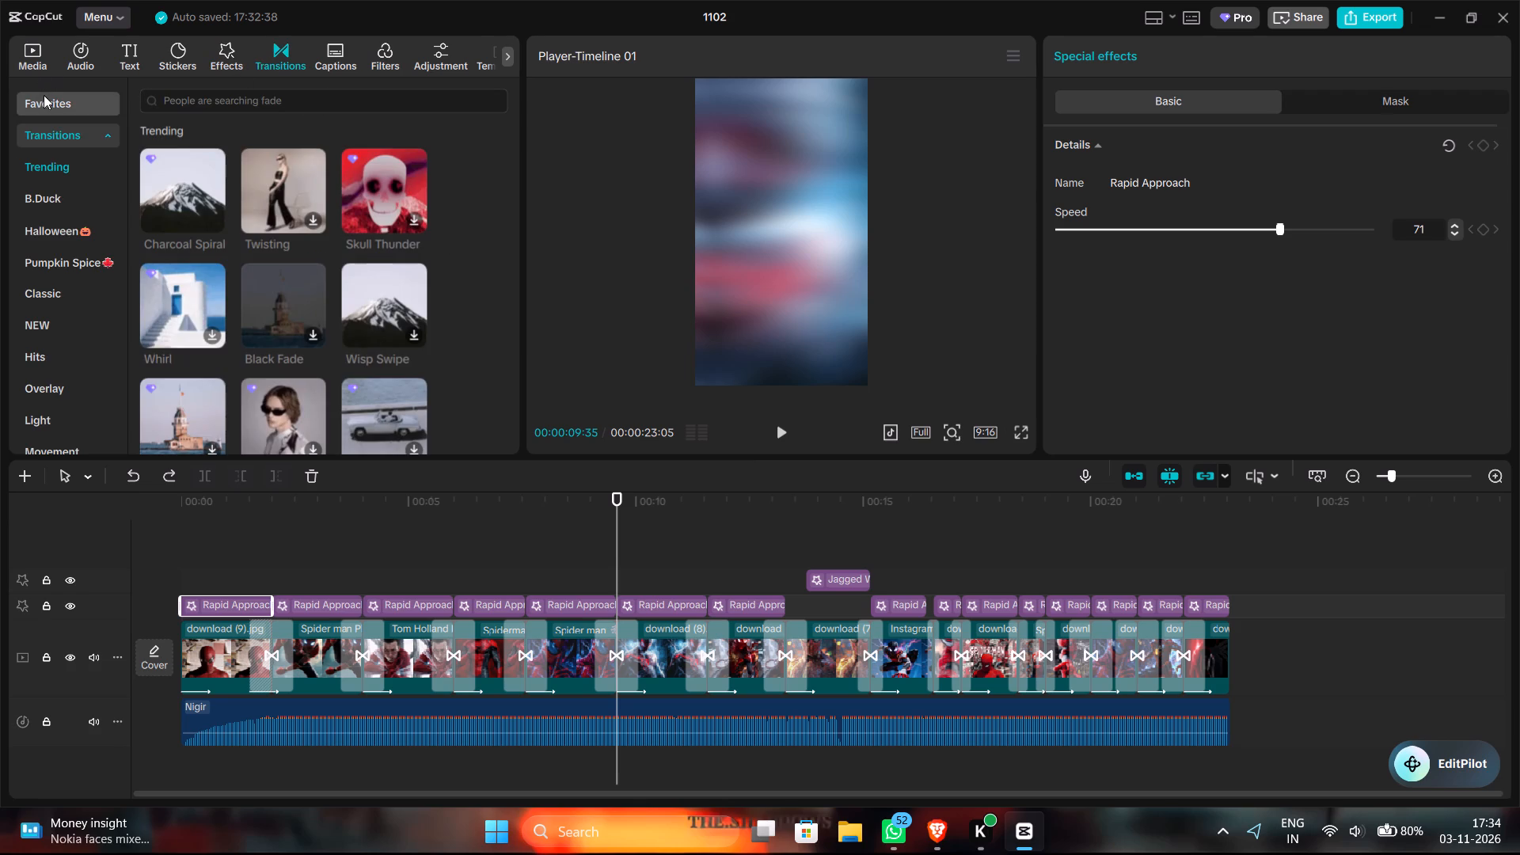
{"action": "left_click", "coordinate": [44, 95]}
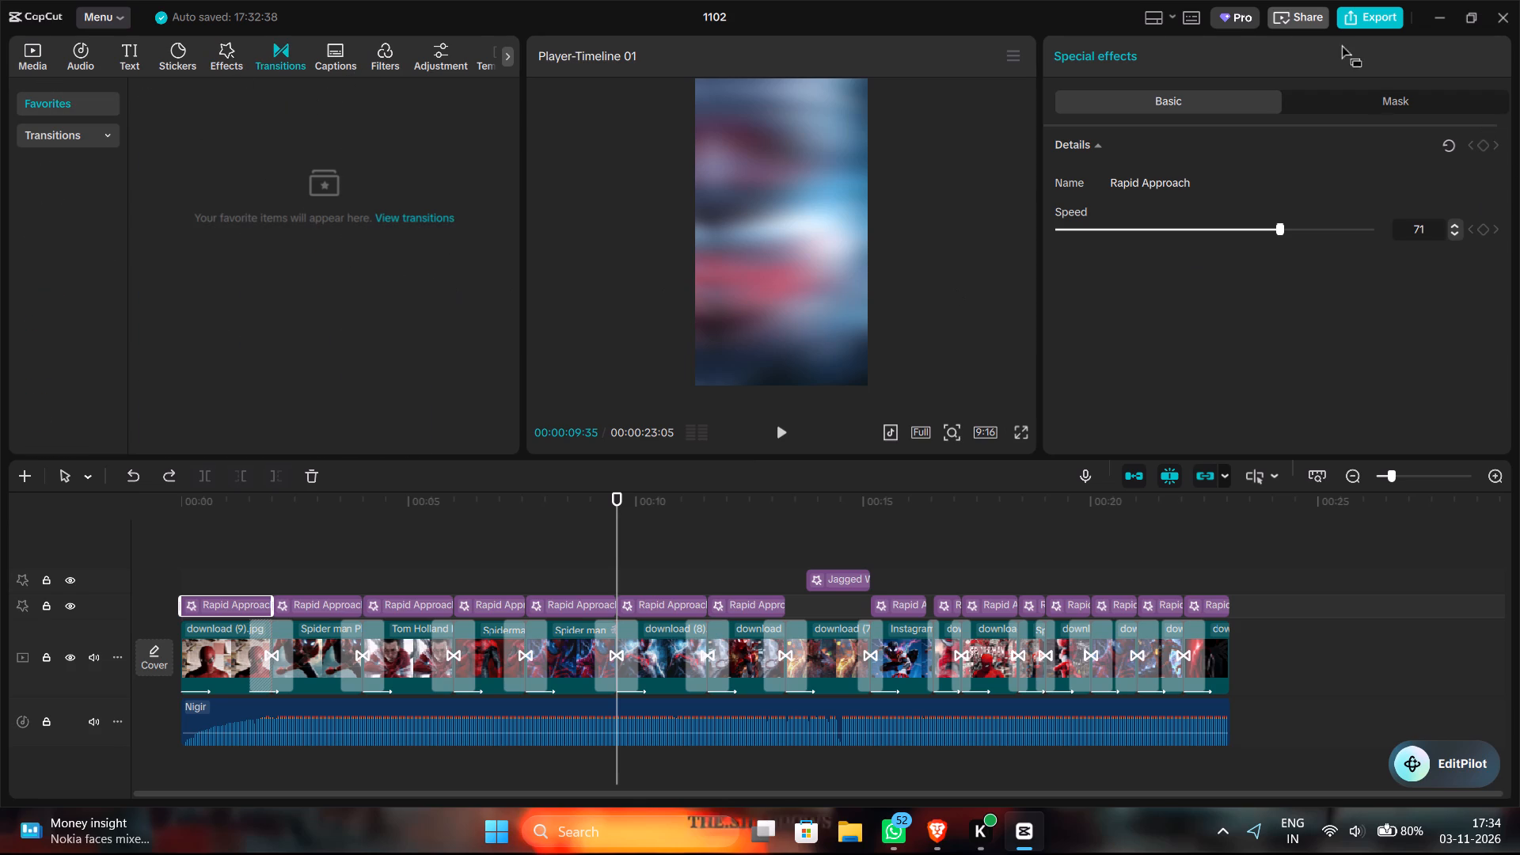
Examine the Pro and Teams subscription plans and return to the timeline.
{"action": "left_click", "coordinate": [1244, 23]}
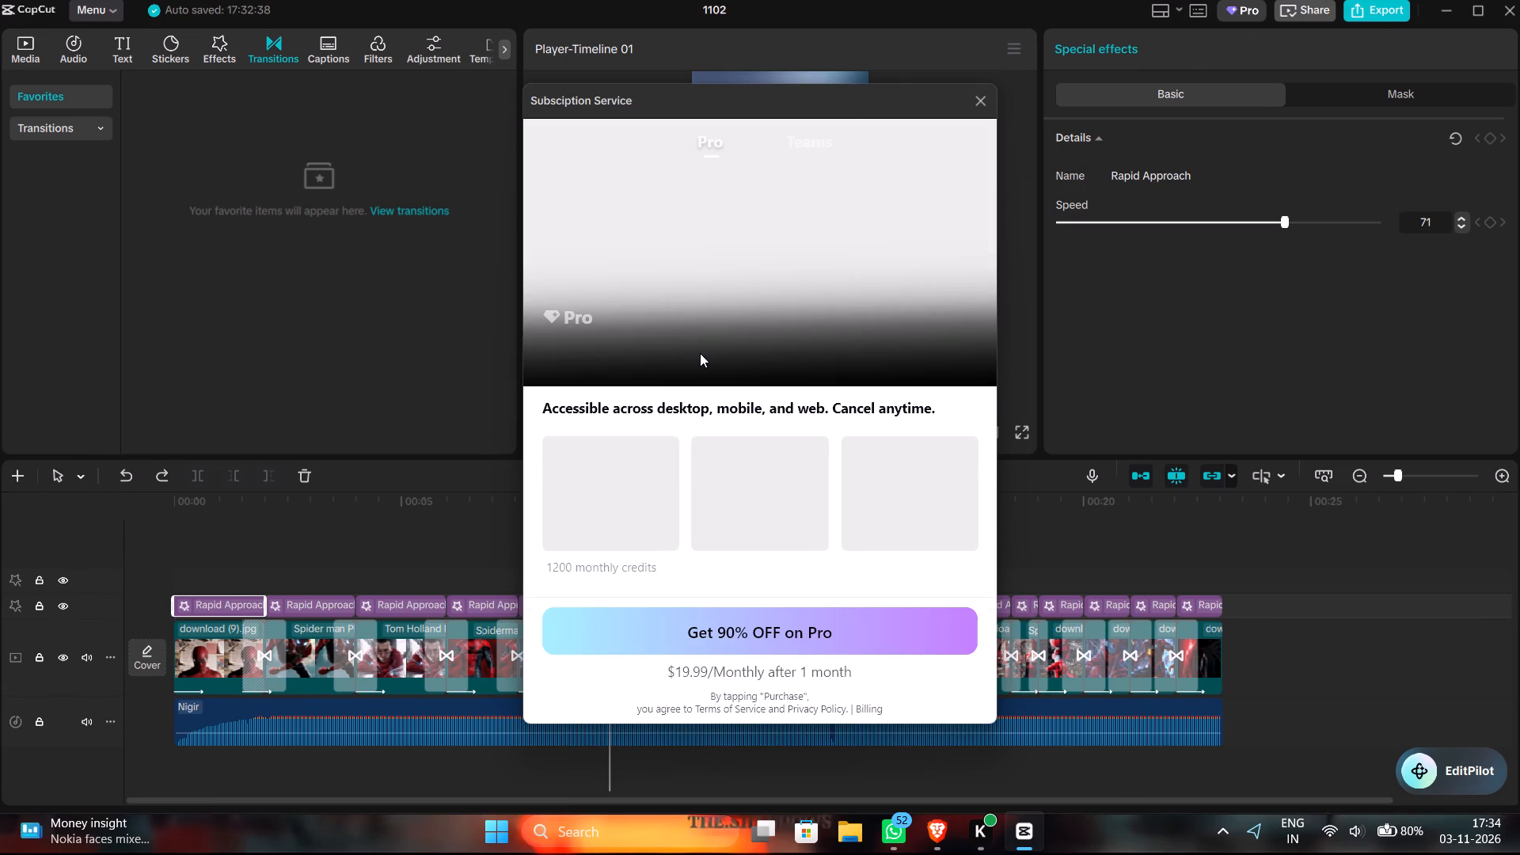
{"action": "scroll", "coordinate": [700, 353], "scroll_direction": "down", "scroll_amount": 4}
{"action": "scroll", "coordinate": [673, 464], "scroll_direction": "down", "scroll_amount": 5}
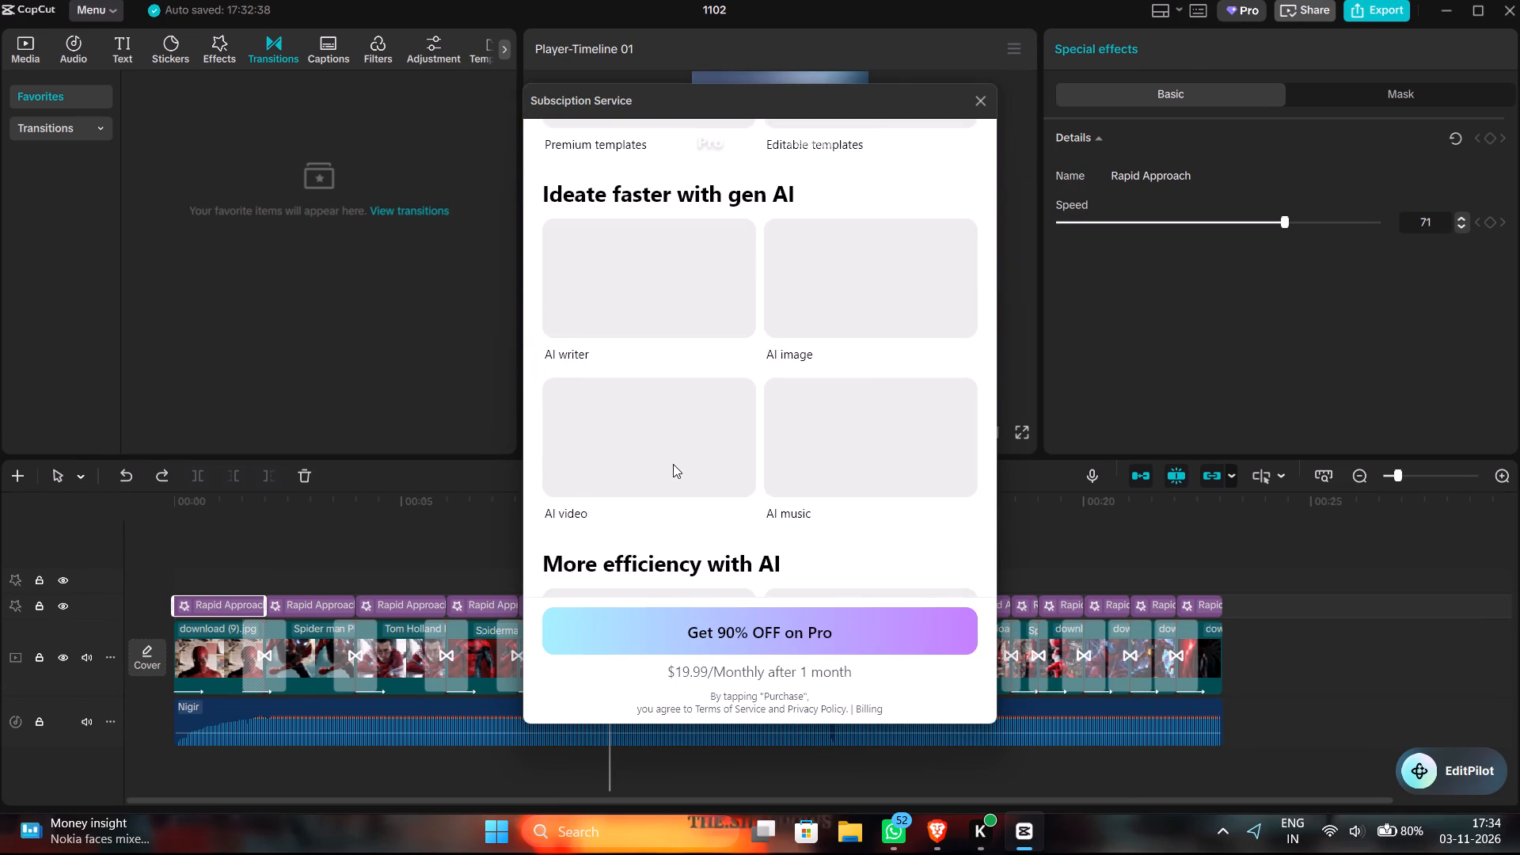
{"action": "scroll", "coordinate": [673, 464], "scroll_direction": "up", "scroll_amount": 13}
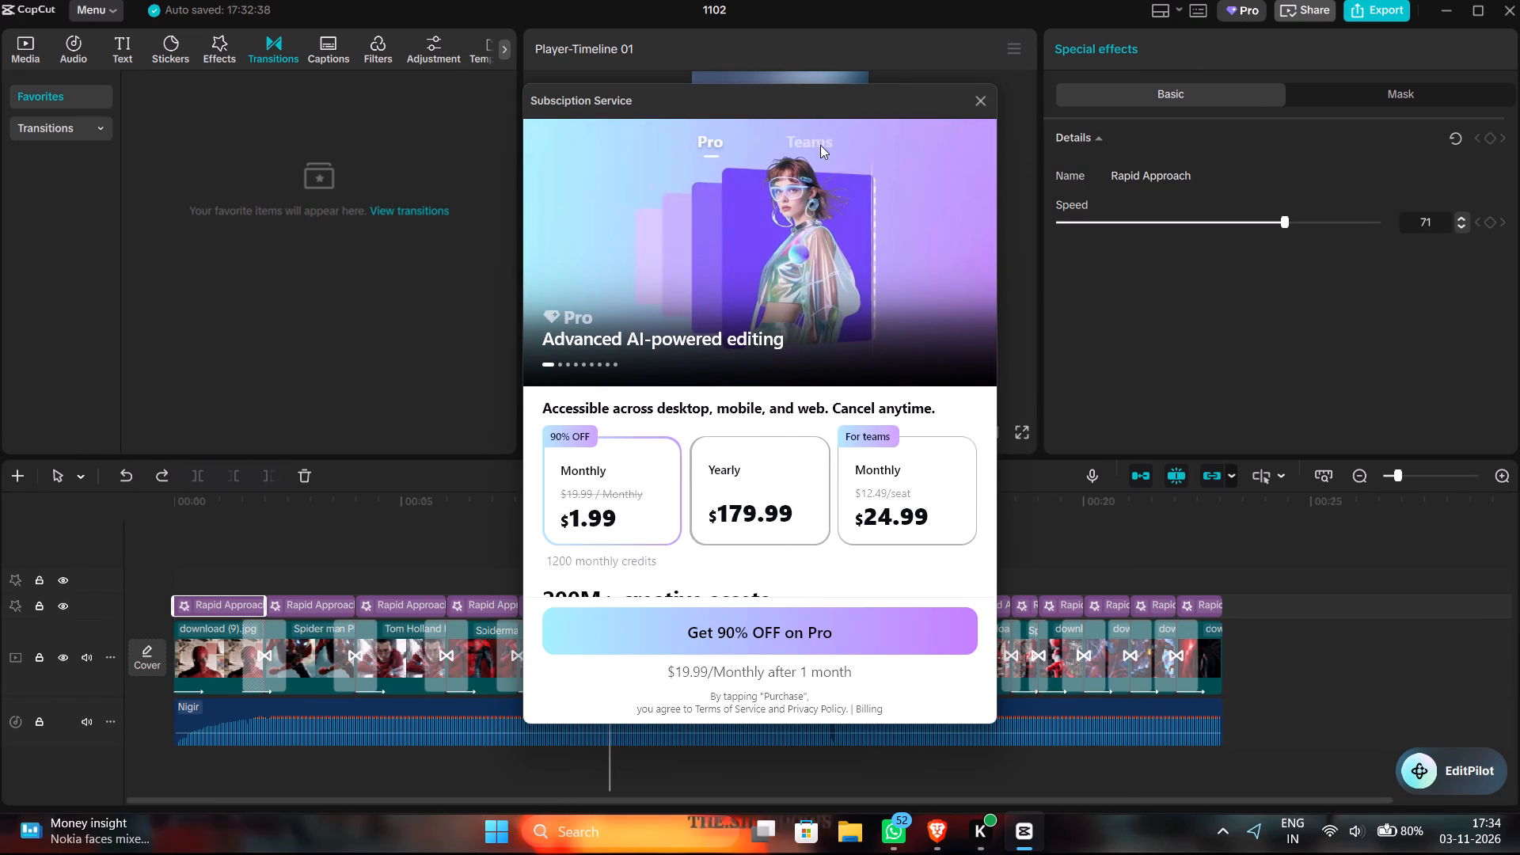
{"action": "left_click", "coordinate": [818, 148]}
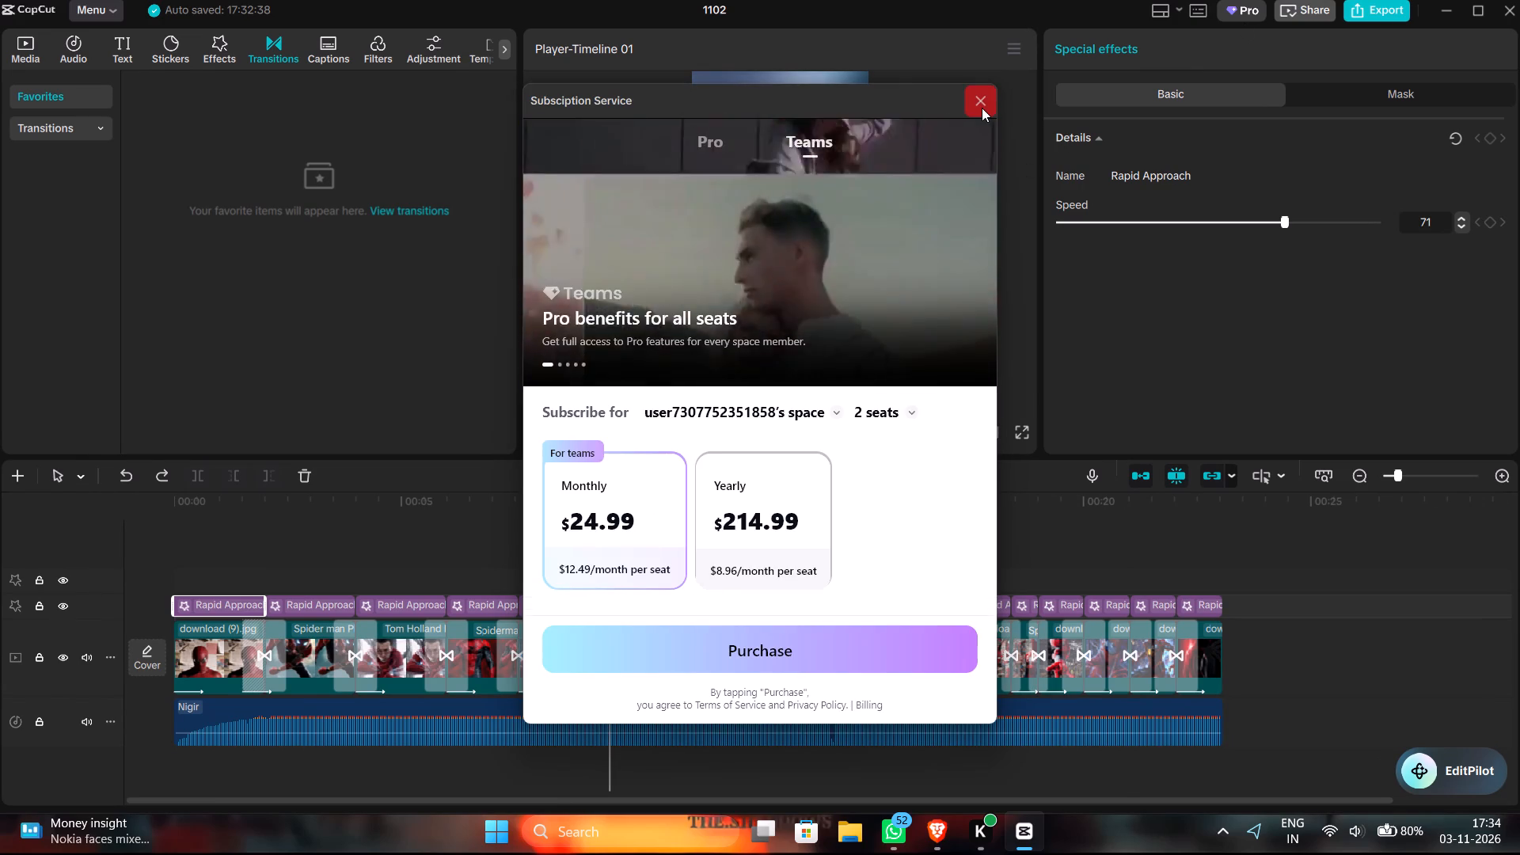
{"action": "left_click", "coordinate": [982, 108]}
Try to export the edit and read through the list of Pro materials it uses.
{"action": "left_click", "coordinate": [1349, 13]}
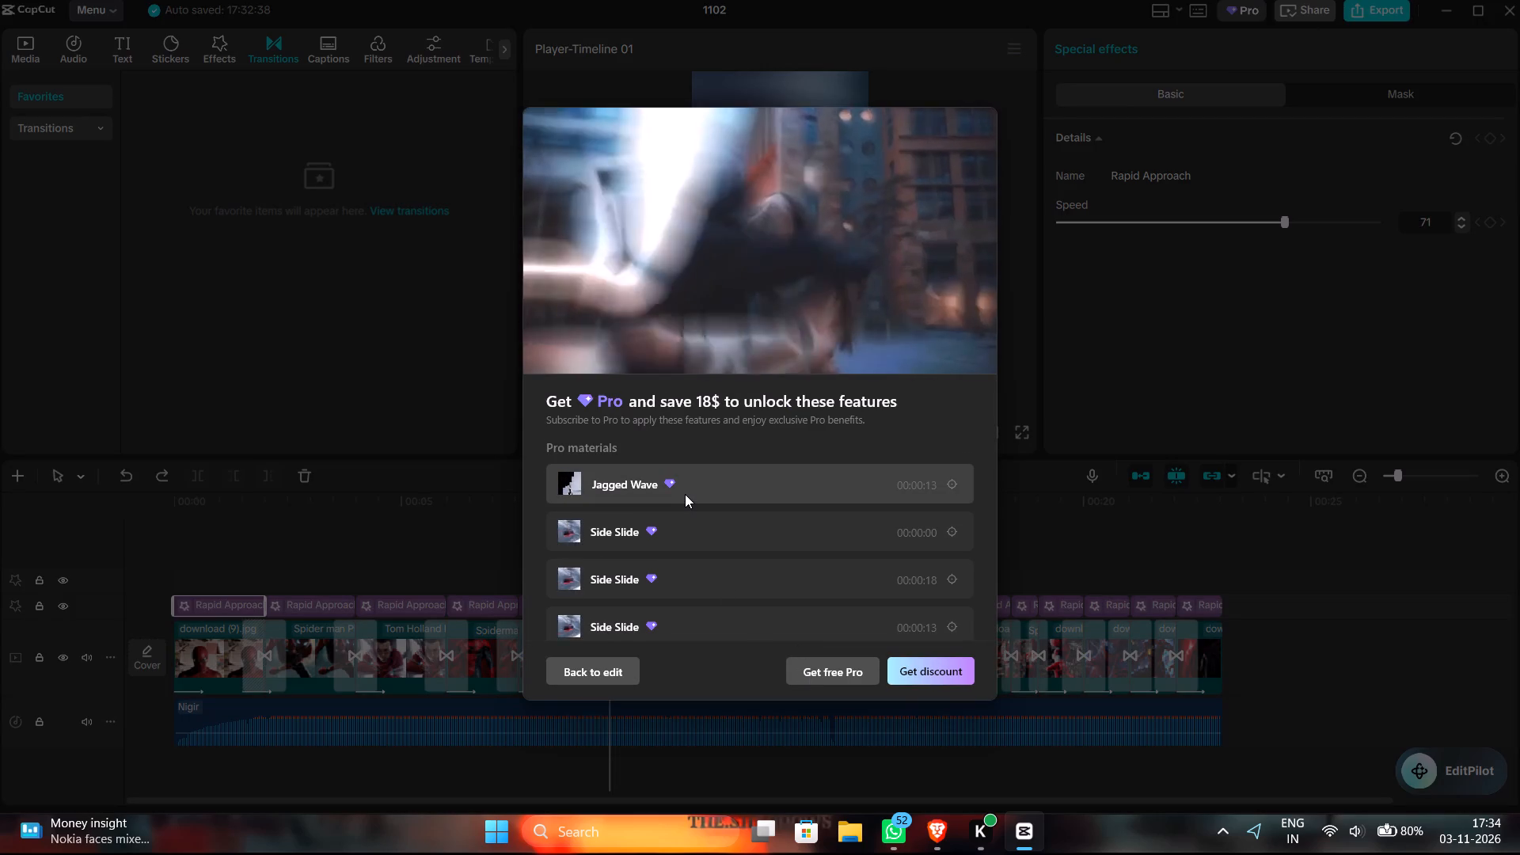
{"action": "scroll", "coordinate": [648, 559], "scroll_direction": "down", "scroll_amount": 7}
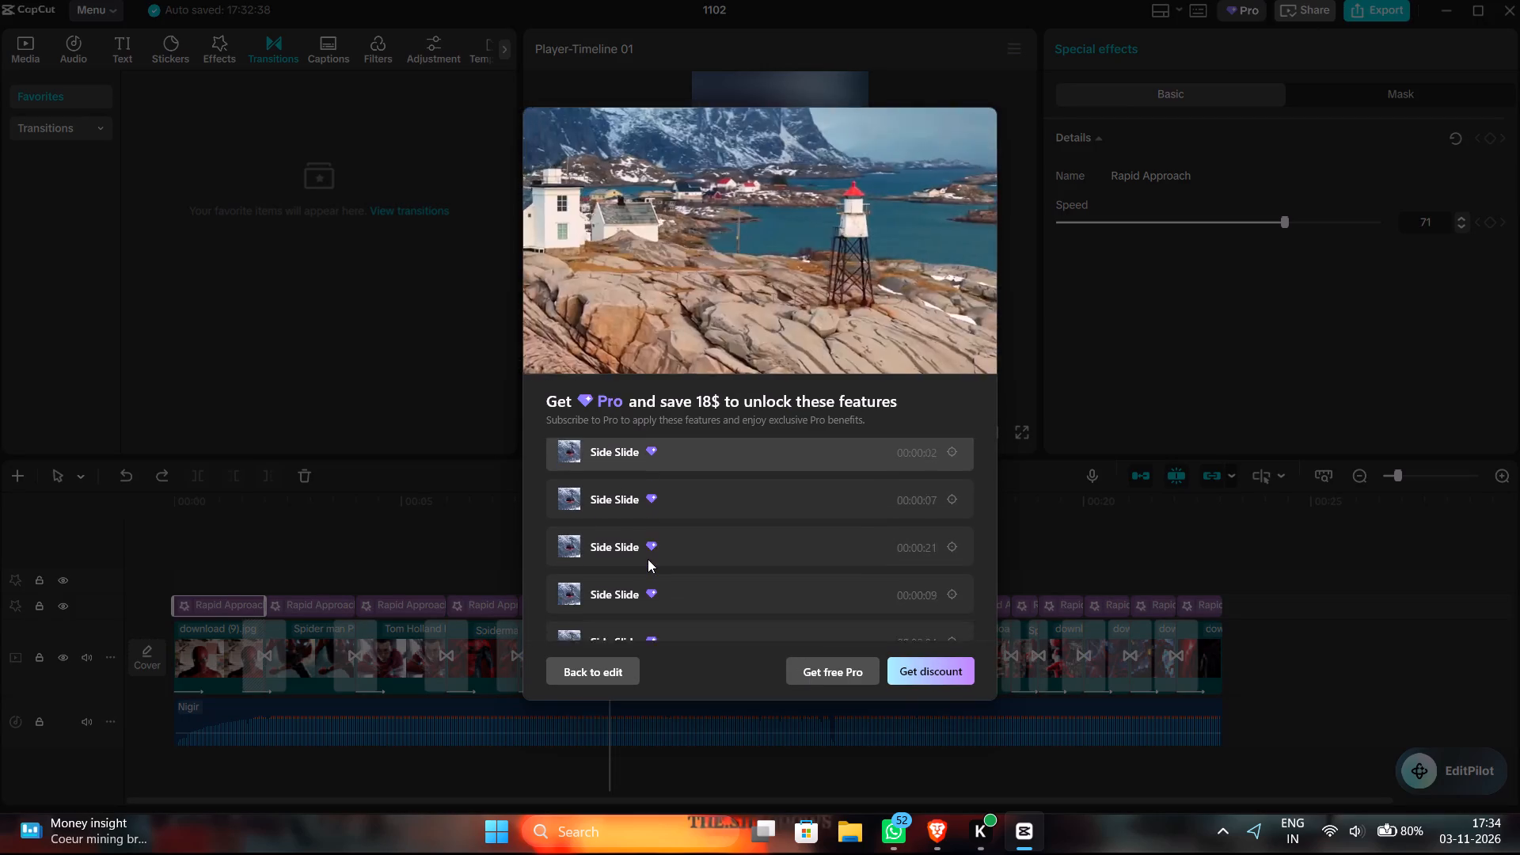
{"action": "scroll", "coordinate": [648, 559], "scroll_direction": "down", "scroll_amount": 7}
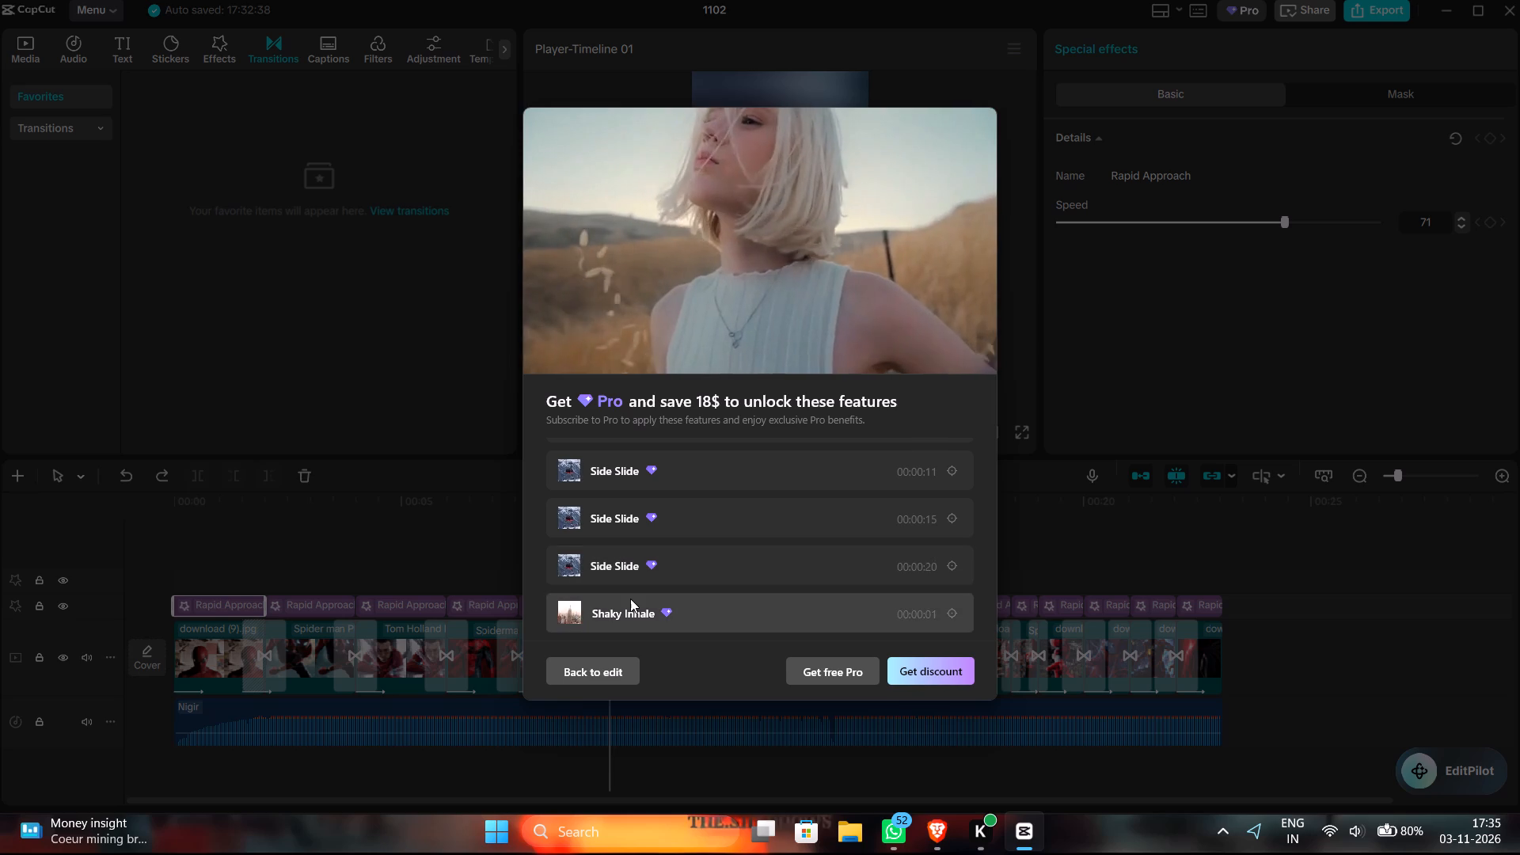
Read the free Pro offer for inviting friends, copy its invite link, and return to the timeline.
{"action": "left_click", "coordinate": [829, 669]}
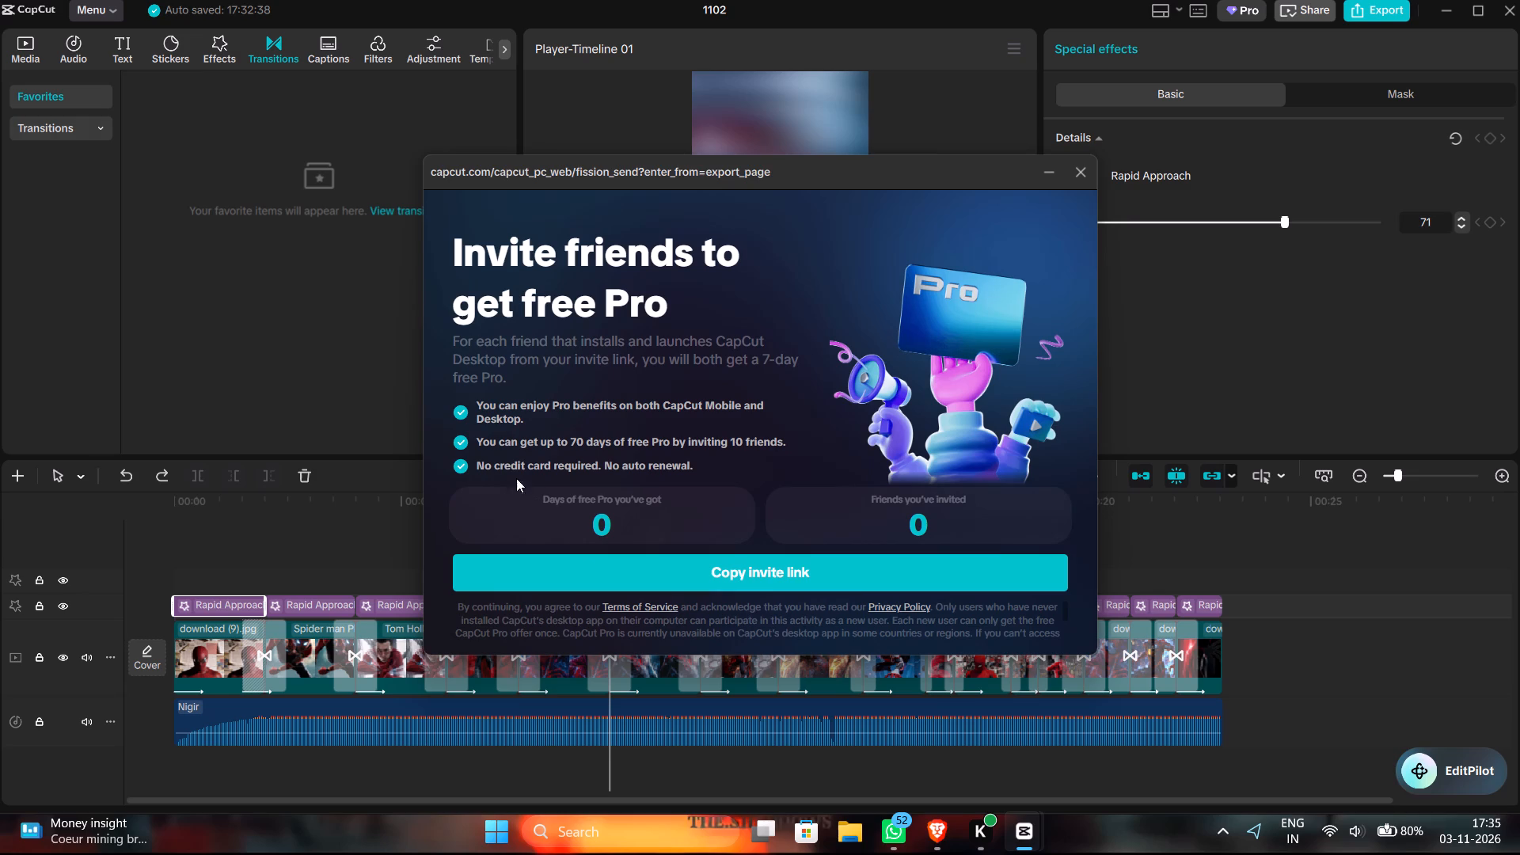
{"action": "left_click_drag", "start_coordinate": [459, 256], "coordinate": [547, 241]}
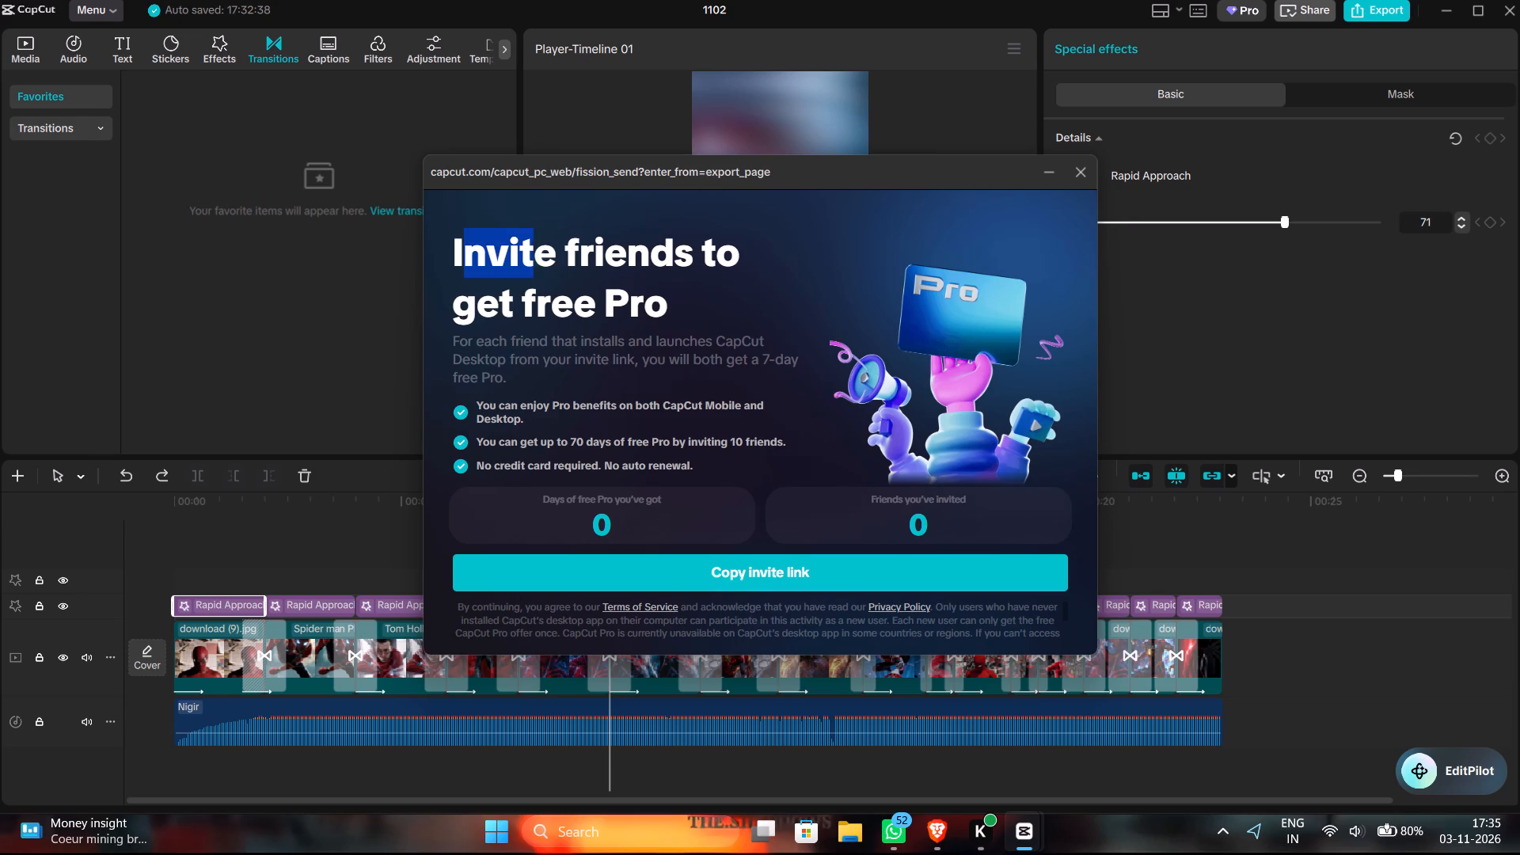
{"action": "left_click_drag", "start_coordinate": [547, 241], "coordinate": [674, 323]}
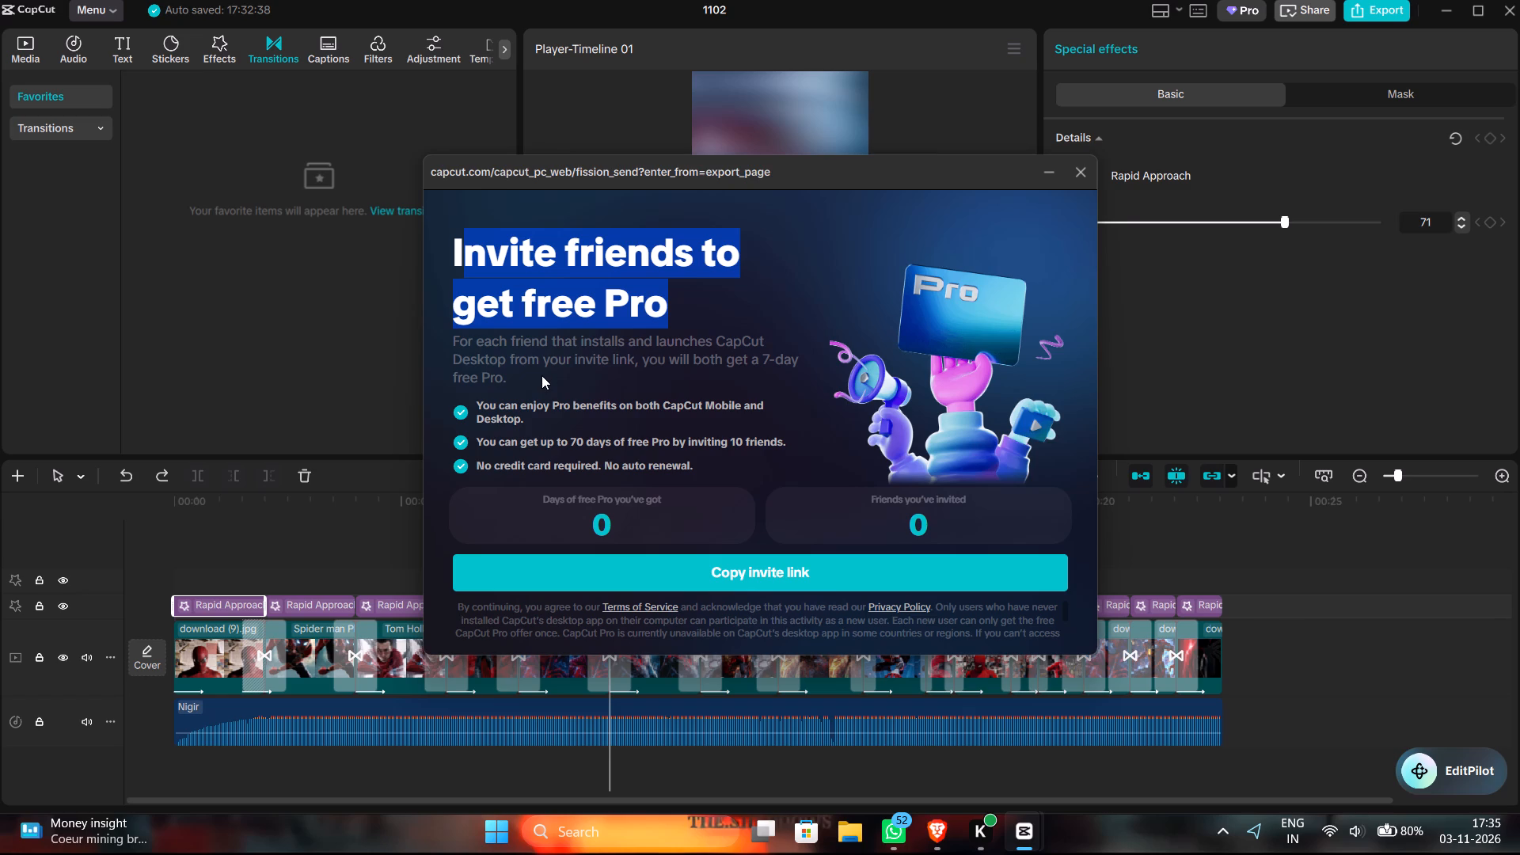
{"action": "scroll", "coordinate": [541, 375], "scroll_direction": "down", "scroll_amount": 4}
{"action": "left_click", "coordinate": [728, 579]}
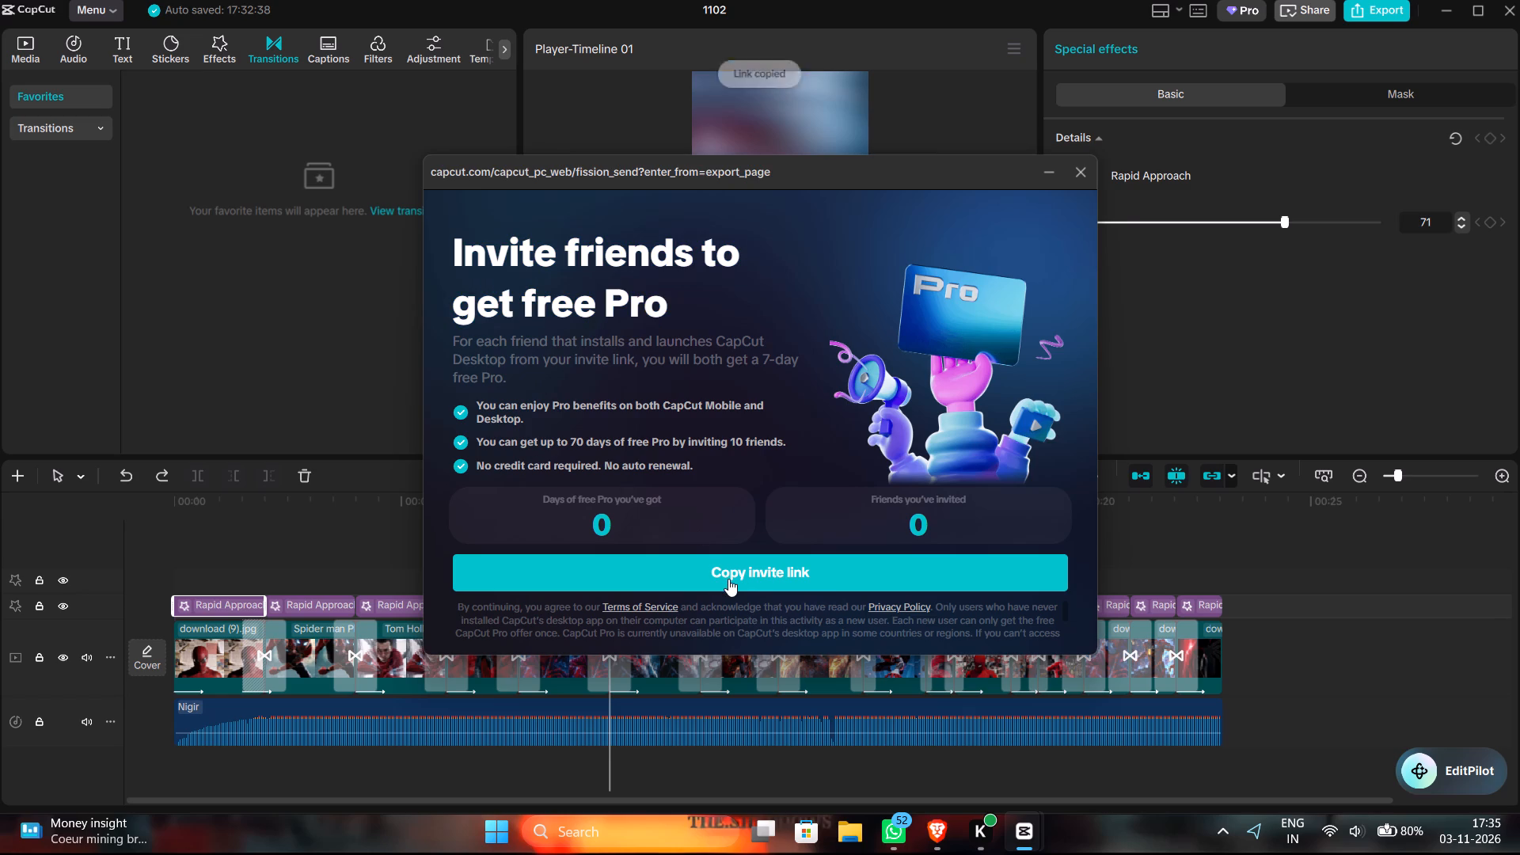
{"action": "left_click", "coordinate": [1082, 180]}
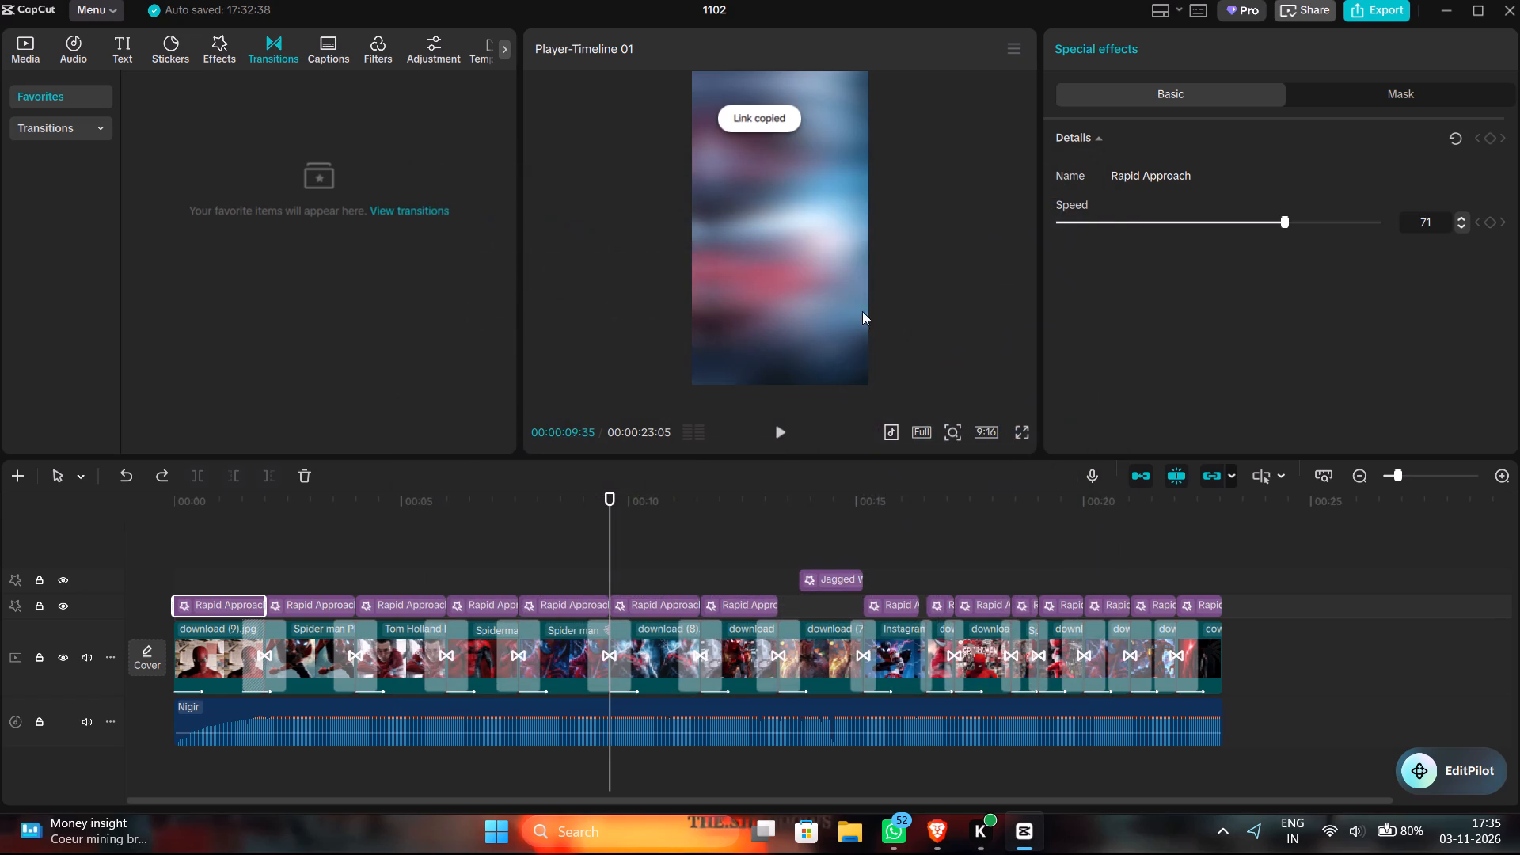
Raise the Nigir track's volume to 20 dB while playing the edit, and return the playhead to near the start.
{"action": "left_click", "coordinate": [769, 429]}
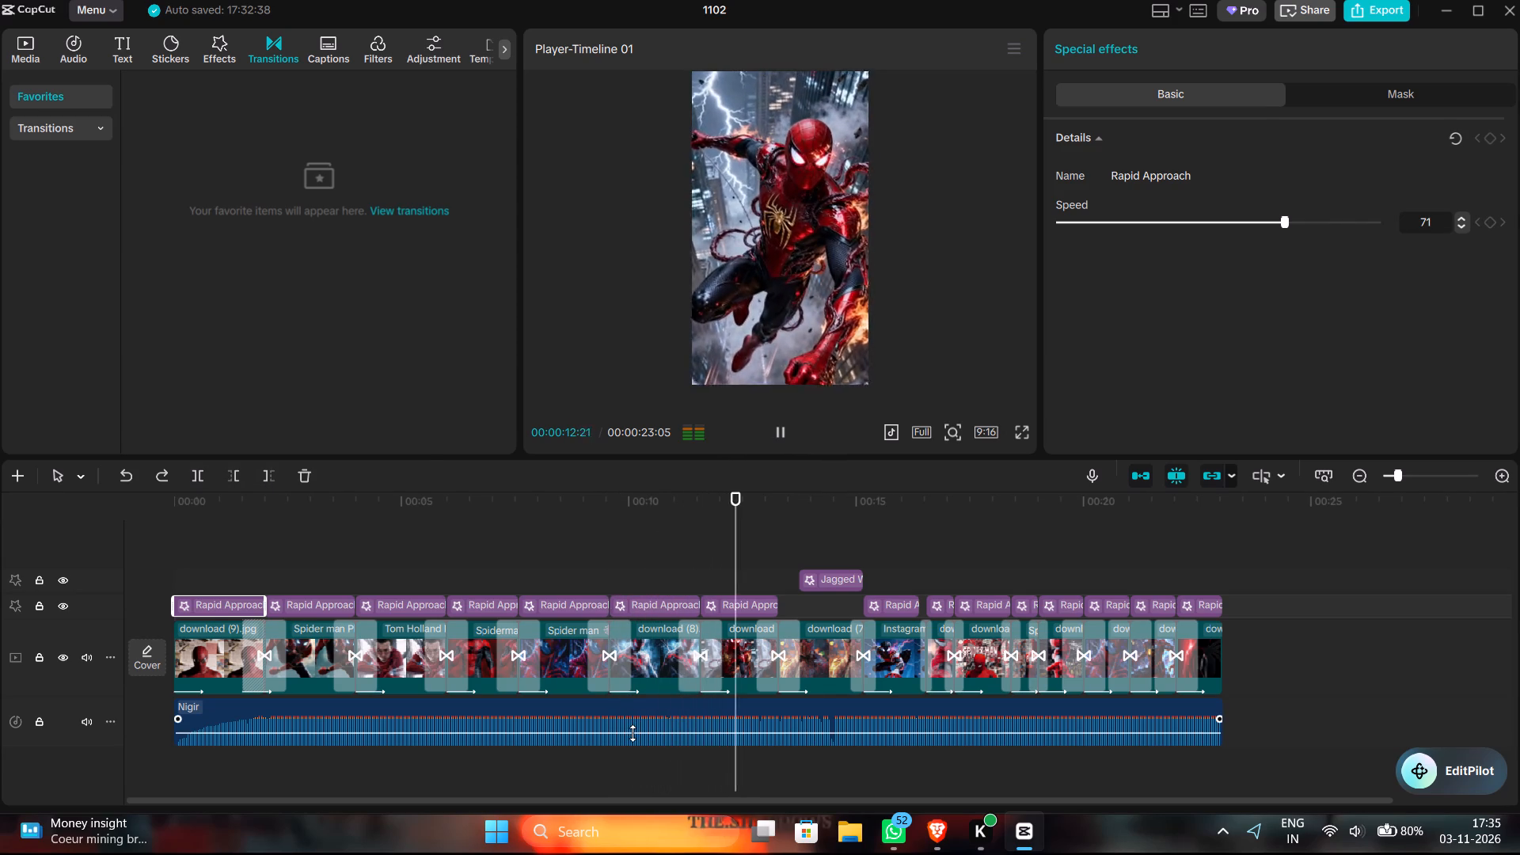
{"action": "left_click_drag", "start_coordinate": [633, 733], "coordinate": [626, 711]}
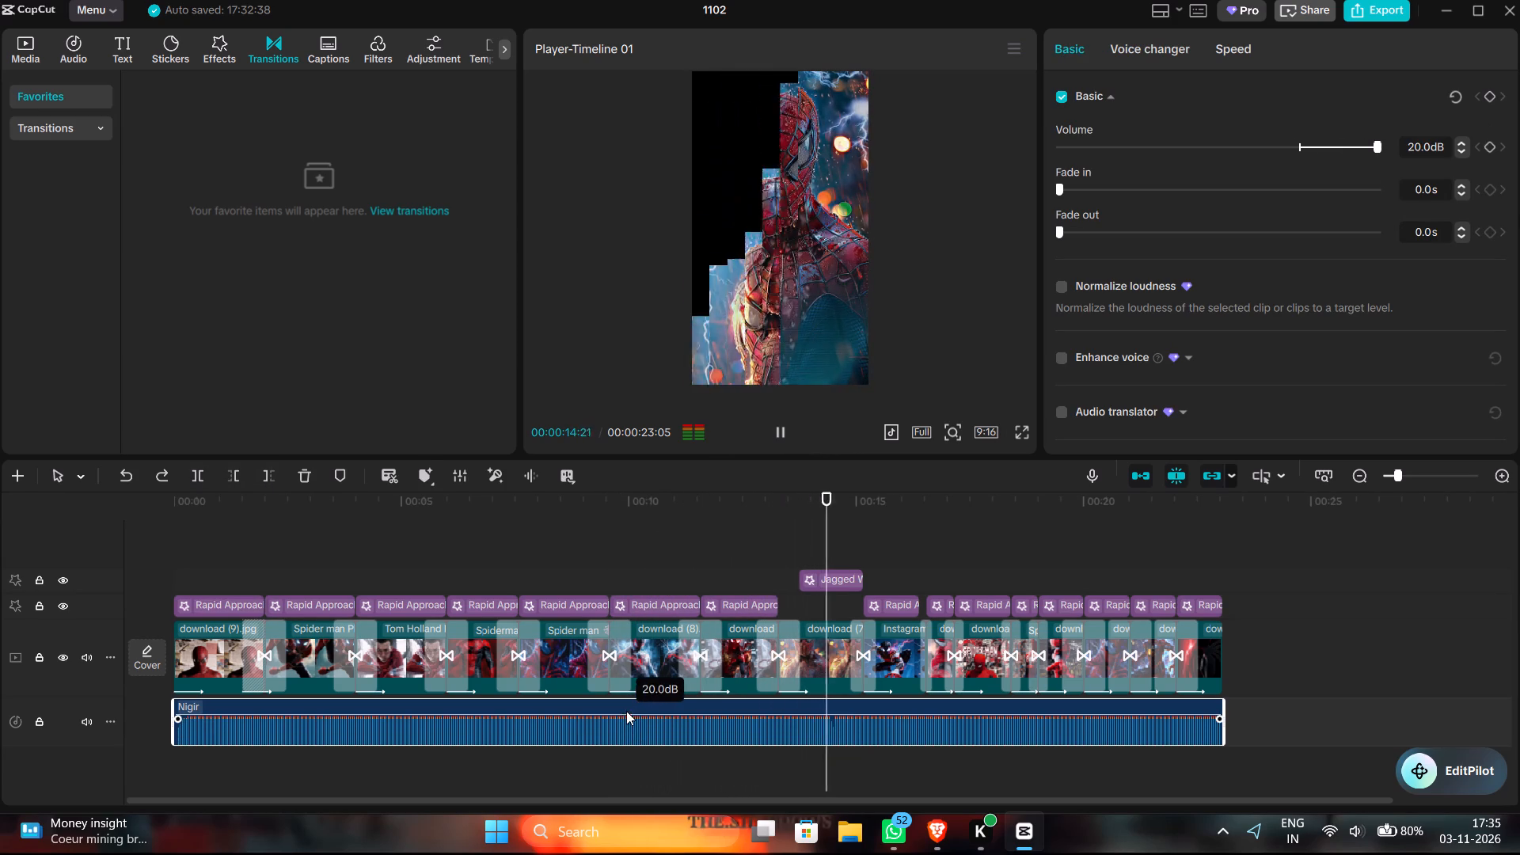
{"action": "left_click_drag", "start_coordinate": [626, 711], "coordinate": [628, 700]}
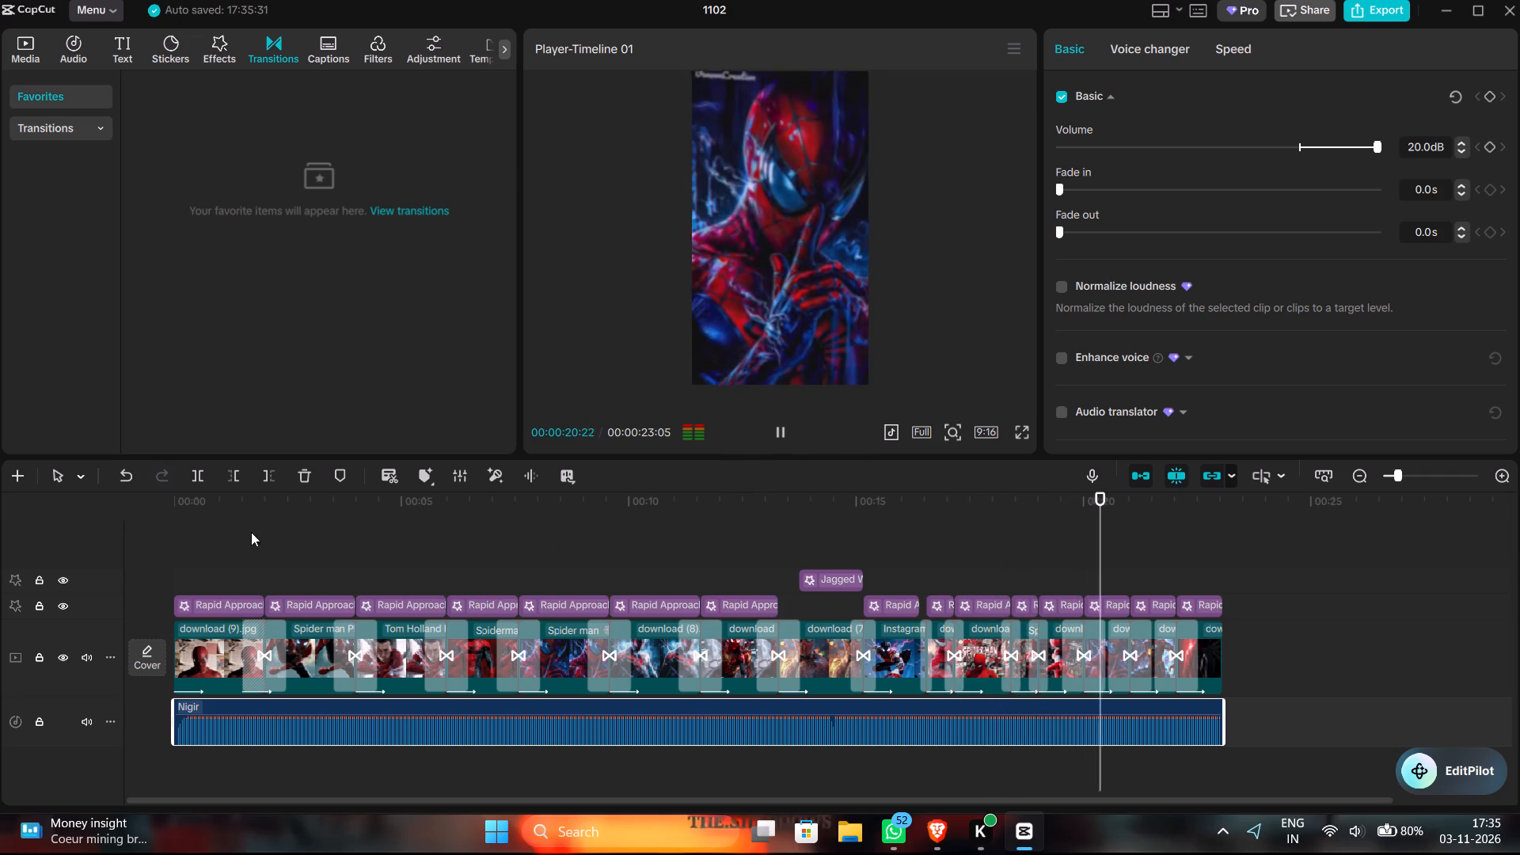
{"action": "left_click", "coordinate": [200, 551]}
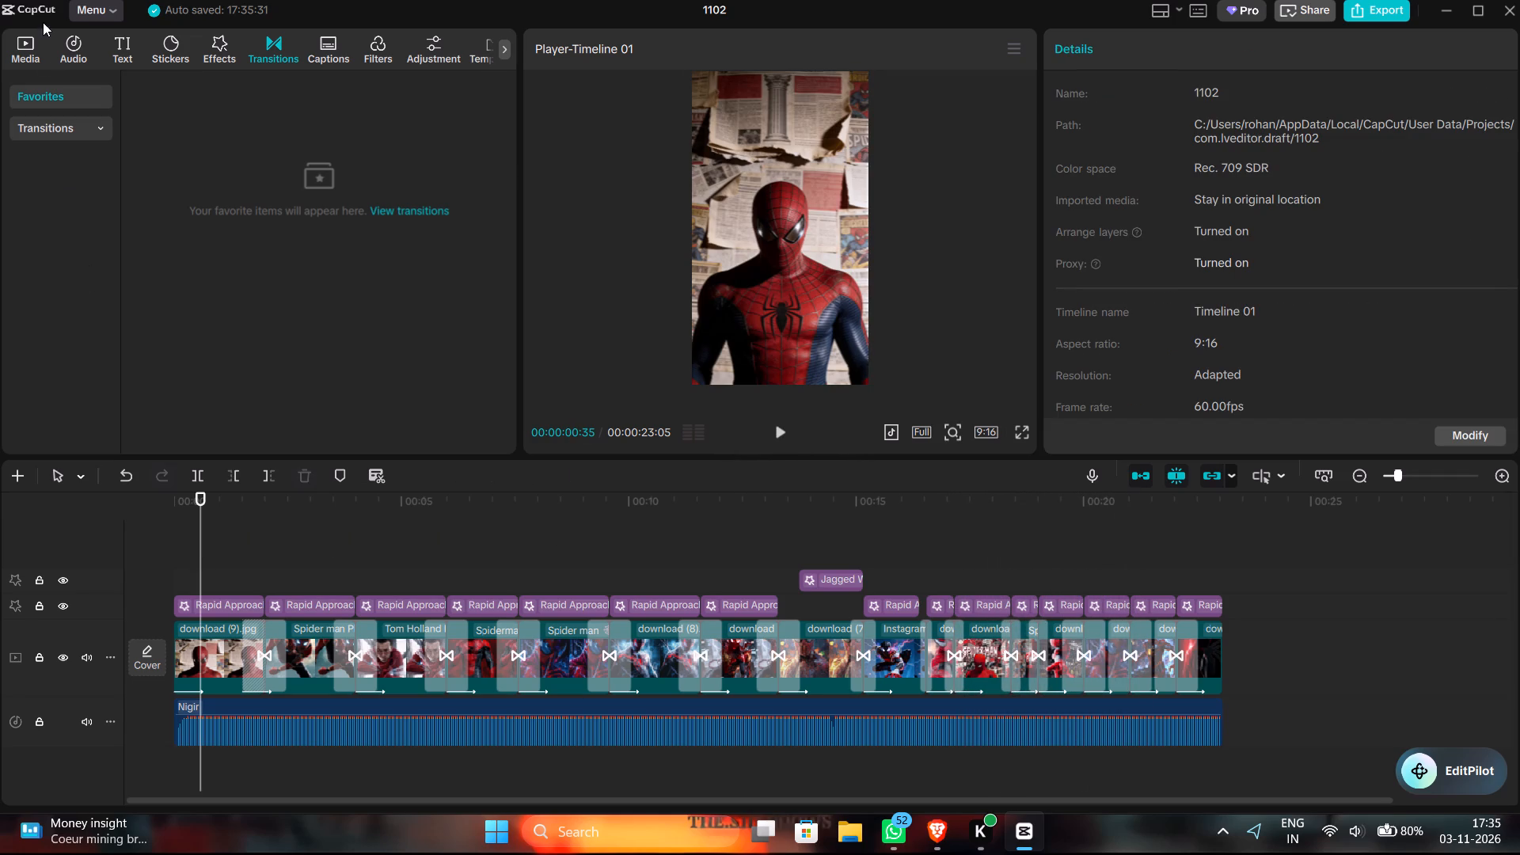
Look through the imported images, the AI image generator and the cloud space, and return to the imported media.
{"action": "left_click", "coordinate": [25, 51]}
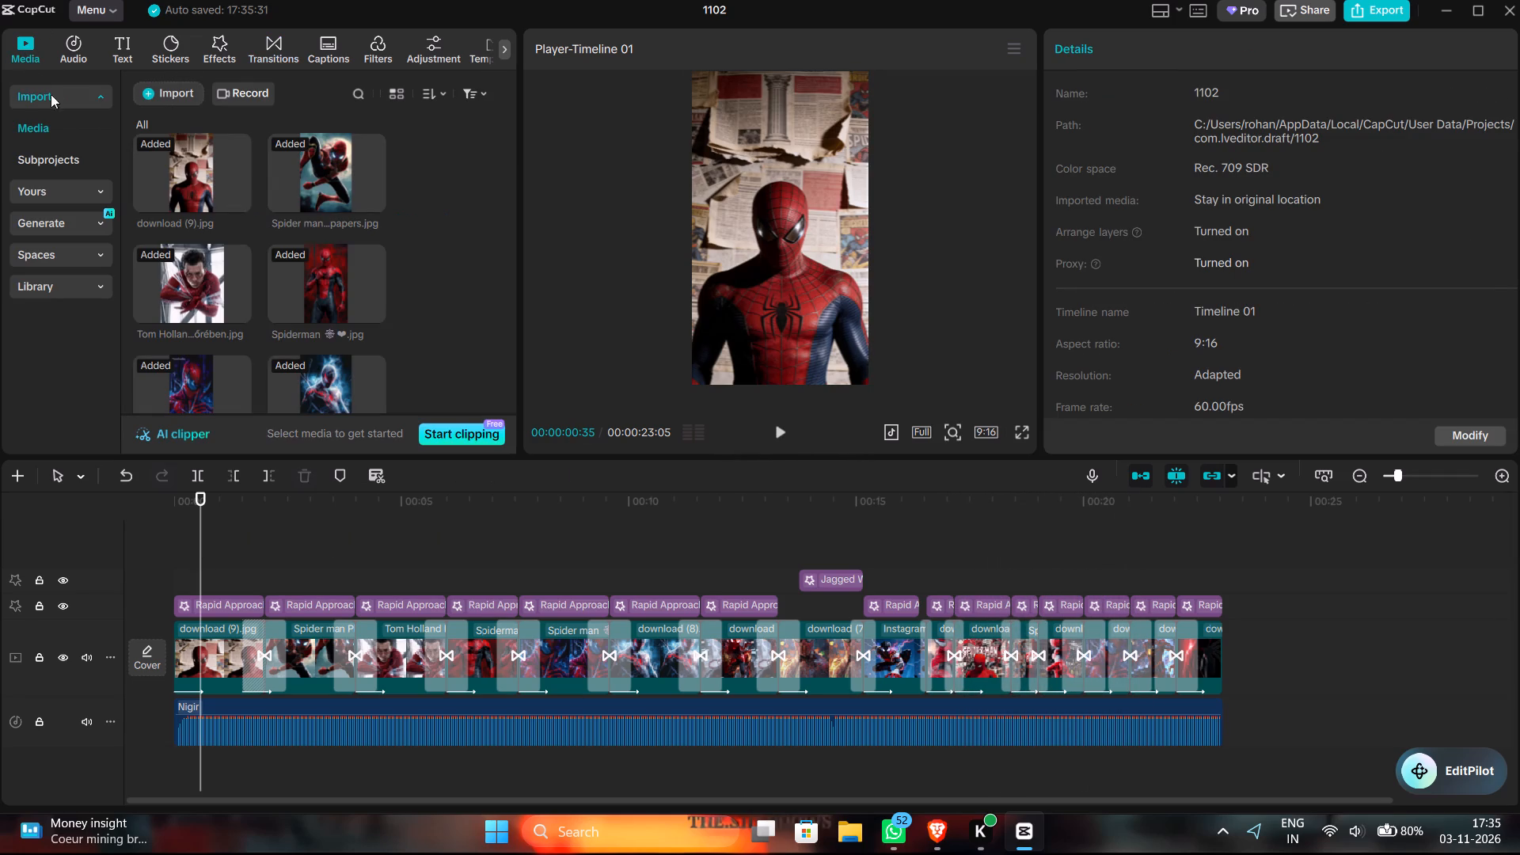
{"action": "scroll", "coordinate": [256, 312], "scroll_direction": "down", "scroll_amount": 12}
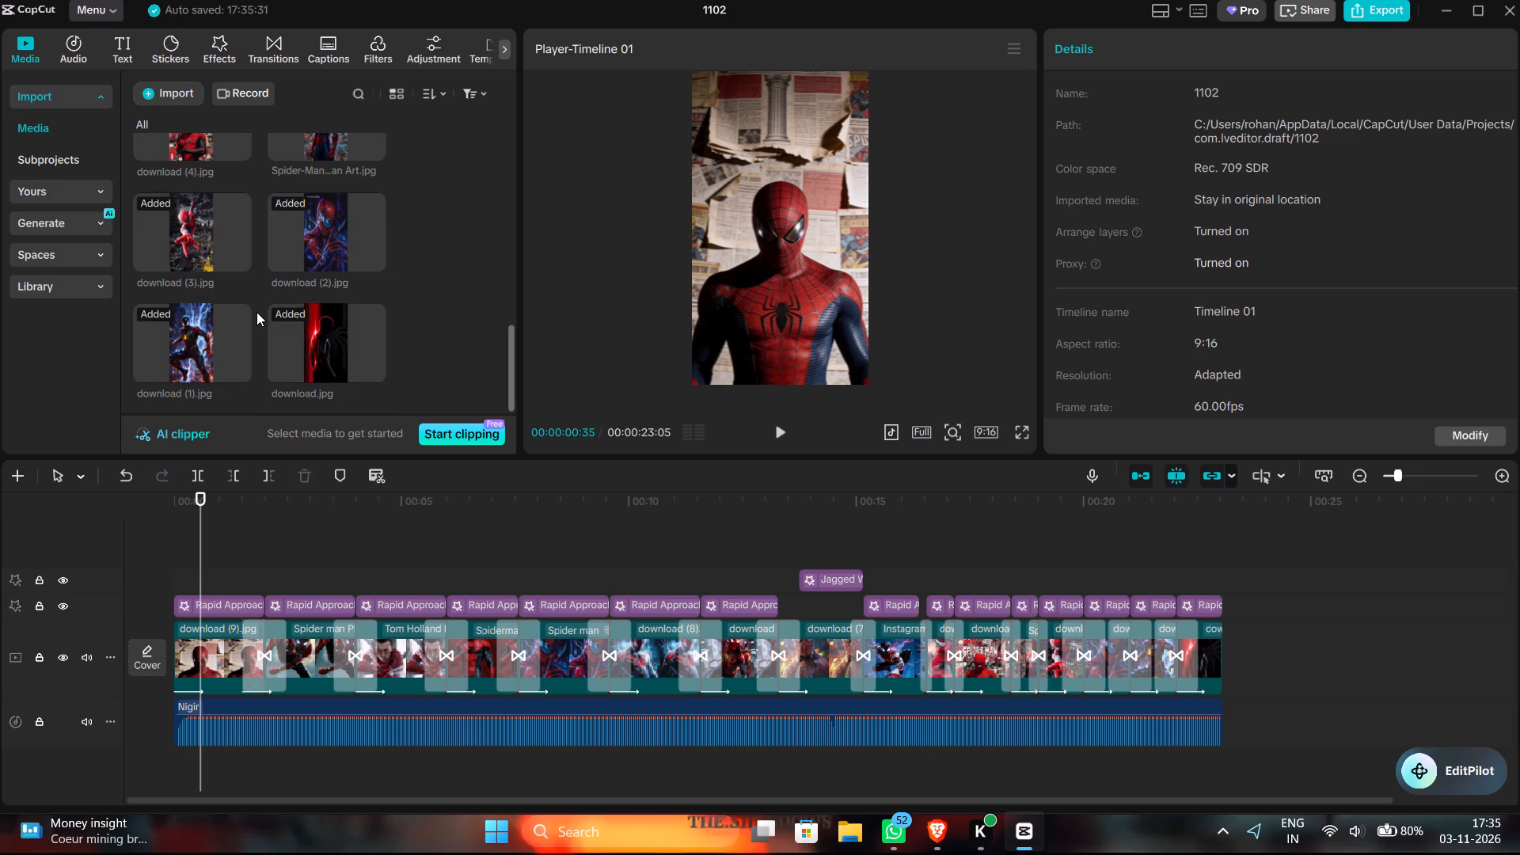
{"action": "scroll", "coordinate": [256, 312], "scroll_direction": "down", "scroll_amount": 7}
{"action": "scroll", "coordinate": [256, 312], "scroll_direction": "up", "scroll_amount": 5}
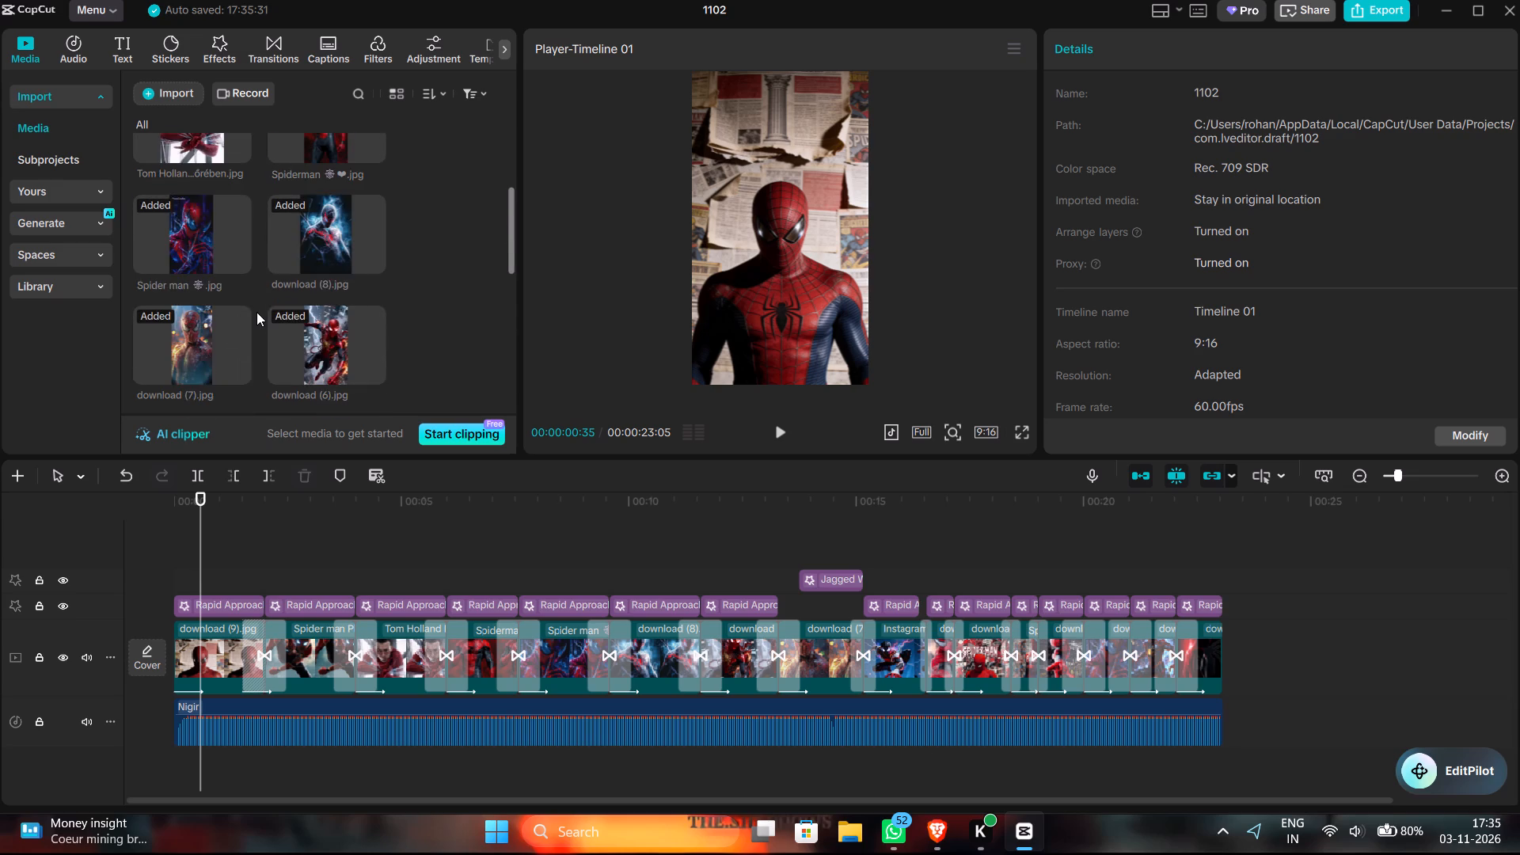
{"action": "scroll", "coordinate": [256, 312], "scroll_direction": "up", "scroll_amount": 11}
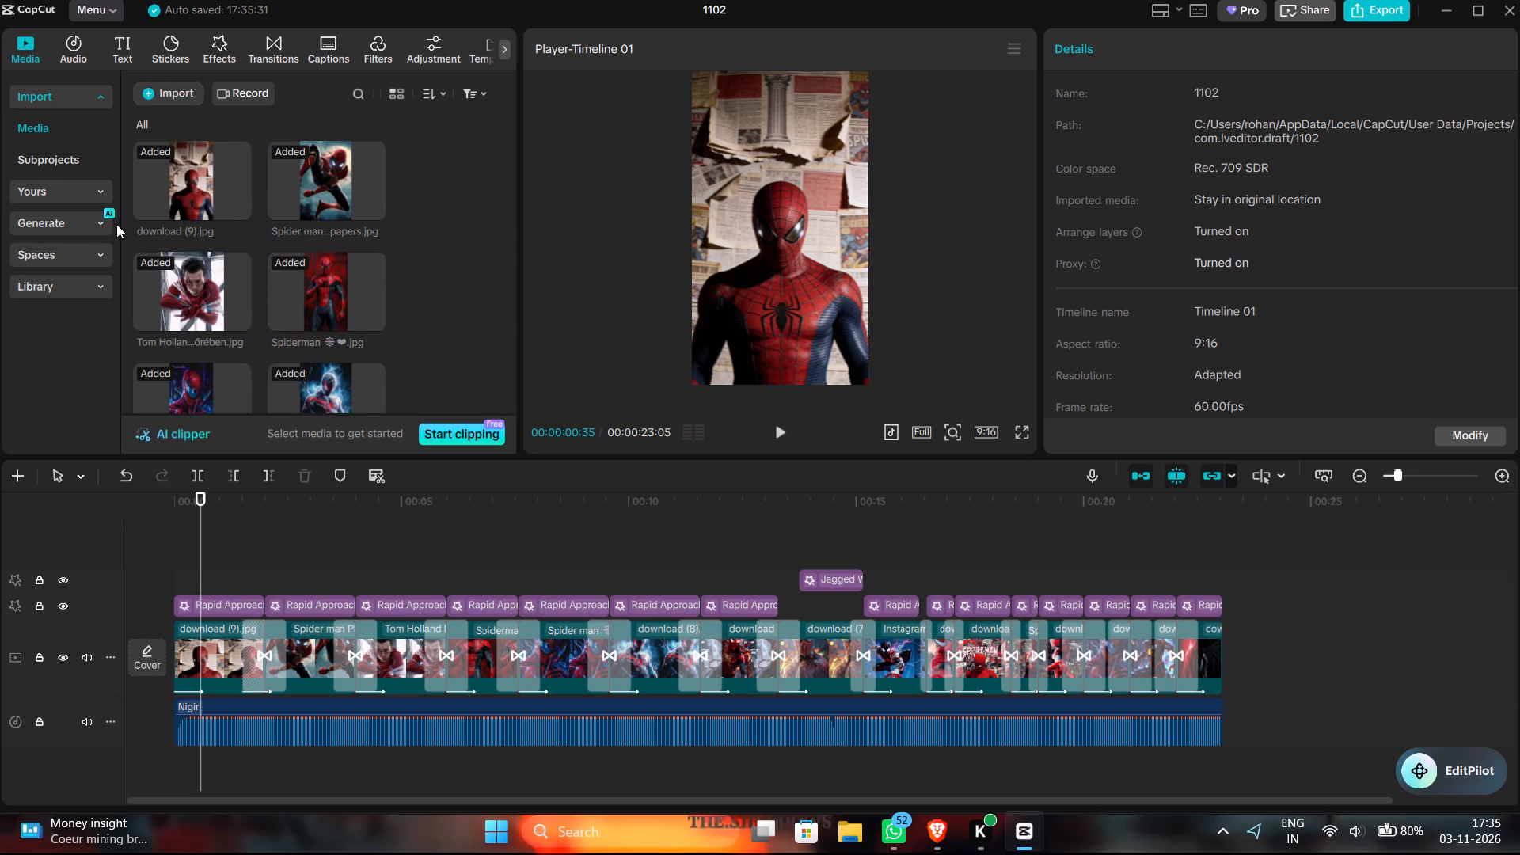
{"action": "left_click", "coordinate": [108, 226]}
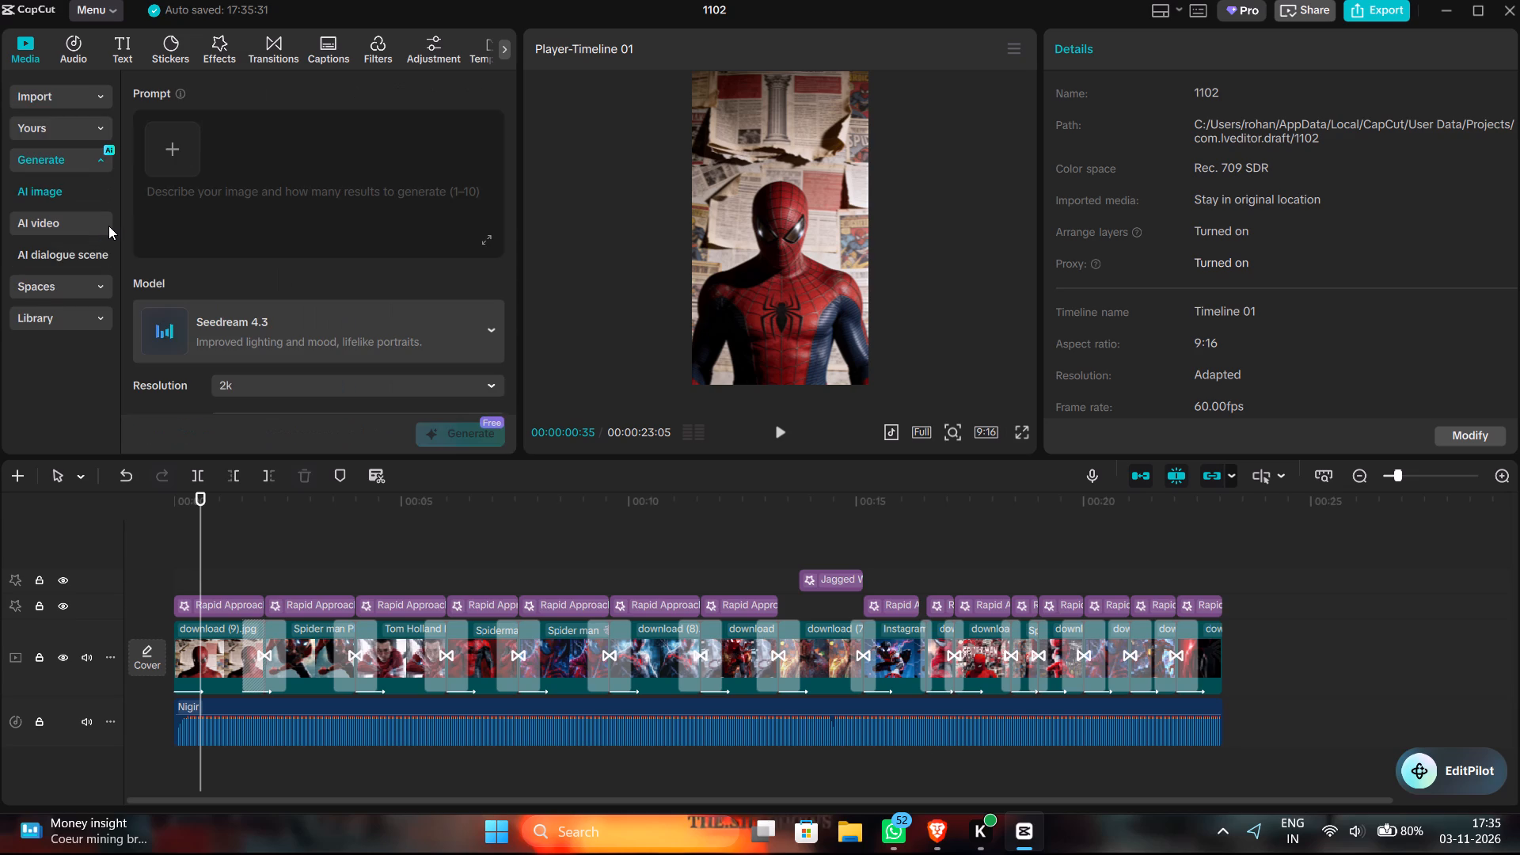
{"action": "left_click", "coordinate": [33, 284]}
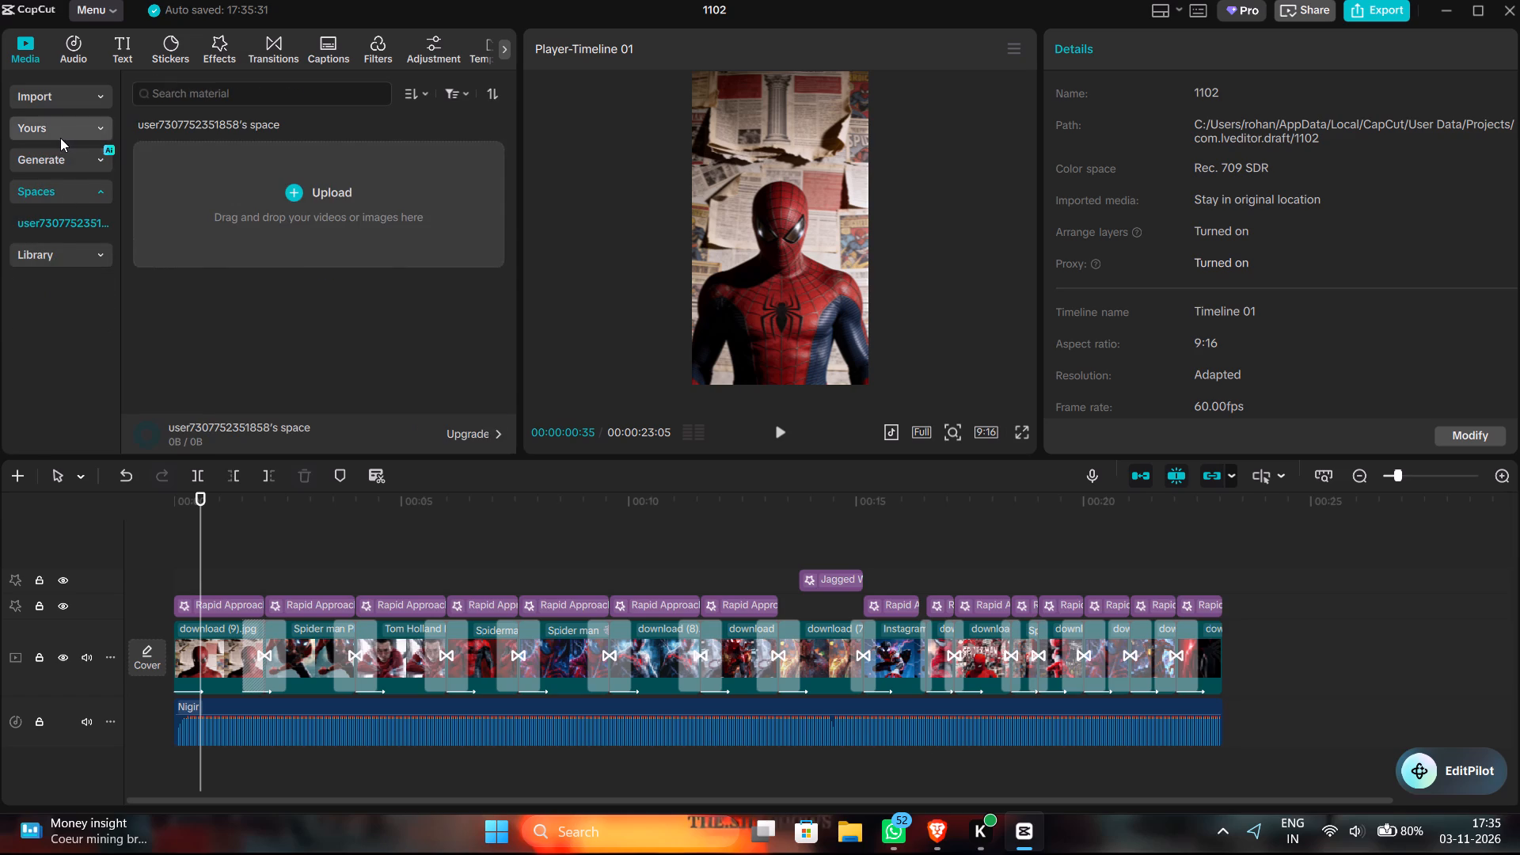
{"action": "left_click", "coordinate": [63, 138]}
{"action": "left_click", "coordinate": [75, 102]}
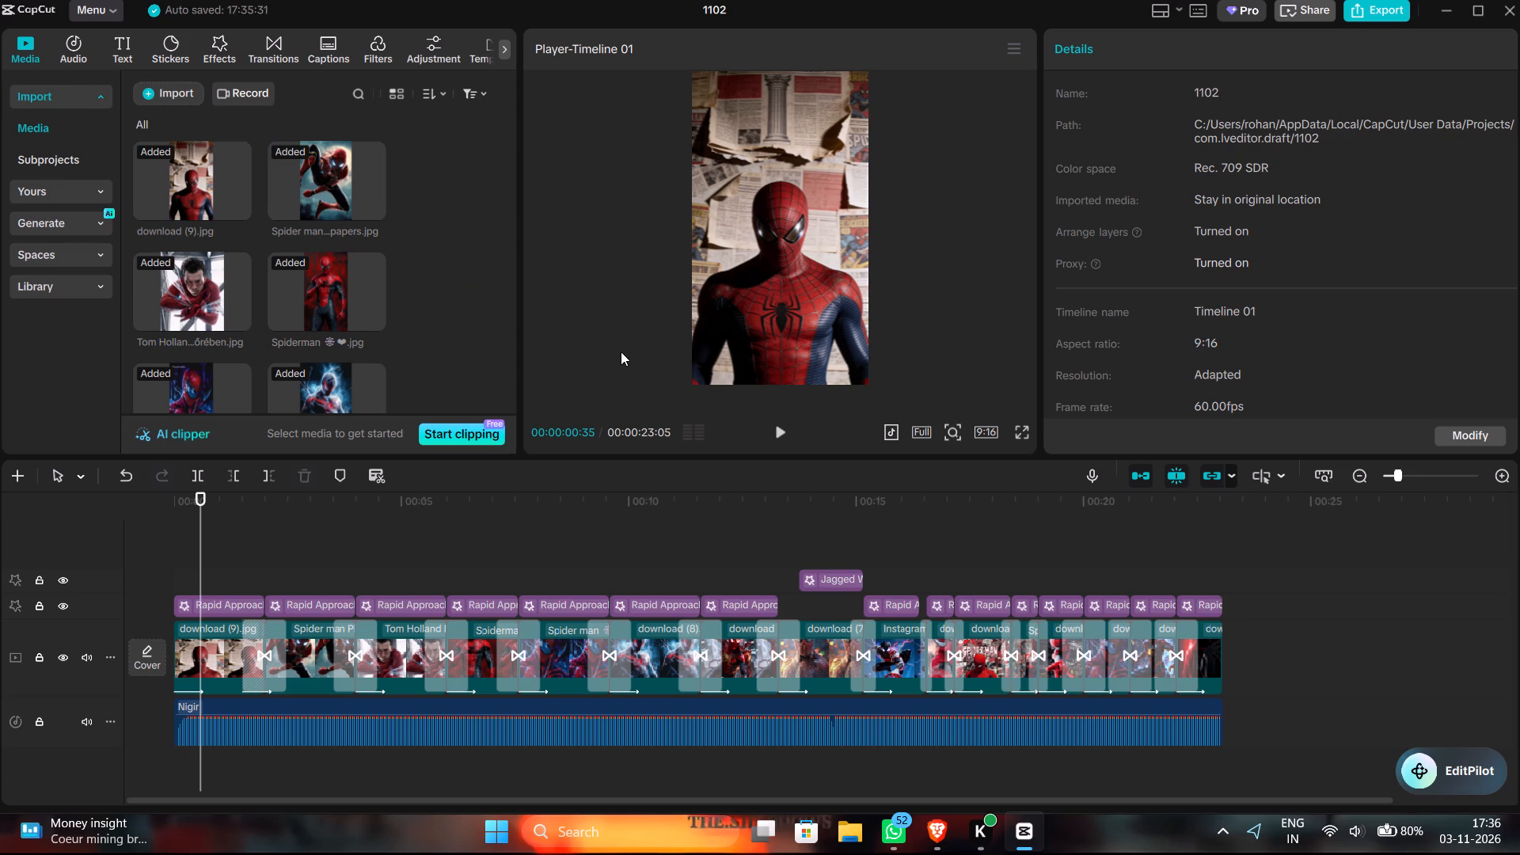
Switch to Pinterest in the browser, leave the open Spider-Man pin and browse the home feed for images.
{"action": "left_click", "coordinate": [932, 827]}
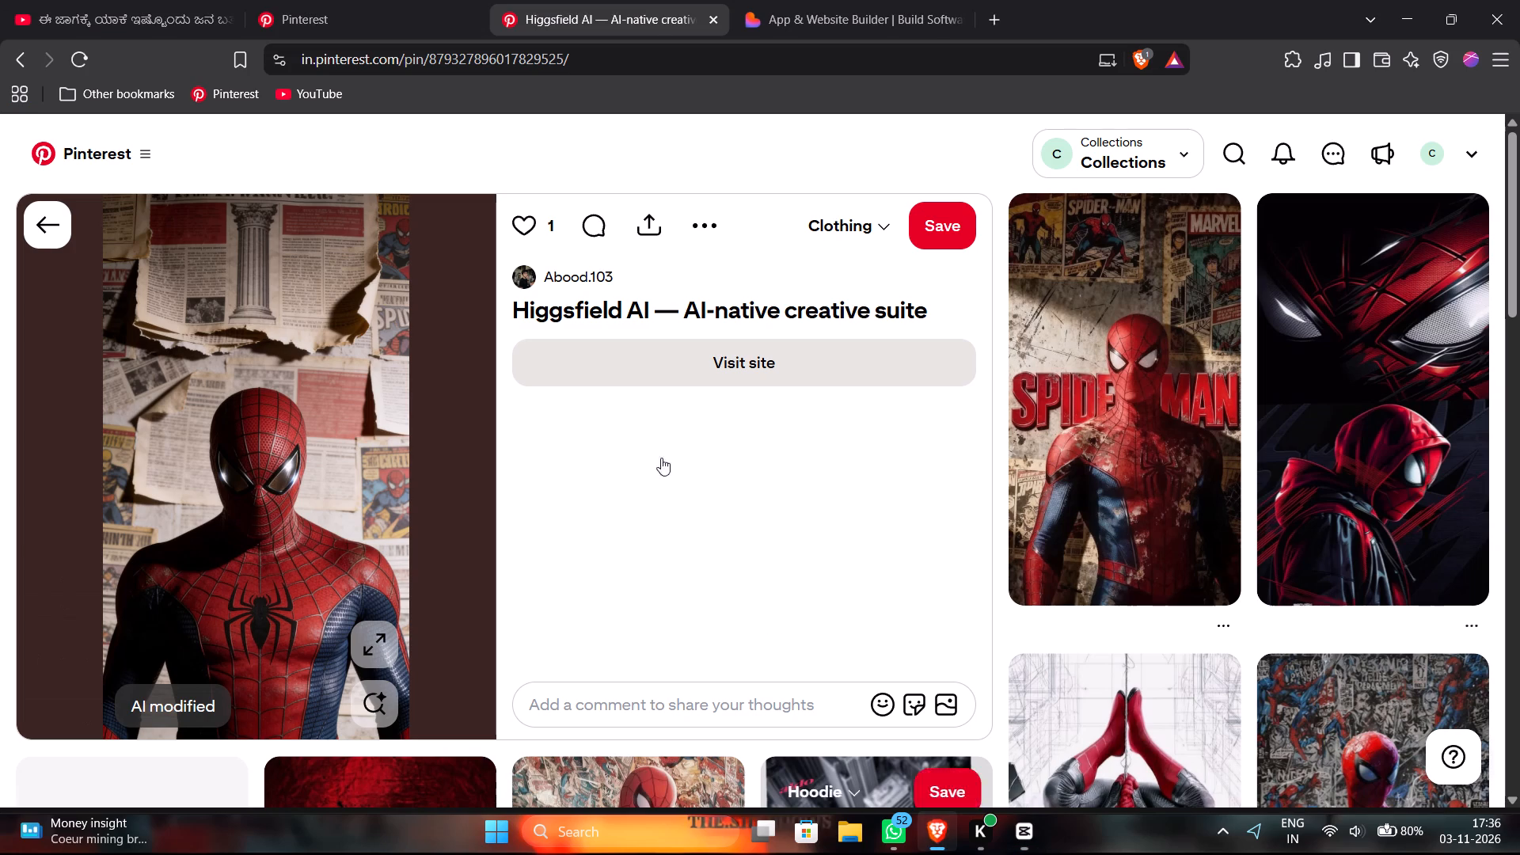
{"action": "scroll", "coordinate": [578, 359], "scroll_direction": "down", "scroll_amount": 4}
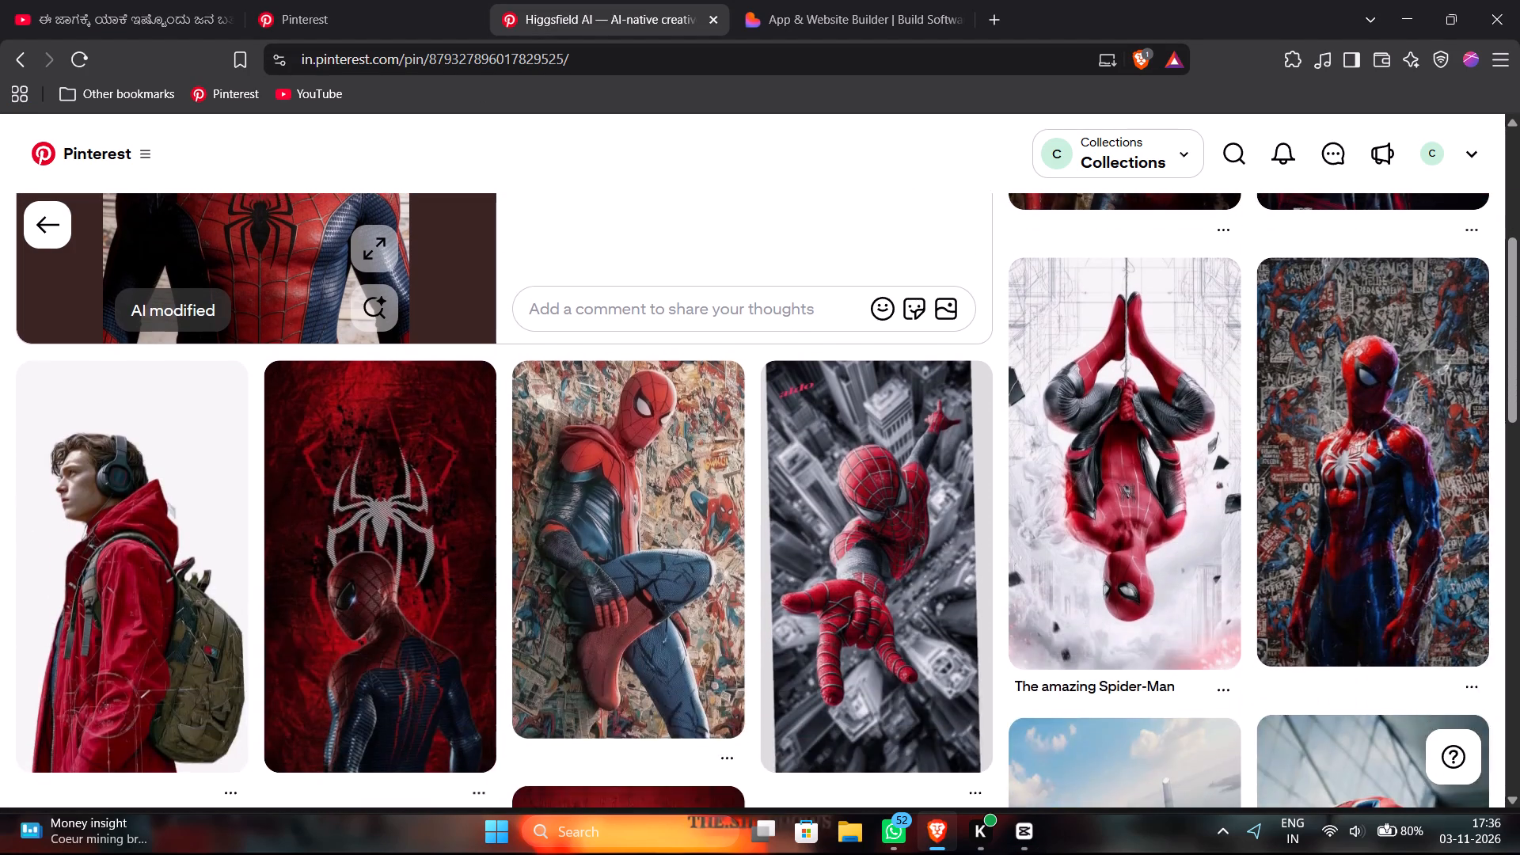
{"action": "scroll", "coordinate": [578, 359], "scroll_direction": "up", "scroll_amount": 5}
{"action": "left_click", "coordinate": [32, 236]}
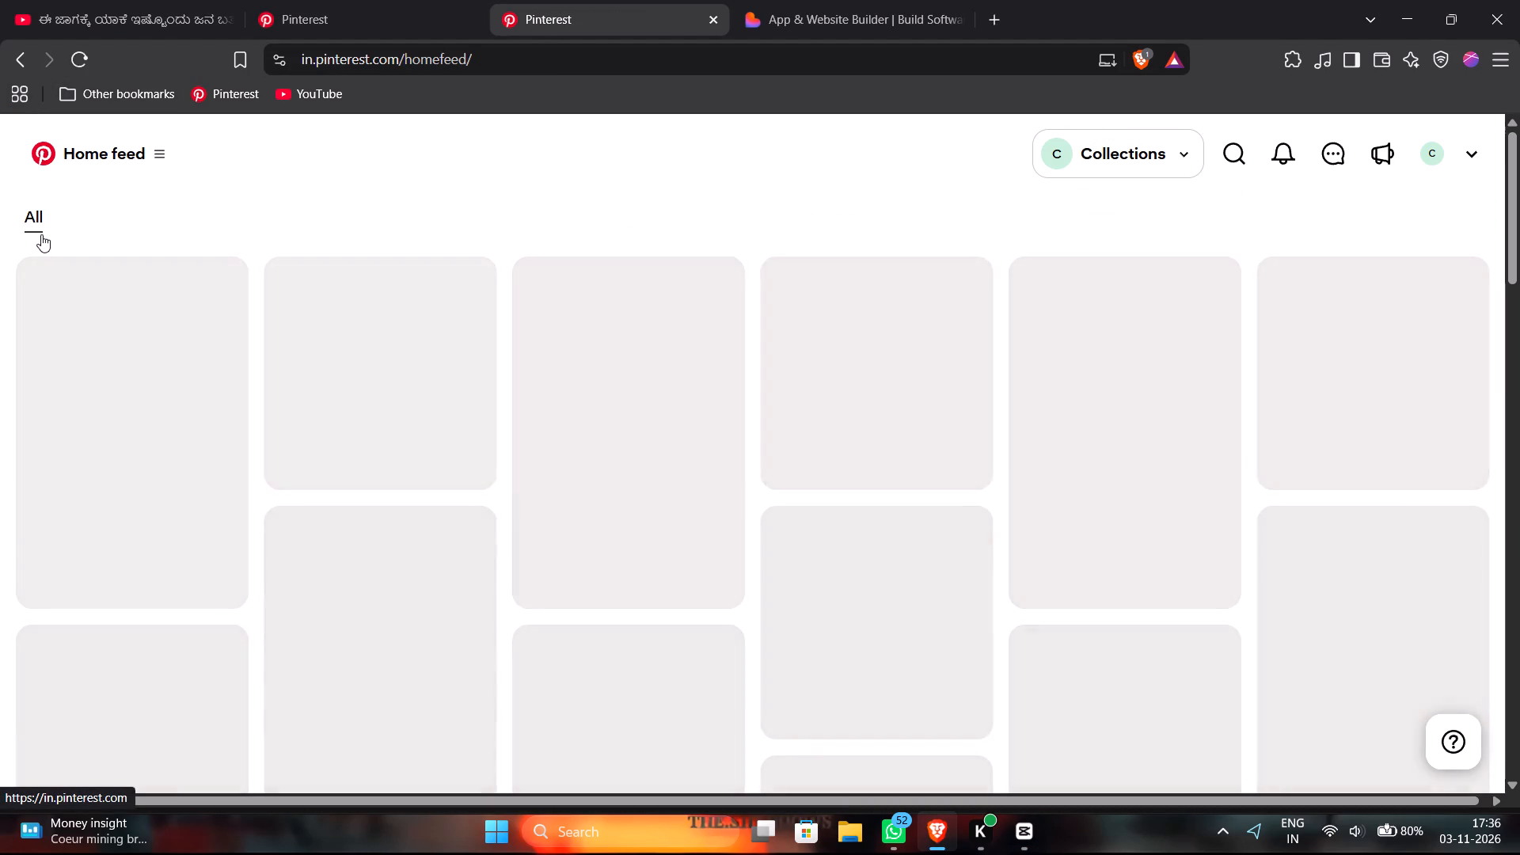
{"action": "scroll", "coordinate": [252, 332], "scroll_direction": "down", "scroll_amount": 8}
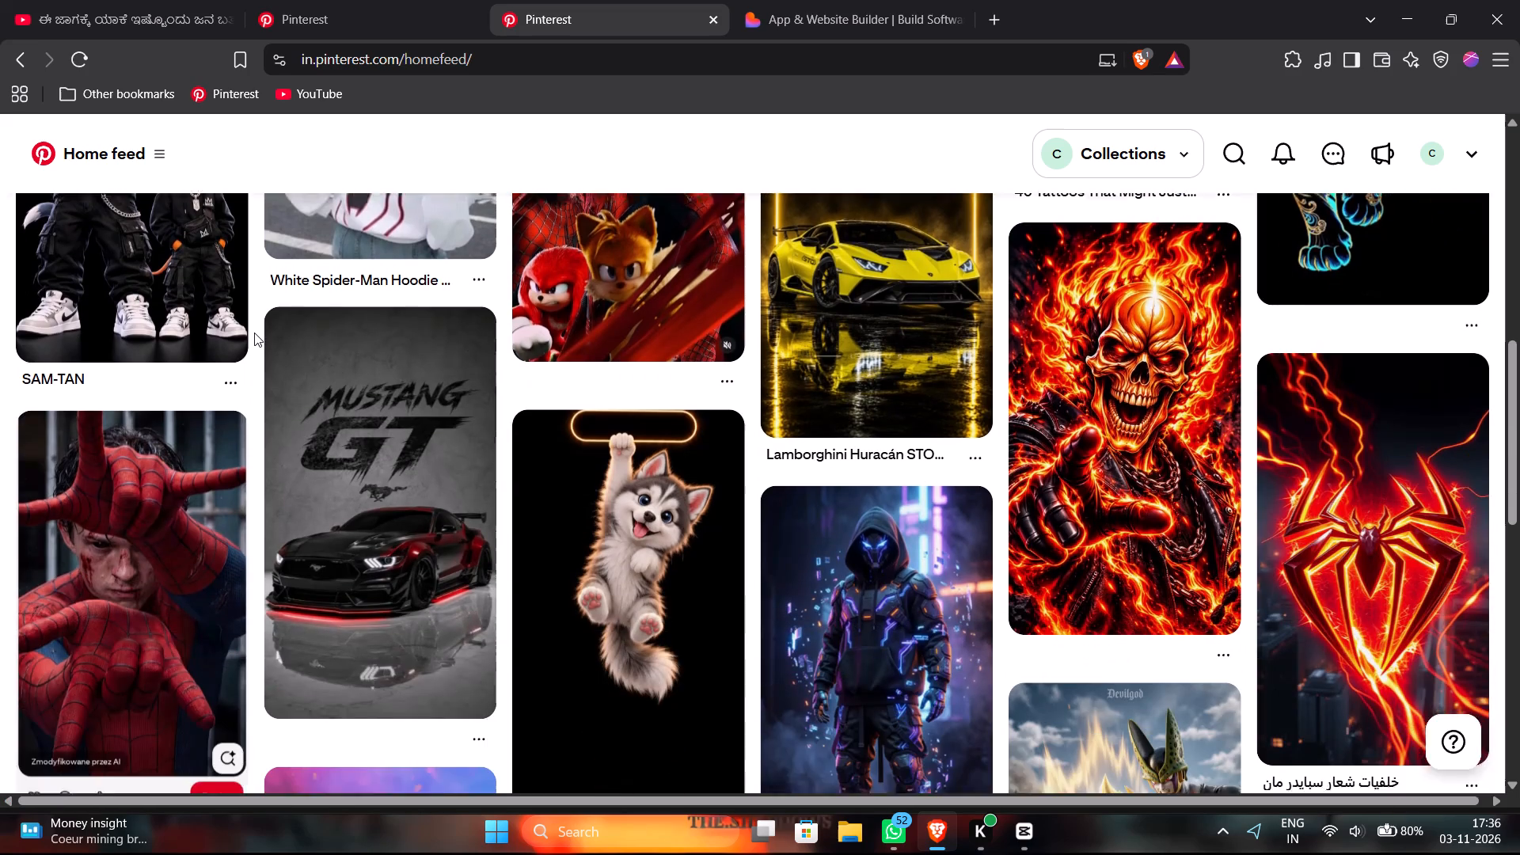
{"action": "scroll", "coordinate": [254, 332], "scroll_direction": "down", "scroll_amount": 10}
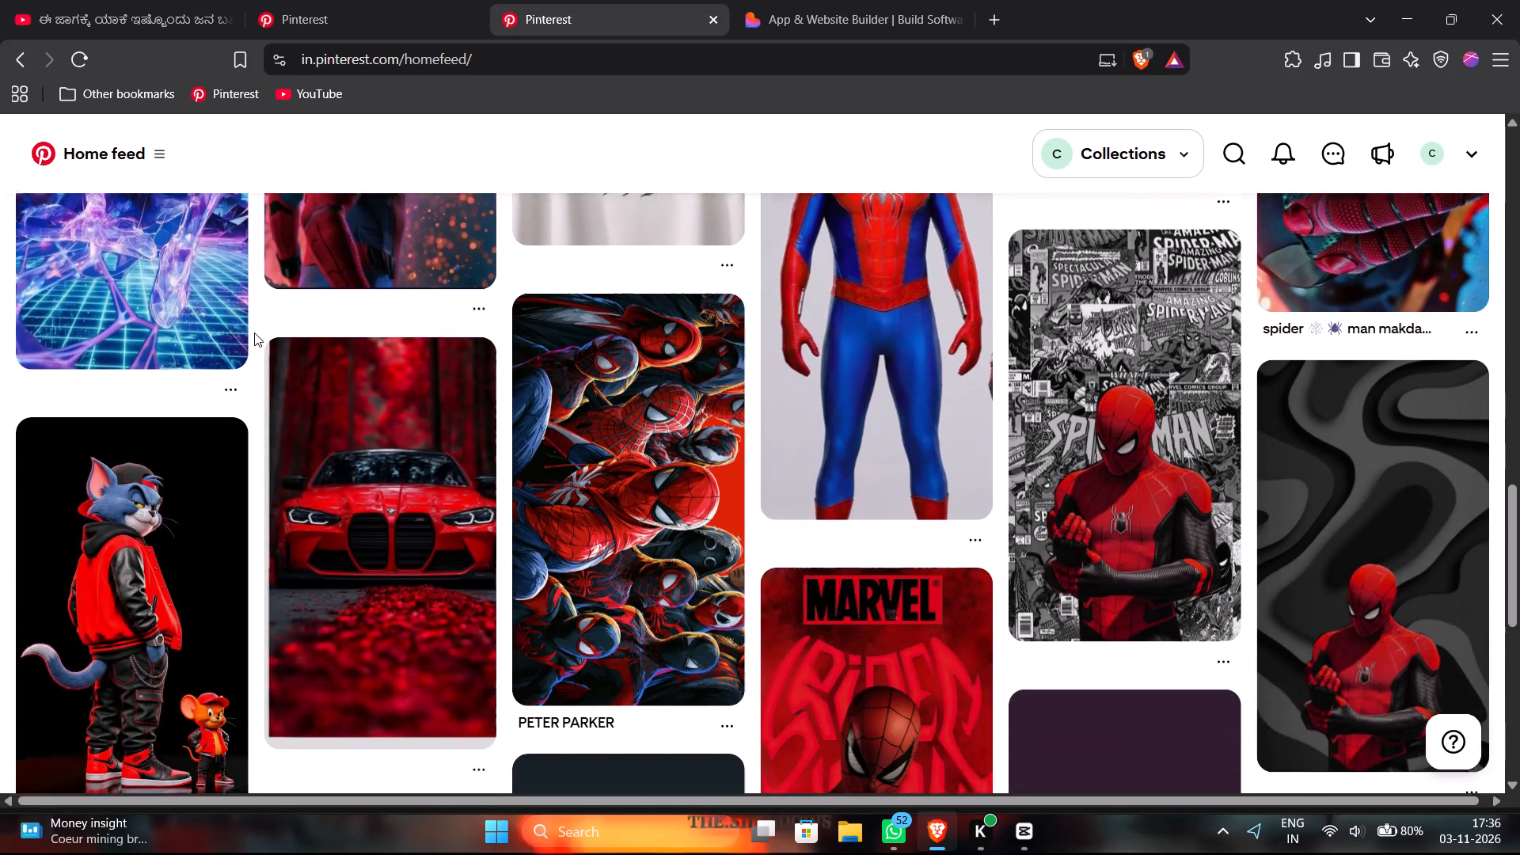
{"action": "scroll", "coordinate": [254, 332], "scroll_direction": "down", "scroll_amount": 6}
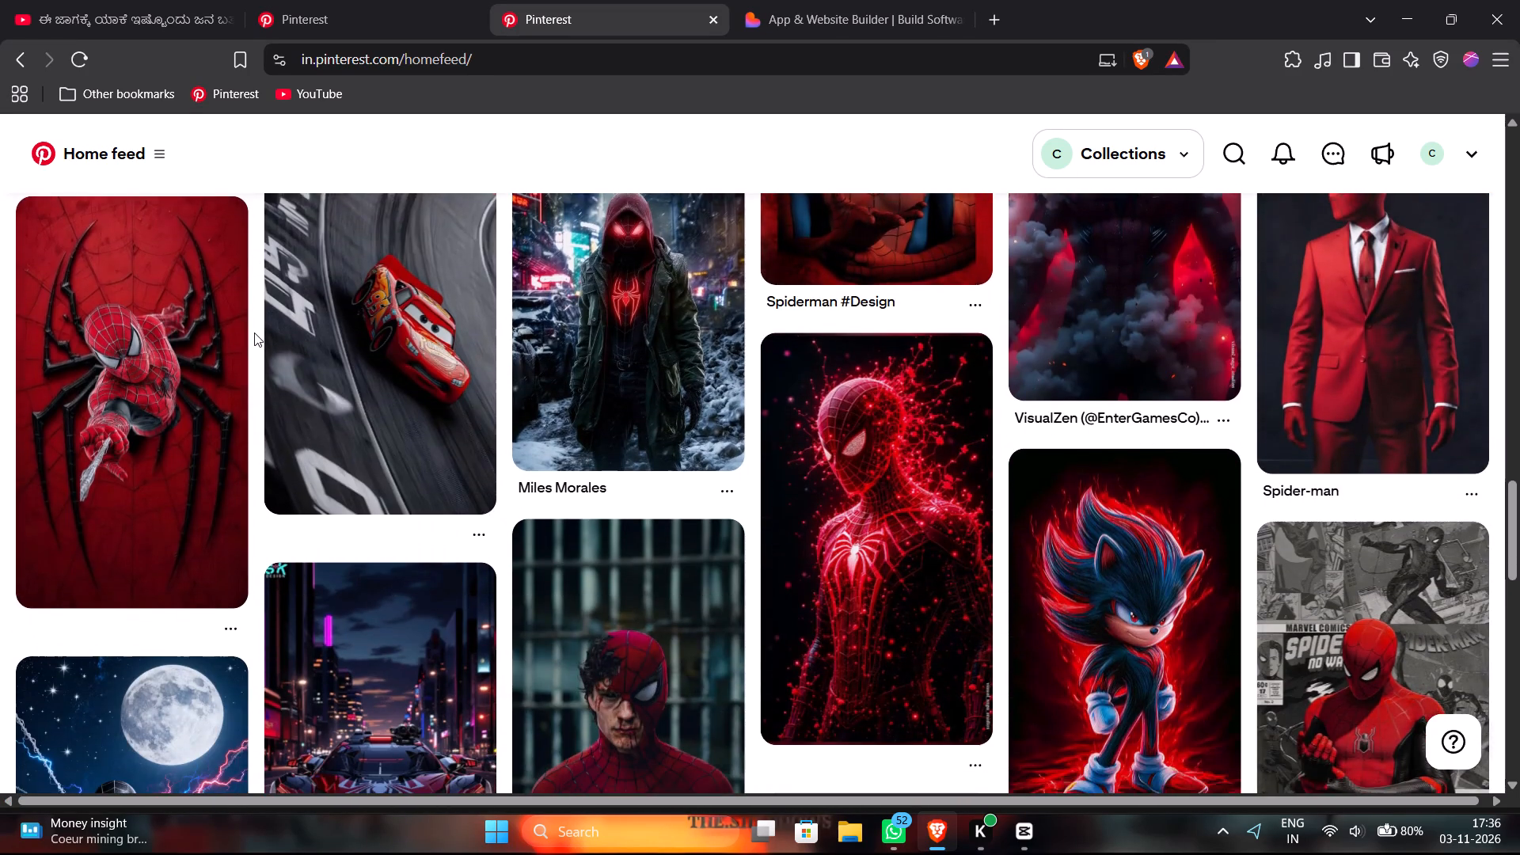
{"action": "scroll", "coordinate": [254, 332], "scroll_direction": "down", "scroll_amount": 11}
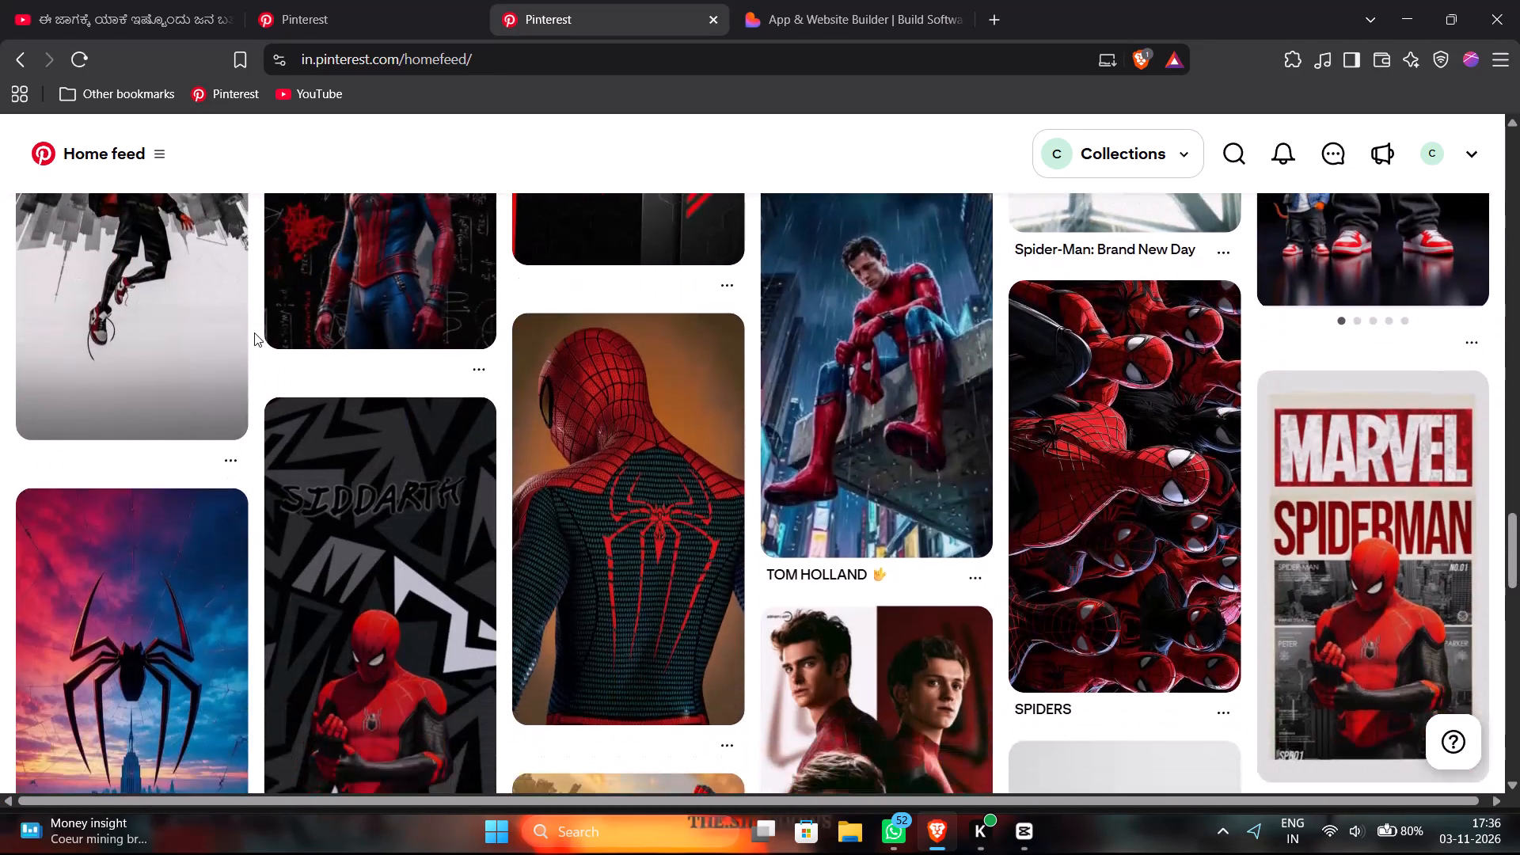
{"action": "scroll", "coordinate": [254, 332], "scroll_direction": "down", "scroll_amount": 2}
{"action": "scroll", "coordinate": [254, 332], "scroll_direction": "up", "scroll_amount": 17}
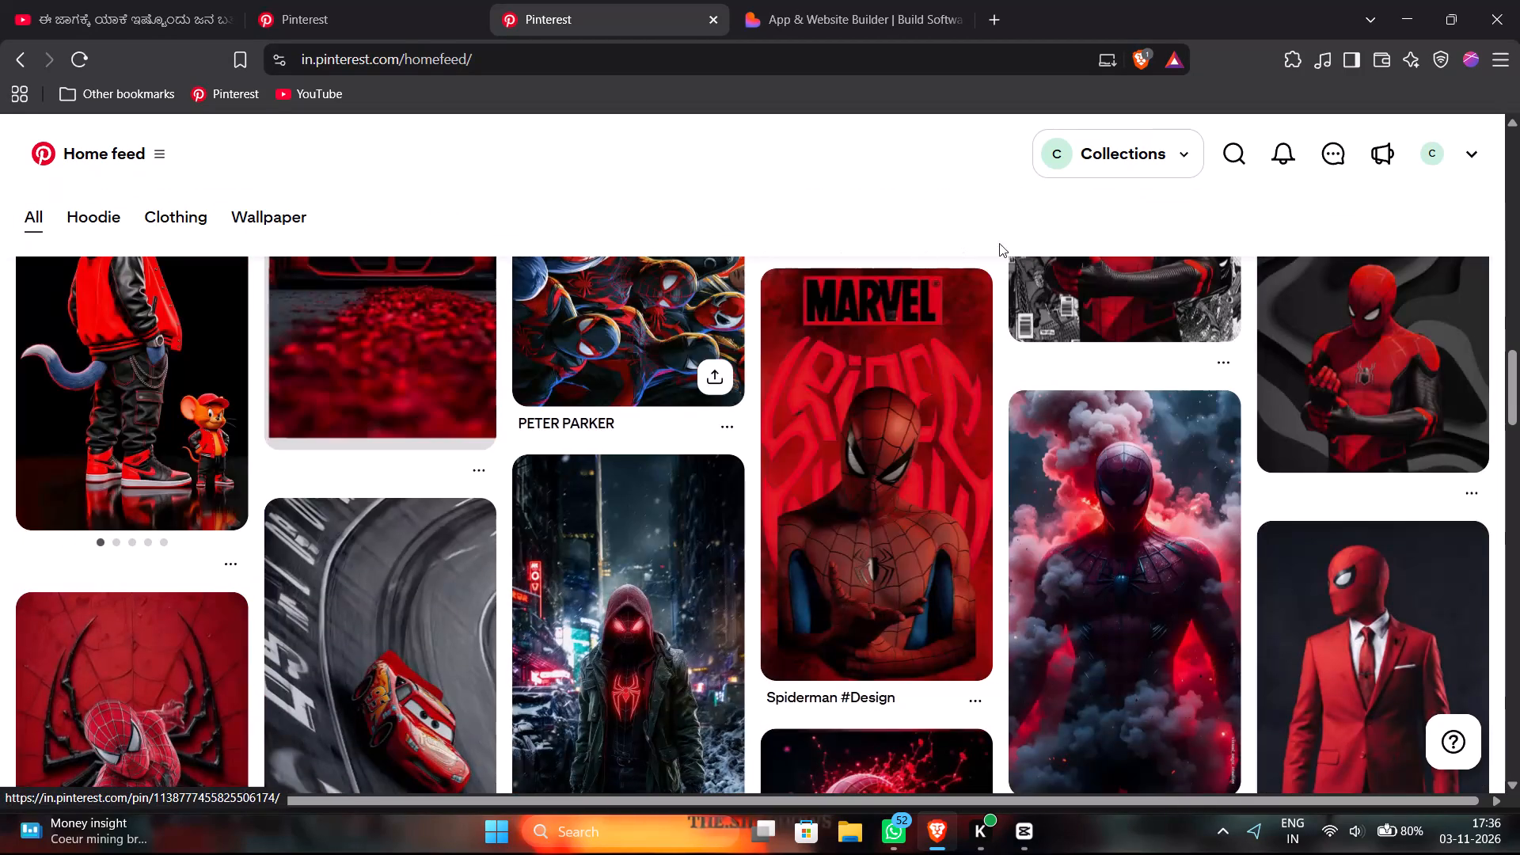
Search Pinterest for "avengers" and look through the resulting pins.
{"action": "left_click", "coordinate": [1242, 172]}
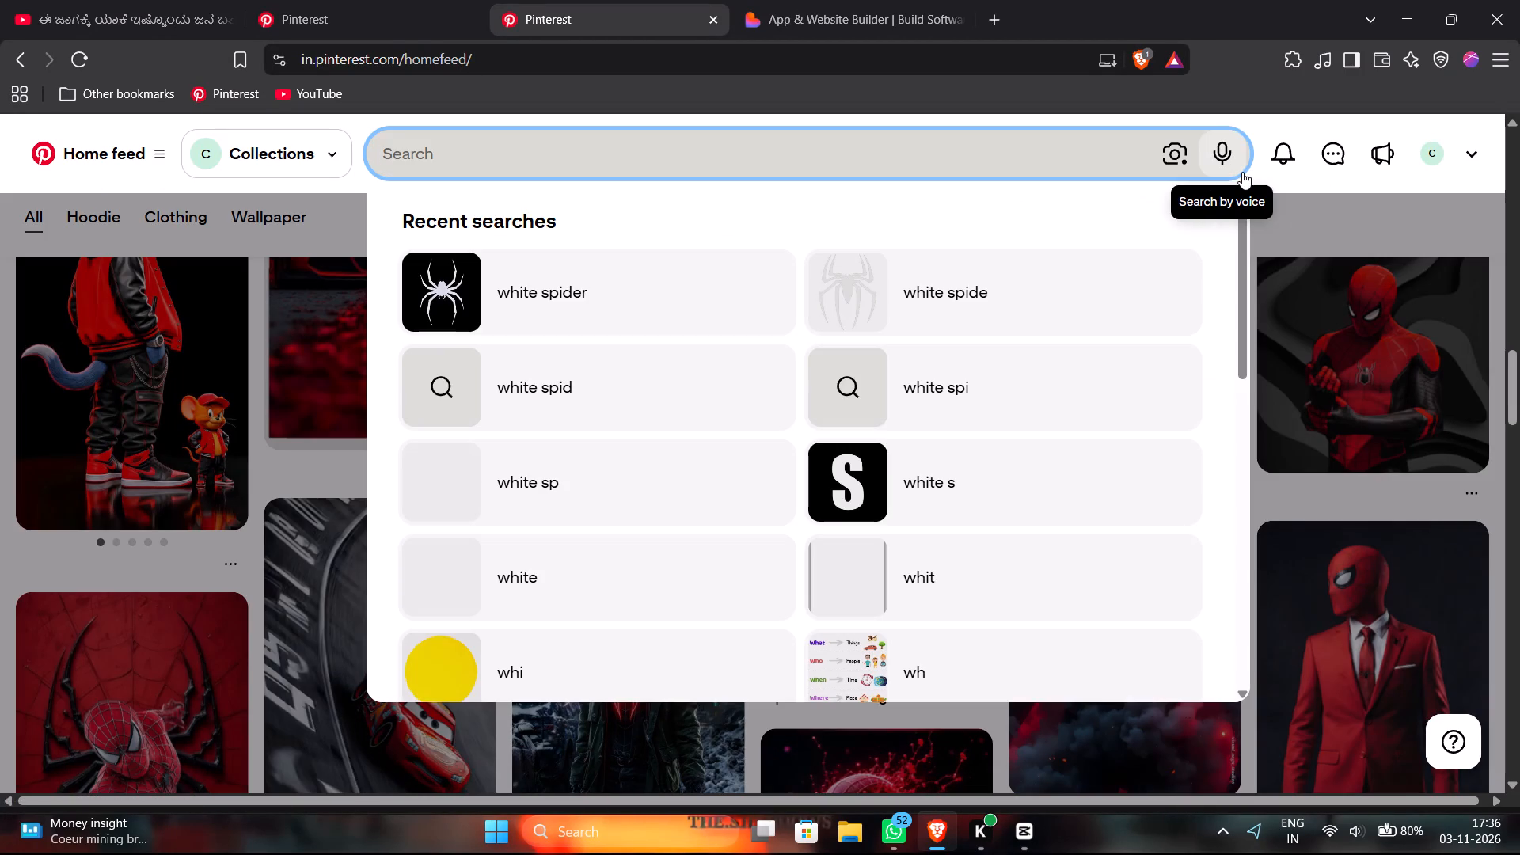
{"action": "type", "text": "avengers"}
{"action": "key", "text": "Return"}
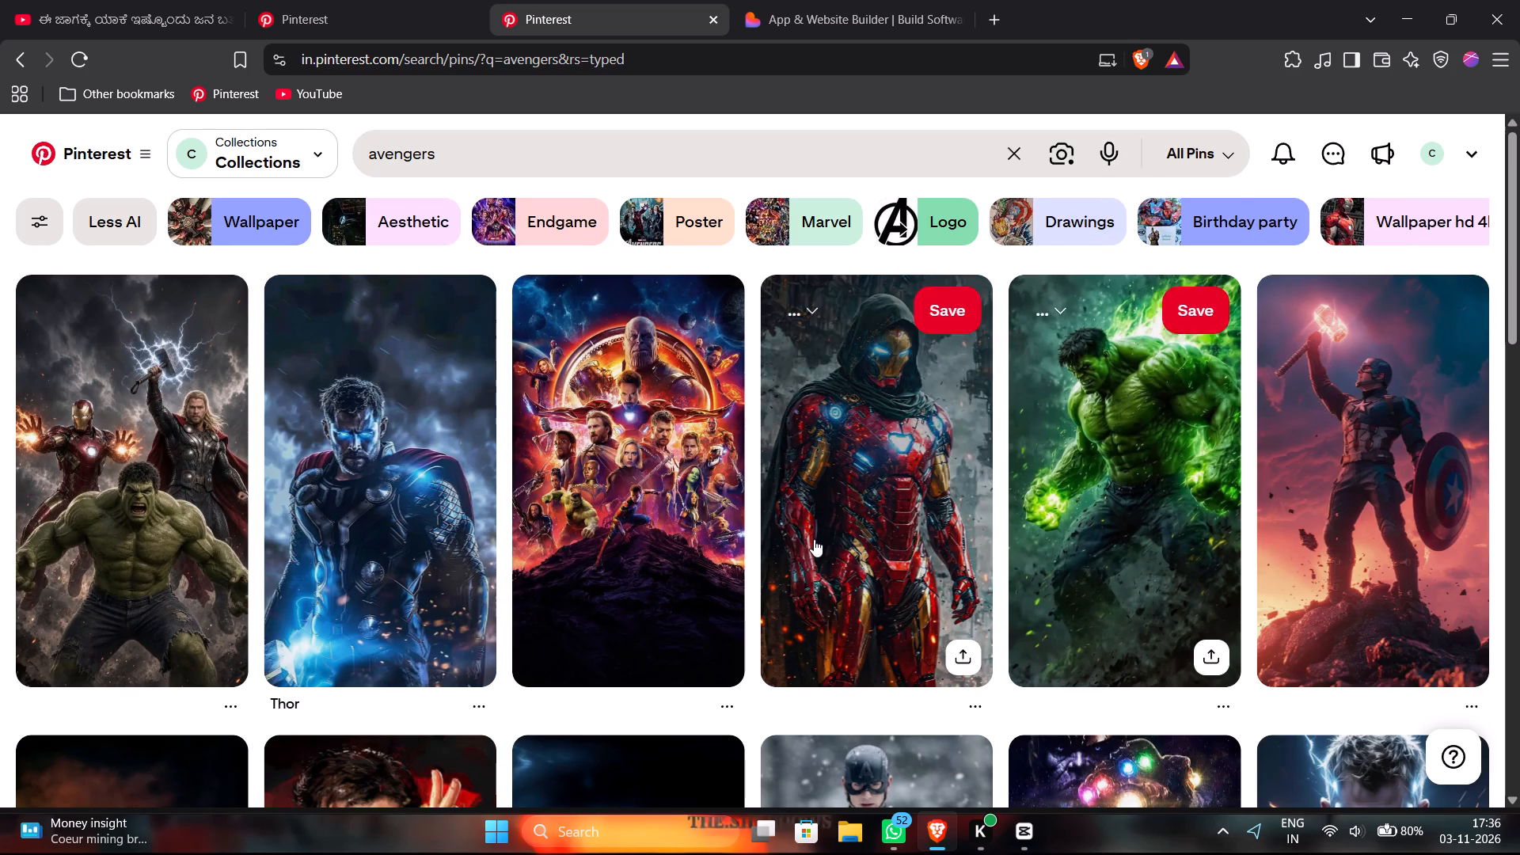
{"action": "scroll", "coordinate": [431, 598], "scroll_direction": "down", "scroll_amount": 2}
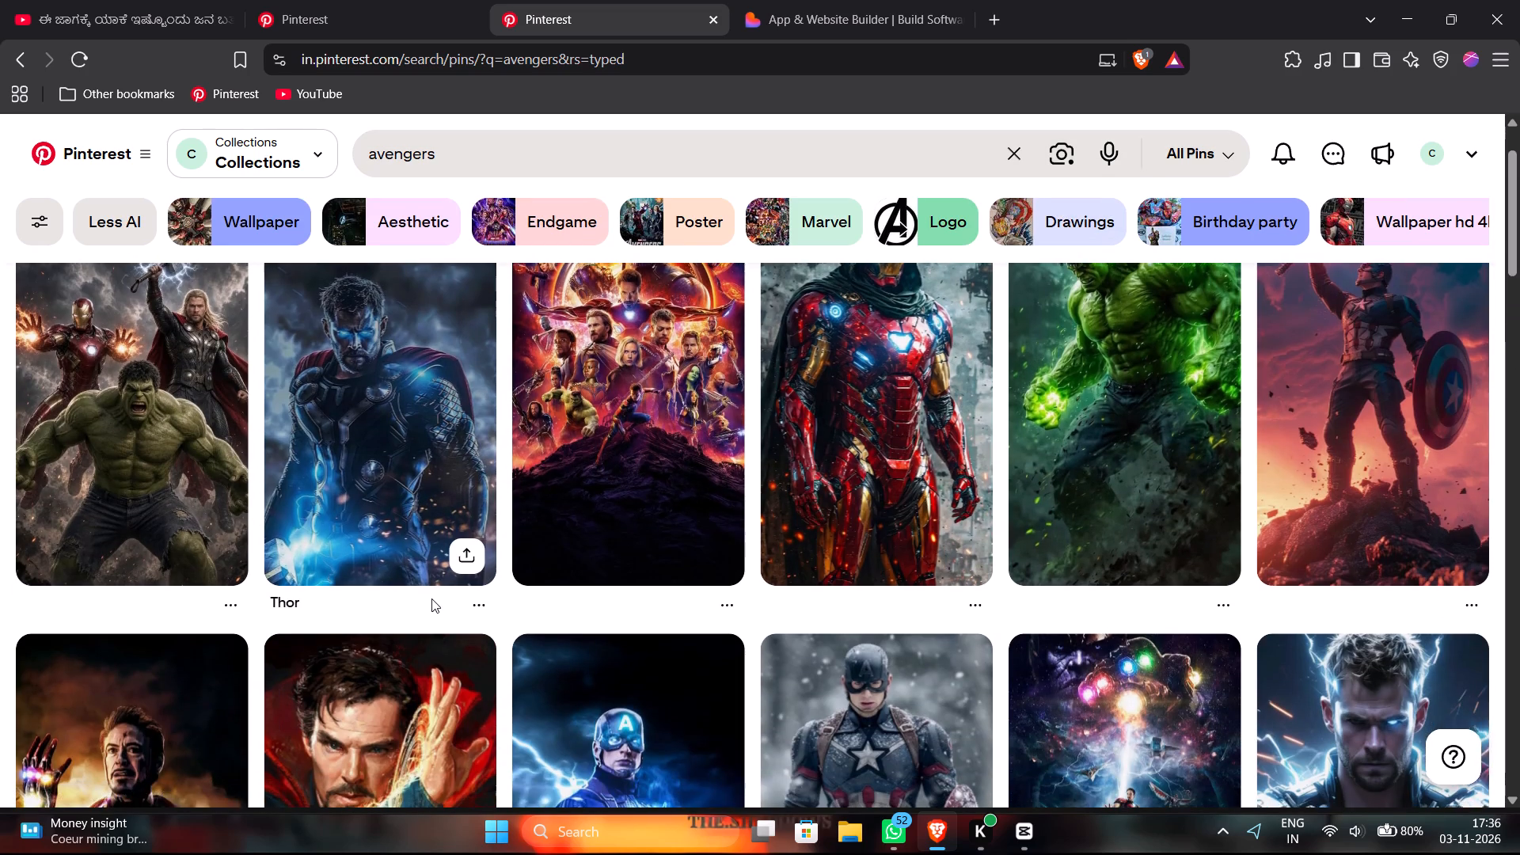
{"action": "scroll", "coordinate": [431, 598], "scroll_direction": "down", "scroll_amount": 4}
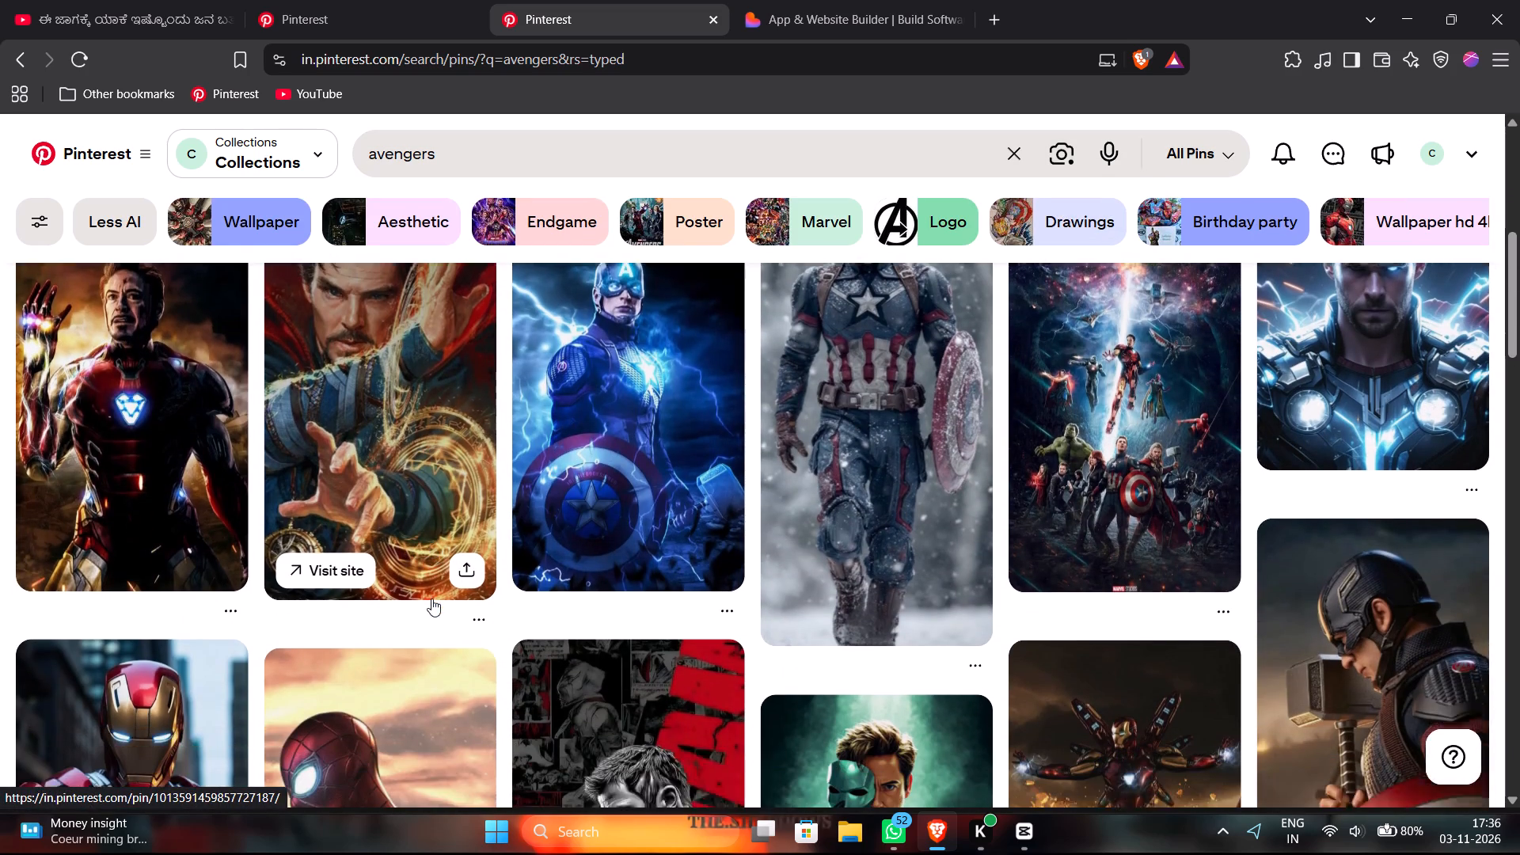
{"action": "scroll", "coordinate": [431, 598], "scroll_direction": "down", "scroll_amount": 4}
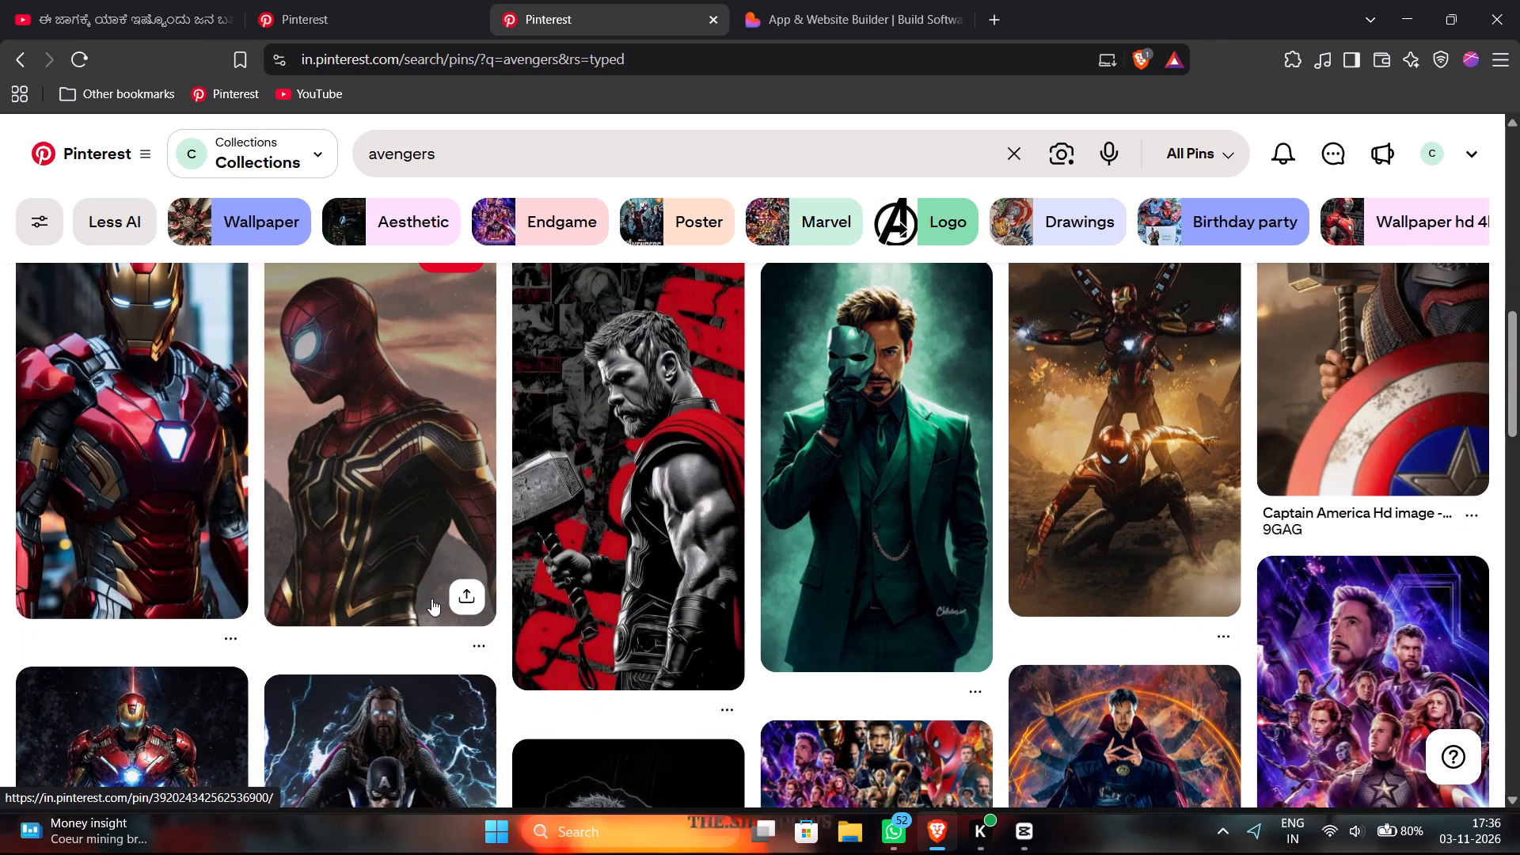
{"action": "scroll", "coordinate": [431, 598], "scroll_direction": "up", "scroll_amount": 5}
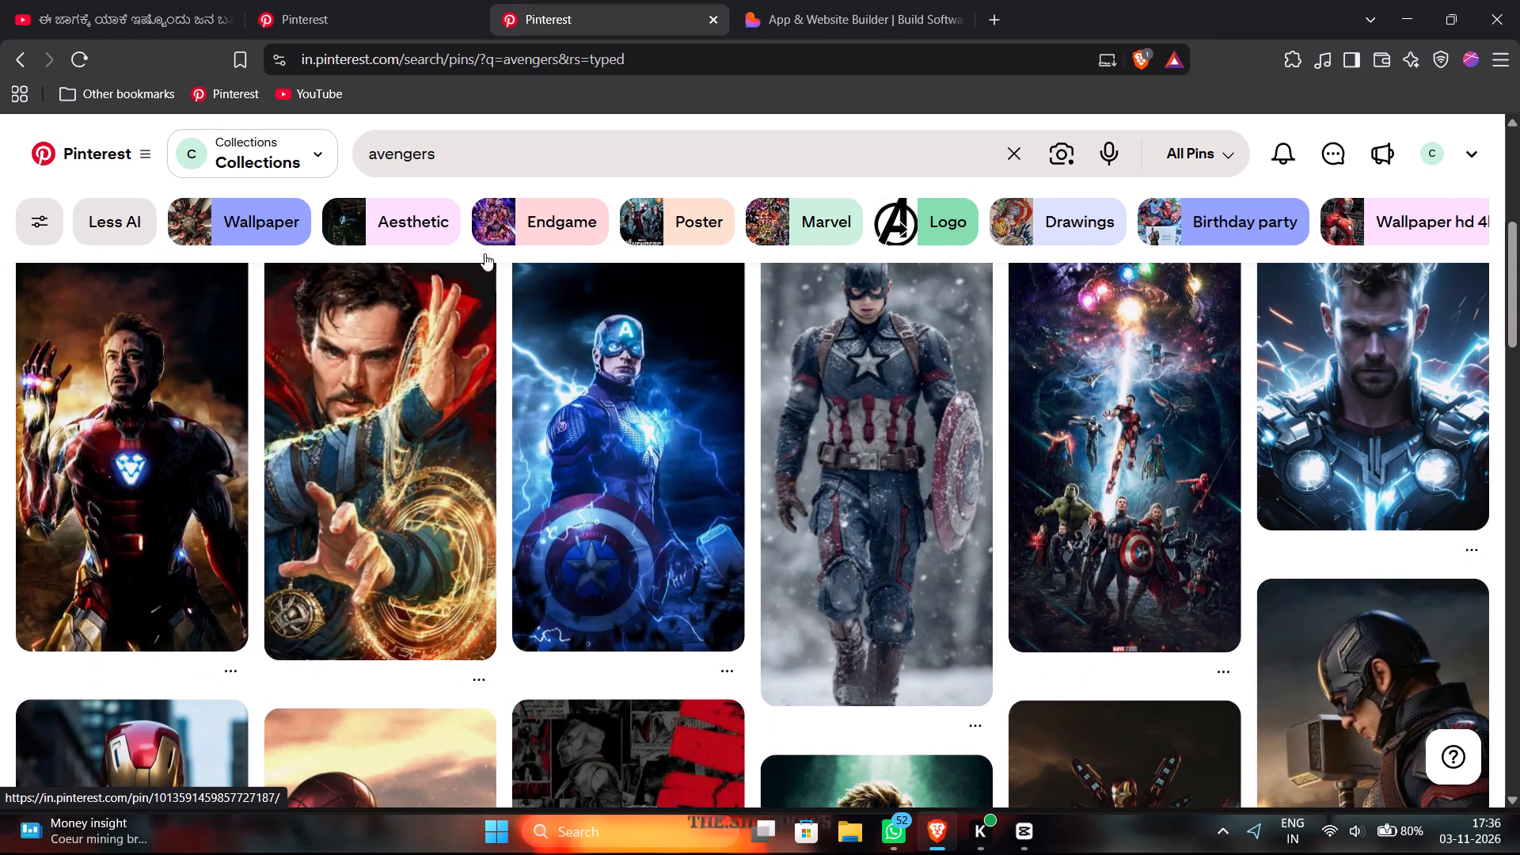
Narrow the Avengers search to the Aesthetic suggestion and look through its pins.
{"action": "left_click", "coordinate": [371, 205]}
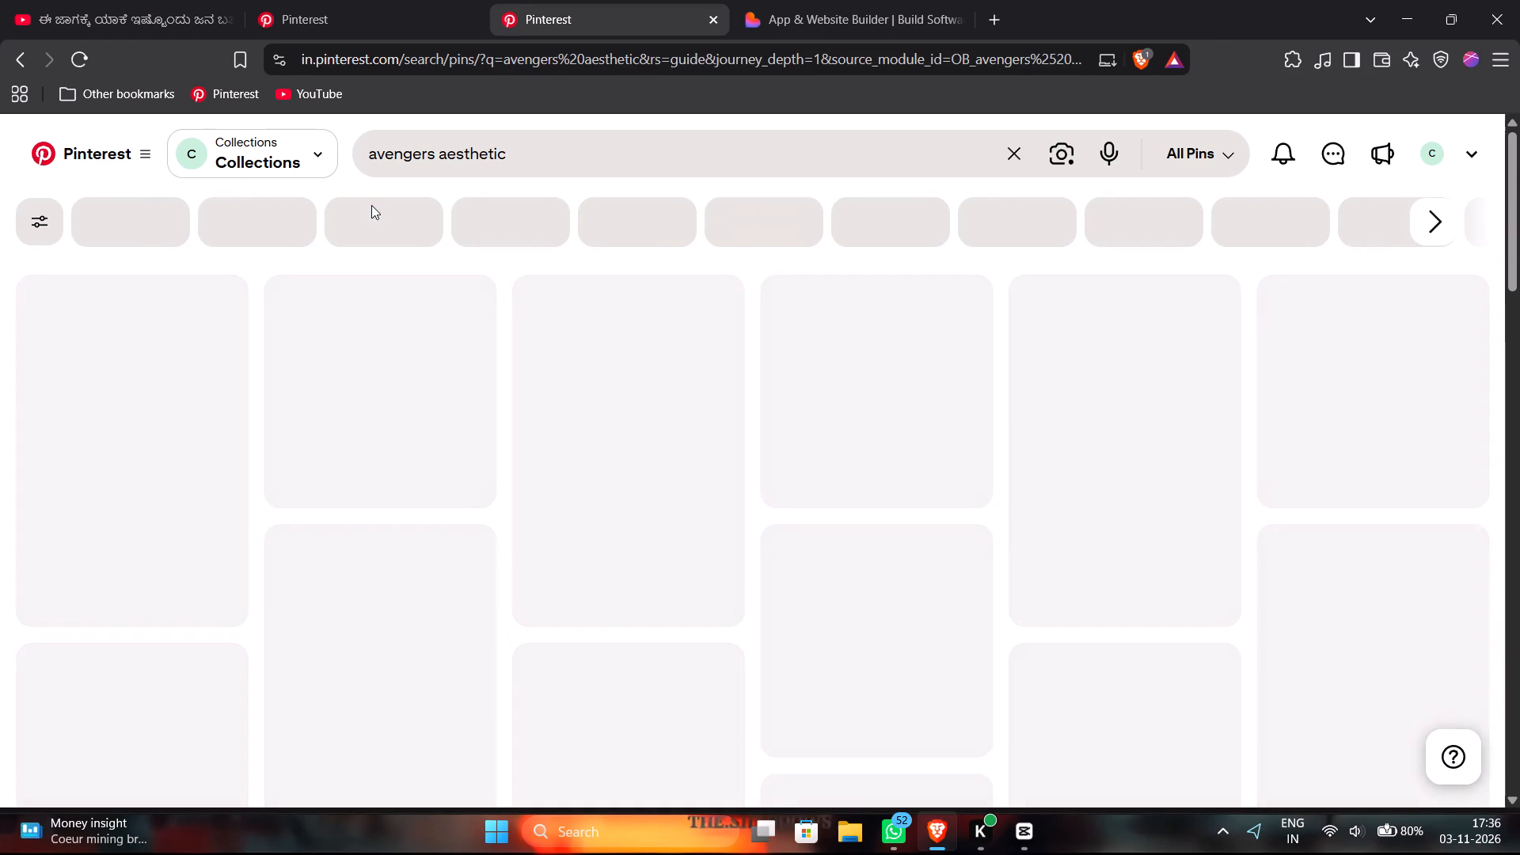
{"action": "scroll", "coordinate": [394, 290], "scroll_direction": "down", "scroll_amount": 2}
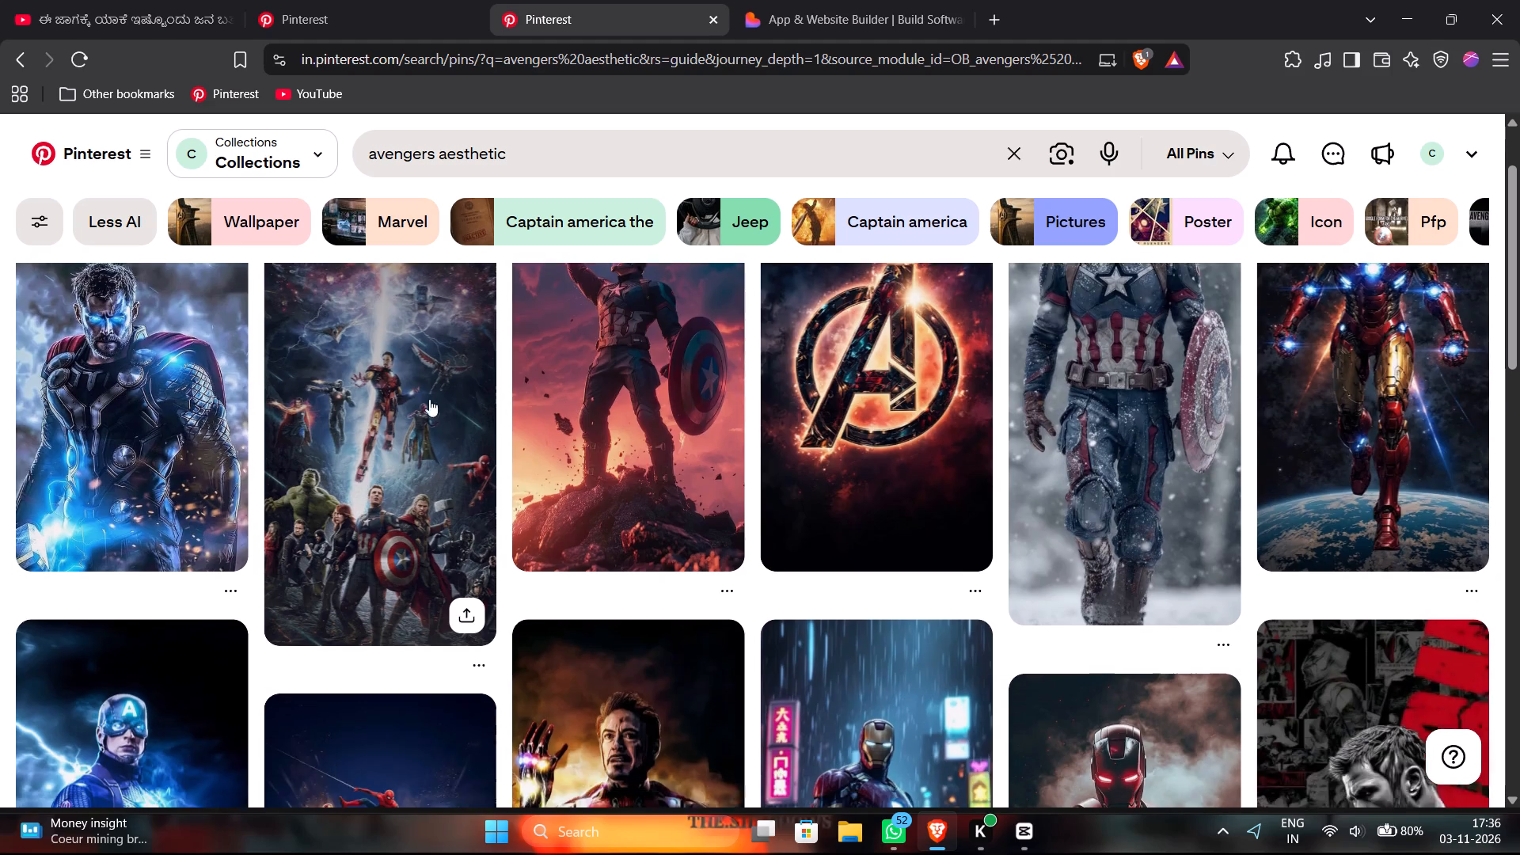
{"action": "scroll", "coordinate": [429, 399], "scroll_direction": "down", "scroll_amount": 7}
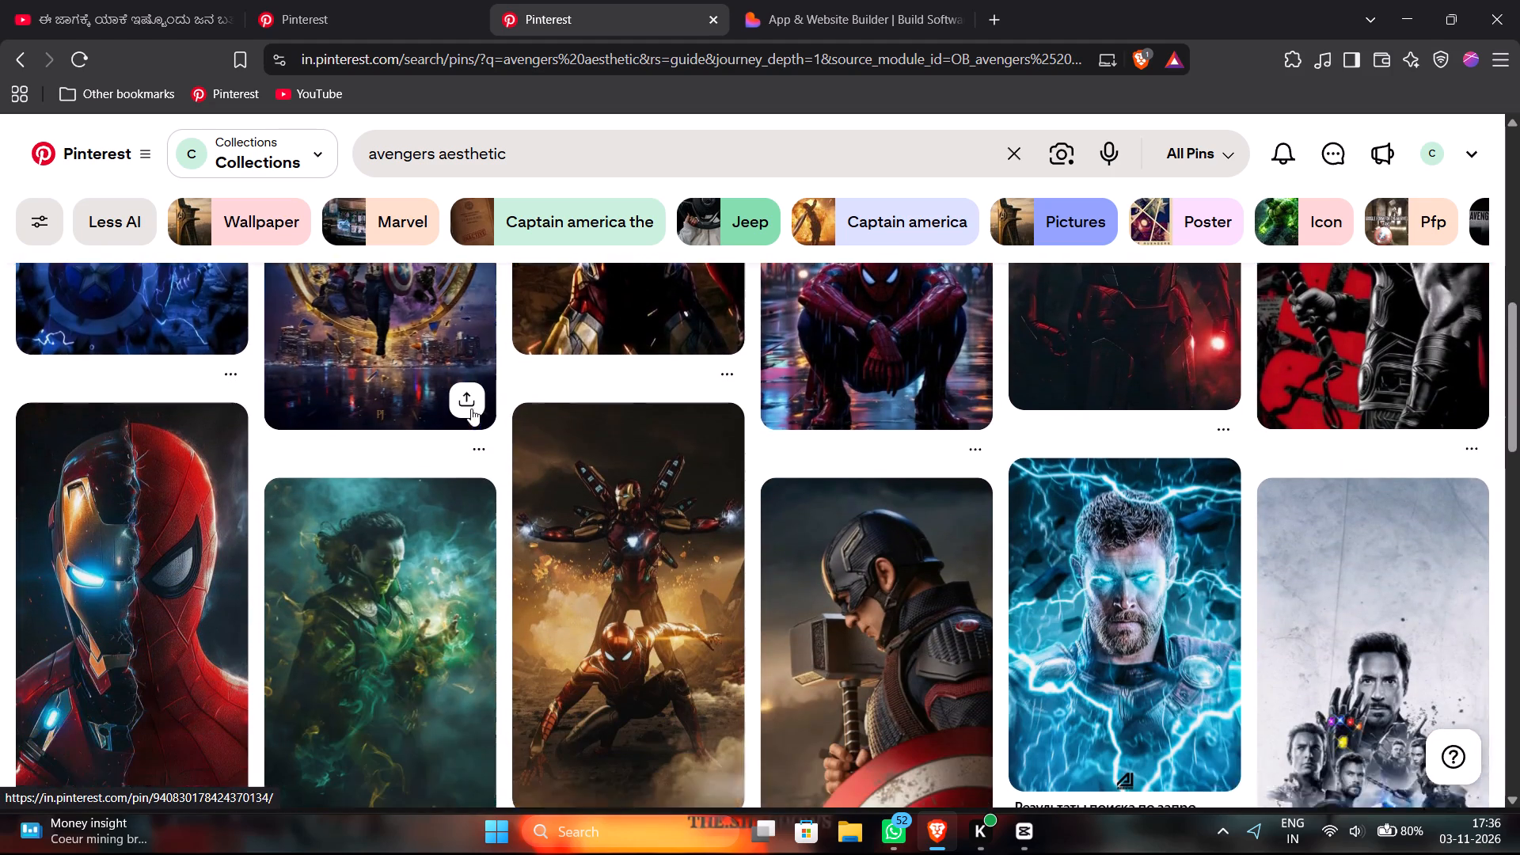
{"action": "scroll", "coordinate": [471, 408], "scroll_direction": "down", "scroll_amount": 5}
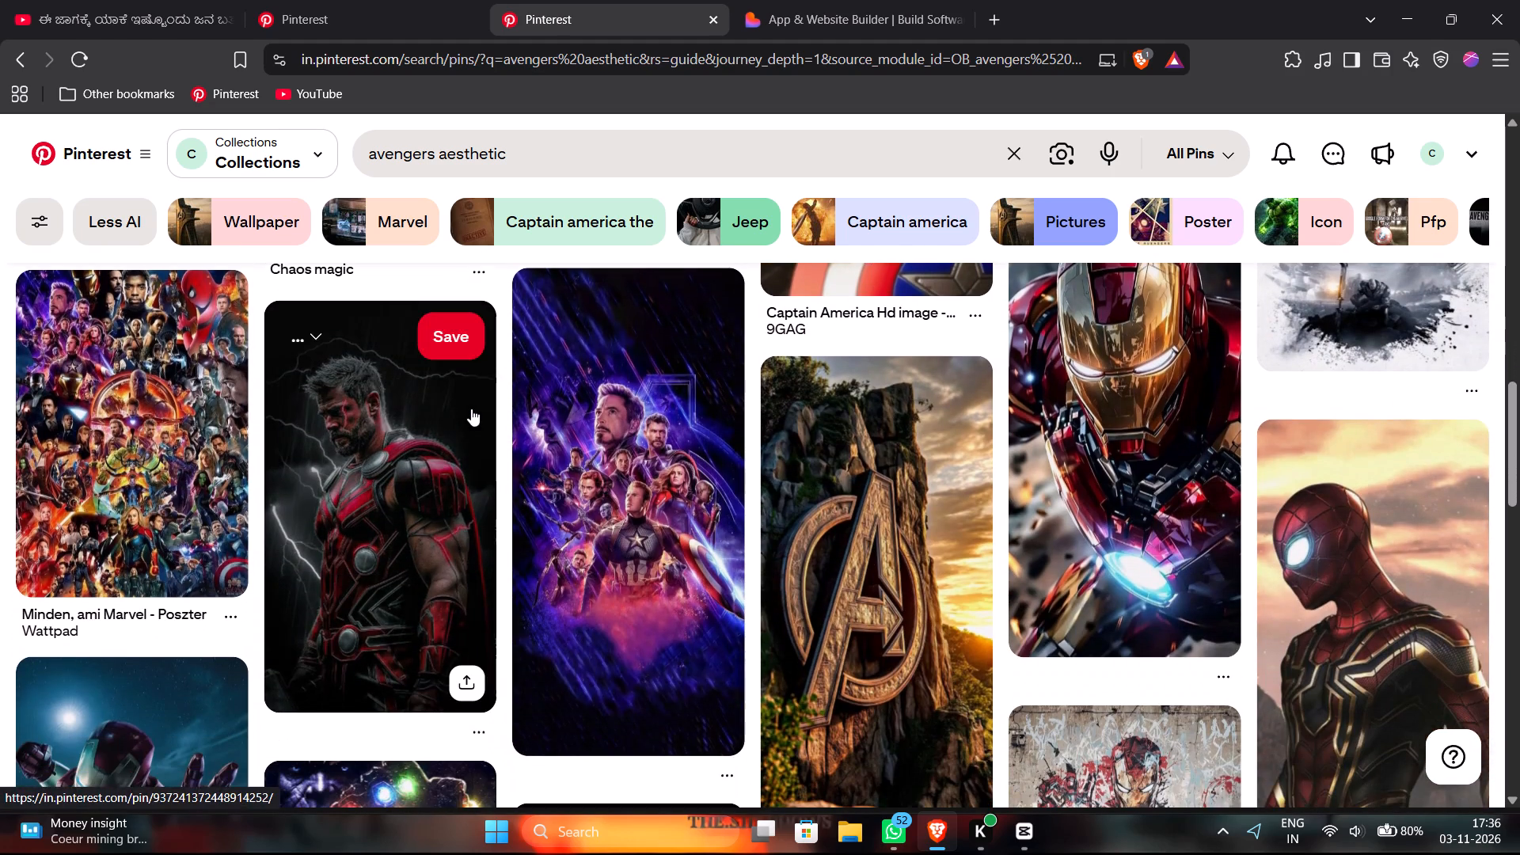
{"action": "scroll", "coordinate": [471, 408], "scroll_direction": "down", "scroll_amount": 2}
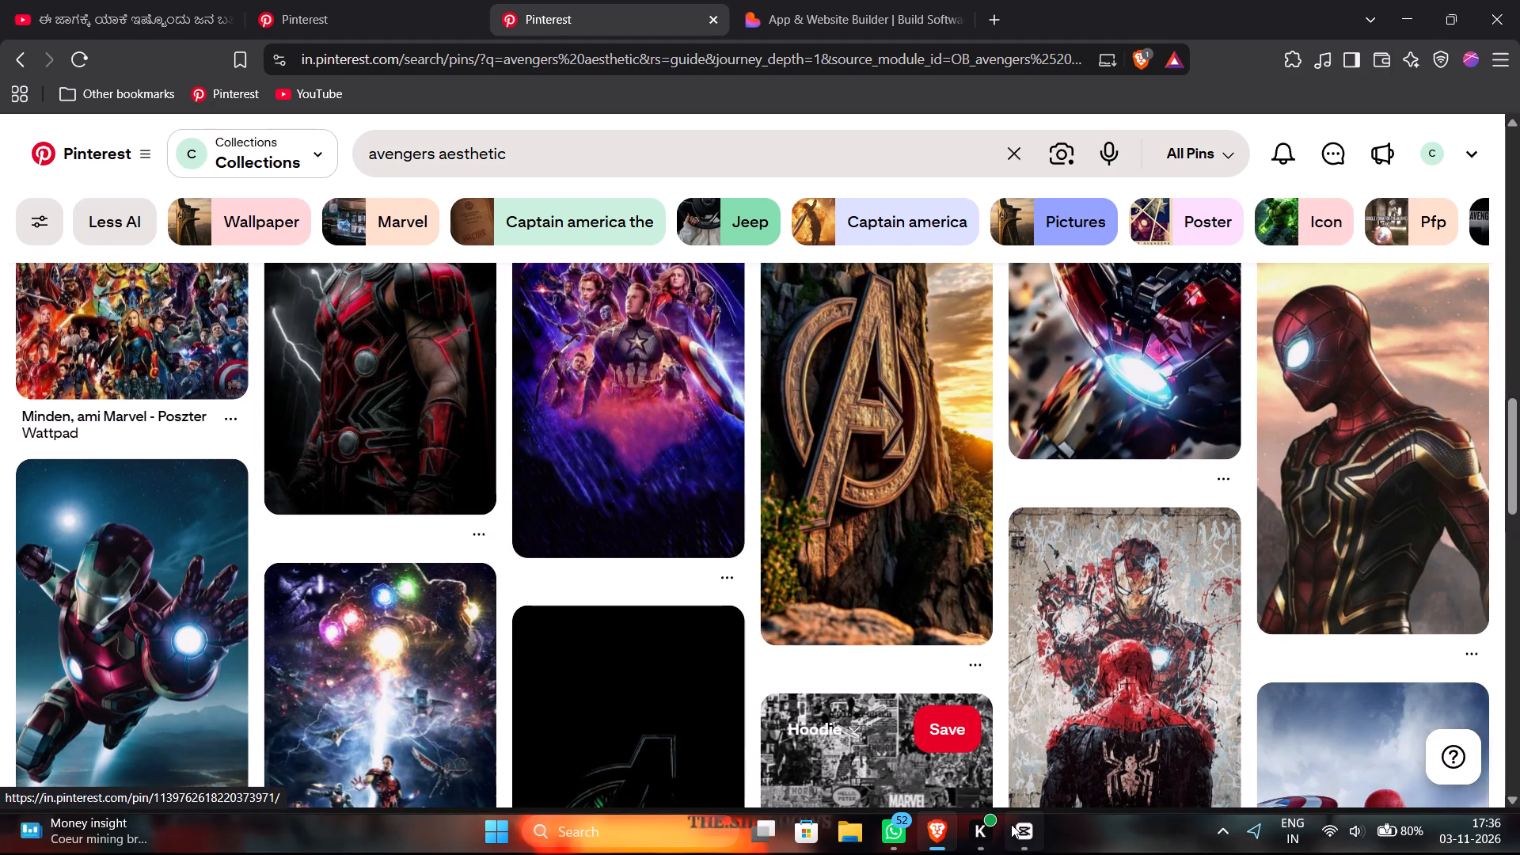
Switch to CapCut, play the edit from near the start with the Instagram Reels preview, and set the social media preview back to None.
{"action": "left_click", "coordinate": [1011, 825]}
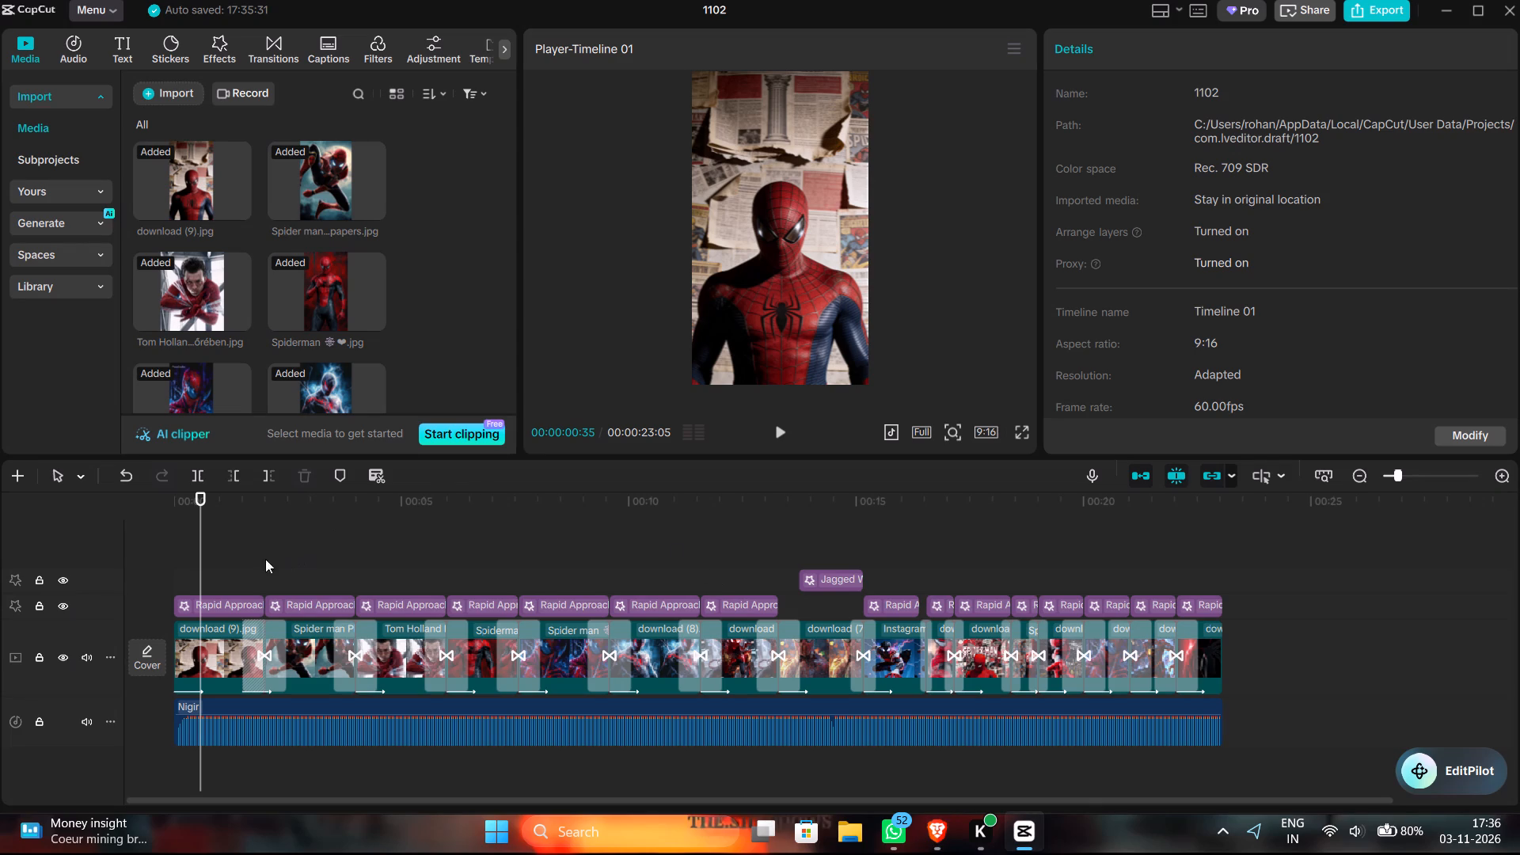
{"action": "left_click_drag", "start_coordinate": [199, 560], "coordinate": [187, 560]}
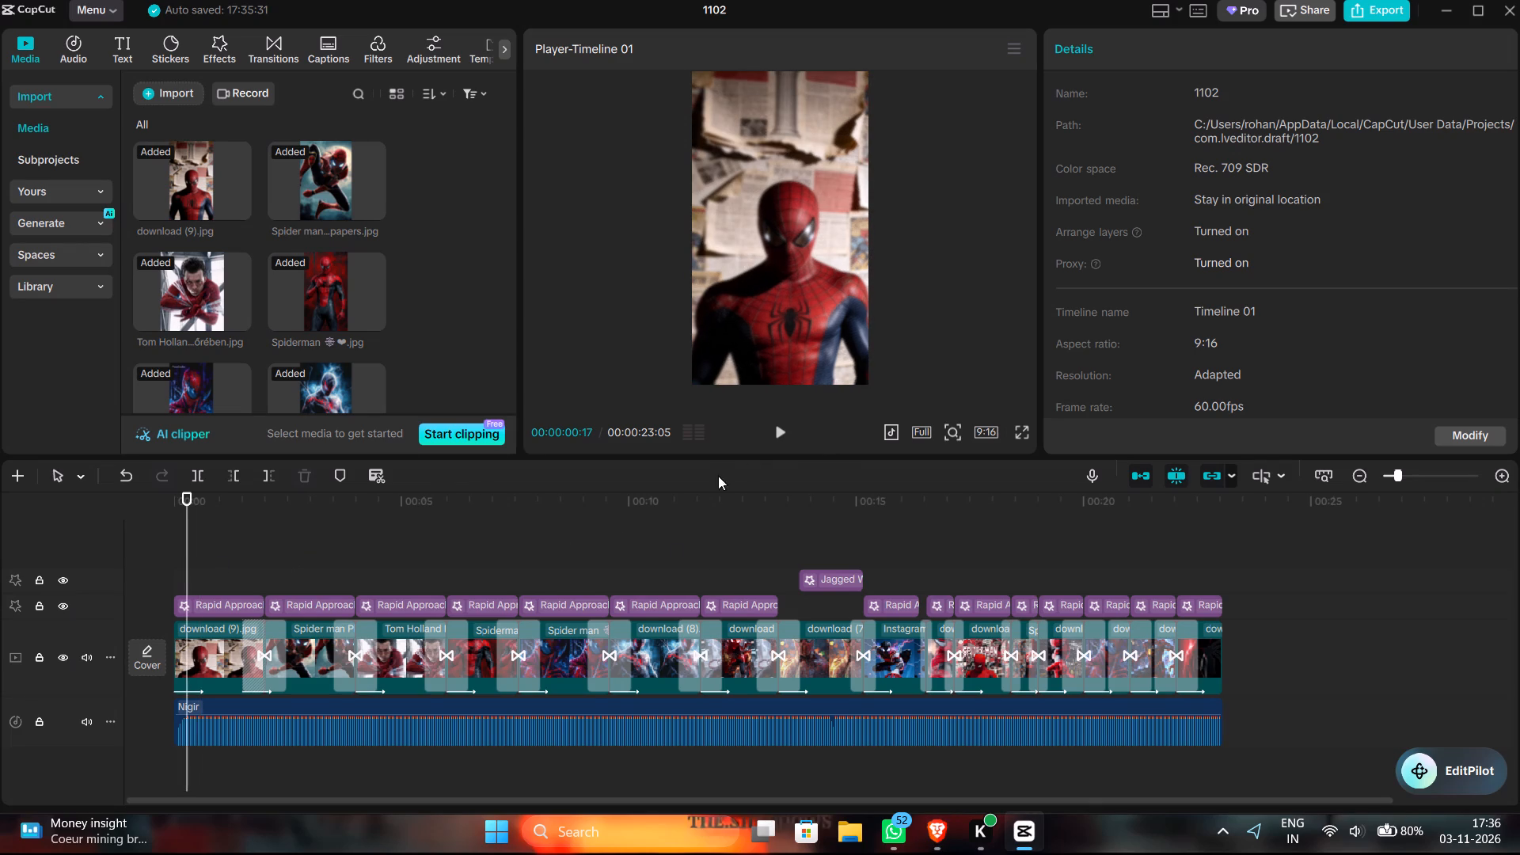
{"action": "left_click", "coordinate": [783, 429]}
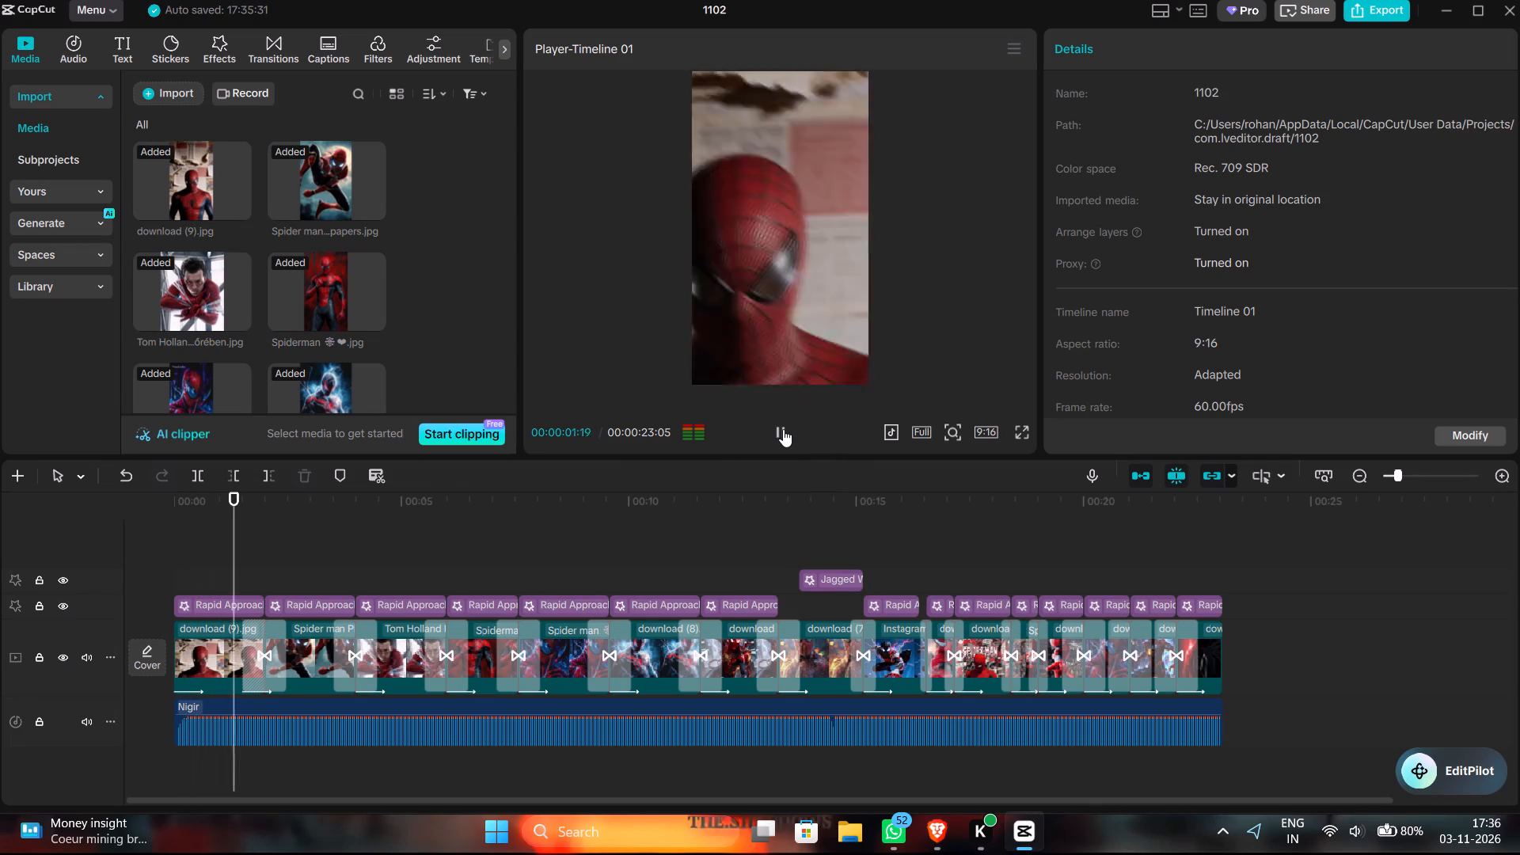
{"action": "left_click", "coordinate": [891, 436]}
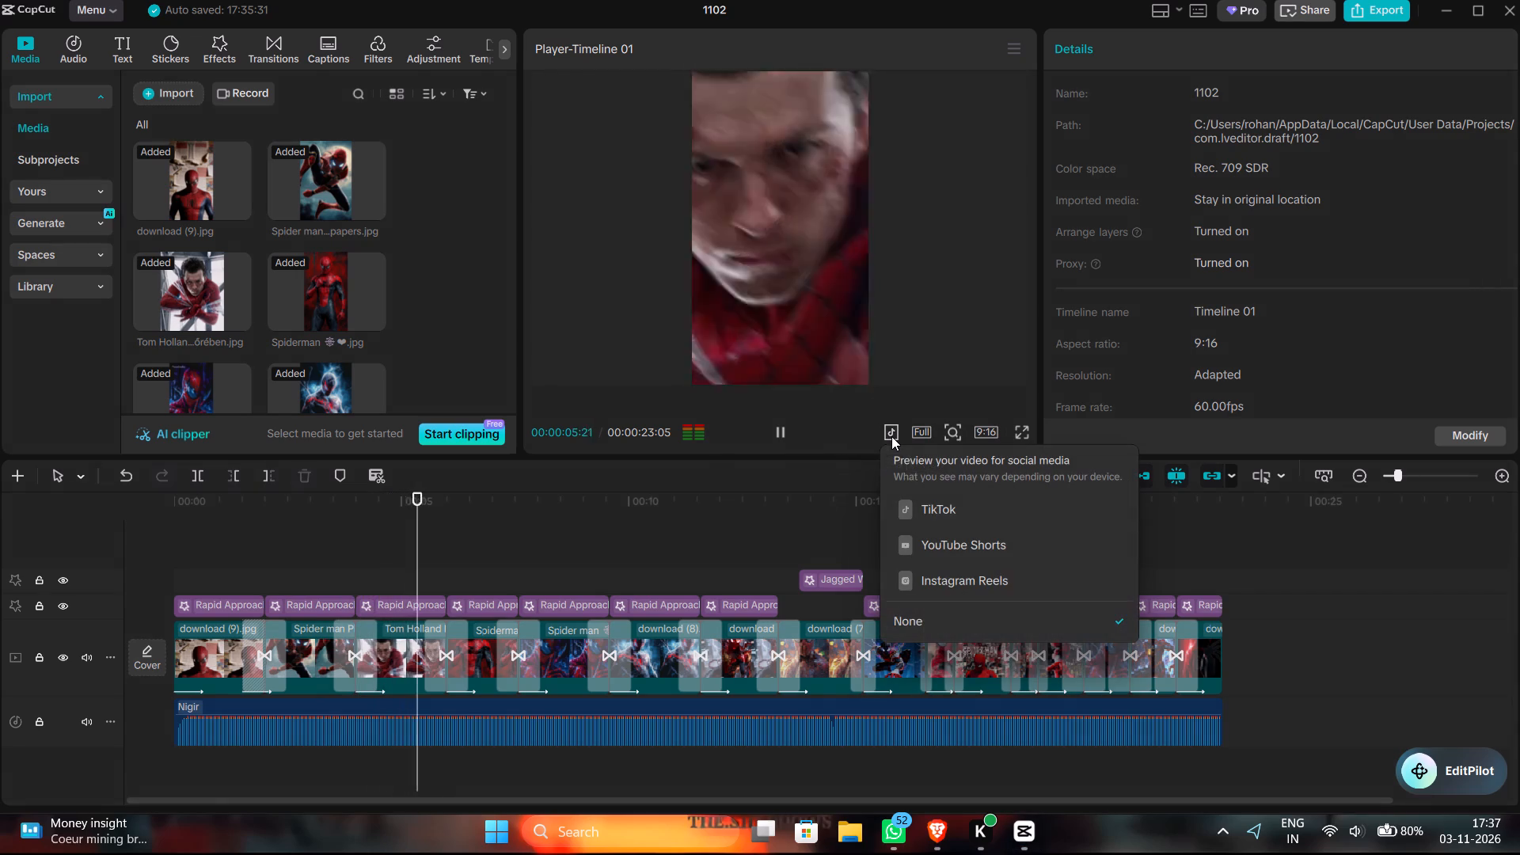
{"action": "left_click", "coordinate": [930, 572]}
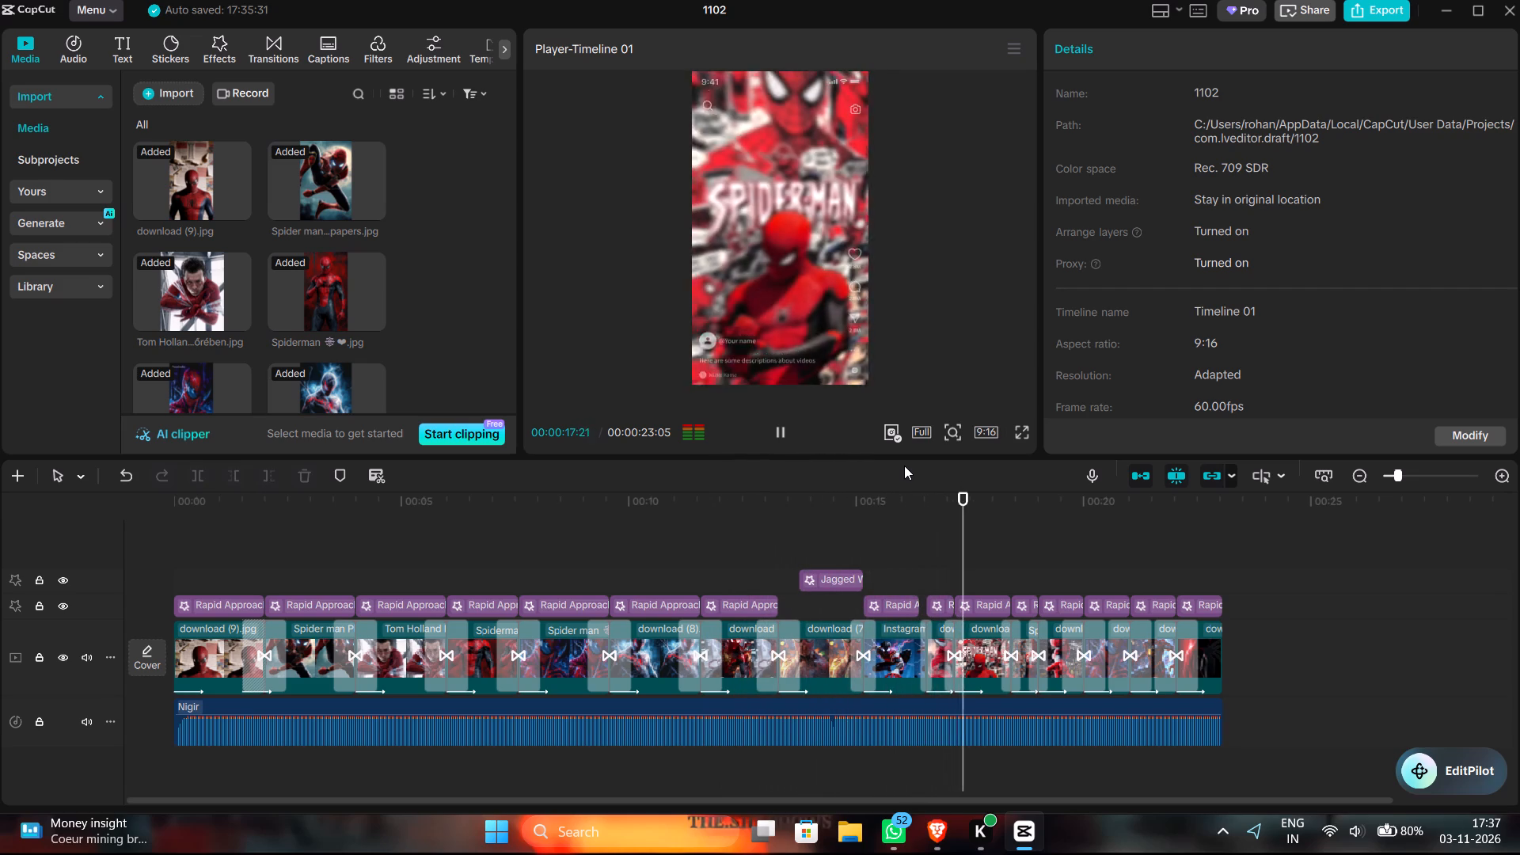
{"action": "left_click", "coordinate": [894, 434]}
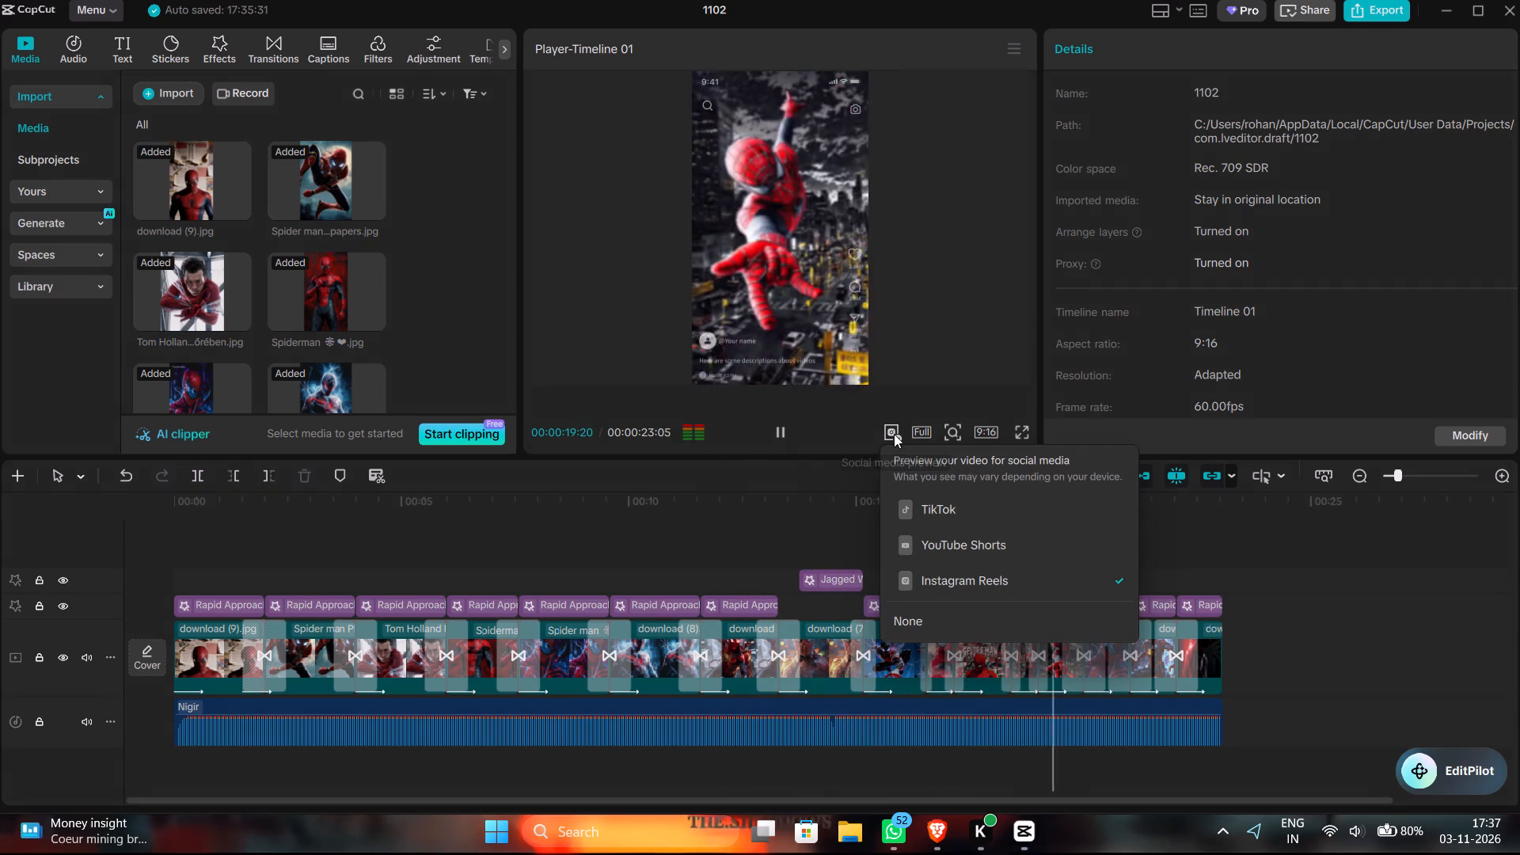
{"action": "left_click", "coordinate": [929, 627]}
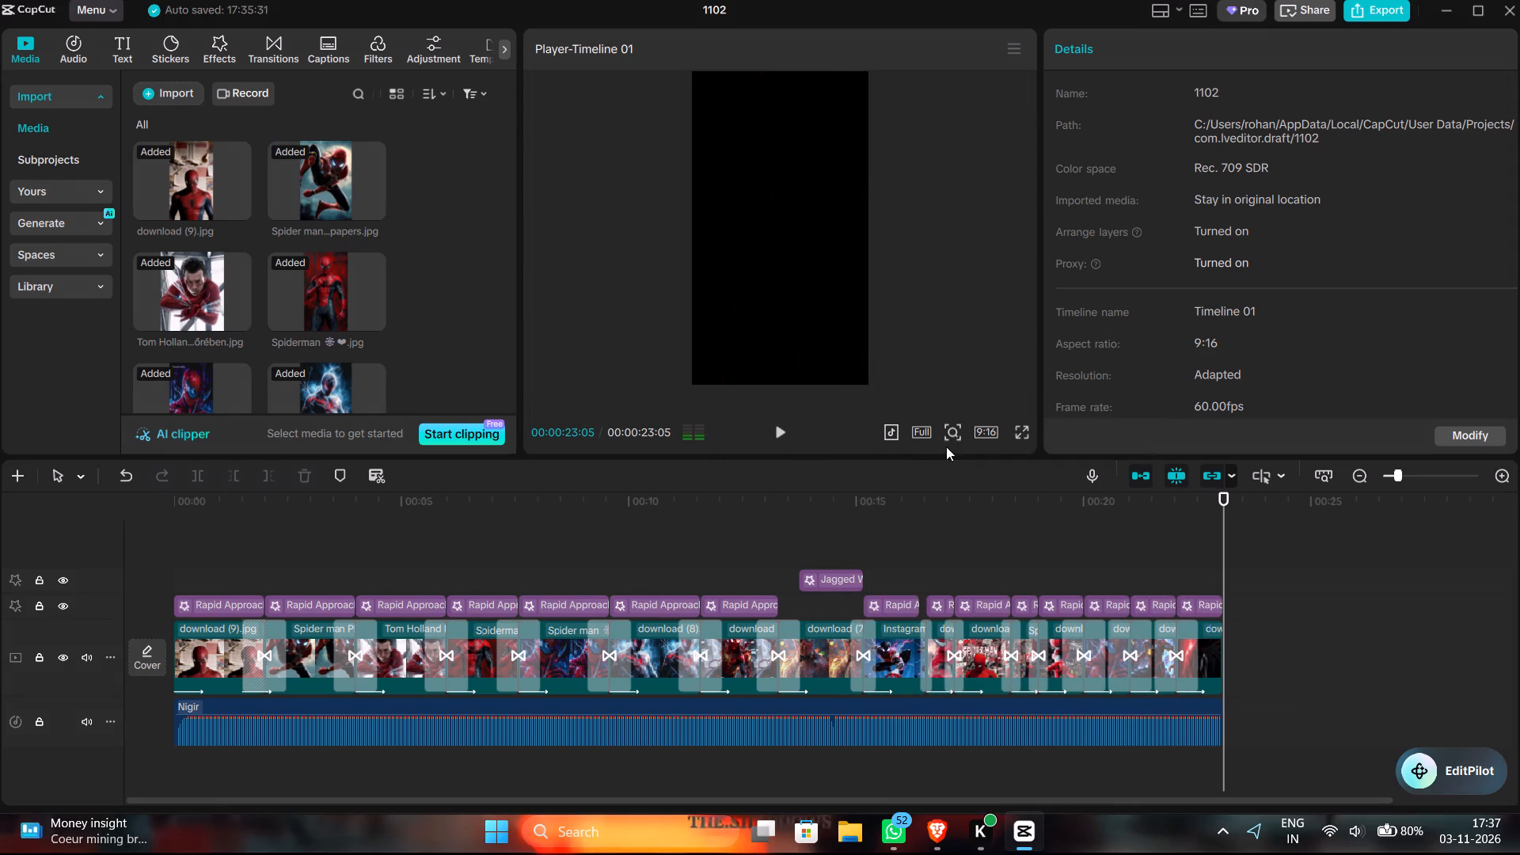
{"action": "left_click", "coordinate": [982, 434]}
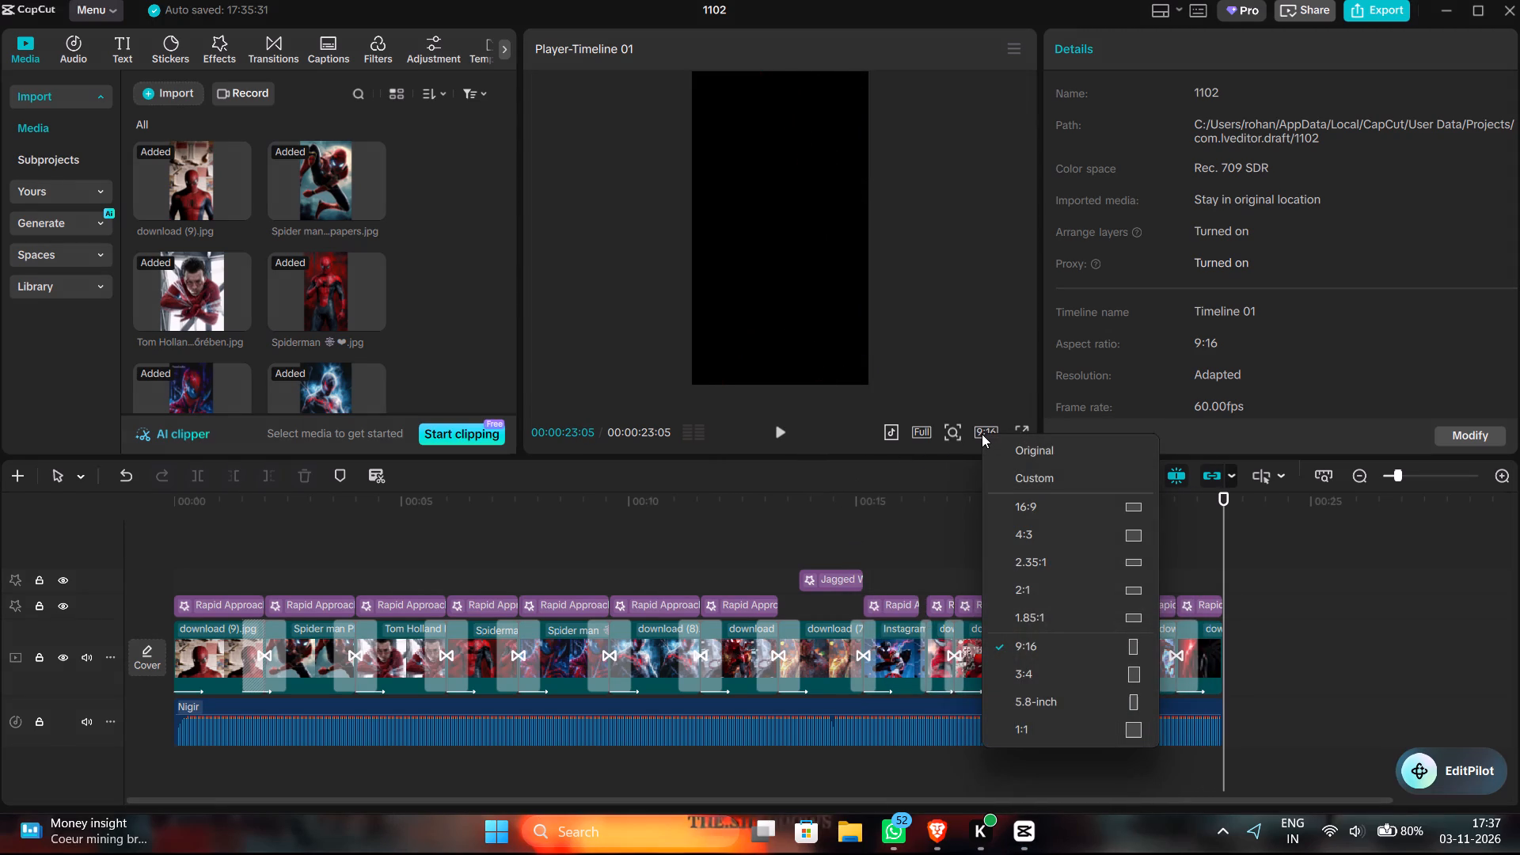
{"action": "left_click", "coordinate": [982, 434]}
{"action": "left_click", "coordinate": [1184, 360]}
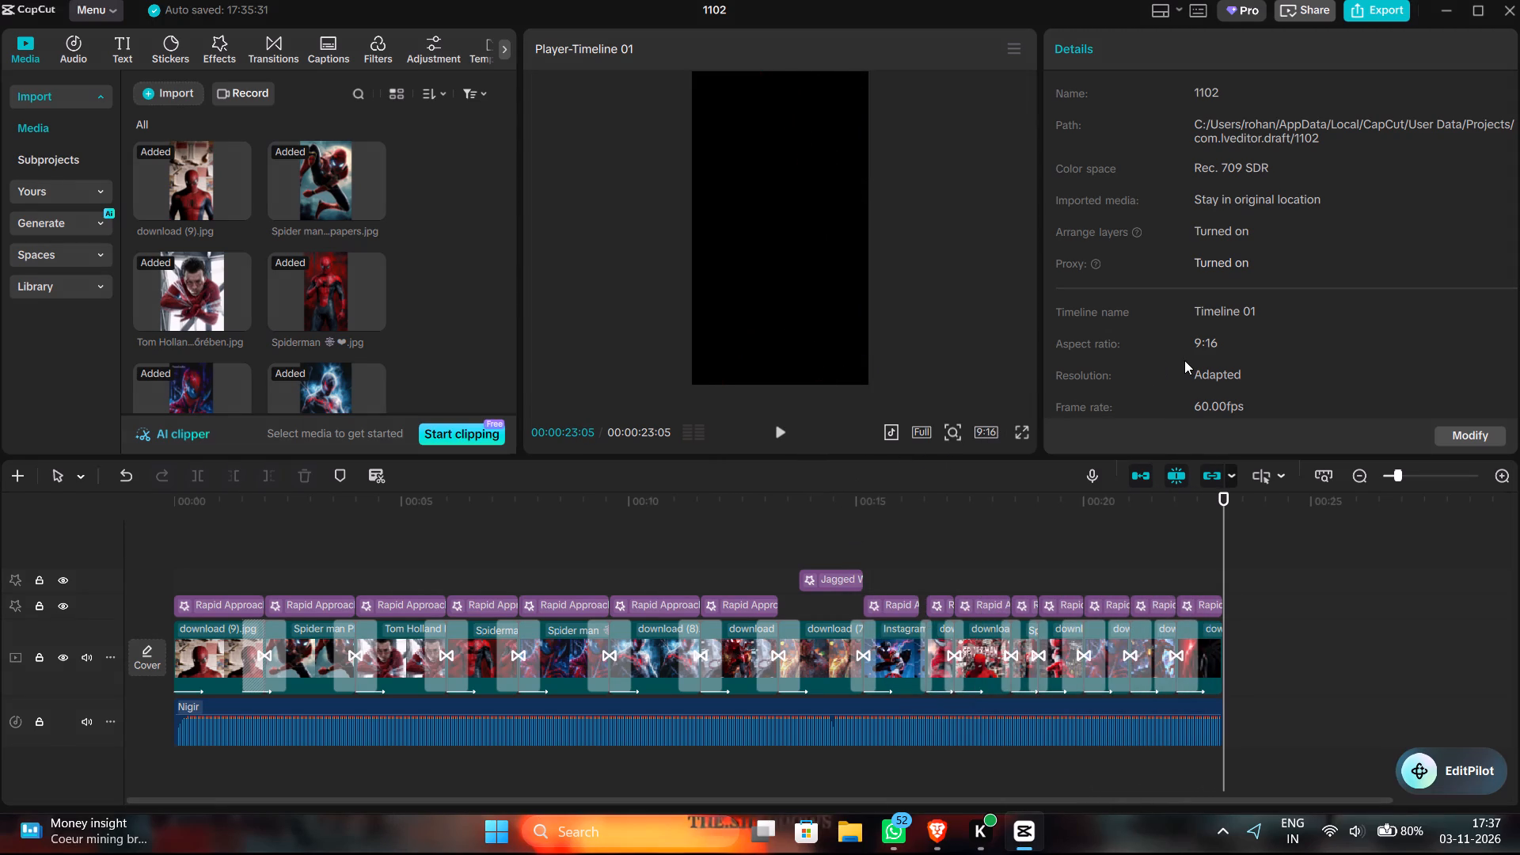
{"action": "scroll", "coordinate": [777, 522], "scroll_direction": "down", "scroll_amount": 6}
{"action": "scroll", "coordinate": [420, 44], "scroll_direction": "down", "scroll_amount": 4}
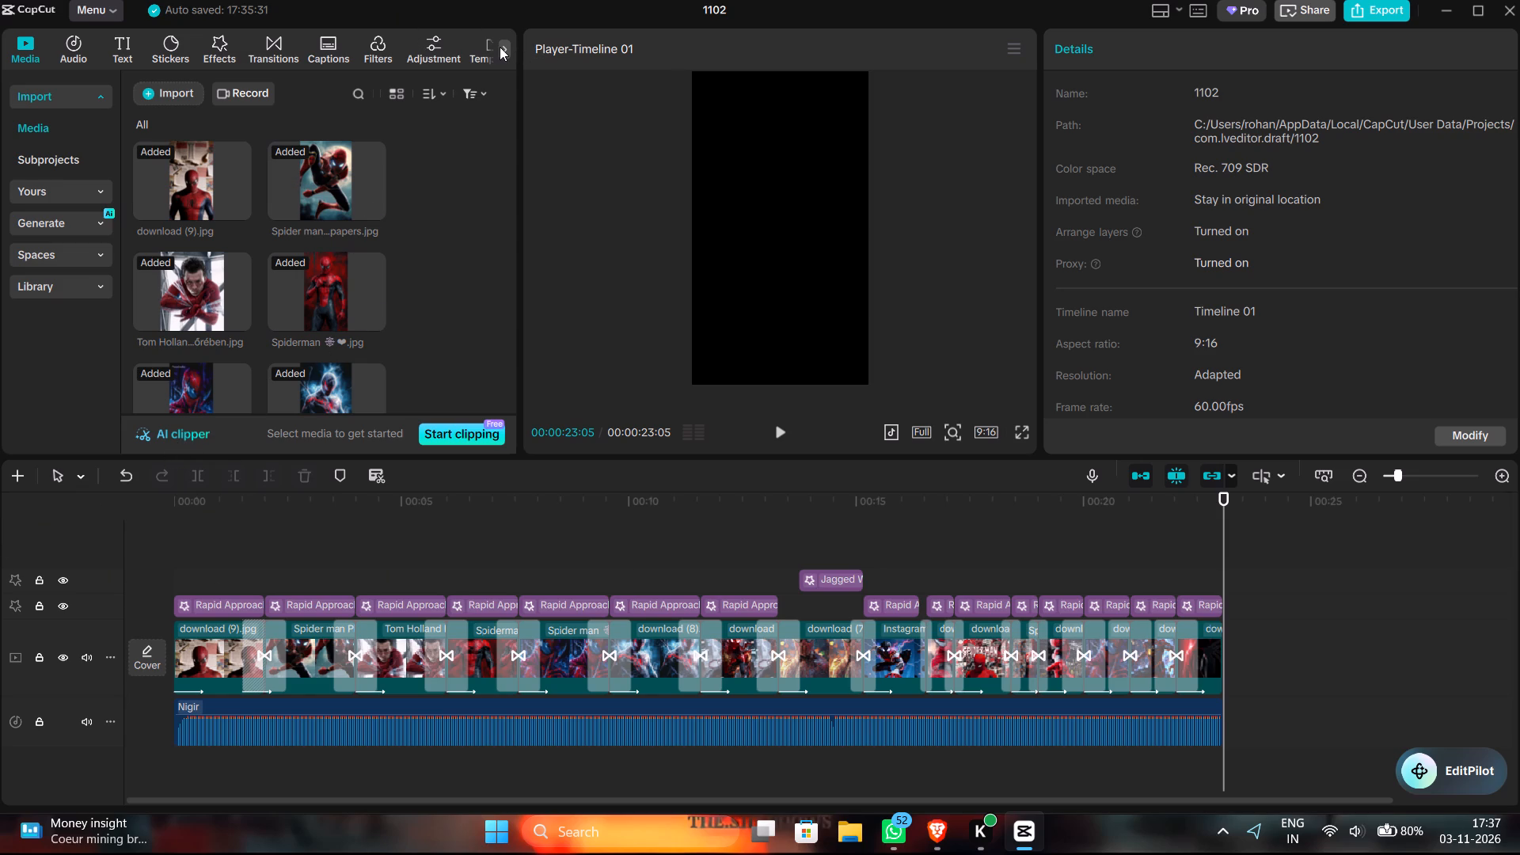
Open the AI avatar library and widen the player area by narrowing the library and Details areas beside it.
{"action": "double_click", "coordinate": [500, 47]}
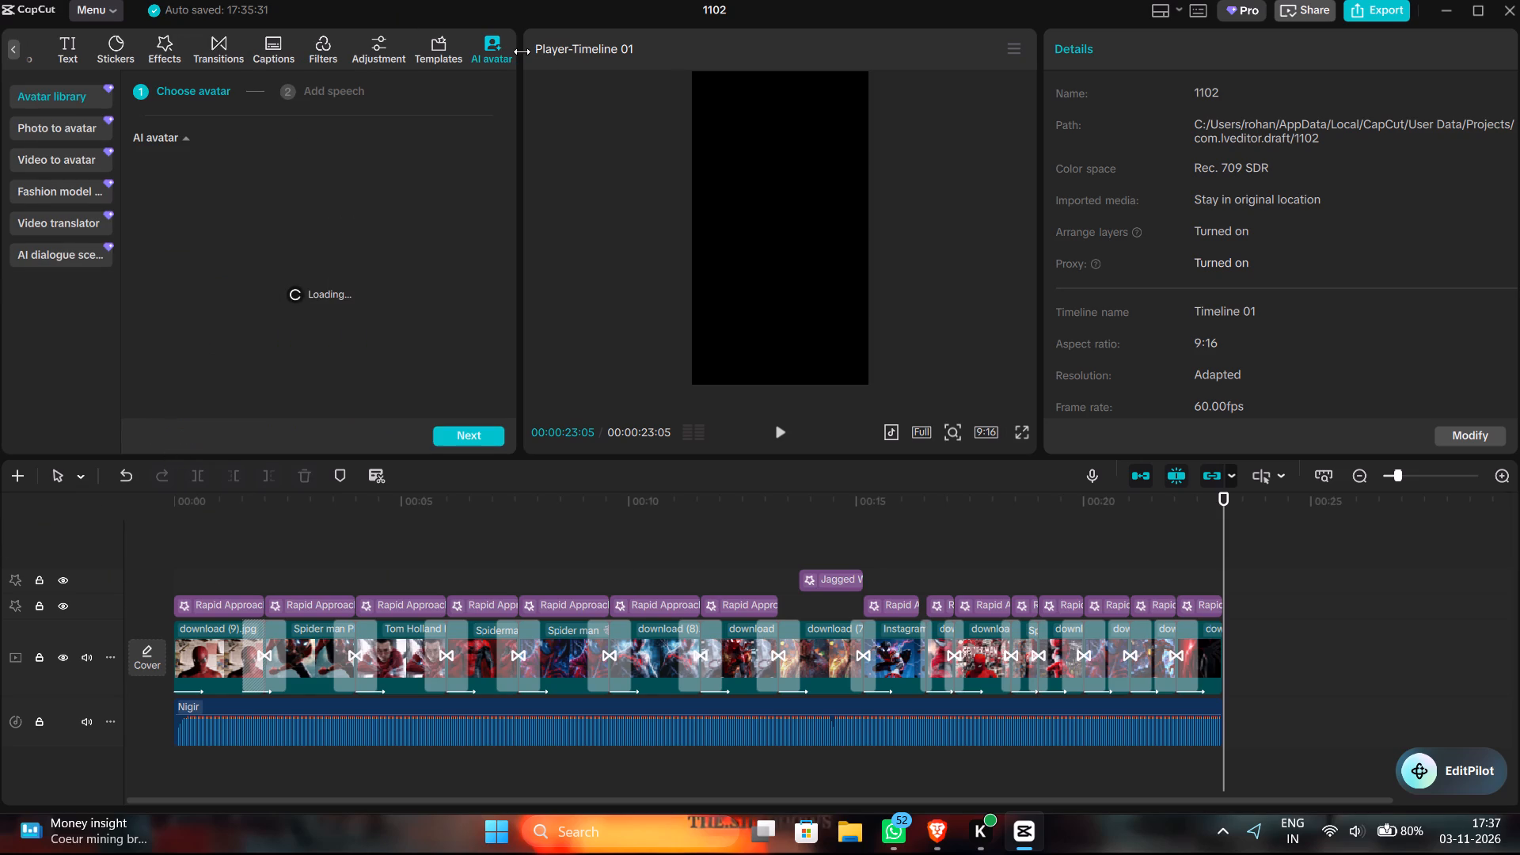
{"action": "left_click_drag", "start_coordinate": [522, 51], "coordinate": [258, 62]}
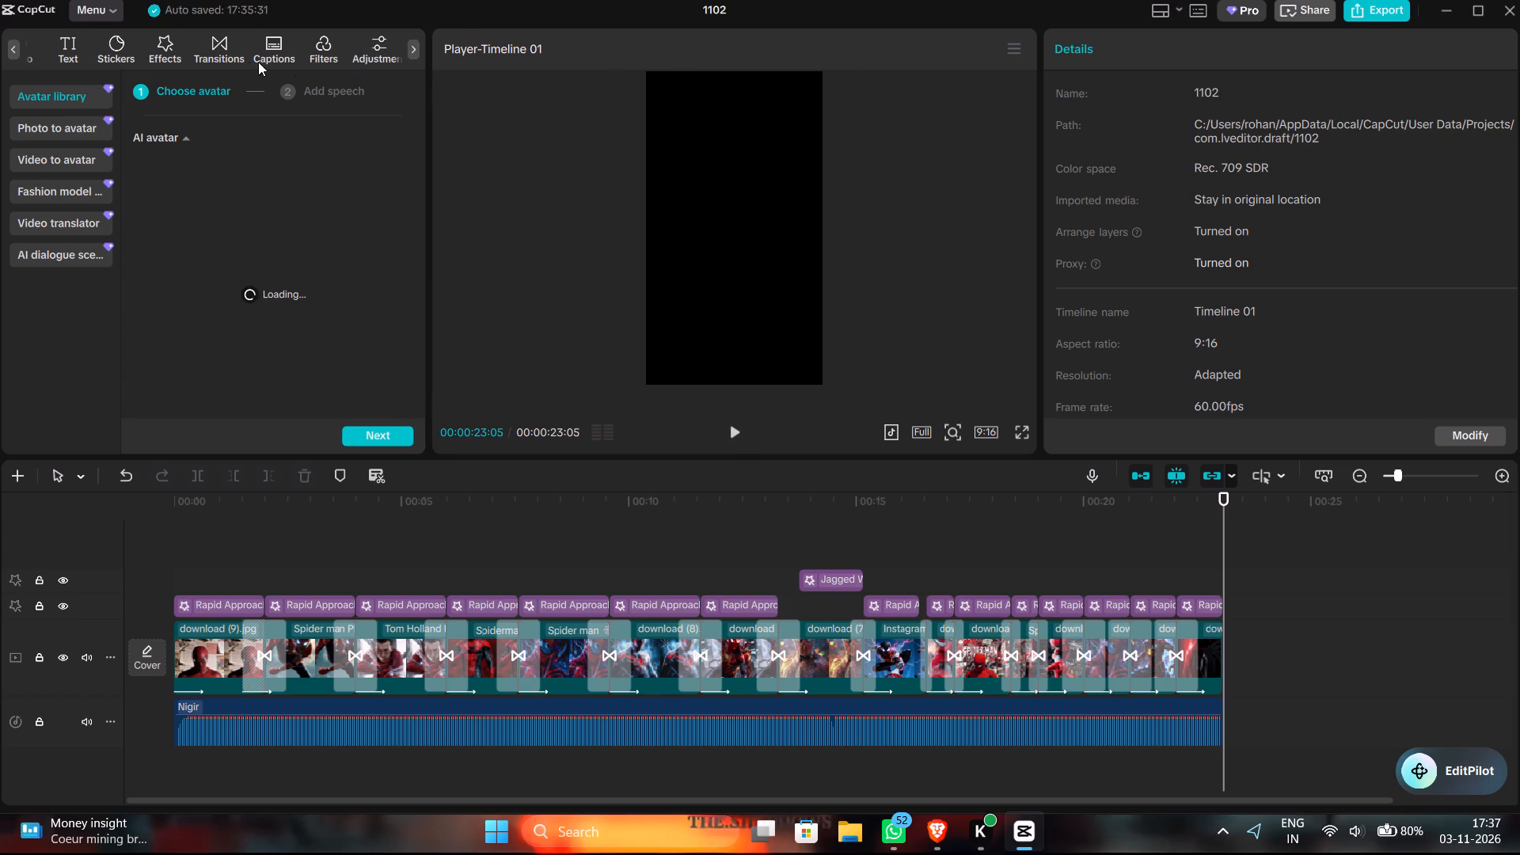
{"action": "left_click_drag", "start_coordinate": [258, 62], "coordinate": [461, 70]}
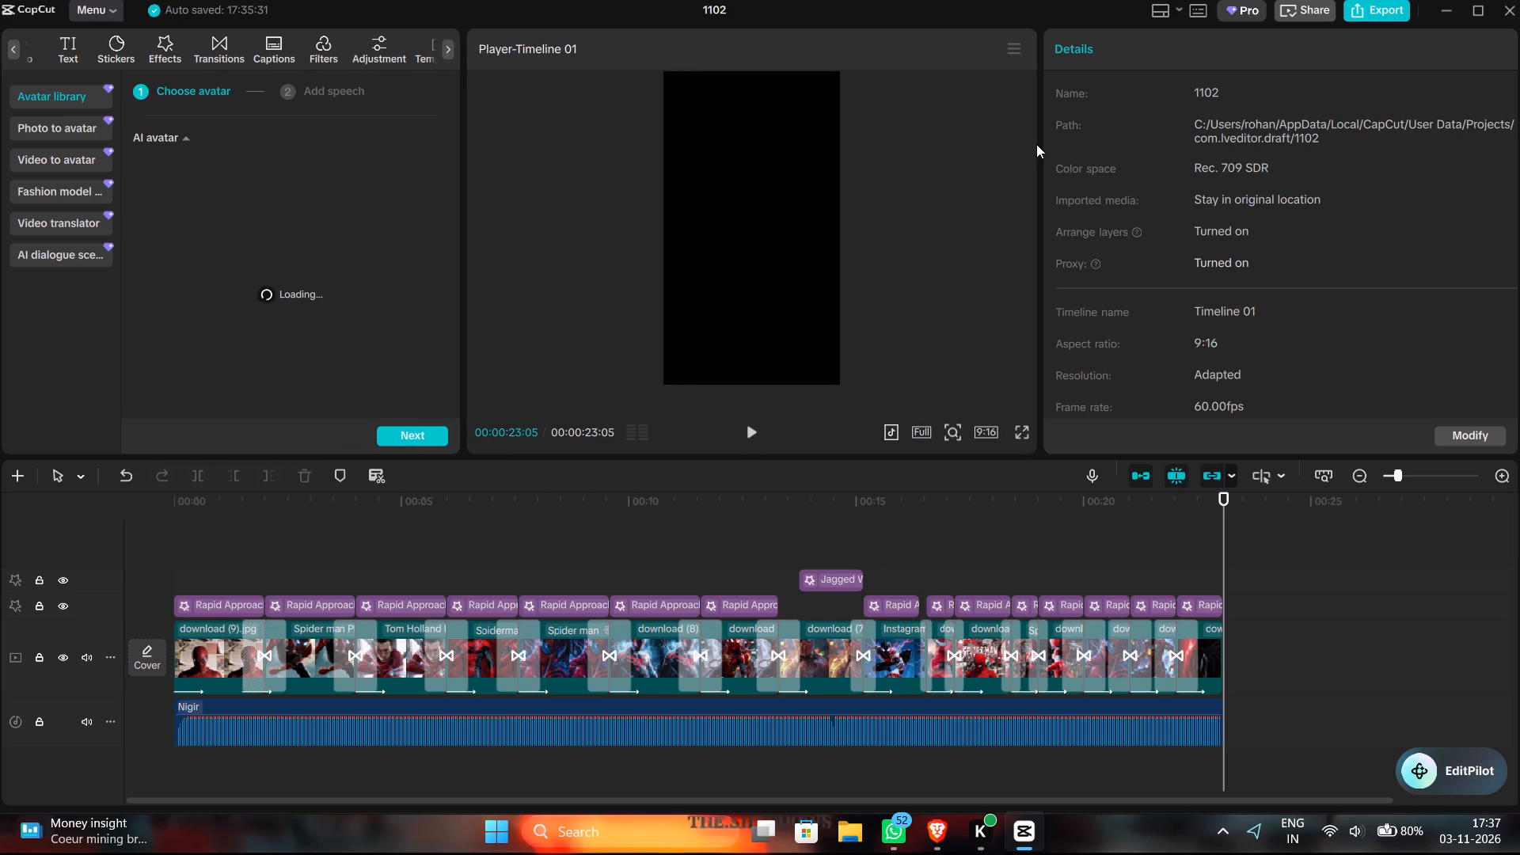
{"action": "left_click_drag", "start_coordinate": [1043, 144], "coordinate": [1218, 148]}
{"action": "scroll", "coordinate": [1334, 244], "scroll_direction": "down", "scroll_amount": 5}
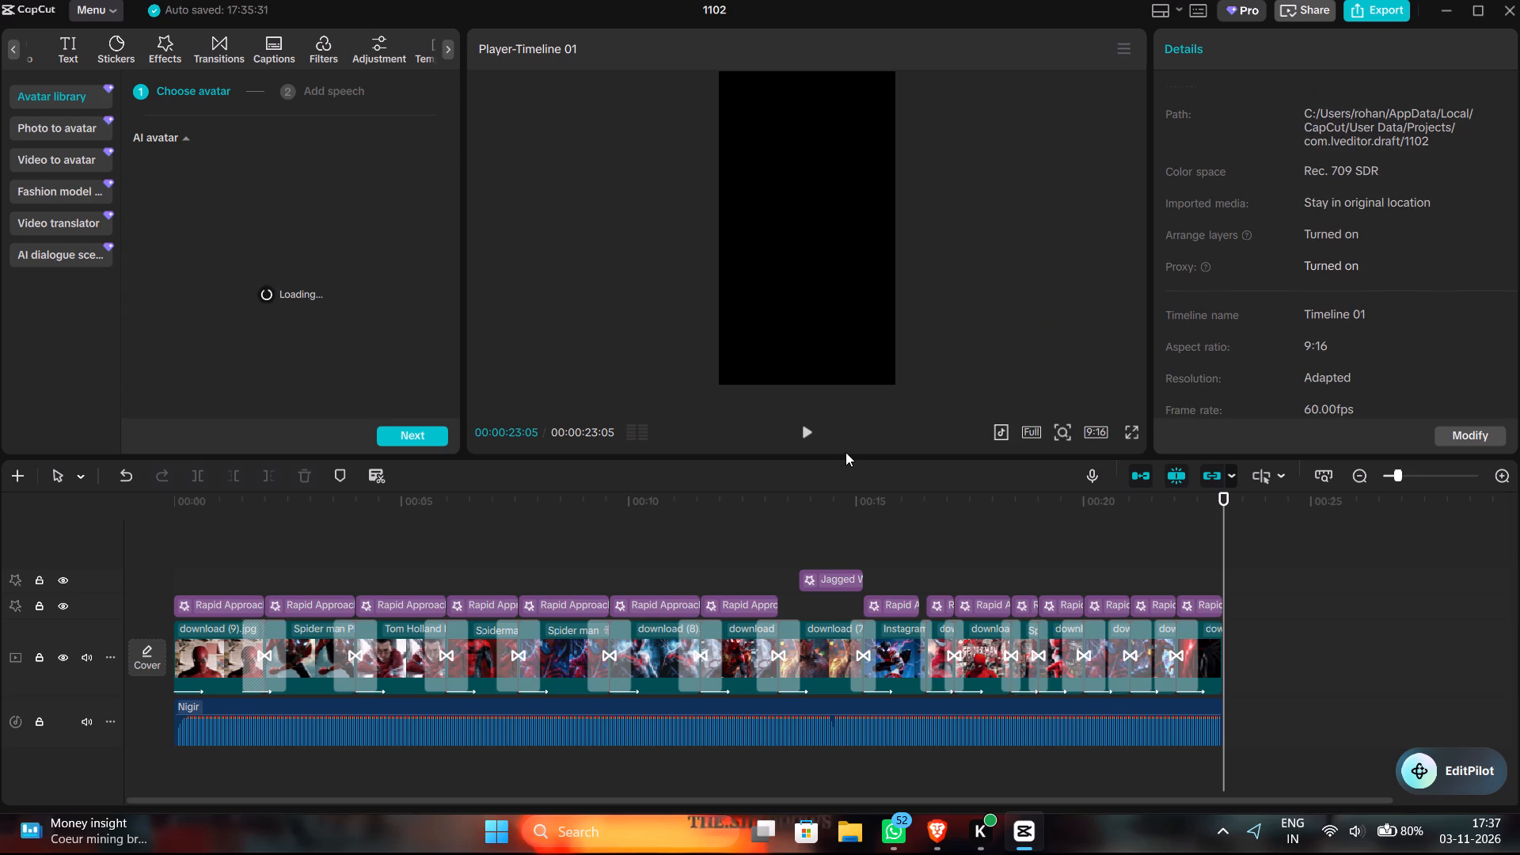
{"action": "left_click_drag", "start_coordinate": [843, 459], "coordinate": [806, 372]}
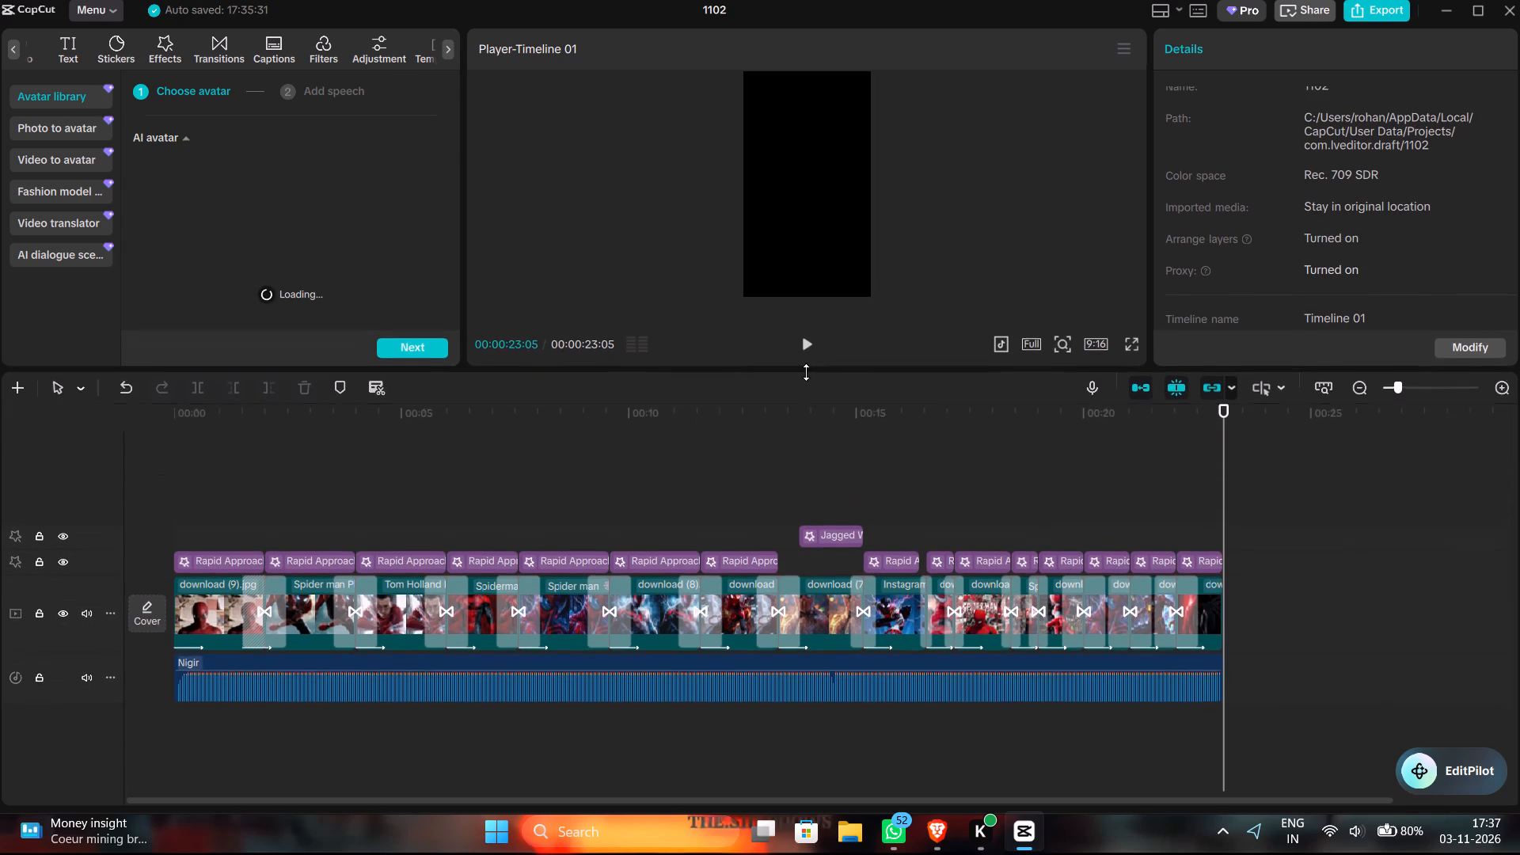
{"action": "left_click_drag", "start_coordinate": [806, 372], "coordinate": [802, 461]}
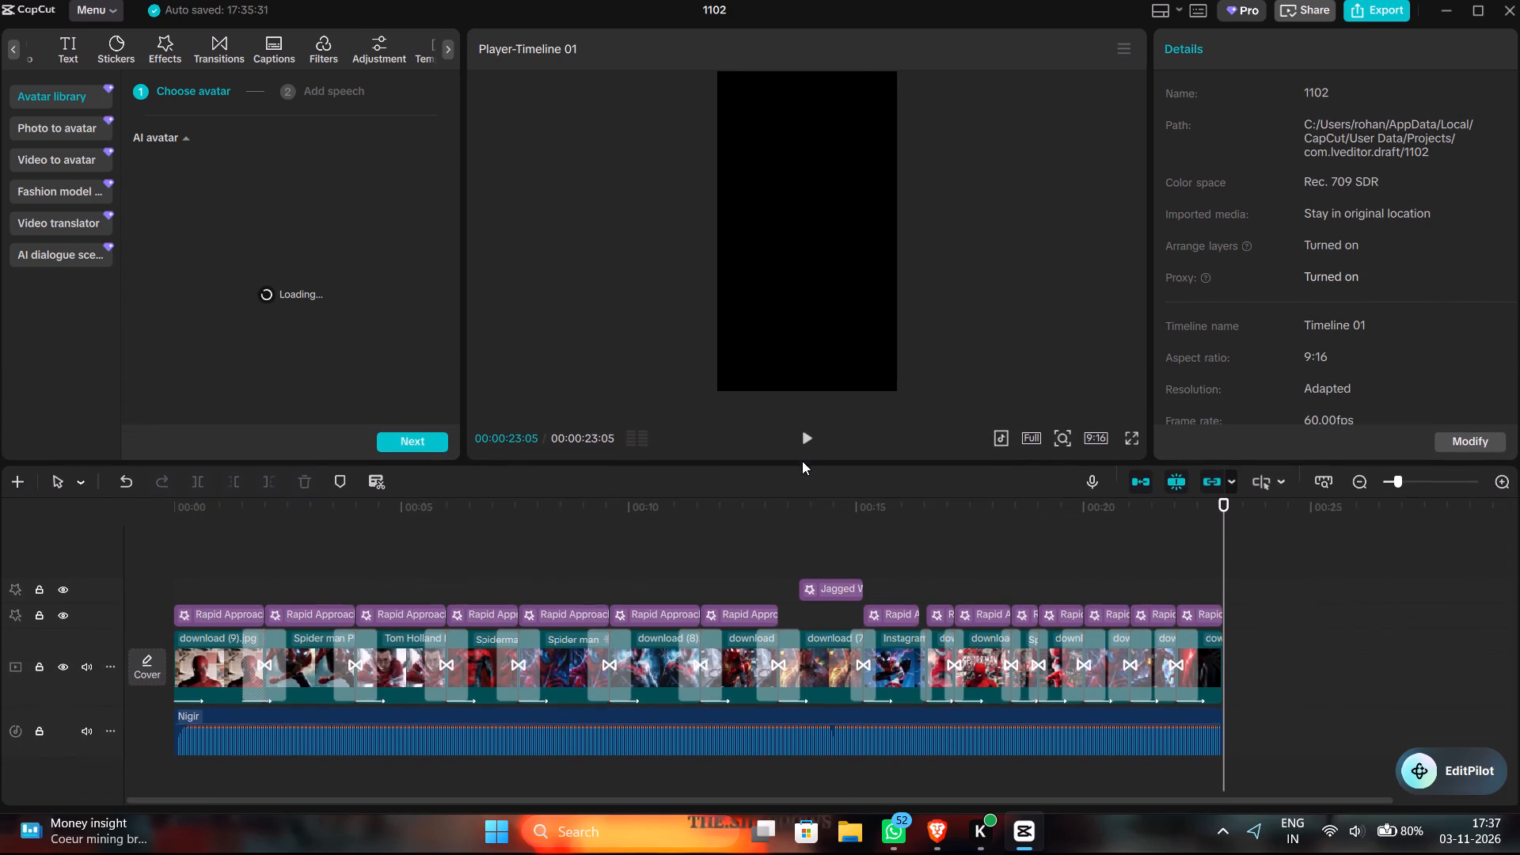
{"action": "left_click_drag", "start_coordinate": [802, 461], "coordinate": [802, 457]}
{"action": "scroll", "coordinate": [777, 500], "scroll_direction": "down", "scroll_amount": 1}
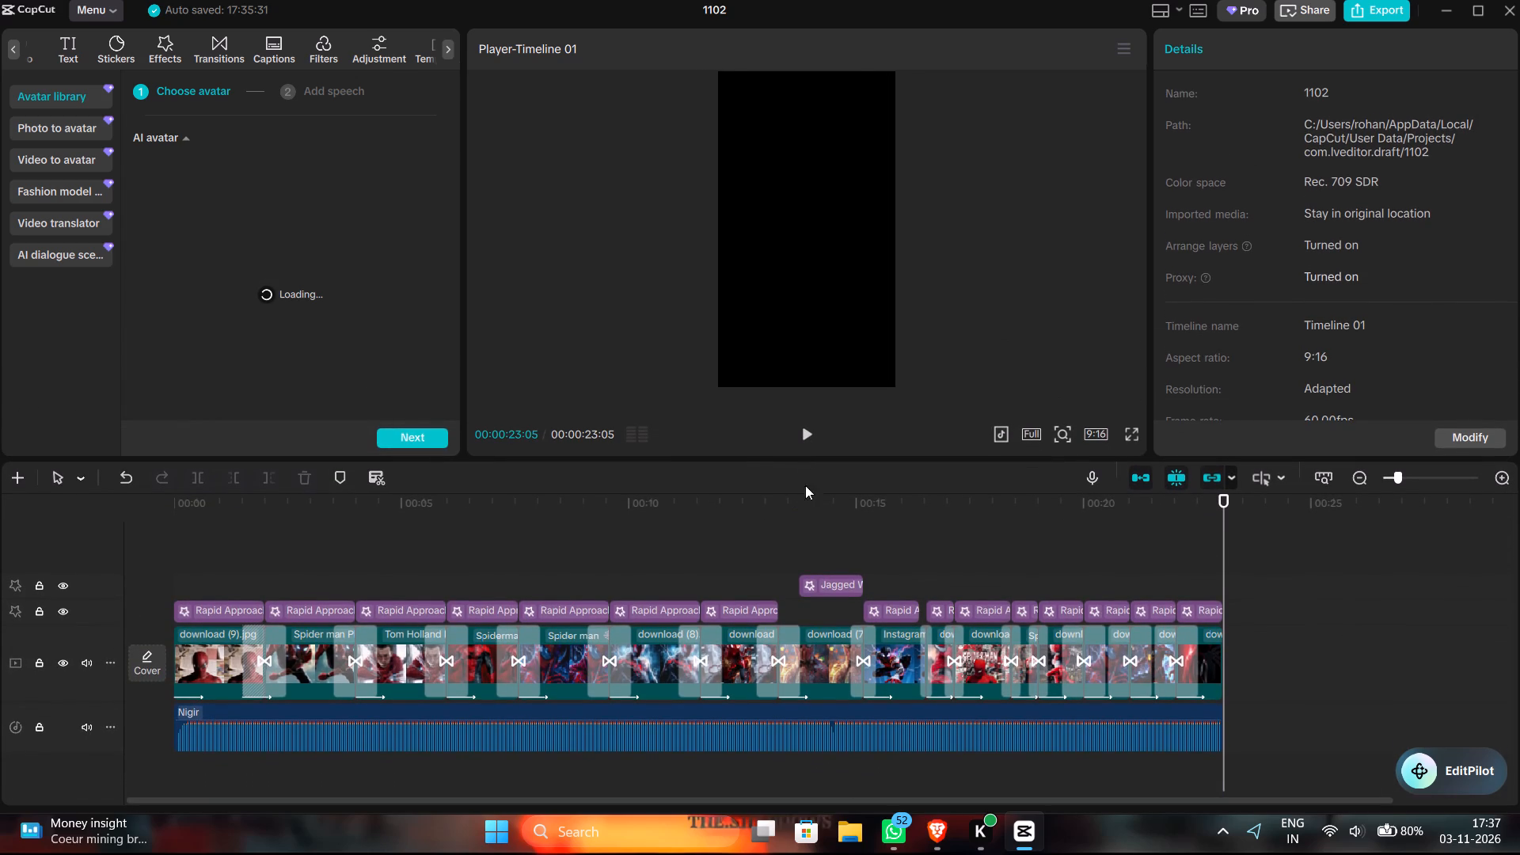
Move the playhead back near the start of the timeline, to 00:00:00:23.
{"action": "left_click", "coordinate": [192, 548]}
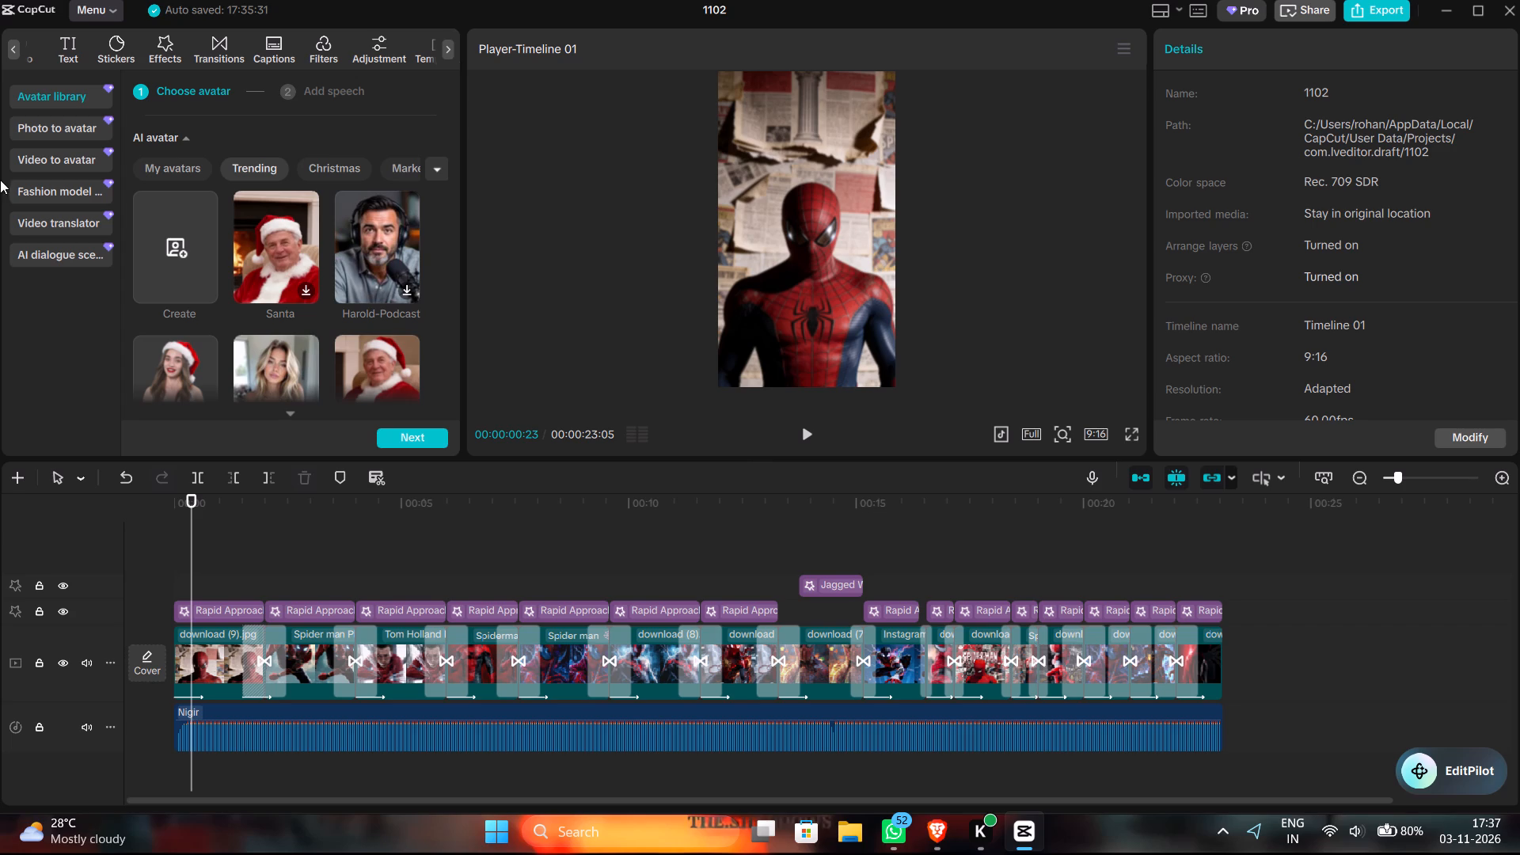
Look through the Video to avatar, Fashion model video, Video translator and AI dialogue scene tools.
{"action": "left_click", "coordinate": [49, 166]}
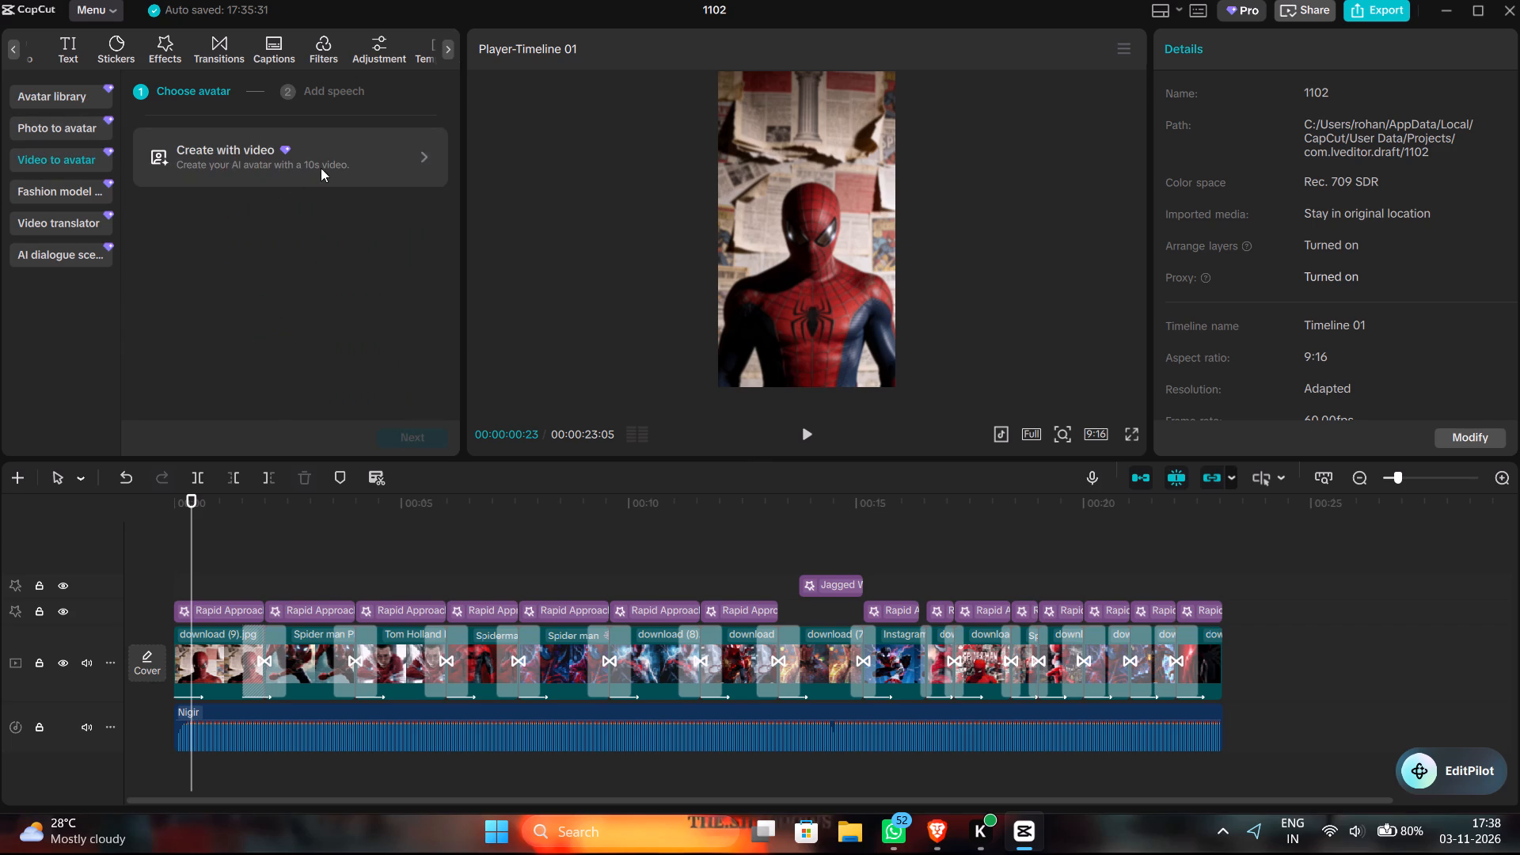
{"action": "left_click", "coordinate": [70, 203]}
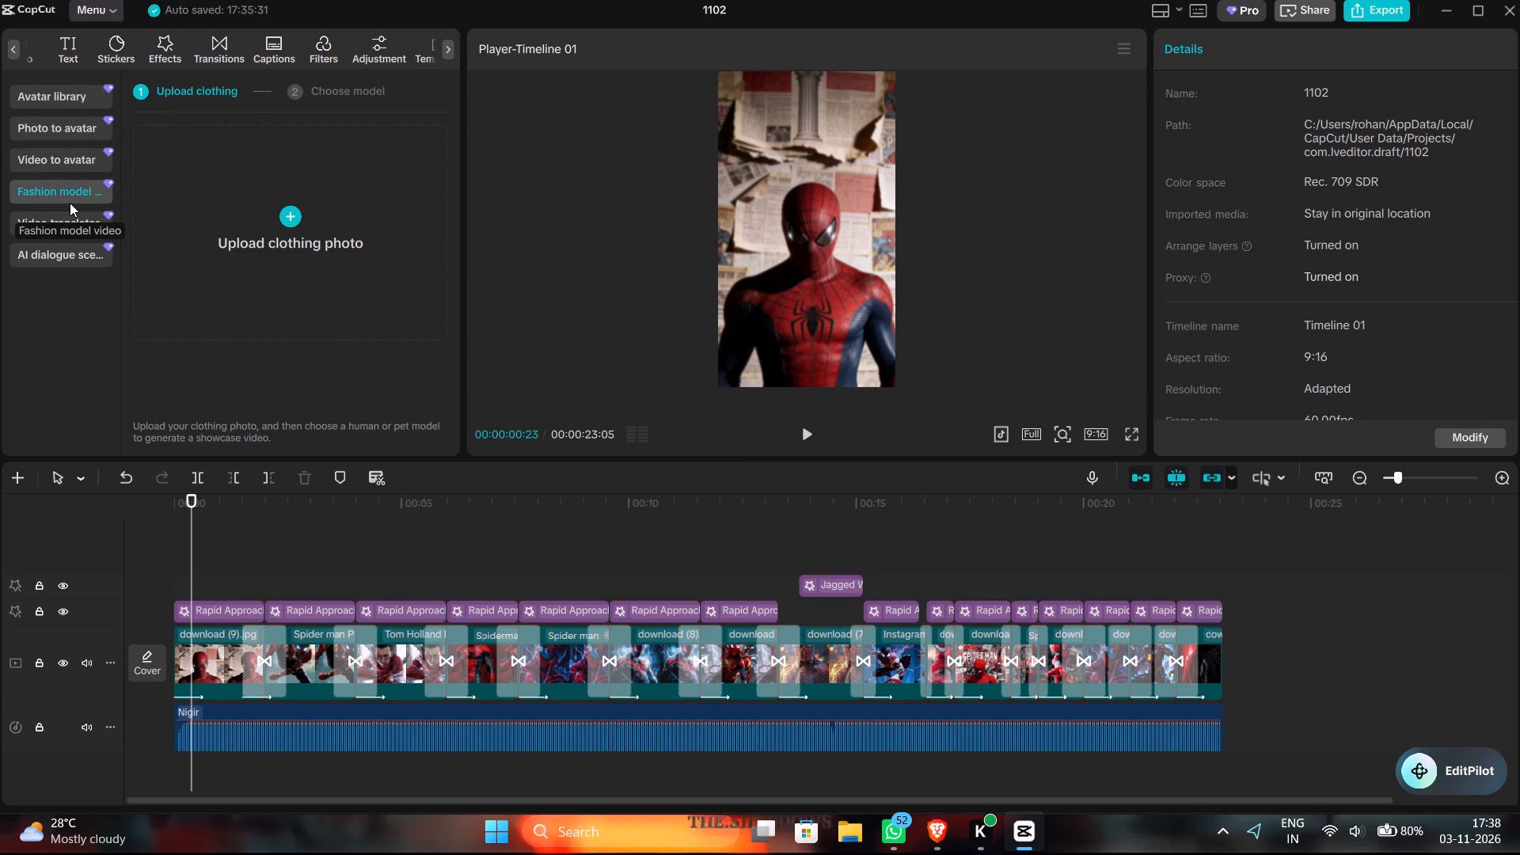
{"action": "left_click", "coordinate": [60, 241]}
{"action": "left_click", "coordinate": [62, 241]}
{"action": "left_click", "coordinate": [78, 221]}
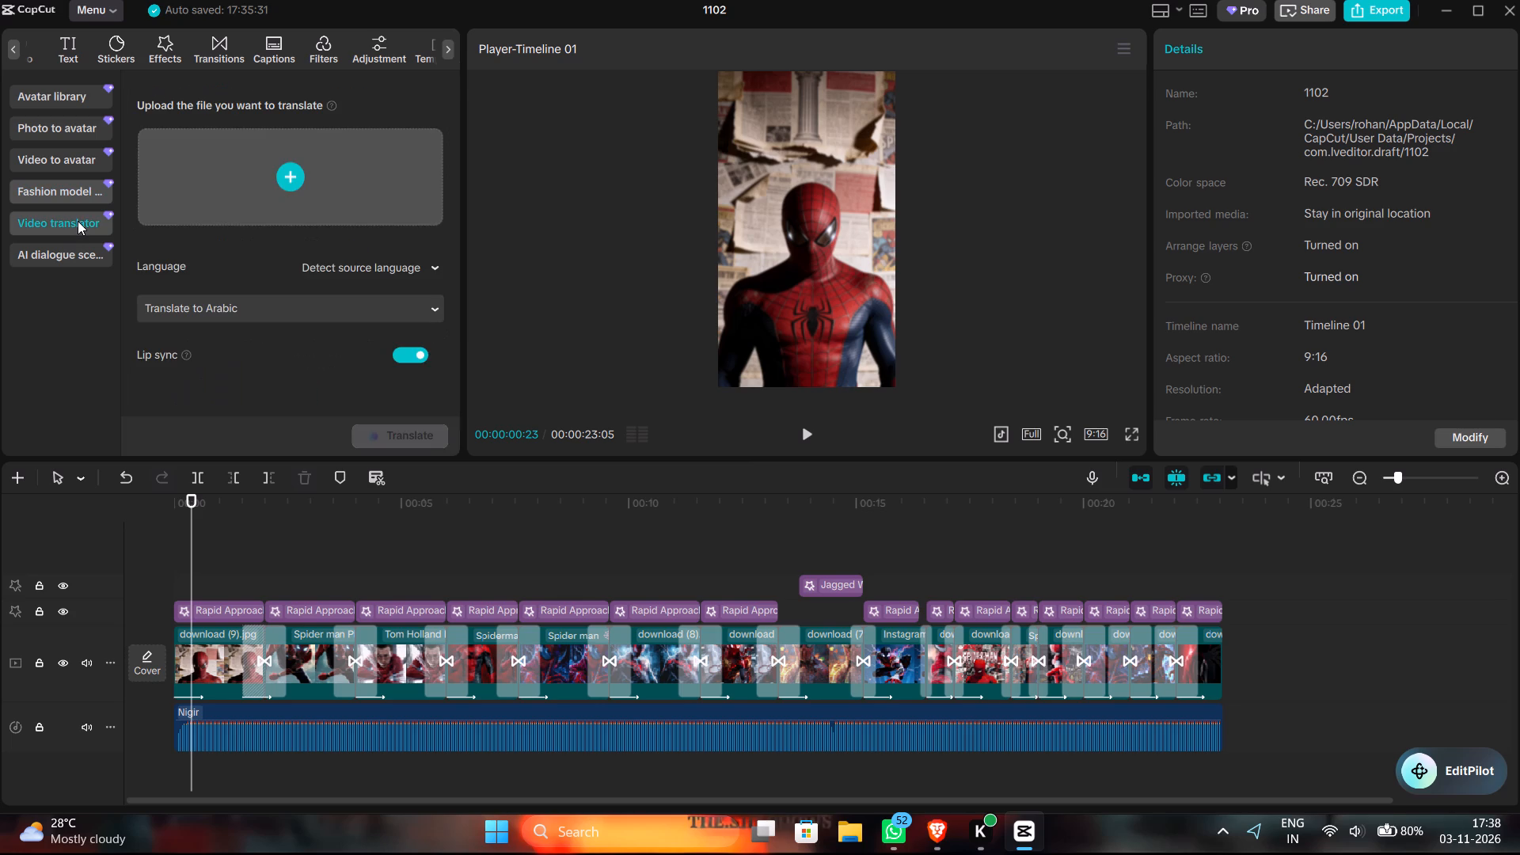
{"action": "left_click", "coordinate": [66, 262]}
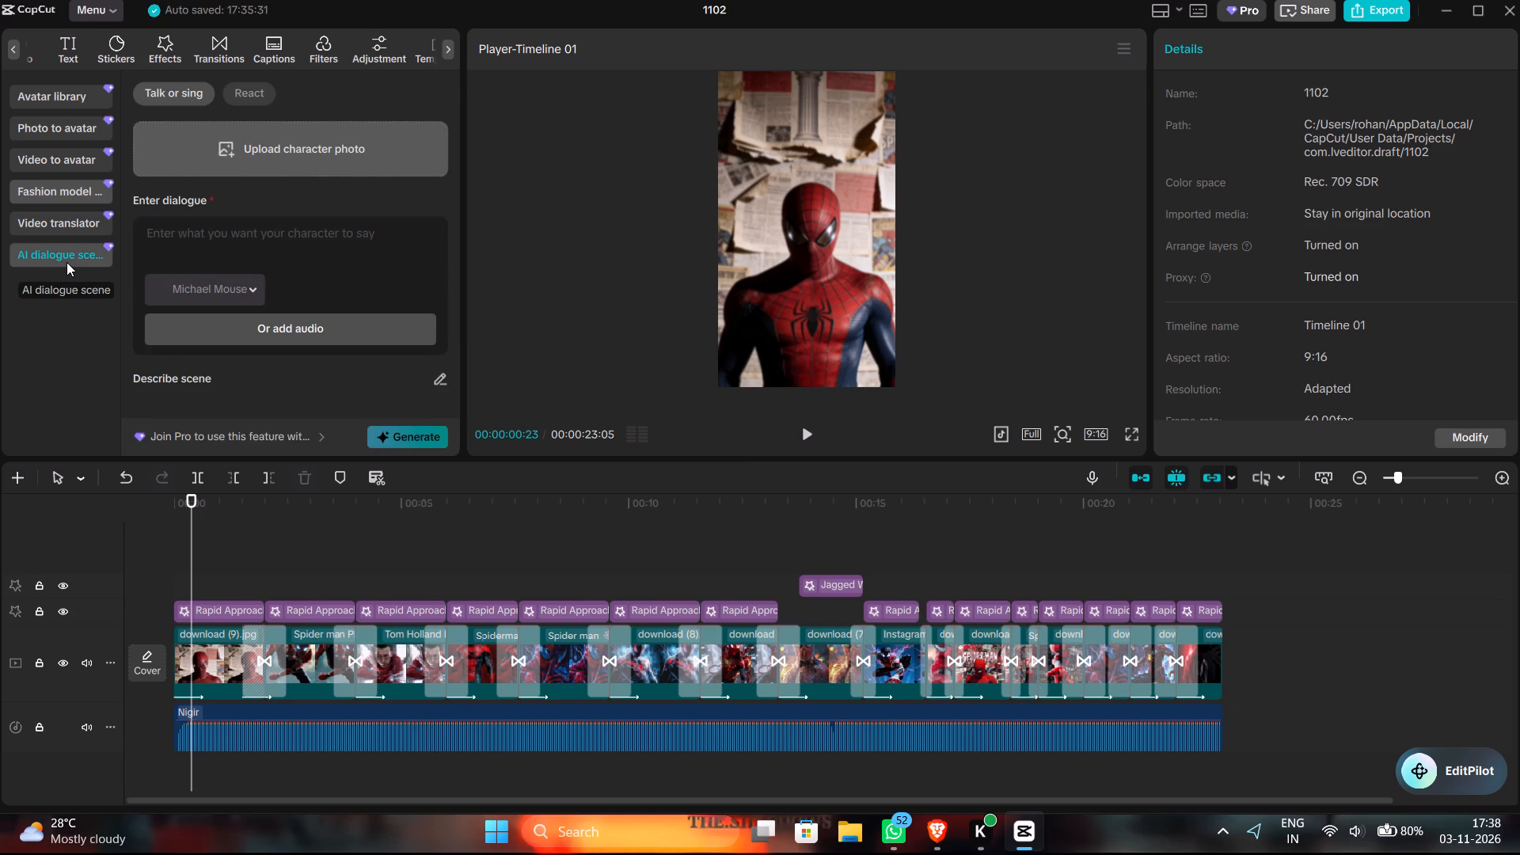
Examine the AI dialogue scene's Michael Mouse voice choice and its Describe scene field.
{"action": "left_click", "coordinate": [177, 294]}
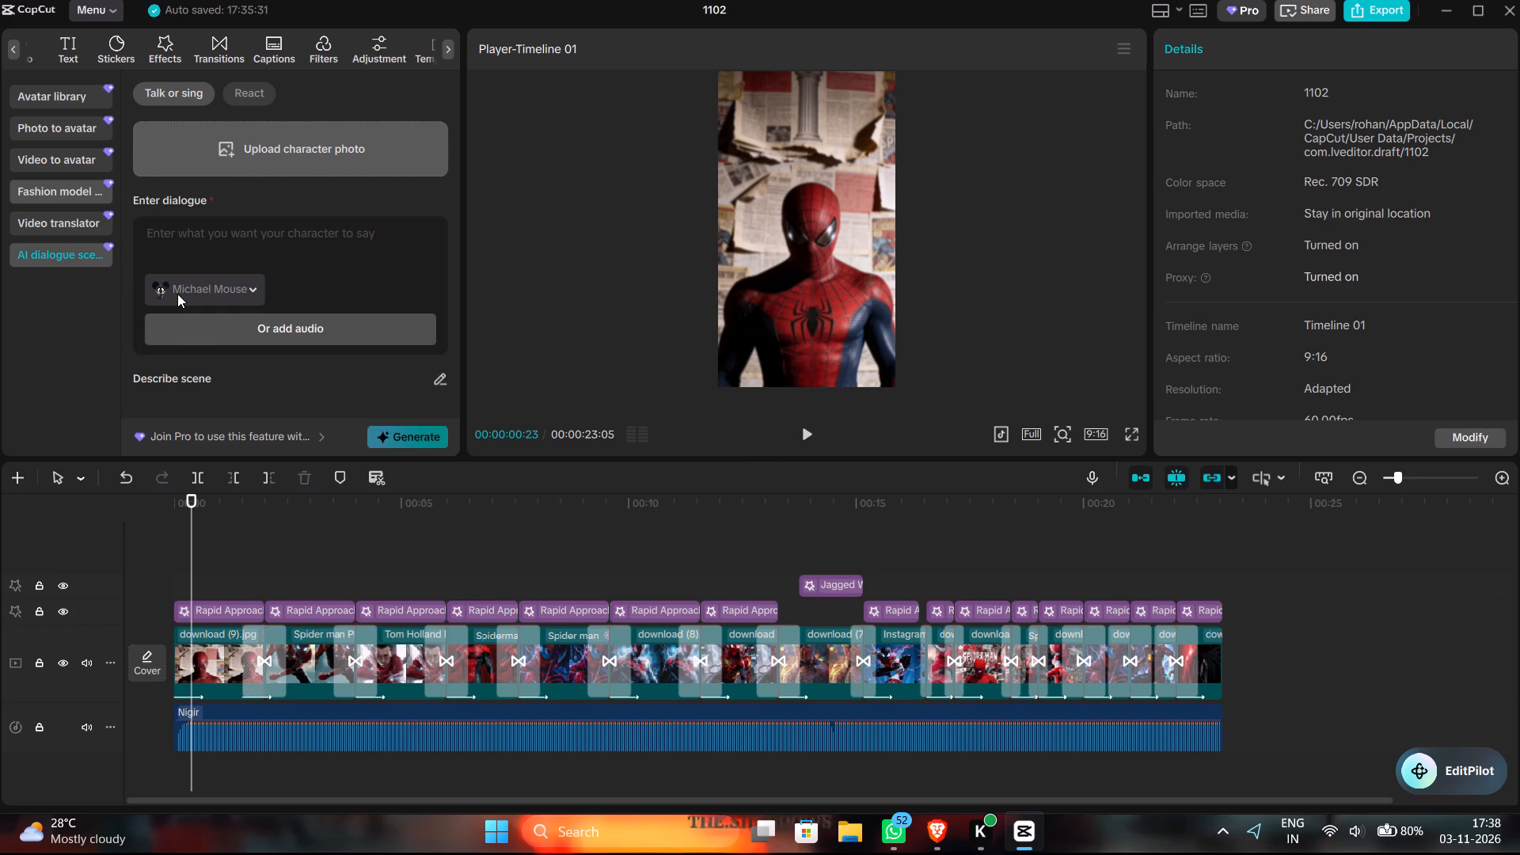
{"action": "left_click", "coordinate": [177, 294]}
{"action": "left_click", "coordinate": [439, 384]}
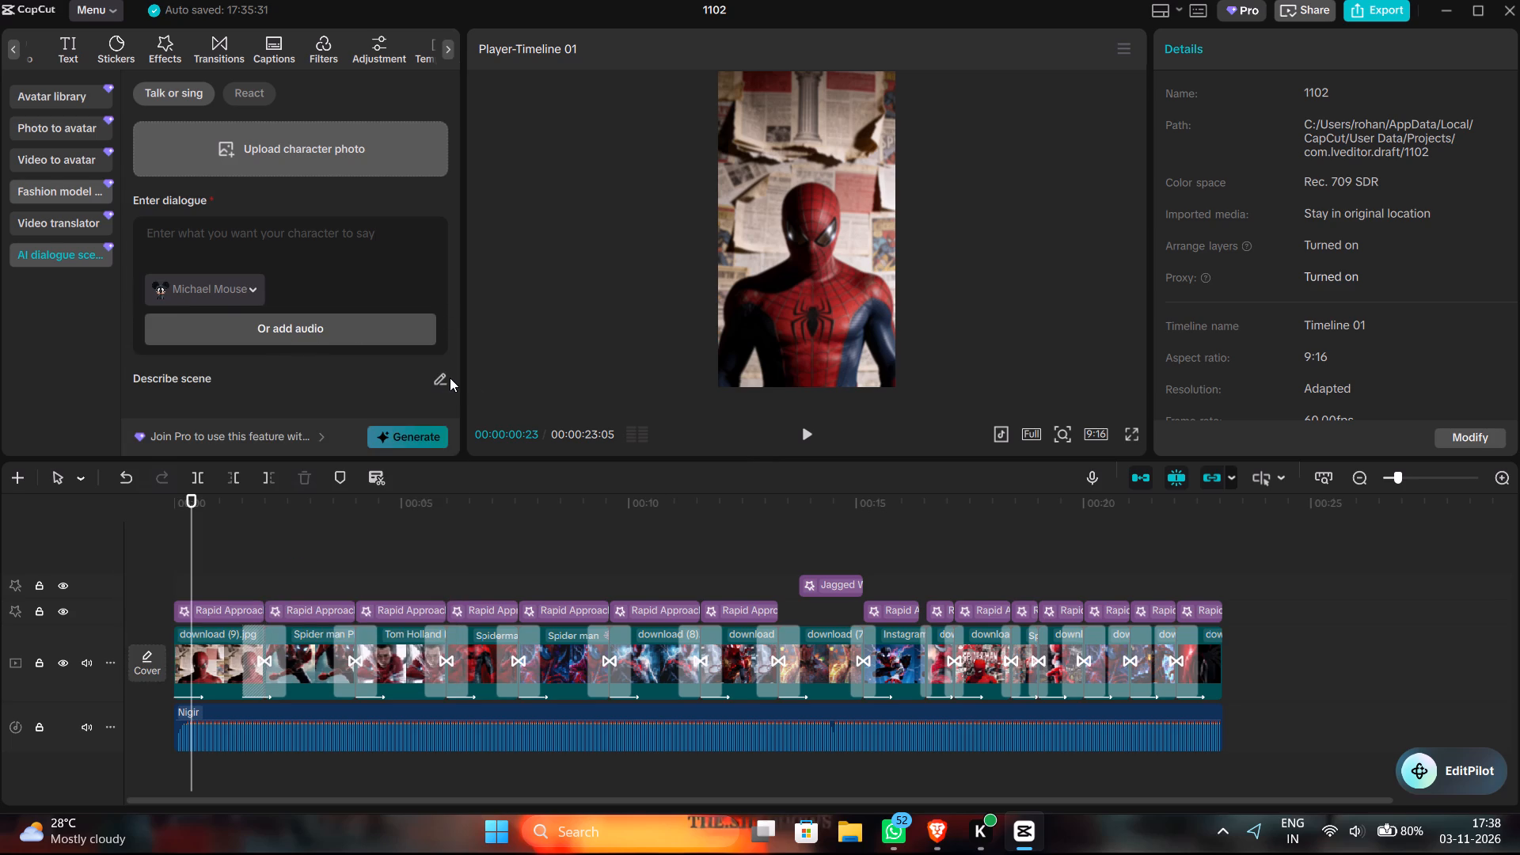
{"action": "left_click", "coordinate": [440, 379]}
{"action": "scroll", "coordinate": [386, 47], "scroll_direction": "down", "scroll_amount": 1}
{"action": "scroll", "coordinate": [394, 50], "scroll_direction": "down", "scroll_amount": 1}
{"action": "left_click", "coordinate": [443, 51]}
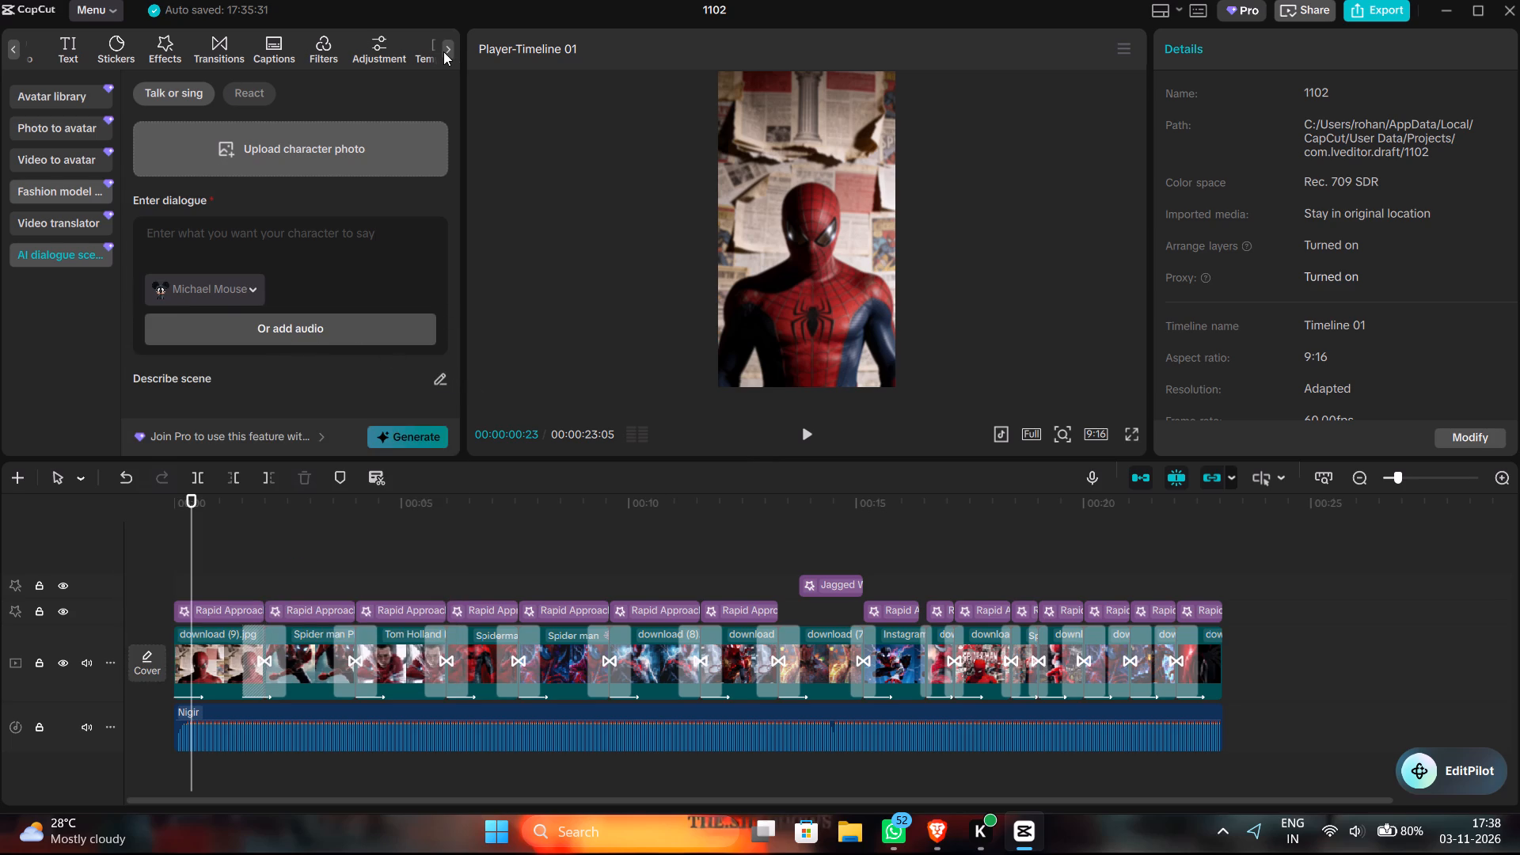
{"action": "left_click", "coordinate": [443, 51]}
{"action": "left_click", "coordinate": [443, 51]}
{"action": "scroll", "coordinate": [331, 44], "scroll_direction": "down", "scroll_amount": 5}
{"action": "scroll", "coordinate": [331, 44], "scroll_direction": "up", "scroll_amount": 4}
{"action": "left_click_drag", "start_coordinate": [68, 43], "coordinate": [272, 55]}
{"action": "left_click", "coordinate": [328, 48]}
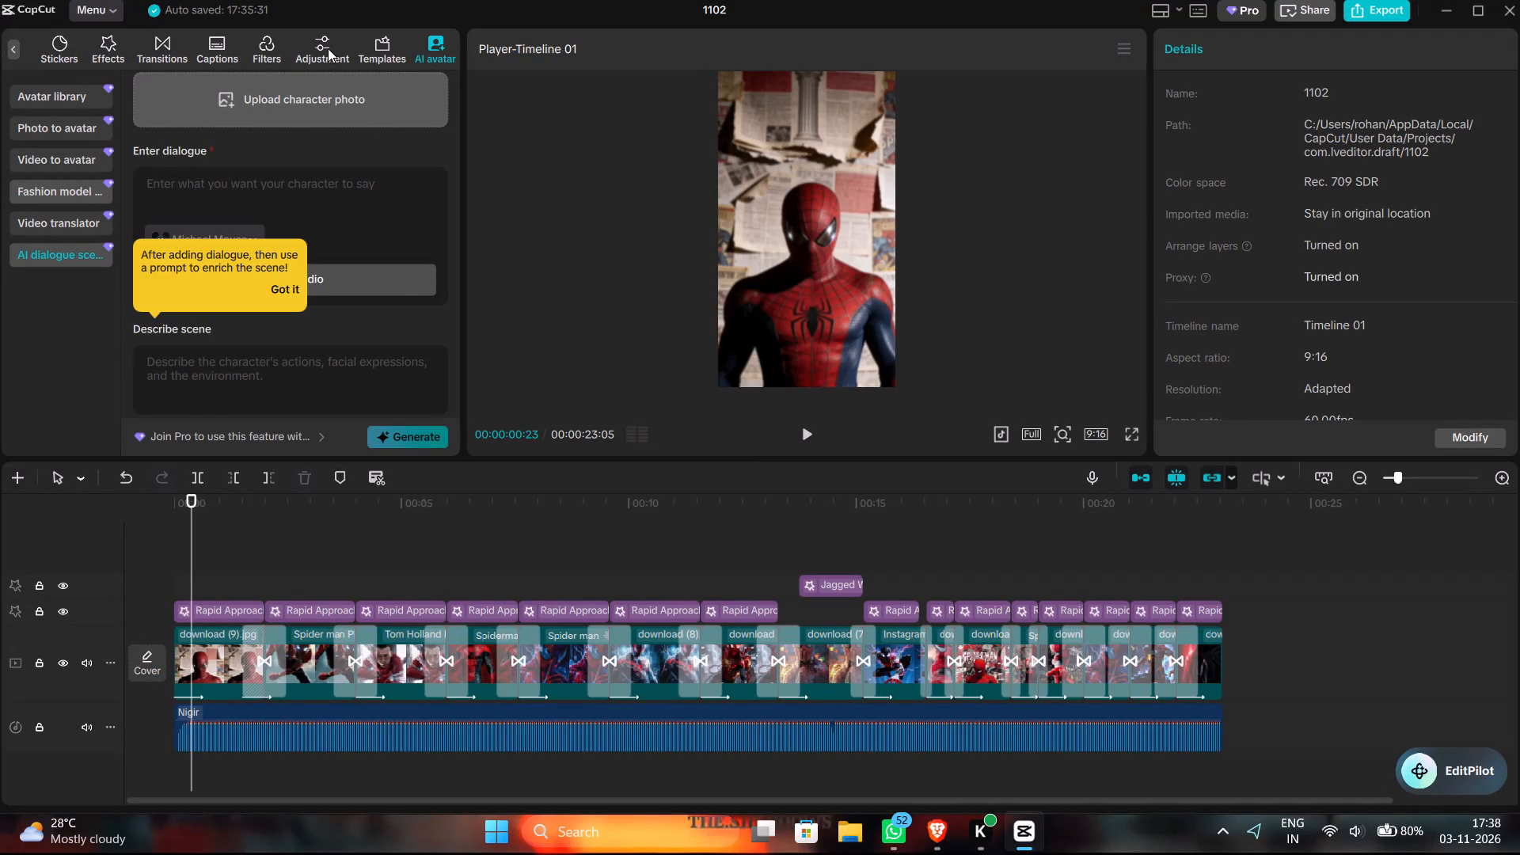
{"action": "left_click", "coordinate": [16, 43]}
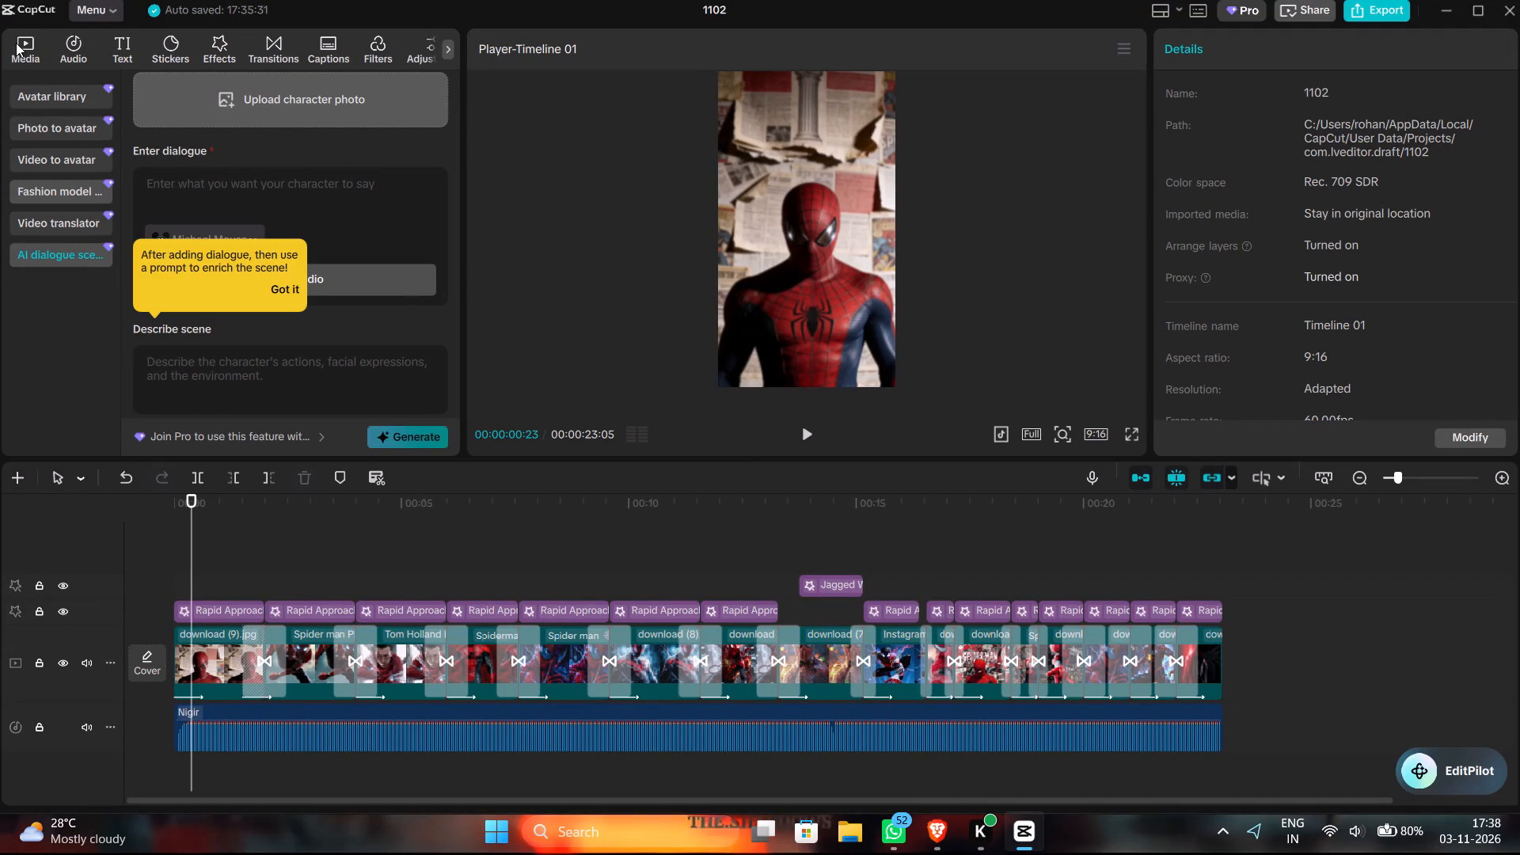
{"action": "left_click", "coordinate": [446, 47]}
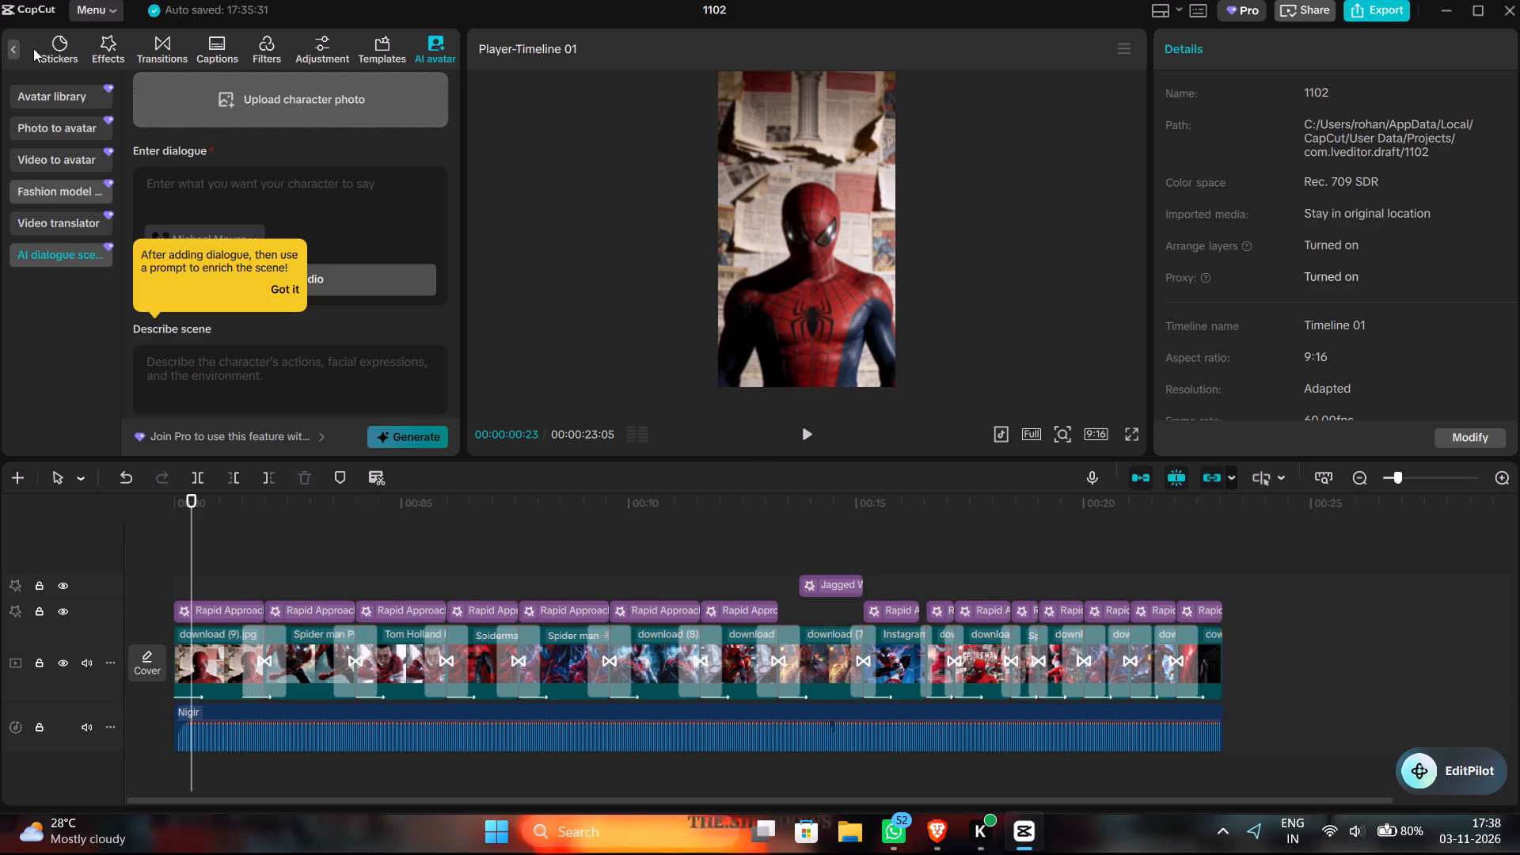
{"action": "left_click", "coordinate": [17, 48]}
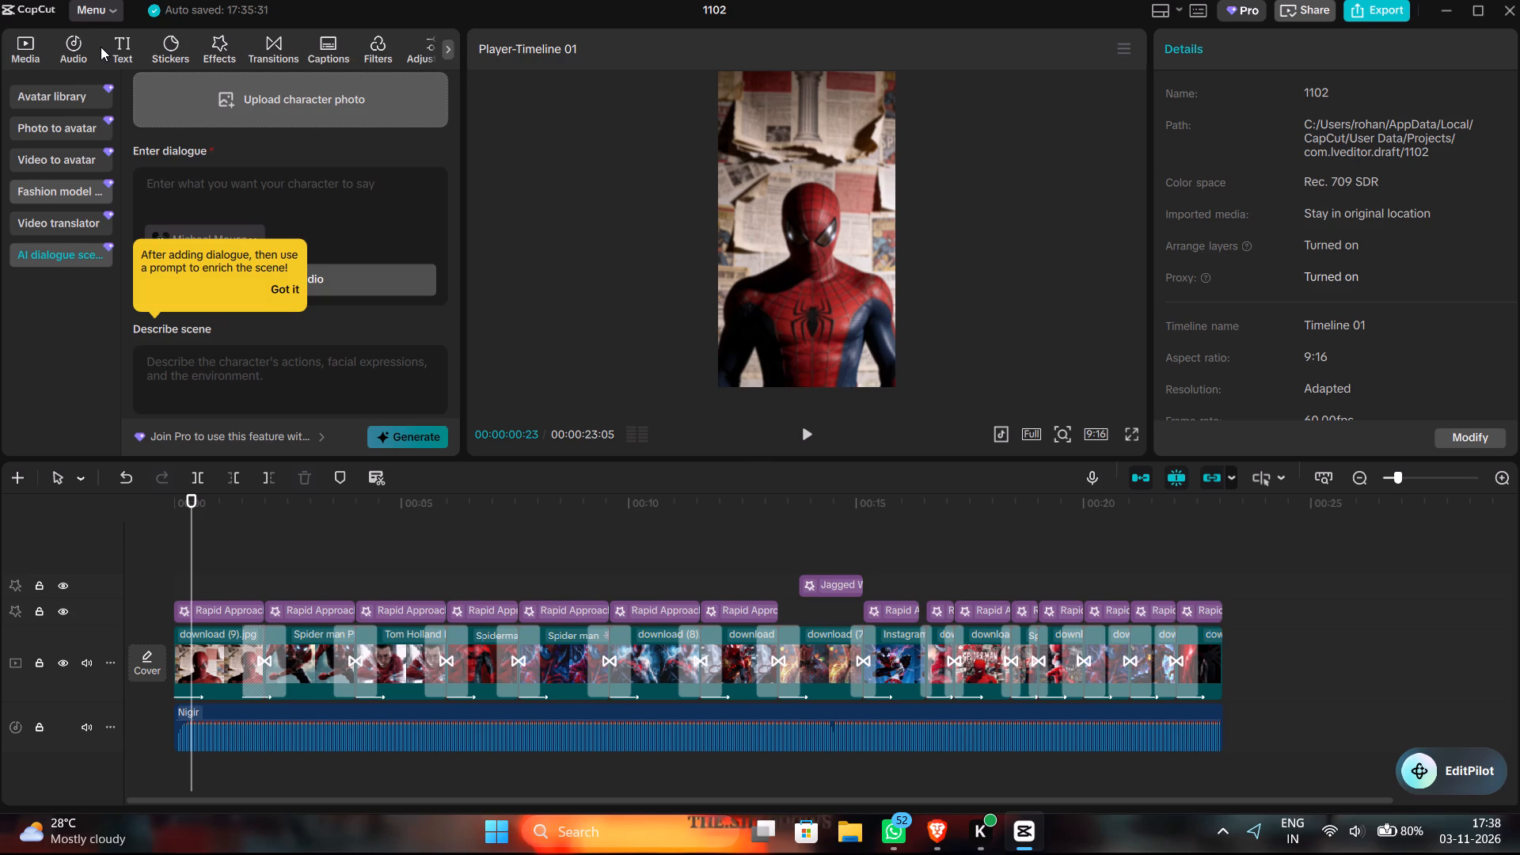
Preview the Phonk tracks Nigir, MY TYPE (Ultra Slowed), Digital Circus Funk, MONTAGEM XONADA FUNK PHONK and MONTAGEM ALQUIMIA in the audio library.
{"action": "left_click", "coordinate": [89, 51]}
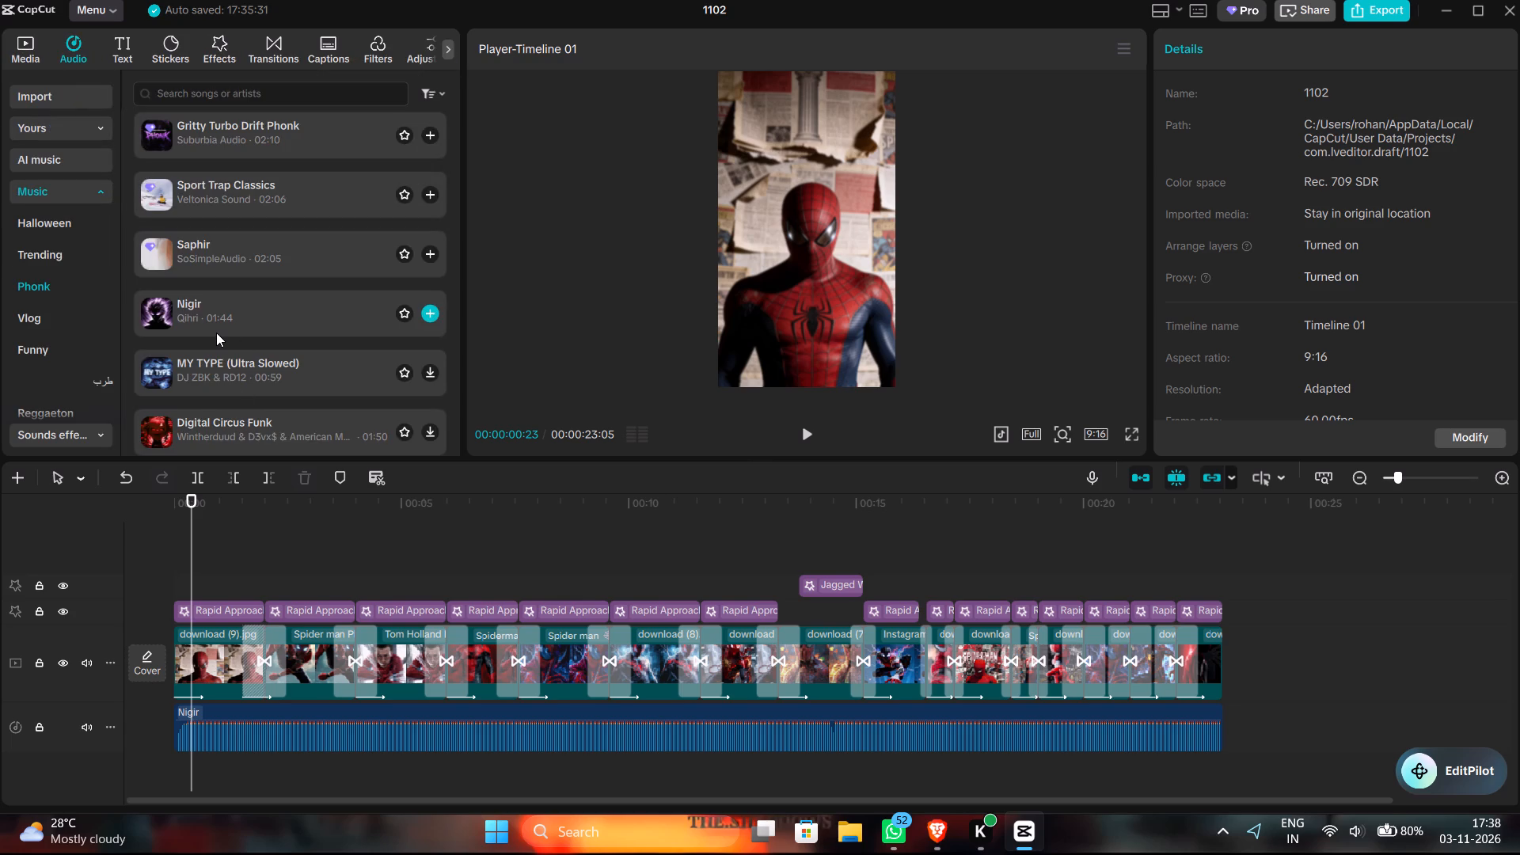
{"action": "left_click", "coordinate": [216, 332]}
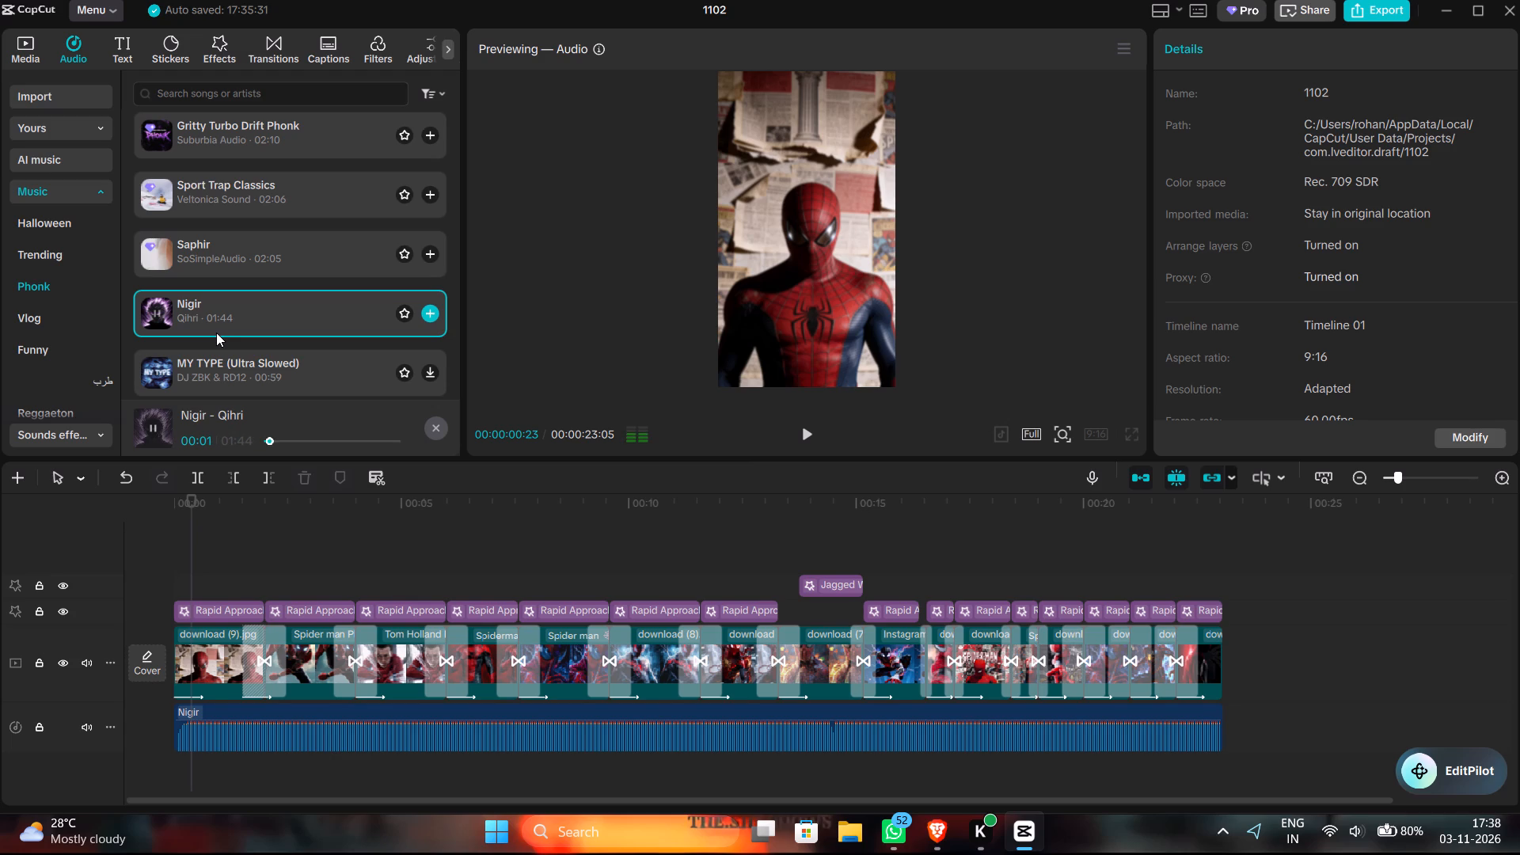
{"action": "left_click", "coordinate": [204, 375]}
{"action": "scroll", "coordinate": [204, 375], "scroll_direction": "down", "scroll_amount": 1}
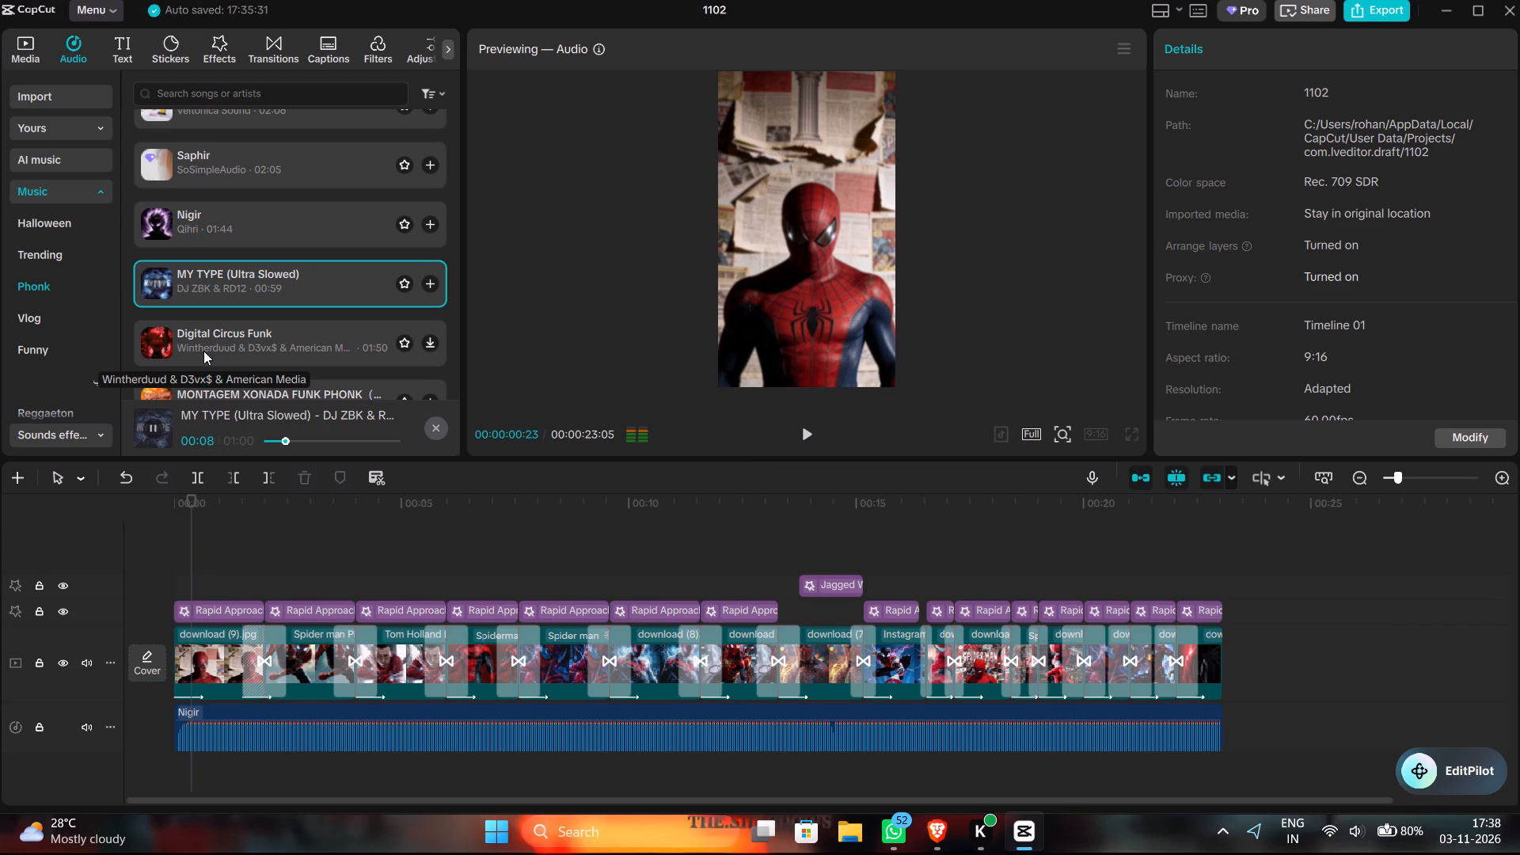
{"action": "left_click", "coordinate": [203, 351]}
{"action": "scroll", "coordinate": [203, 351], "scroll_direction": "down", "scroll_amount": 2}
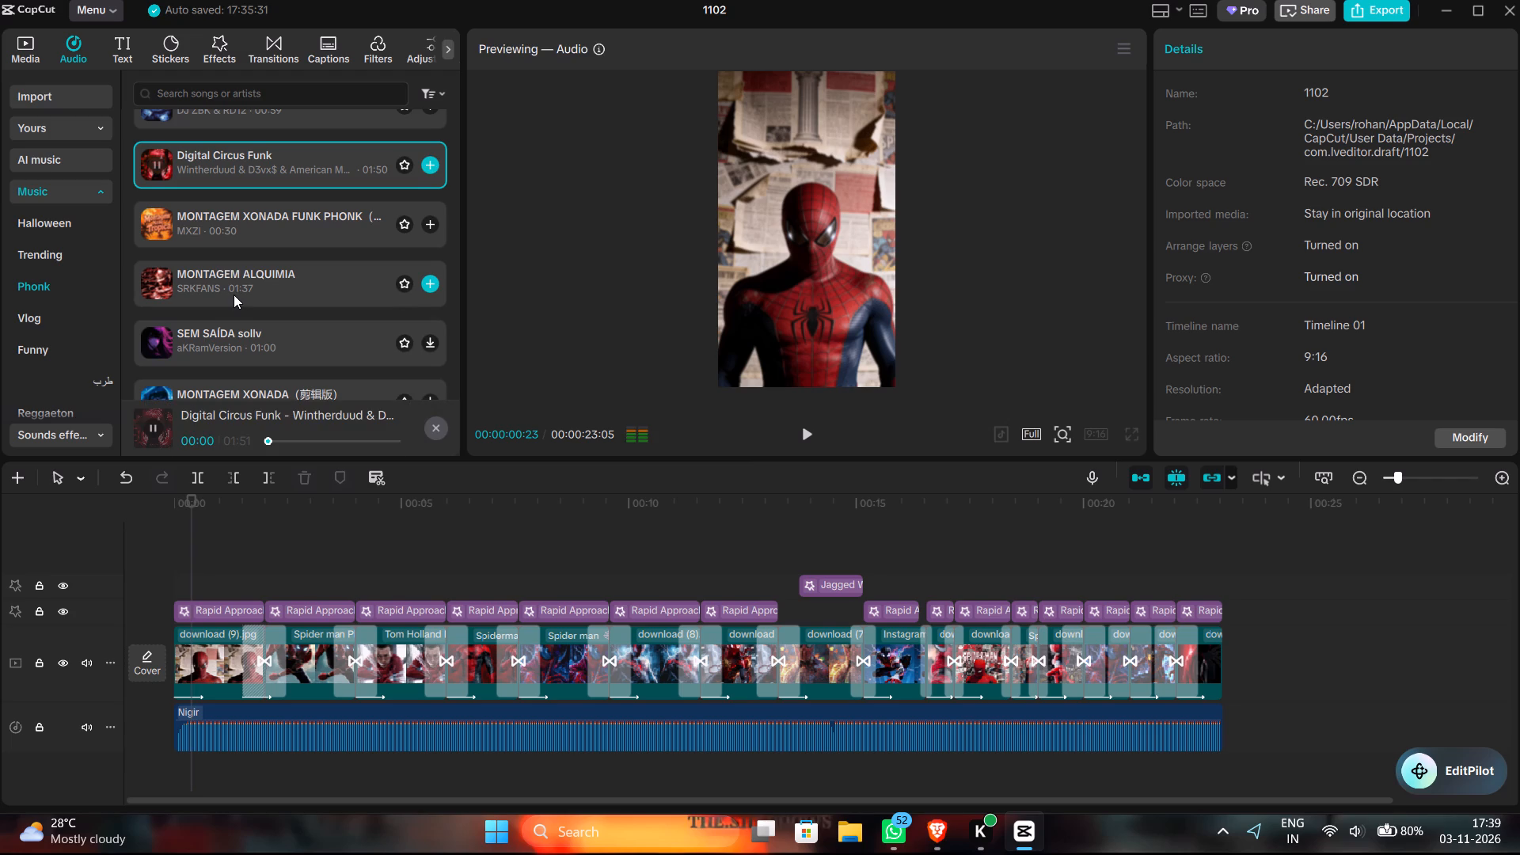
{"action": "left_click", "coordinate": [212, 236]}
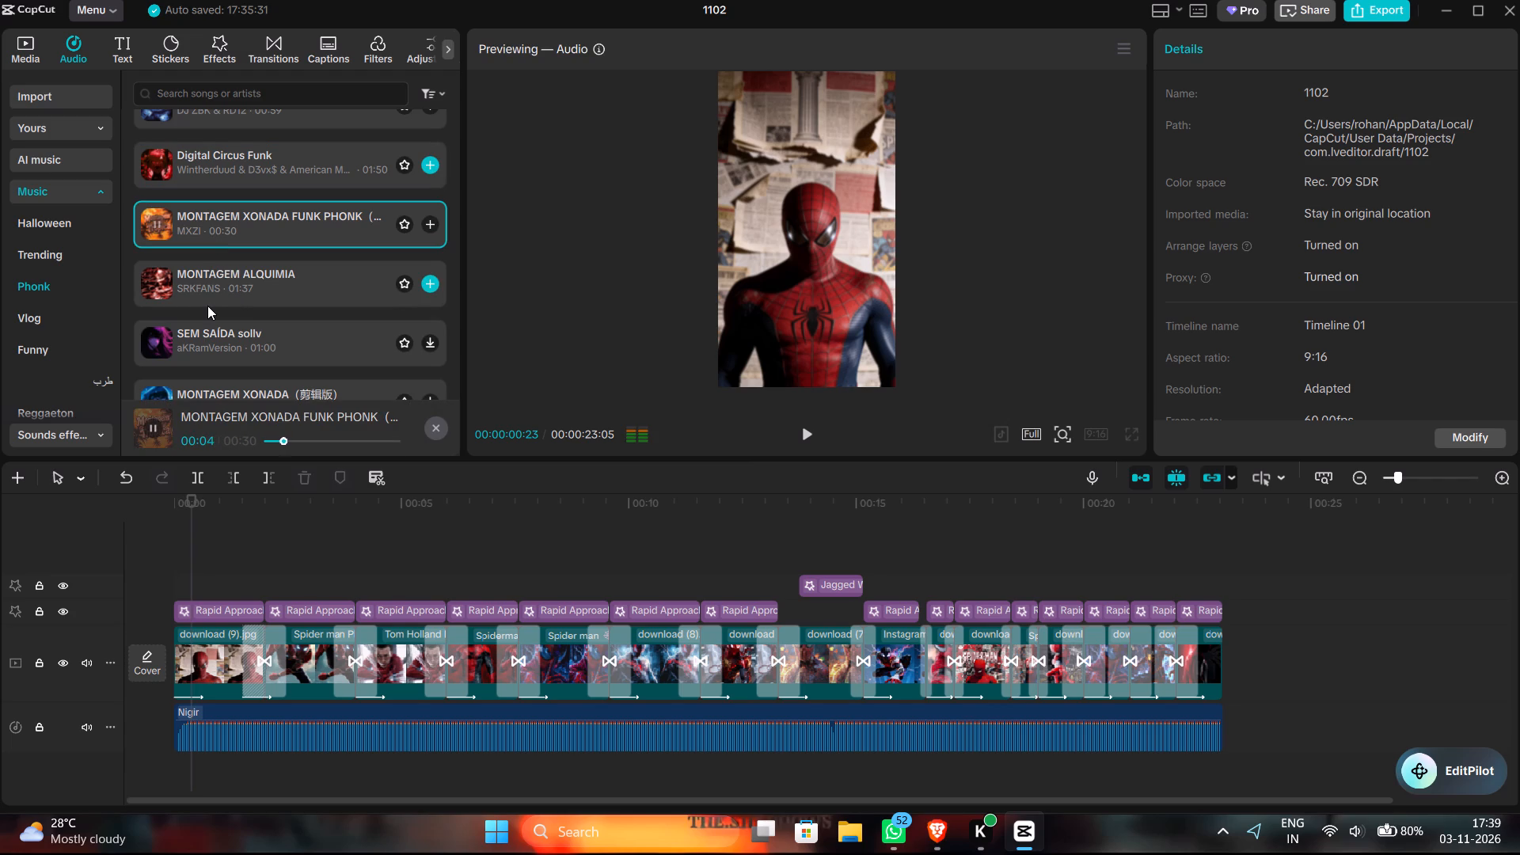
{"action": "left_click", "coordinate": [207, 306]}
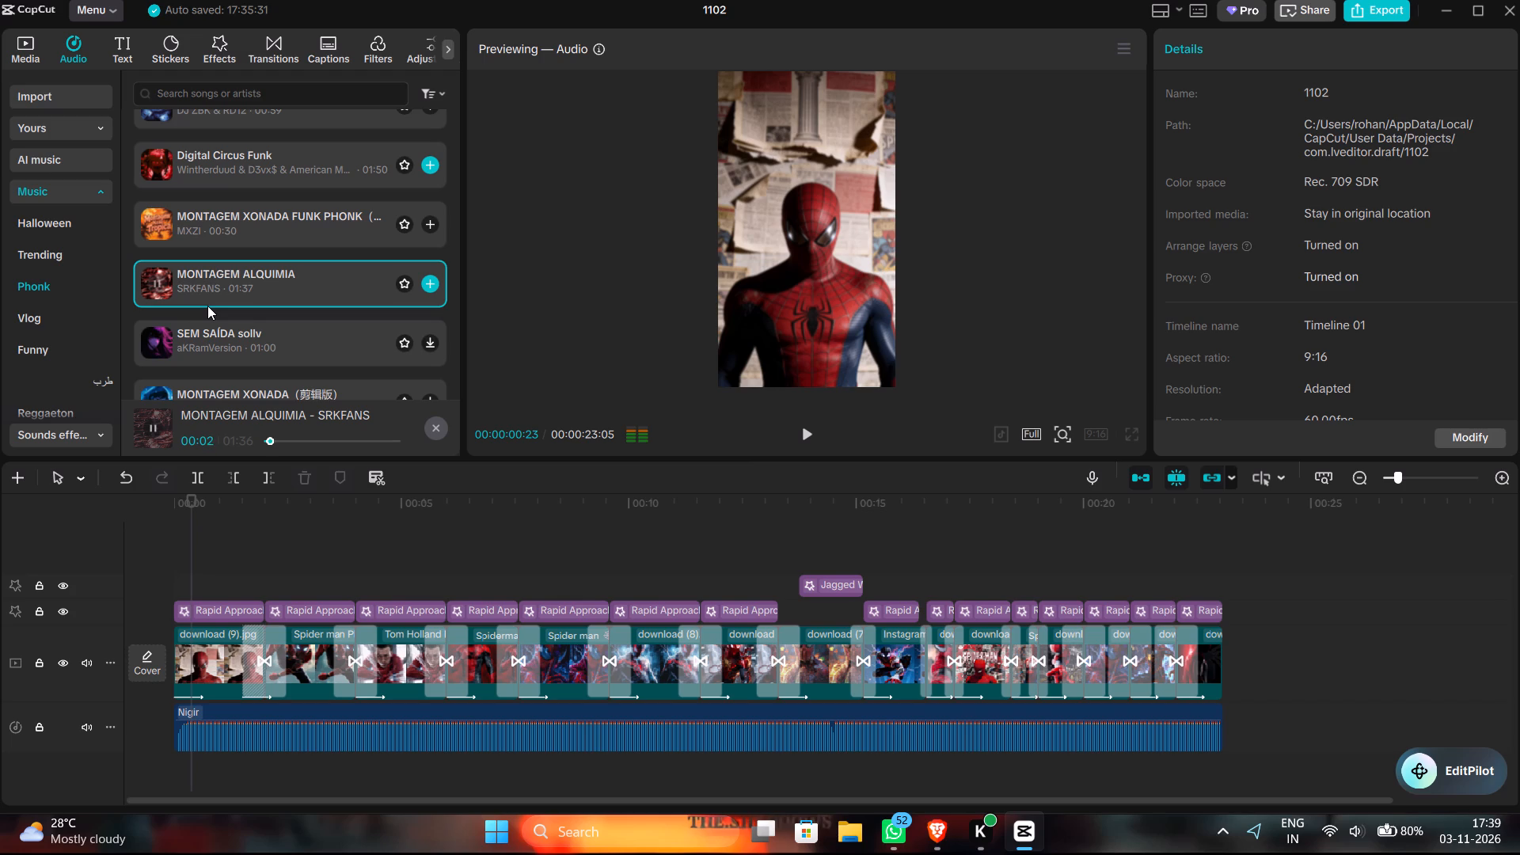
Preview the further Phonk tracks SEM SAÍDA sollv, MONTAGEM XONADA, MONTAGEM UNFOUND 2, SAFADO NO BAILÃO and Star Spangled (Bass Boosted), then return to SAFADO NO BAILÃO.
{"action": "left_click", "coordinate": [244, 348]}
{"action": "scroll", "coordinate": [247, 348], "scroll_direction": "down", "scroll_amount": 2}
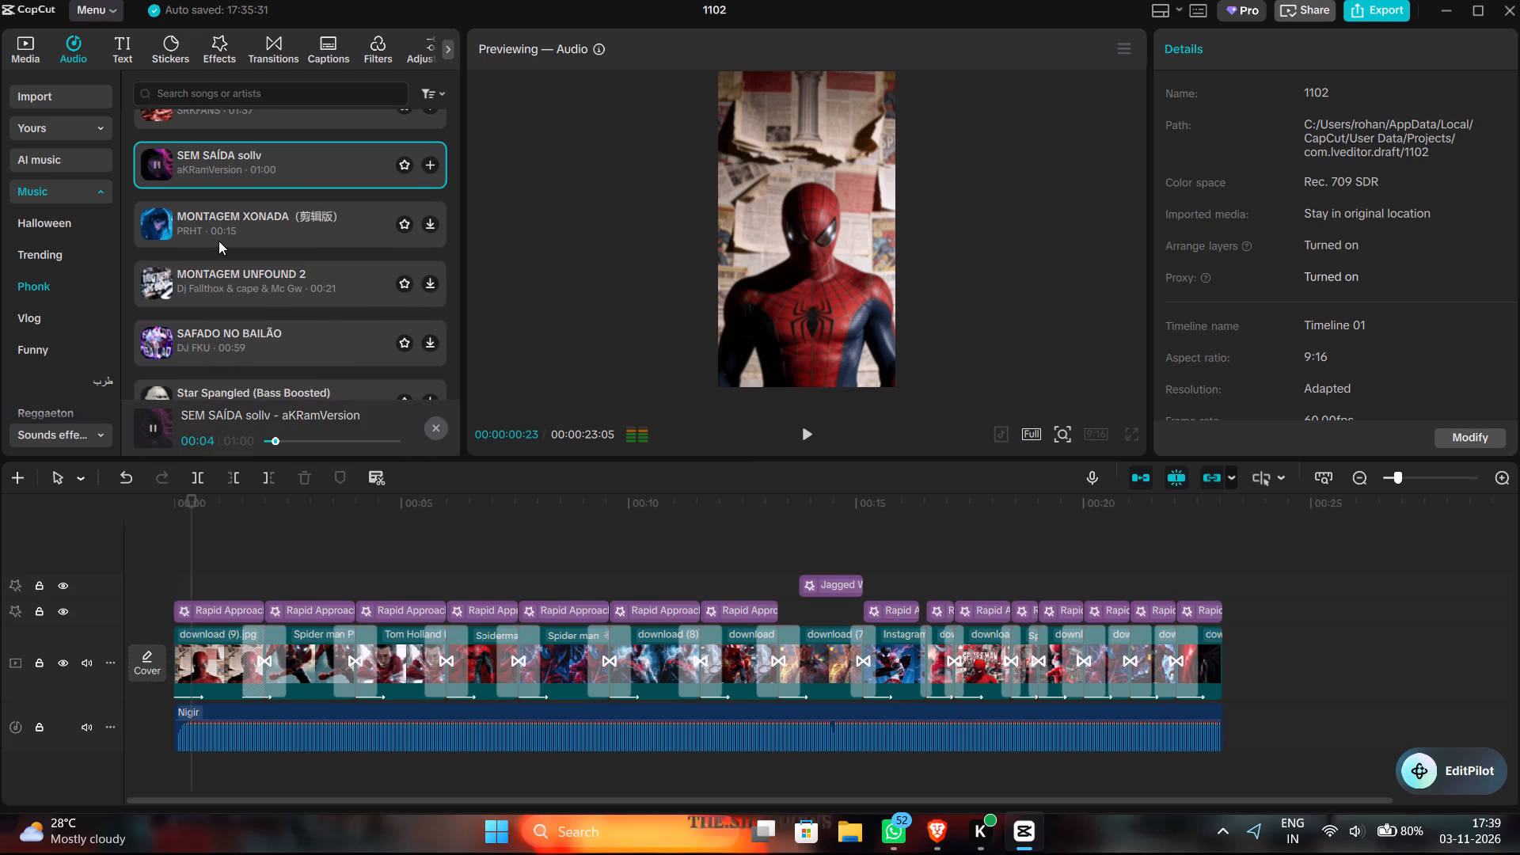
{"action": "left_click", "coordinate": [218, 241]}
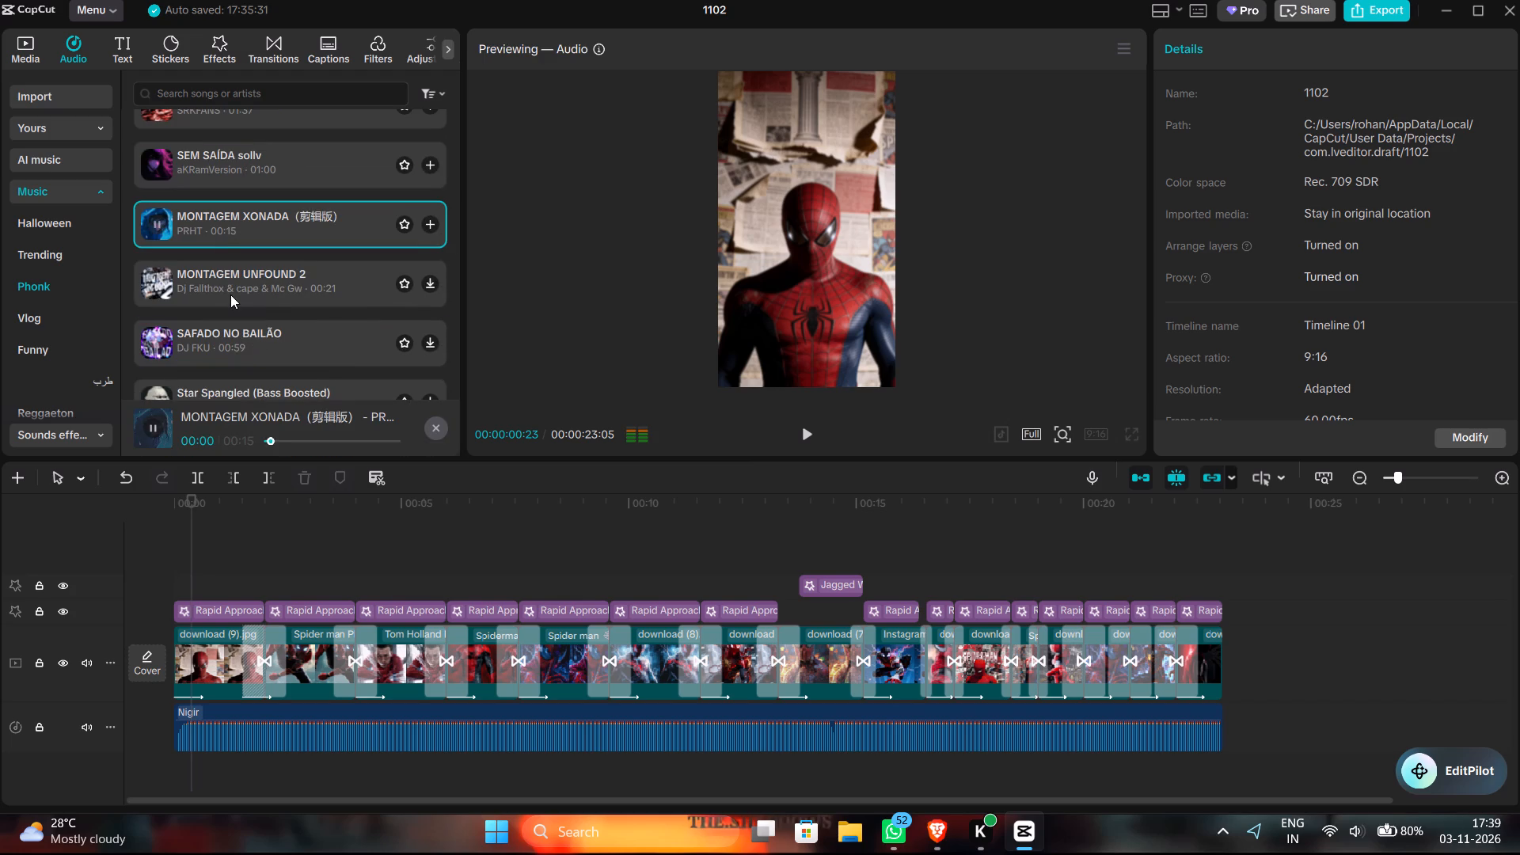
{"action": "left_click", "coordinate": [230, 294]}
{"action": "left_click", "coordinate": [287, 351]}
{"action": "scroll", "coordinate": [287, 351], "scroll_direction": "down", "scroll_amount": 1}
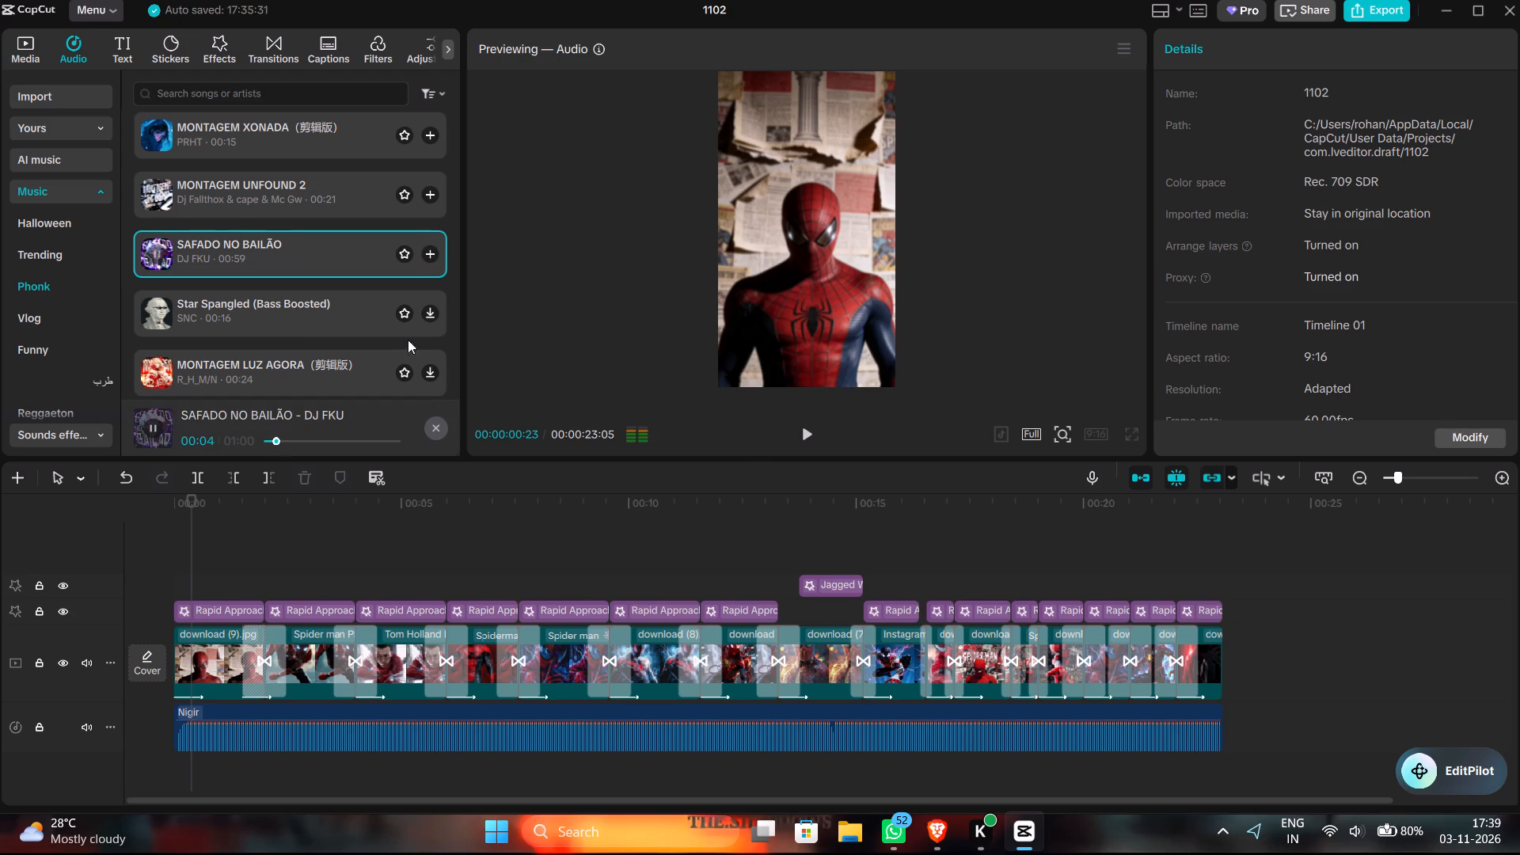
{"action": "left_click", "coordinate": [432, 313]}
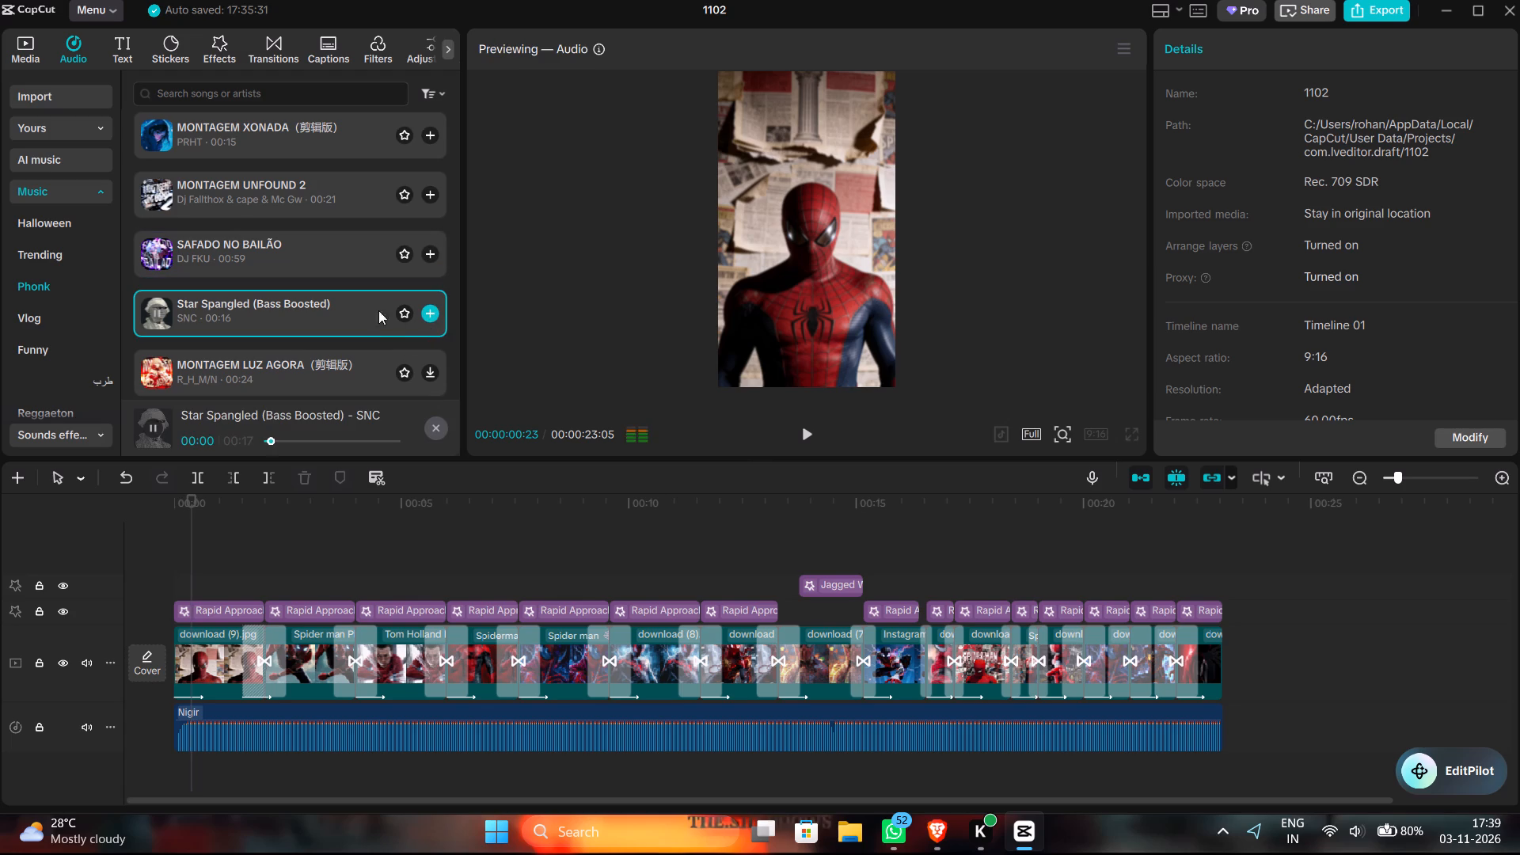
{"action": "left_click", "coordinate": [294, 260]}
{"action": "scroll", "coordinate": [294, 260], "scroll_direction": "down", "scroll_amount": 1}
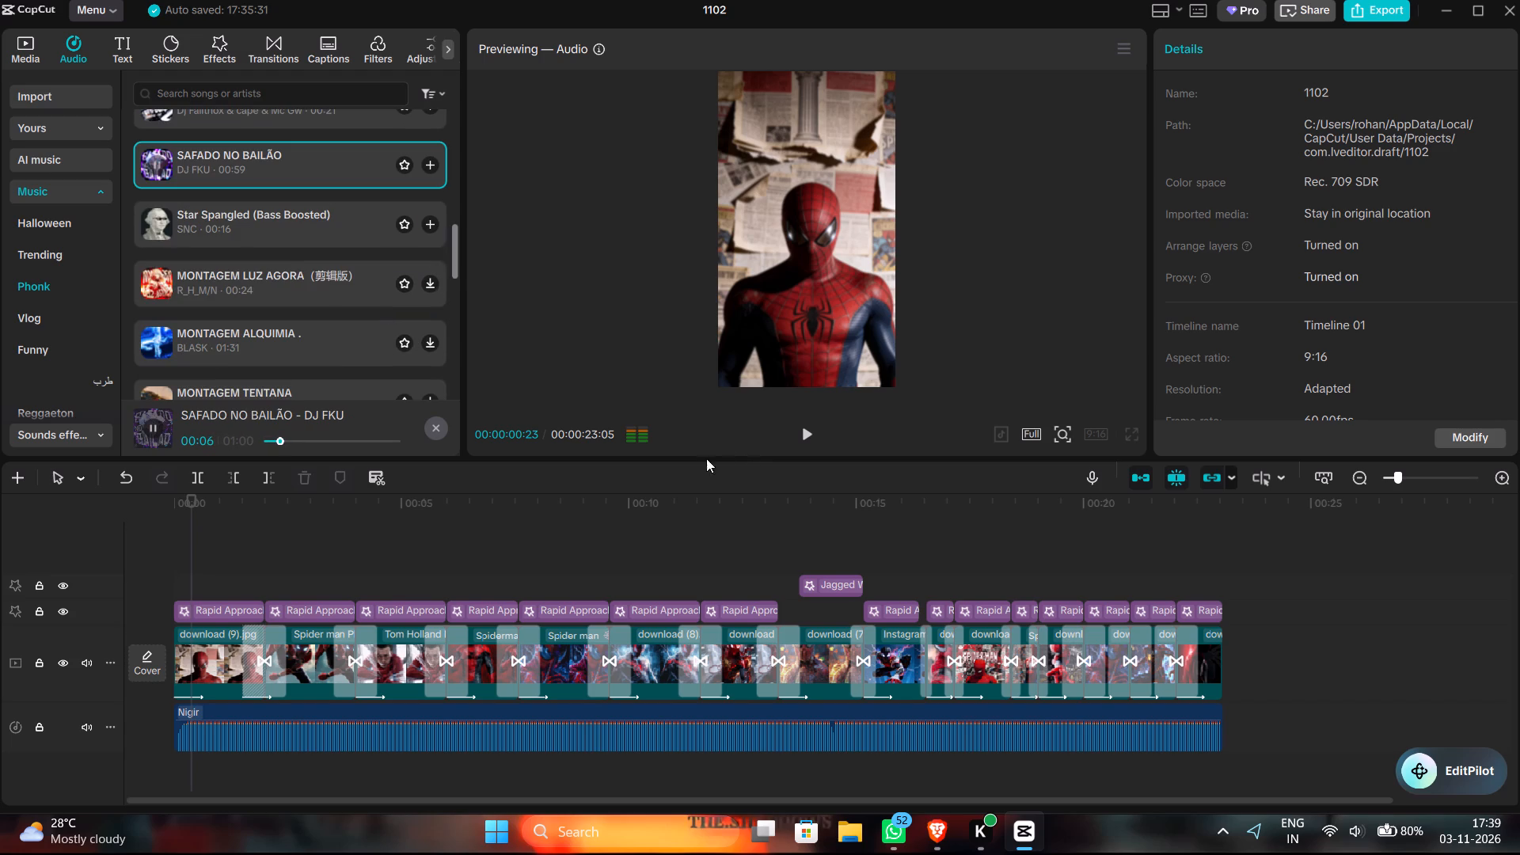
Show the audio level meters beside the timeline and try to adjust the levels on them.
{"action": "left_click", "coordinate": [632, 427]}
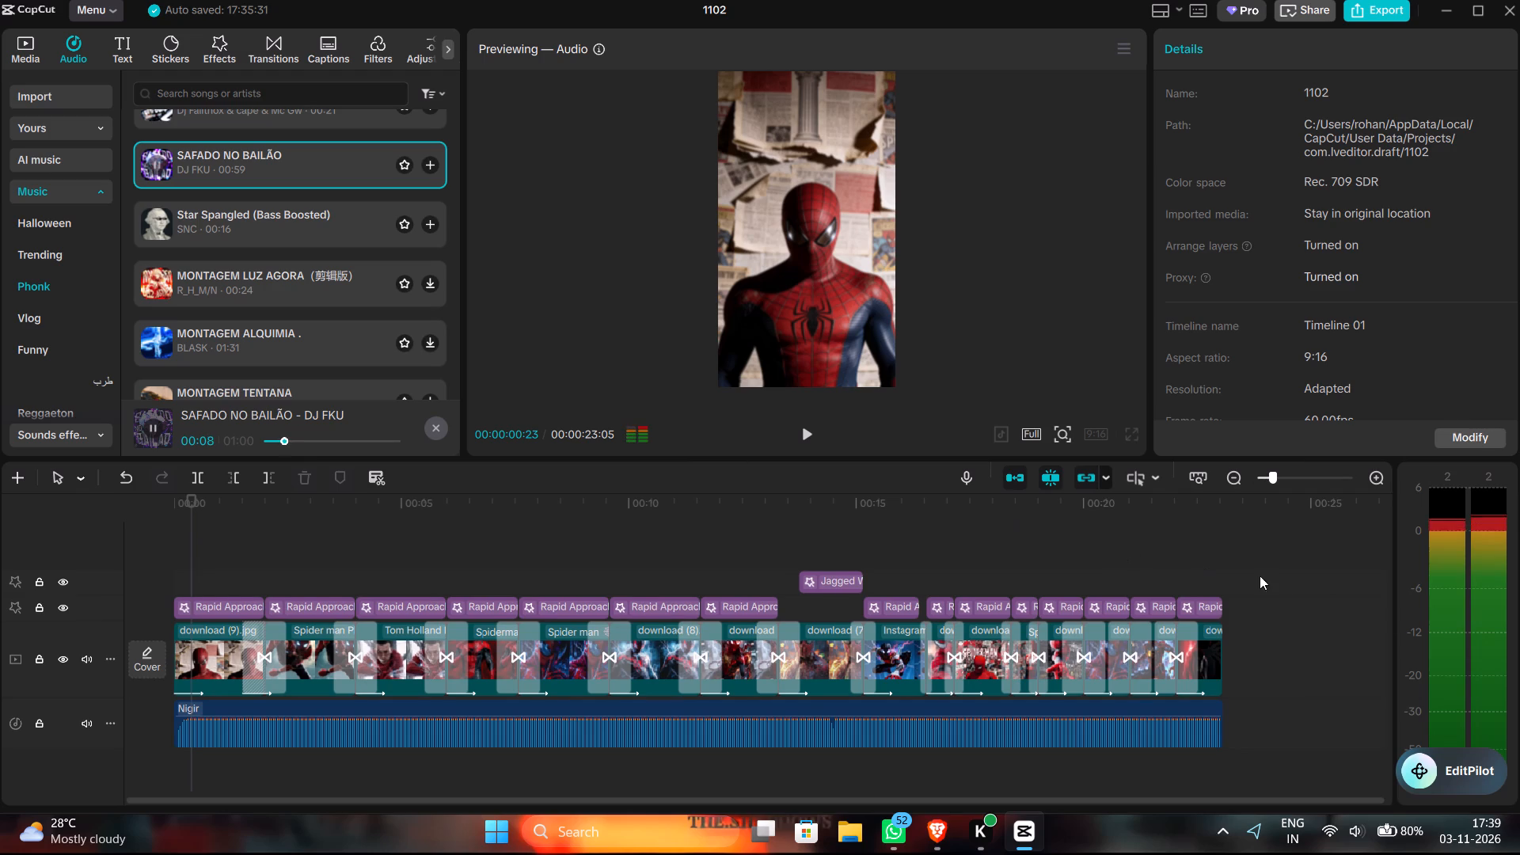
{"action": "left_click_drag", "start_coordinate": [1442, 513], "coordinate": [1438, 483]}
{"action": "left_click_drag", "start_coordinate": [1442, 517], "coordinate": [1437, 469]}
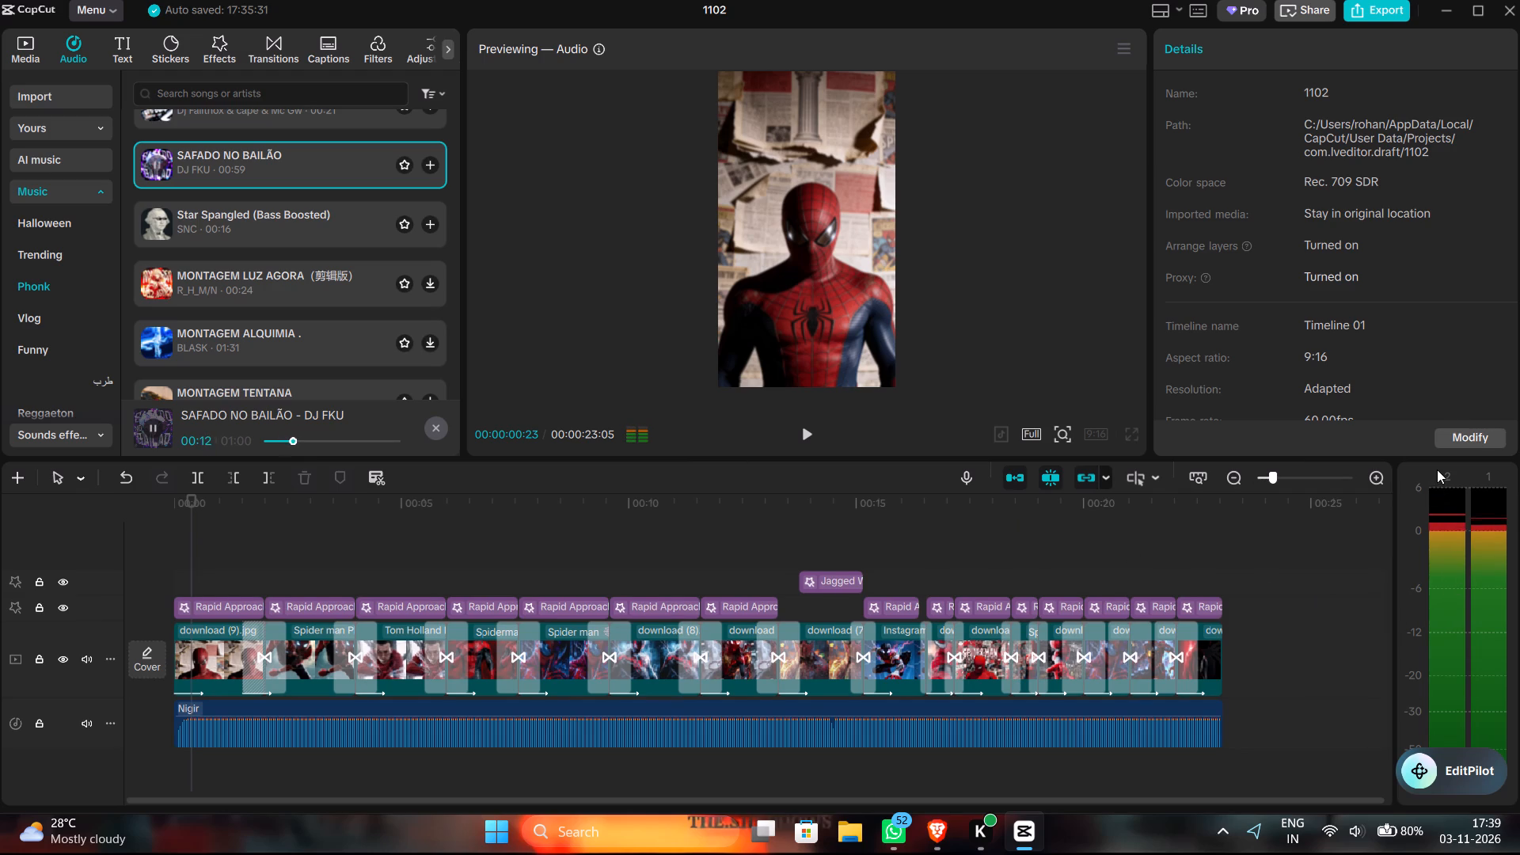
{"action": "double_click", "coordinate": [1437, 511]}
{"action": "left_click", "coordinate": [1437, 502]}
{"action": "double_click", "coordinate": [1437, 496]}
{"action": "left_click_drag", "start_coordinate": [1427, 560], "coordinate": [1457, 650]}
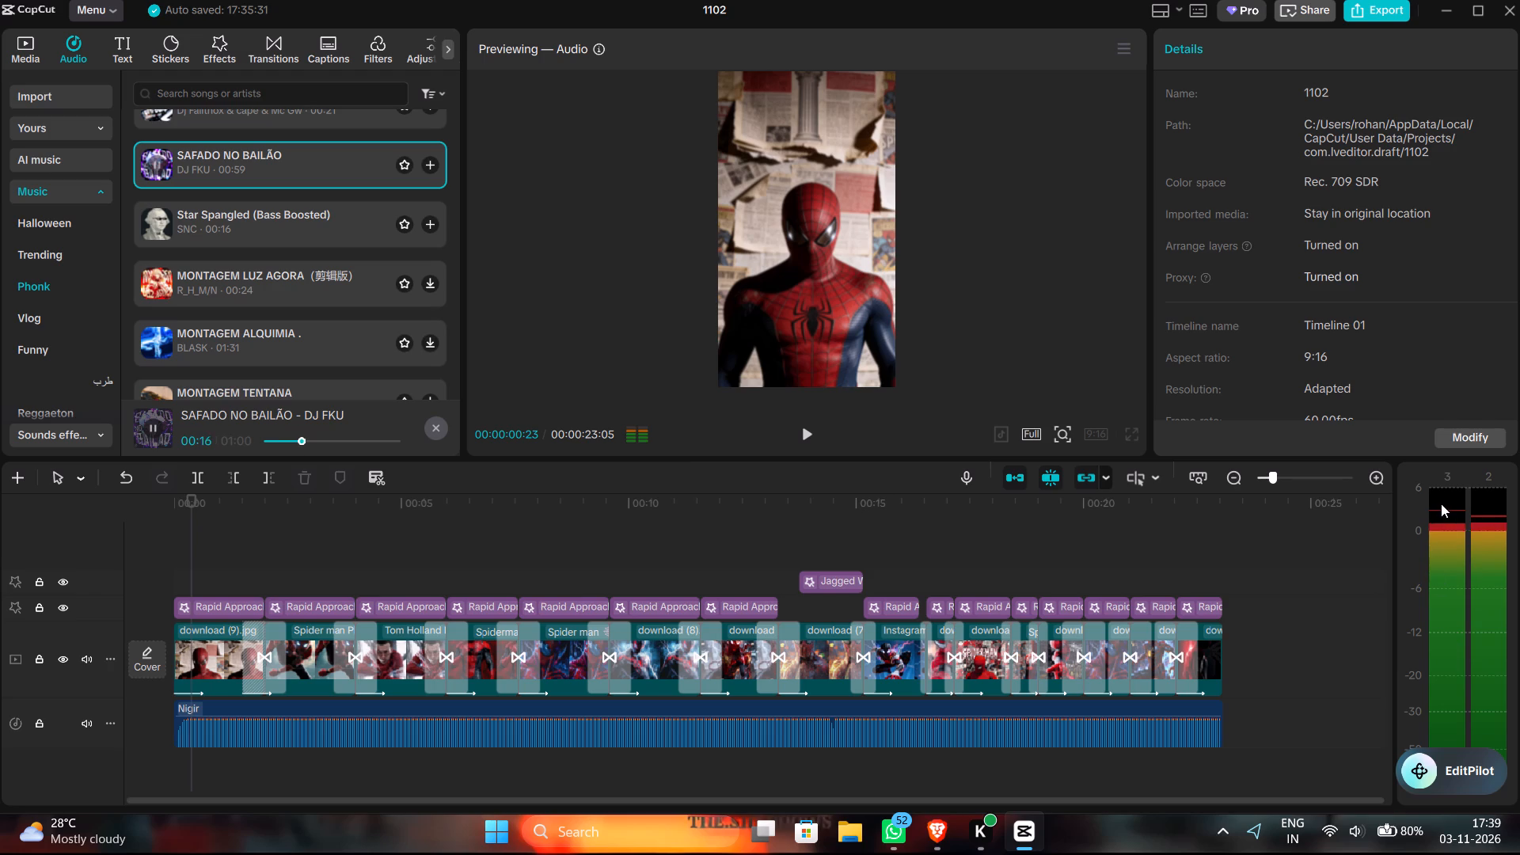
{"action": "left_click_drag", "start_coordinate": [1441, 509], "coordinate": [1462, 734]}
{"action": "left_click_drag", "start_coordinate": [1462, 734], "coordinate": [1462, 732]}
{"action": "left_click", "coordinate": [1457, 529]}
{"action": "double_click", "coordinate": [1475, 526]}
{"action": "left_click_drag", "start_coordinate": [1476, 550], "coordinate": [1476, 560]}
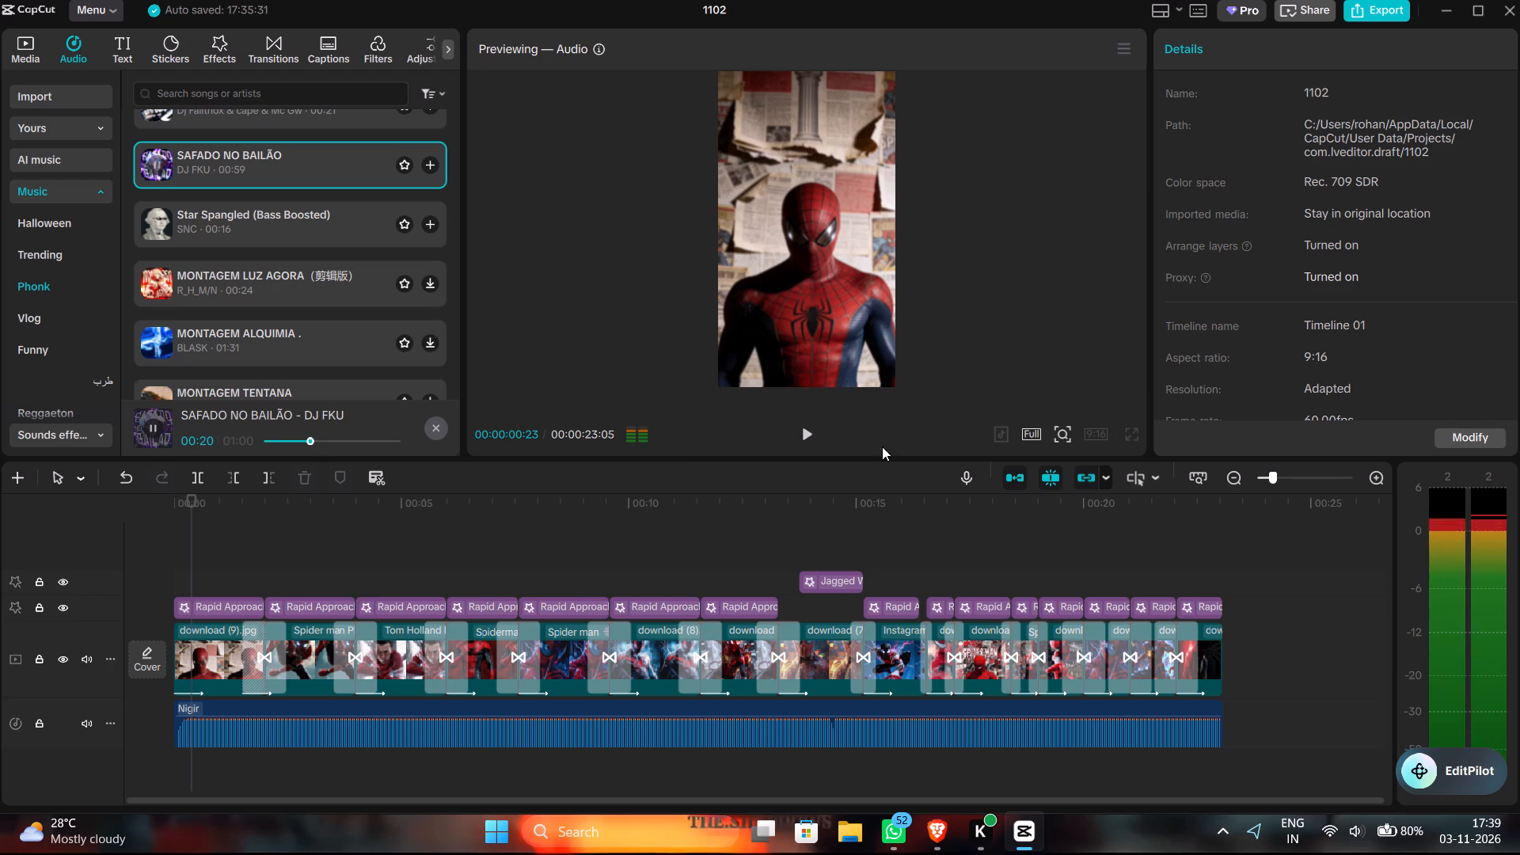
Preview the Phonk tracks Star Spangled (Bass Boosted), MONTAGEM LUZ AGORA and BLASK's MONTAGEM ALQUIMIA in the audio library.
{"action": "left_click", "coordinate": [173, 215]}
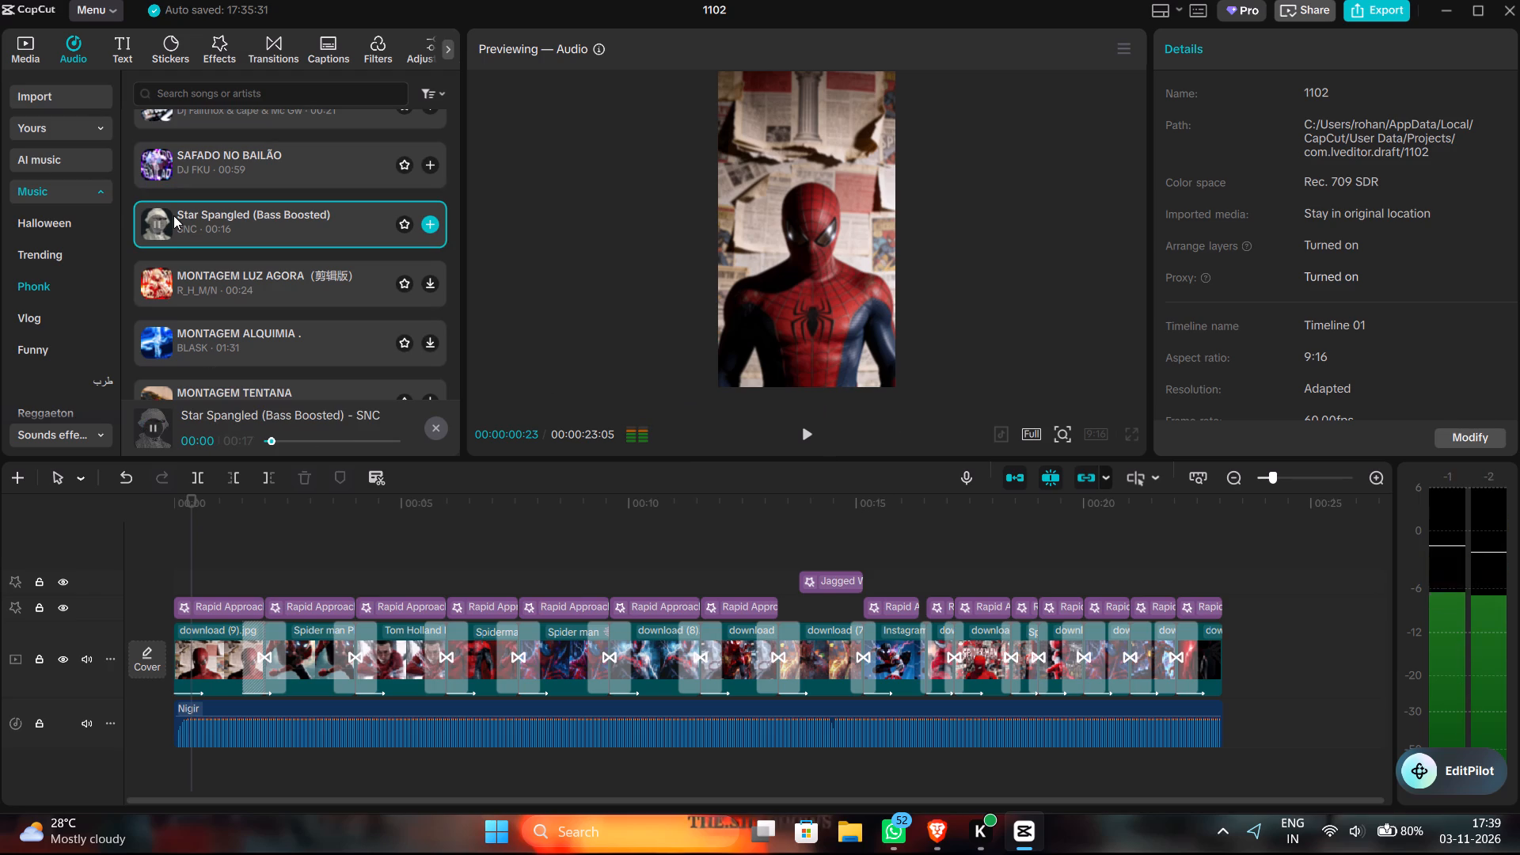
{"action": "left_click", "coordinate": [208, 284]}
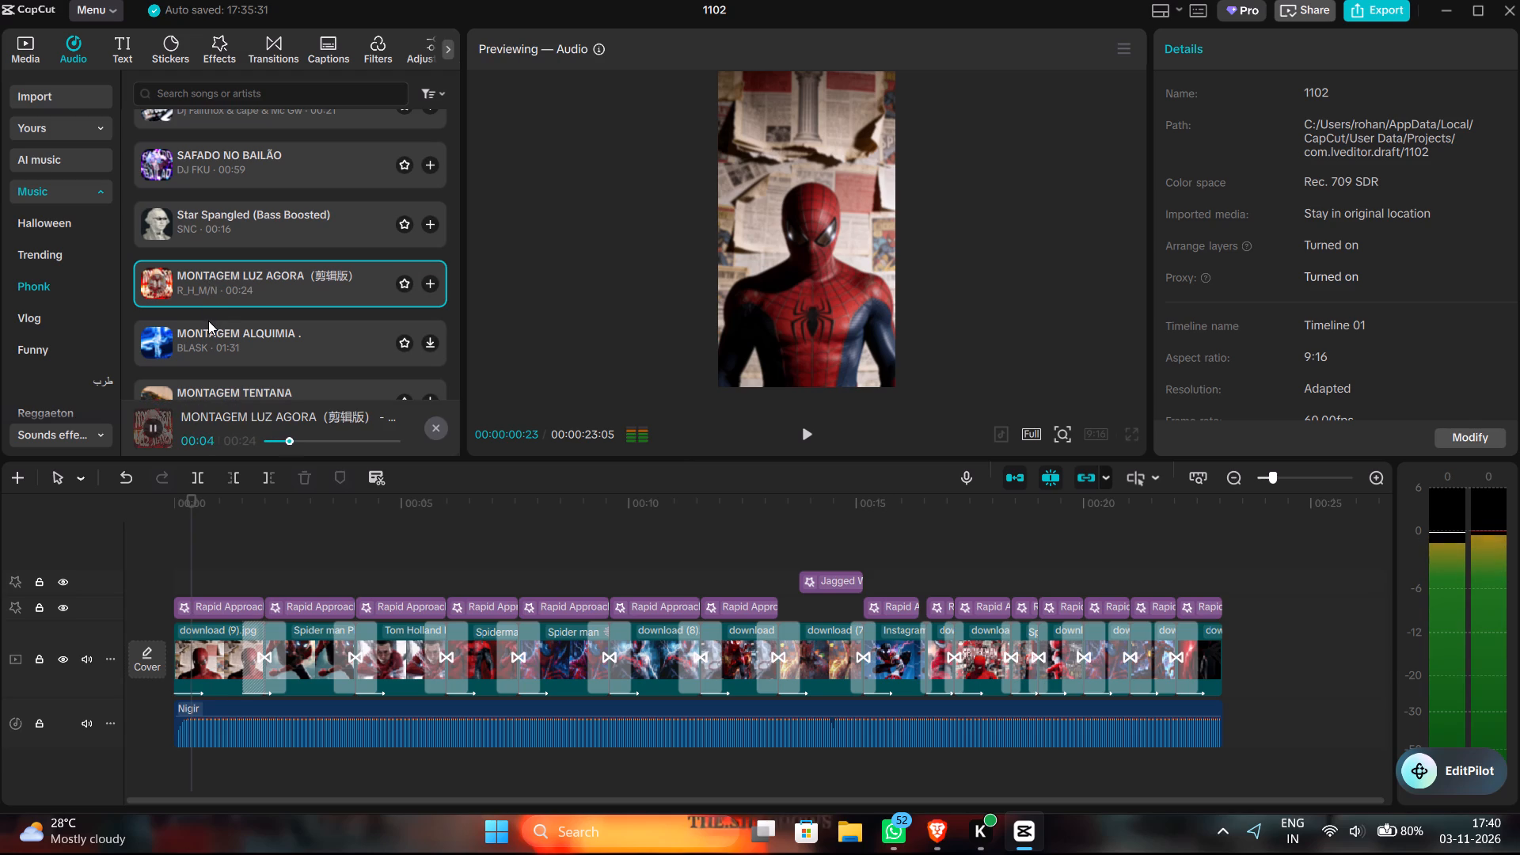
{"action": "scroll", "coordinate": [208, 321], "scroll_direction": "down", "scroll_amount": 1}
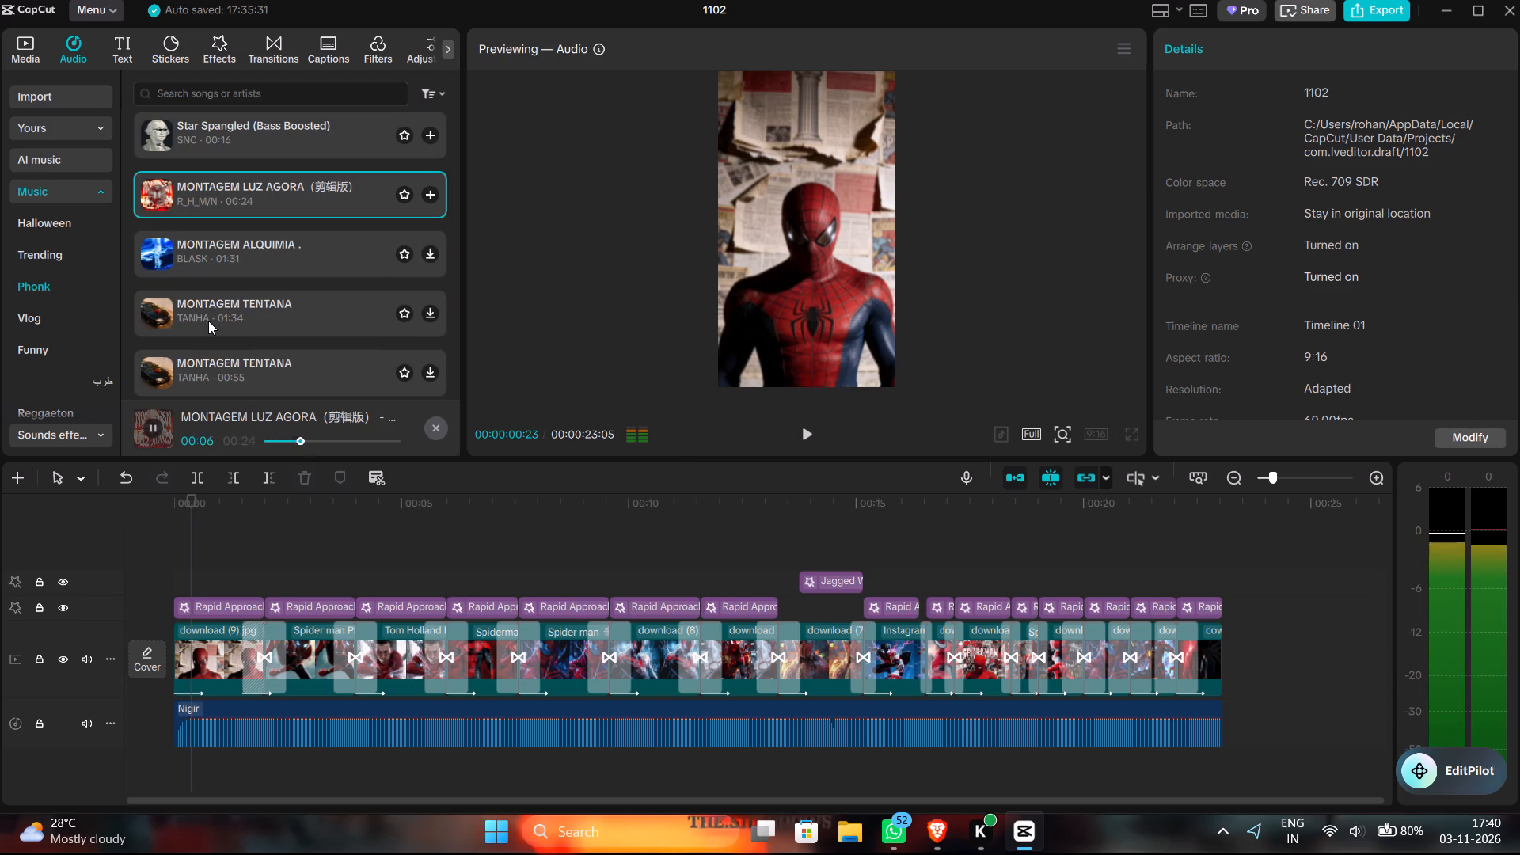
{"action": "left_click", "coordinate": [313, 237]}
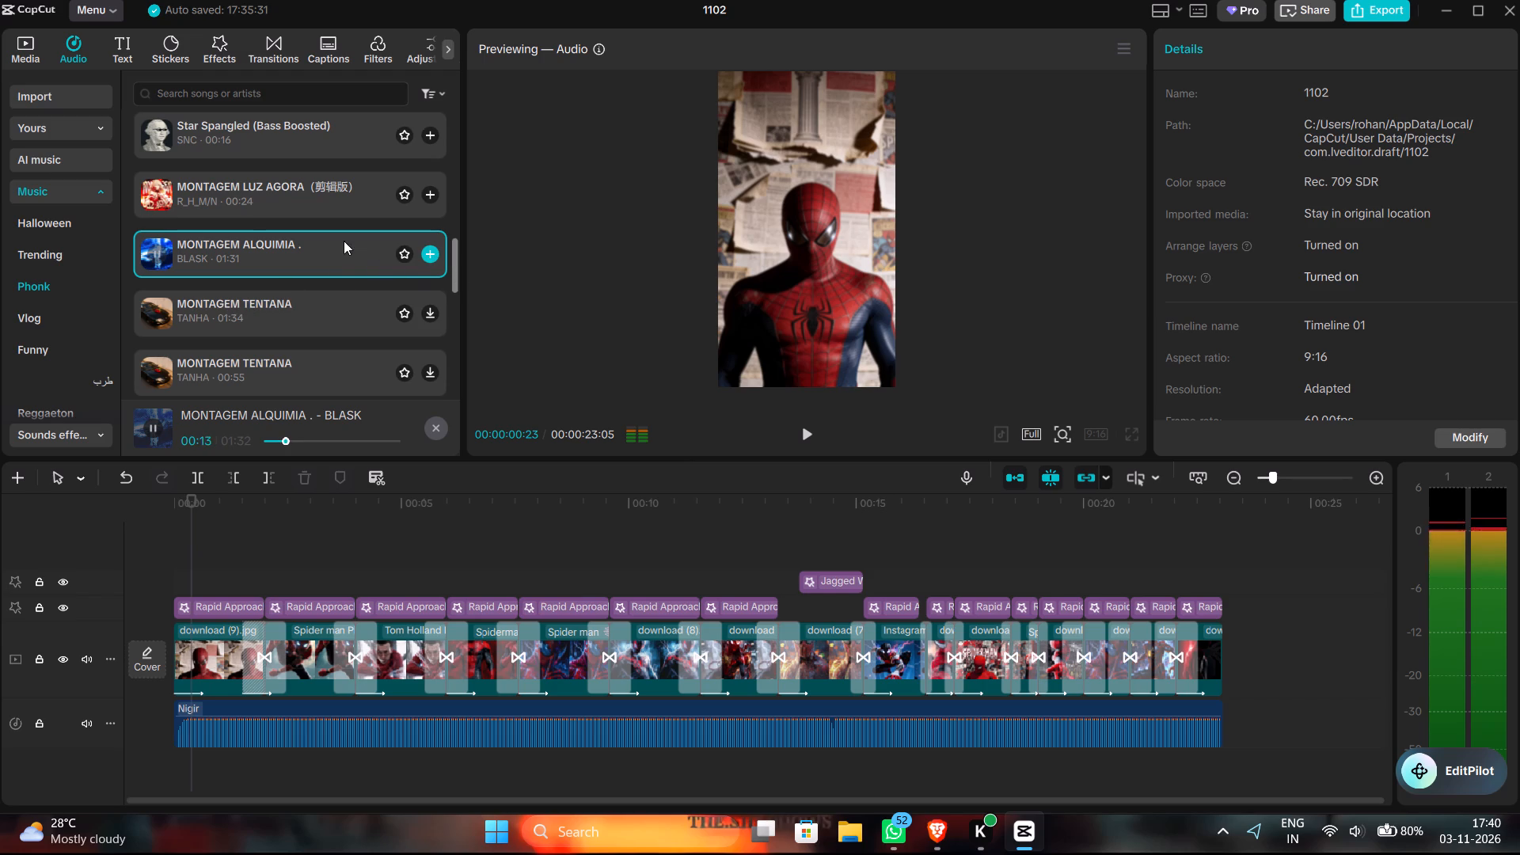
Add MONTAGEM ALQUIMIA as a second audio track below Nigir, aligned with the start of the timeline.
{"action": "left_click_drag", "start_coordinate": [279, 253], "coordinate": [218, 780]}
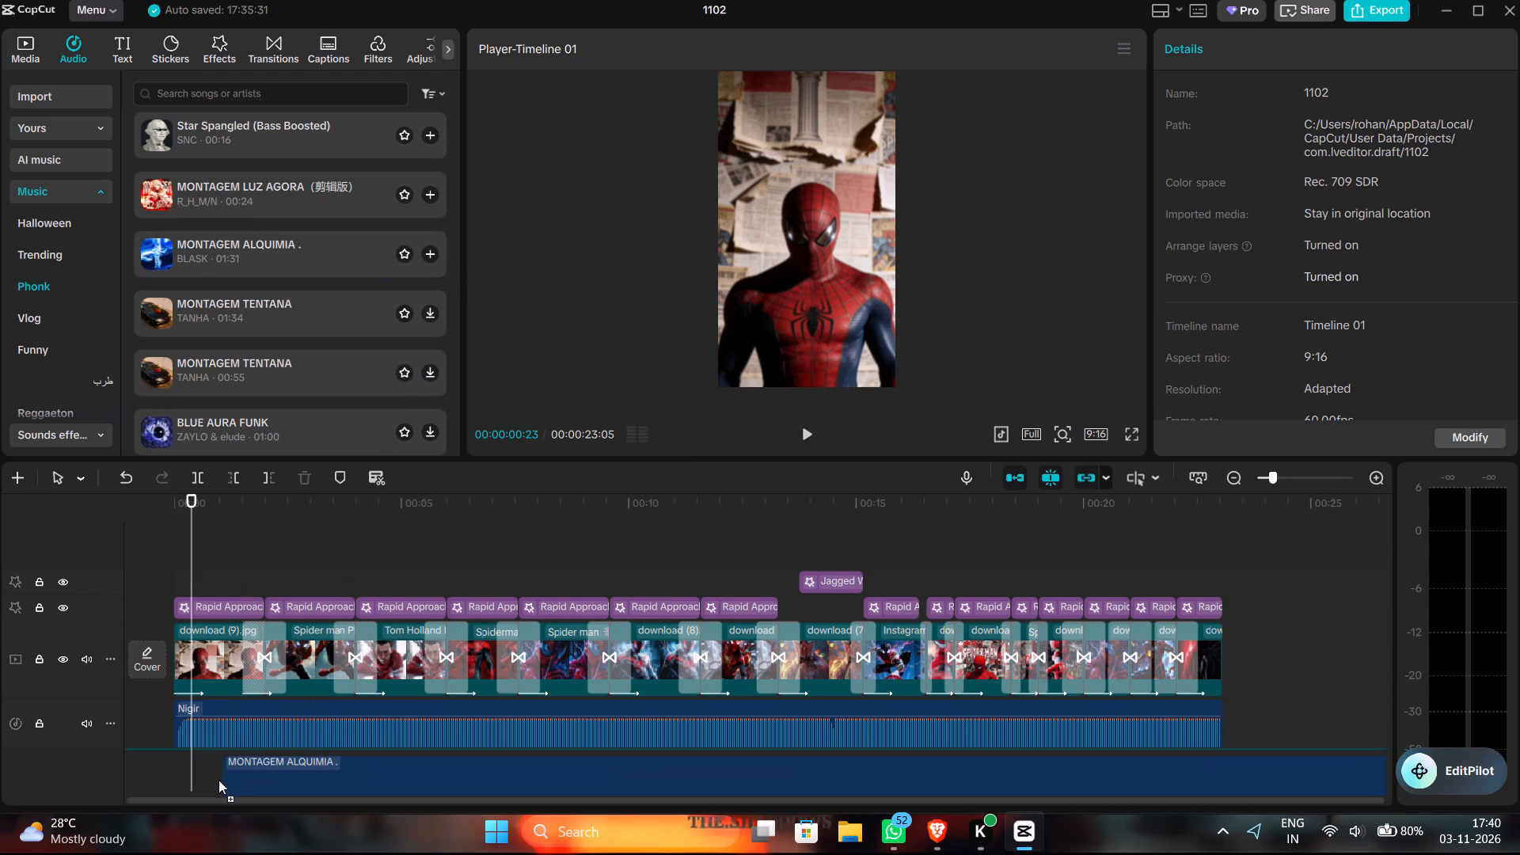
{"action": "left_click_drag", "start_coordinate": [218, 780], "coordinate": [172, 777]}
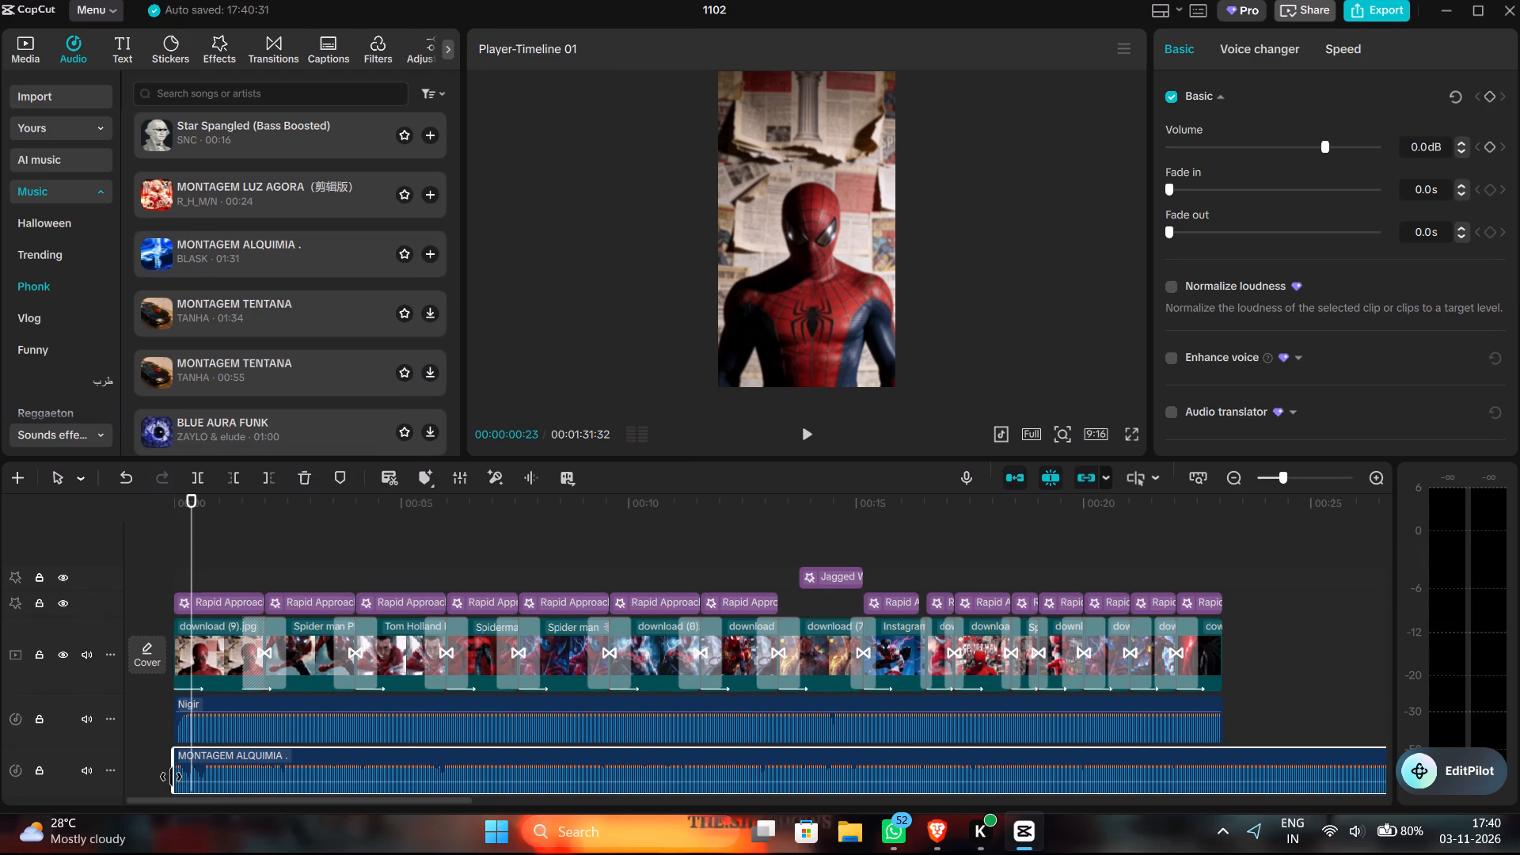
Play the edit from the start of the timeline to hear MONTAGEM ALQUIMIA together with Nigir.
{"action": "left_click_drag", "start_coordinate": [190, 551], "coordinate": [161, 551]}
{"action": "left_click", "coordinate": [807, 433]}
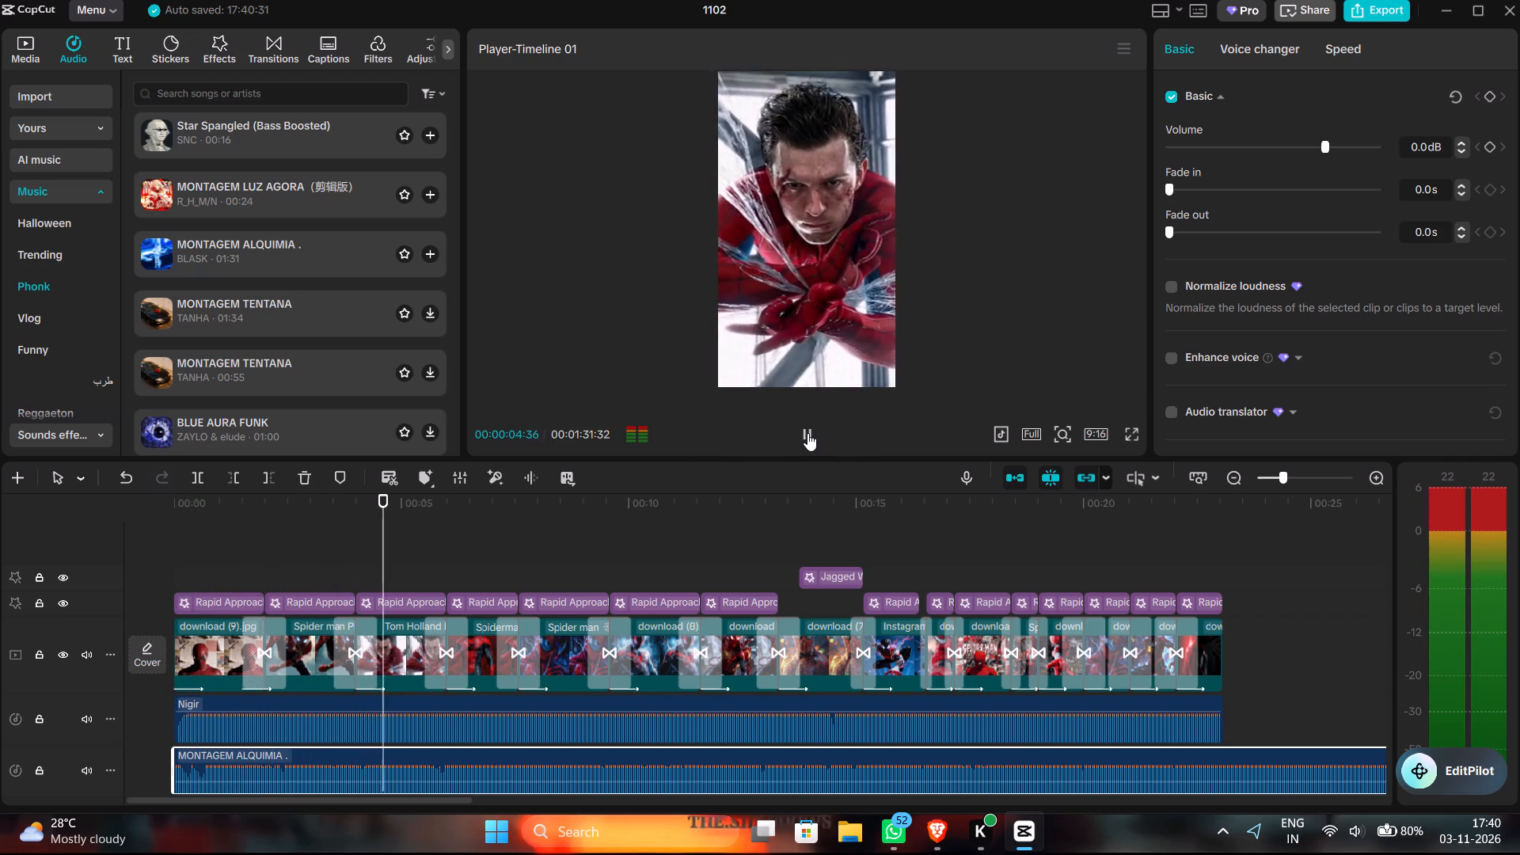
Raise the volume of the MONTAGEM ALQUIMIA clip on the second audio track to 20.0 dB.
{"action": "left_click", "coordinate": [602, 538]}
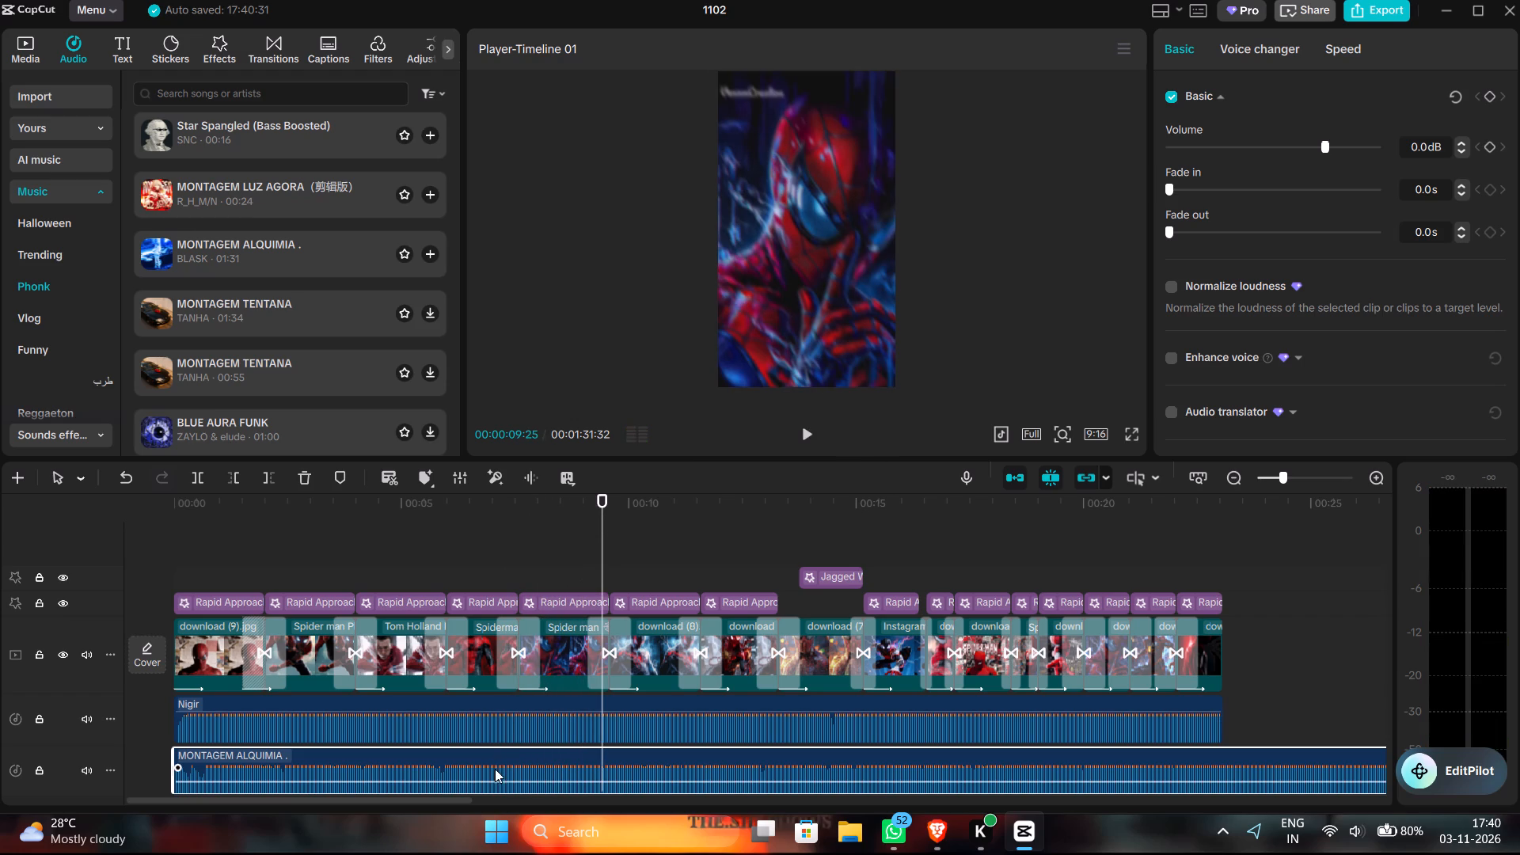
{"action": "left_click_drag", "start_coordinate": [500, 781], "coordinate": [503, 732]}
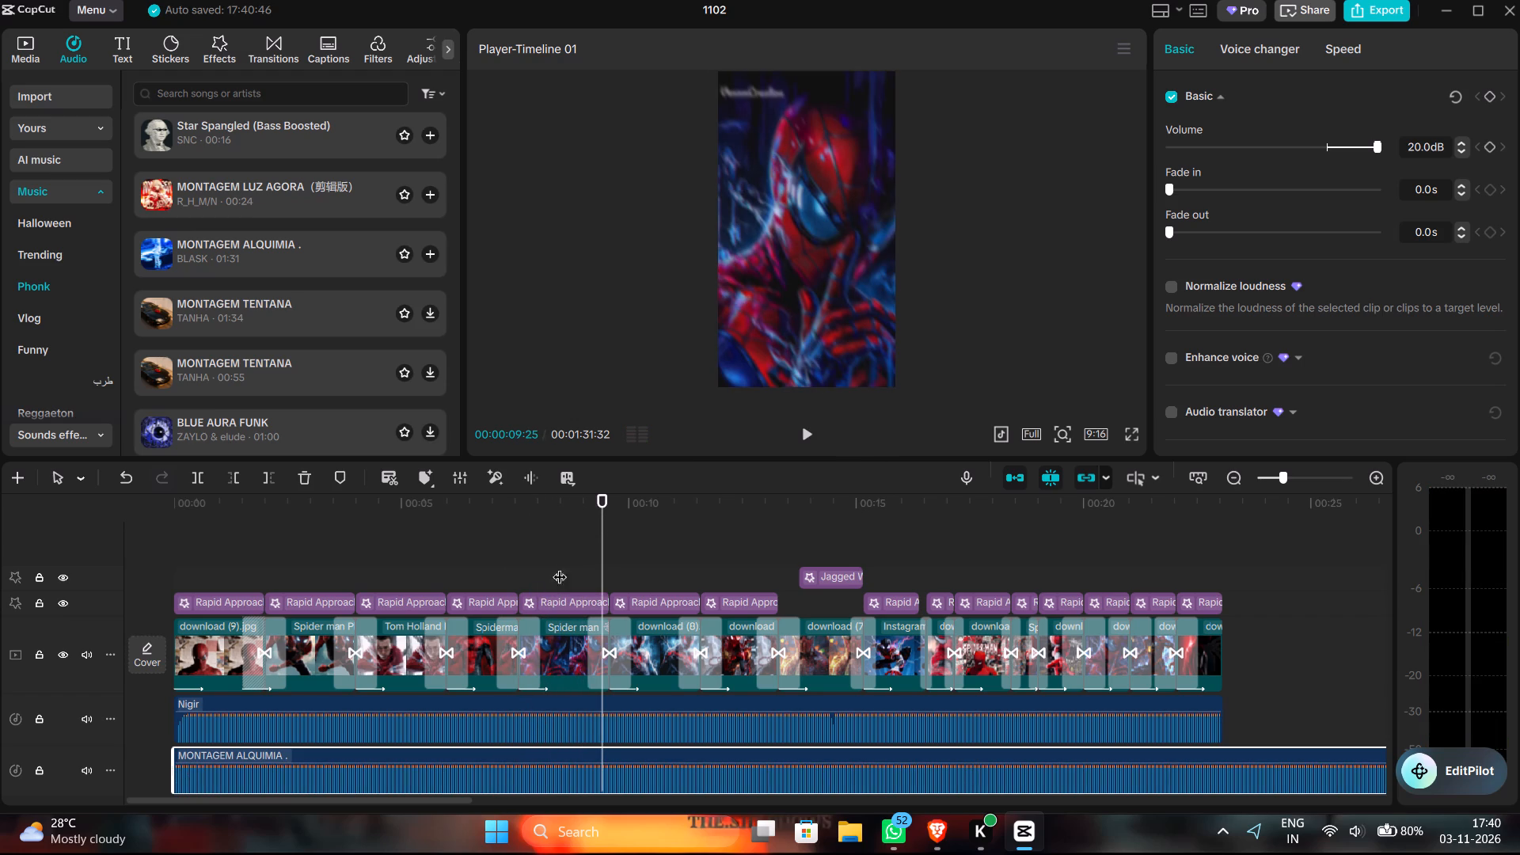
Play the edit from about 9 seconds through the end of the video clips to hear the louder MONTAGEM ALQUIMIA.
{"action": "left_click", "coordinate": [807, 444]}
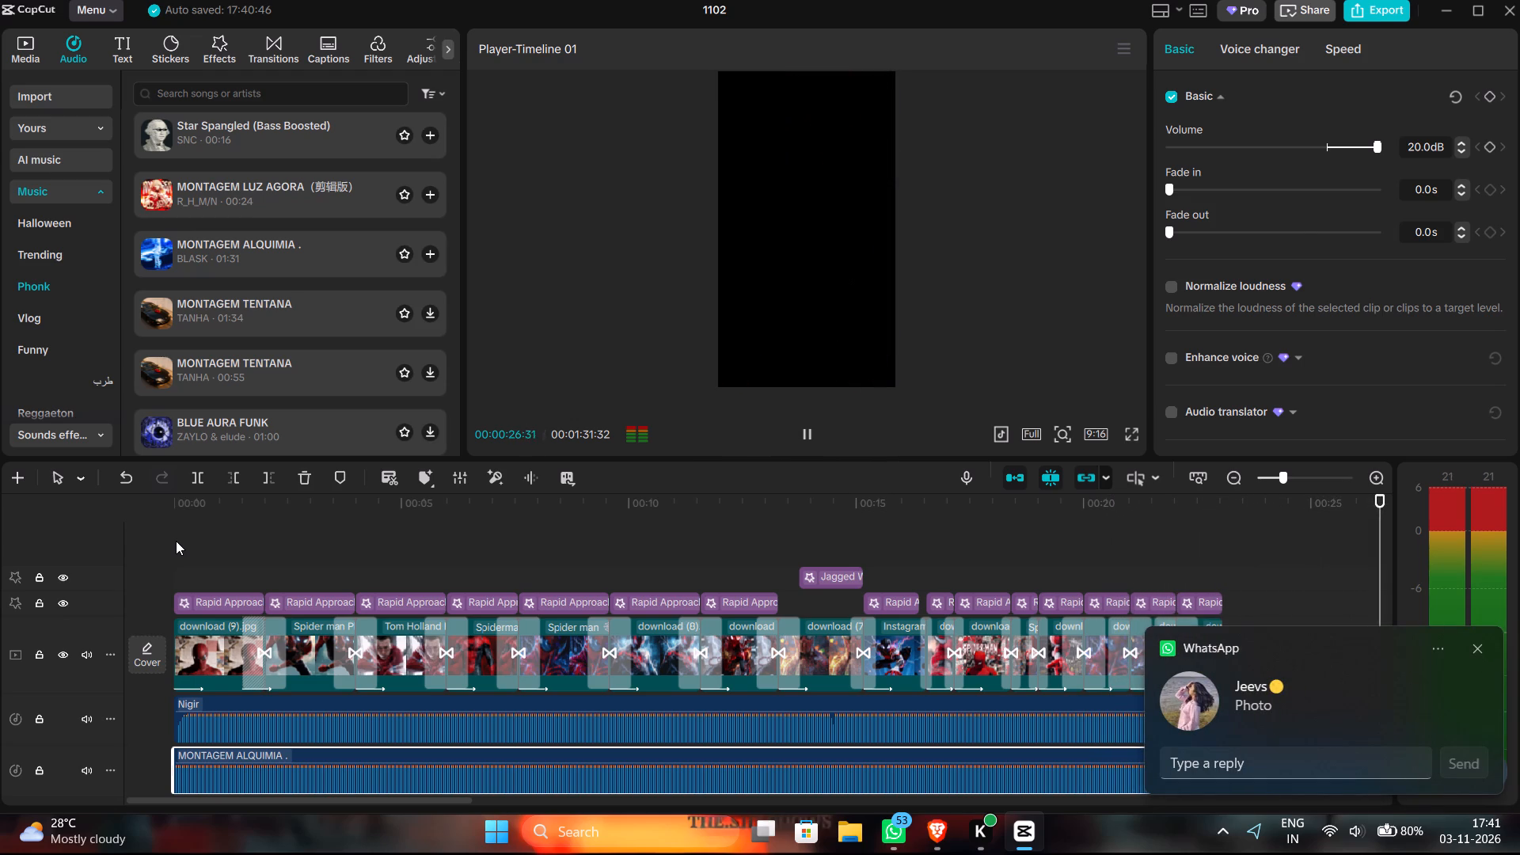
{"action": "left_click", "coordinate": [176, 541]}
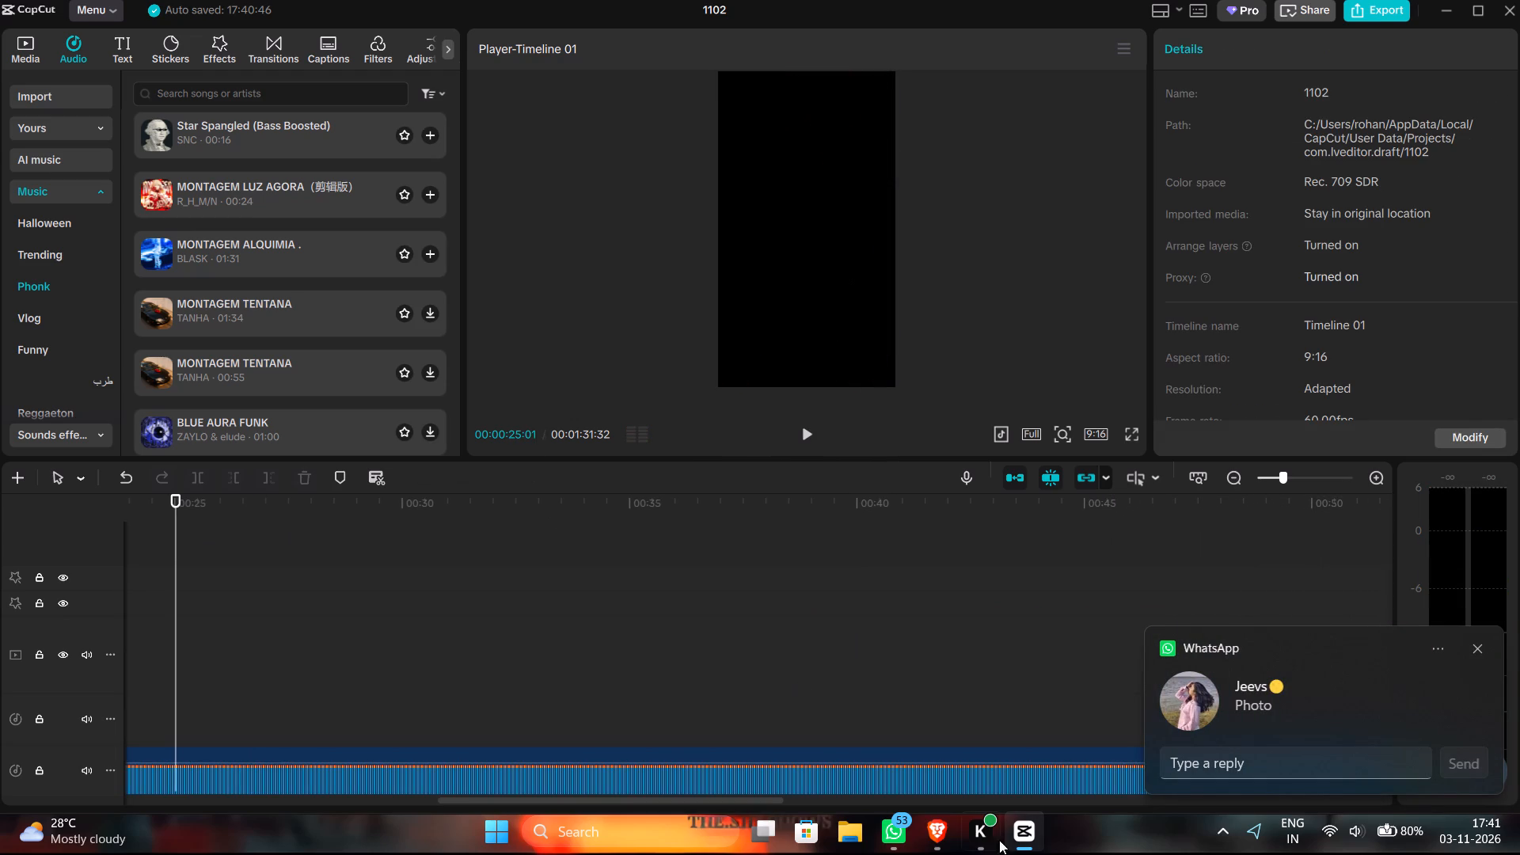
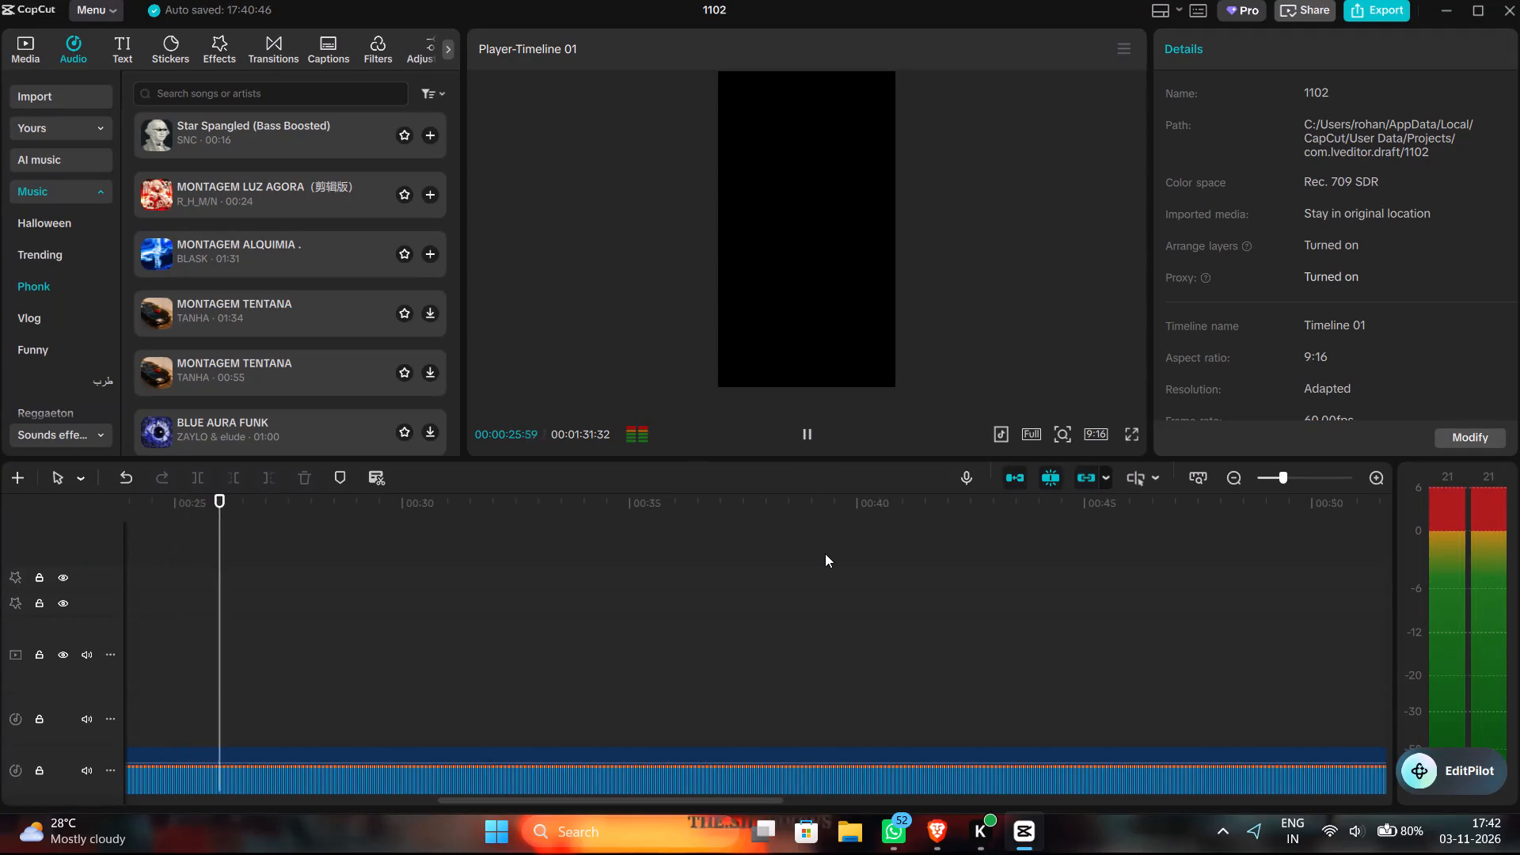
Show the full length of the Nigir and MONTAGEM ALQUIMIA tracks together on the timeline.
{"action": "scroll", "coordinate": [338, 727], "scroll_direction": "up", "scroll_amount": 4}
{"action": "scroll", "coordinate": [338, 727], "scroll_direction": "down", "scroll_amount": 2}
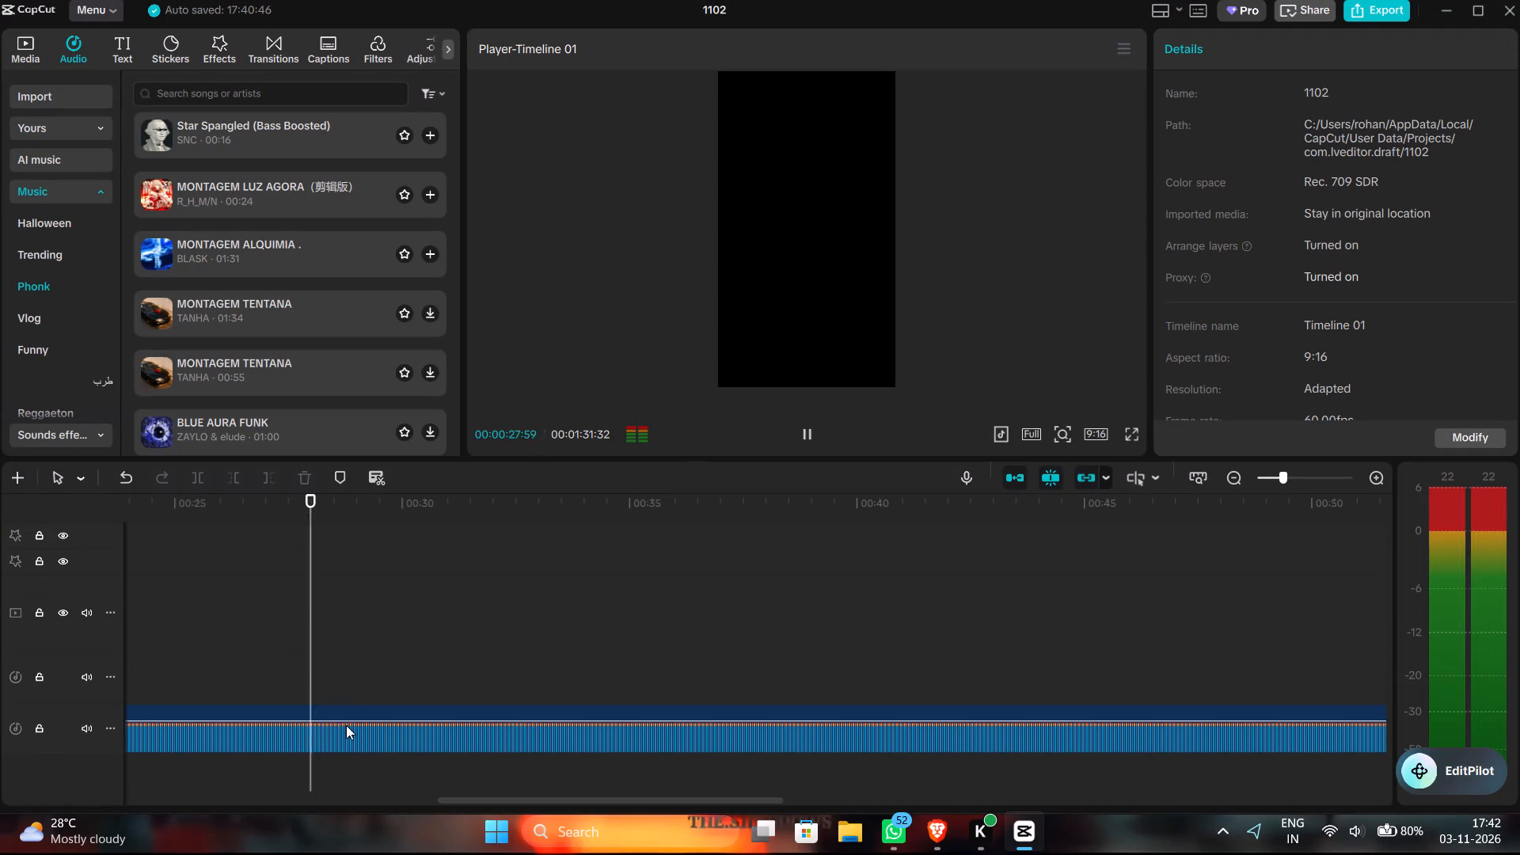
{"action": "scroll", "coordinate": [346, 725], "scroll_direction": "down", "scroll_amount": 4}
{"action": "scroll", "coordinate": [366, 718], "scroll_direction": "up", "scroll_amount": 5}
{"action": "scroll", "coordinate": [366, 718], "scroll_direction": "down", "scroll_amount": 4}
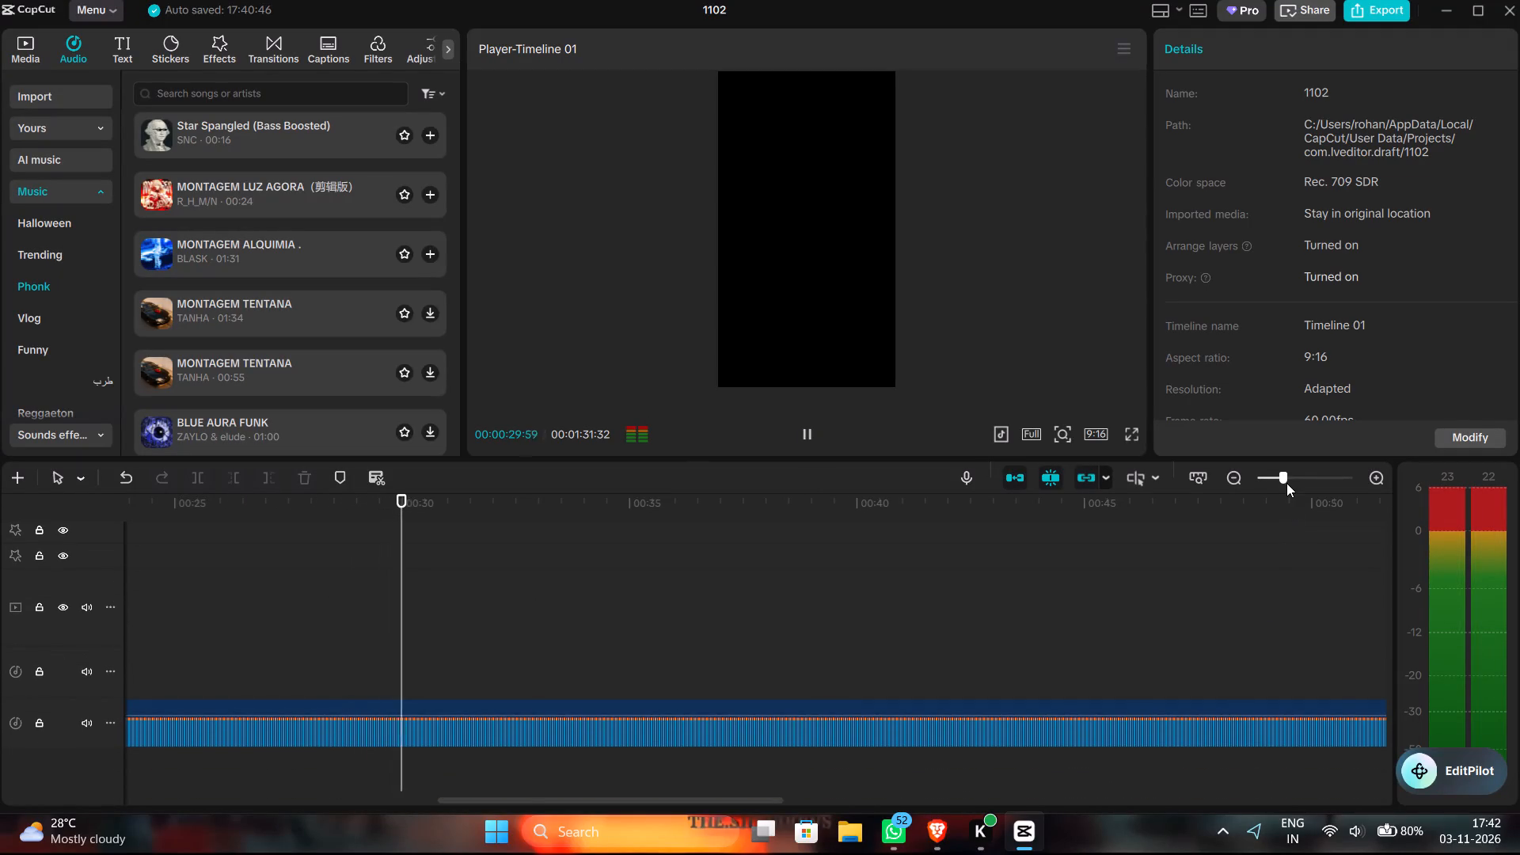
{"action": "left_click_drag", "start_coordinate": [1280, 473], "coordinate": [1068, 504]}
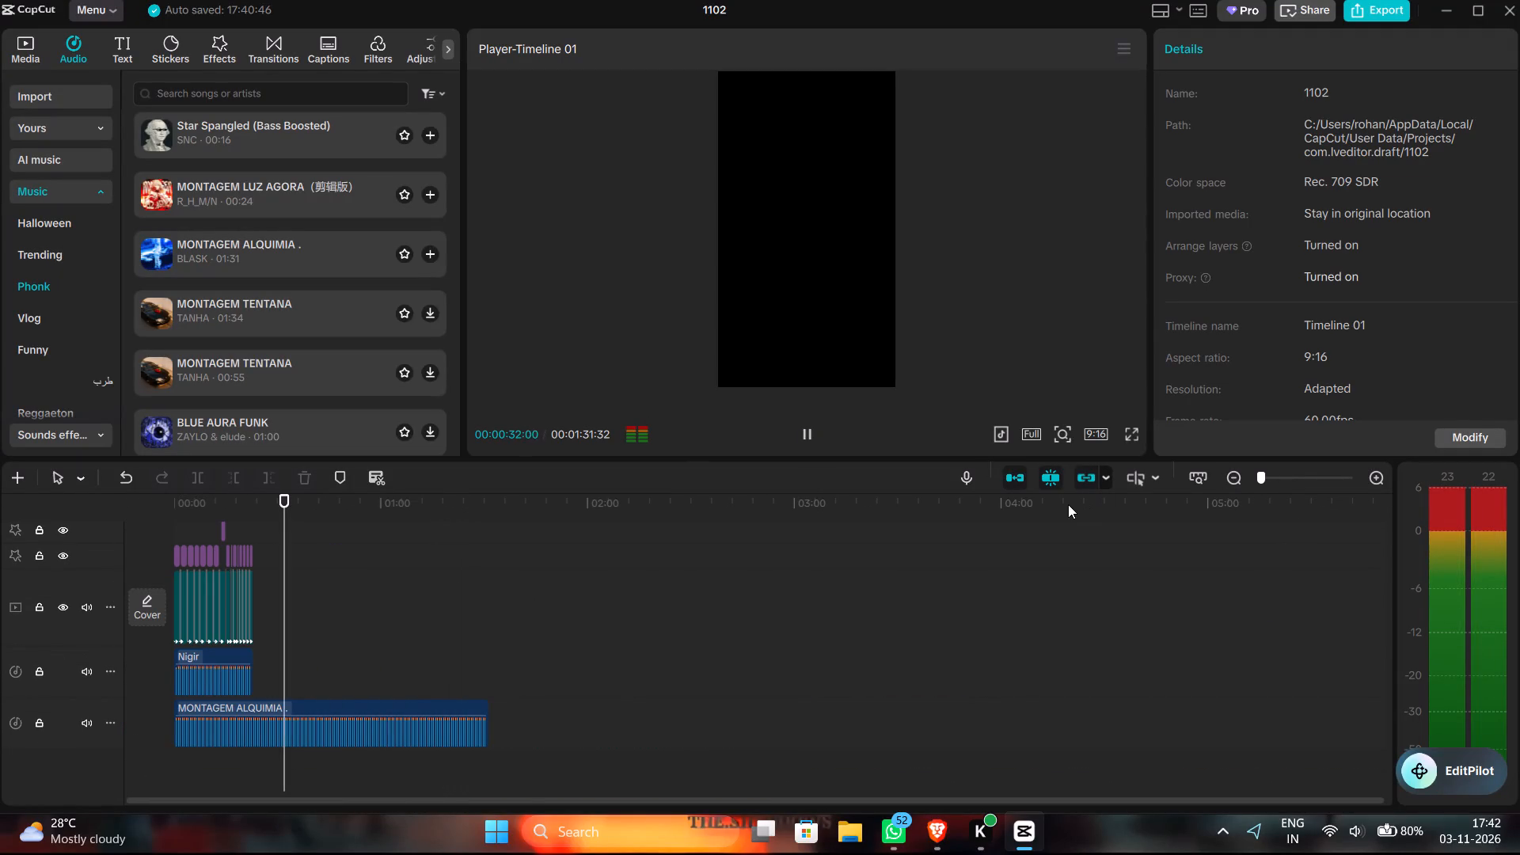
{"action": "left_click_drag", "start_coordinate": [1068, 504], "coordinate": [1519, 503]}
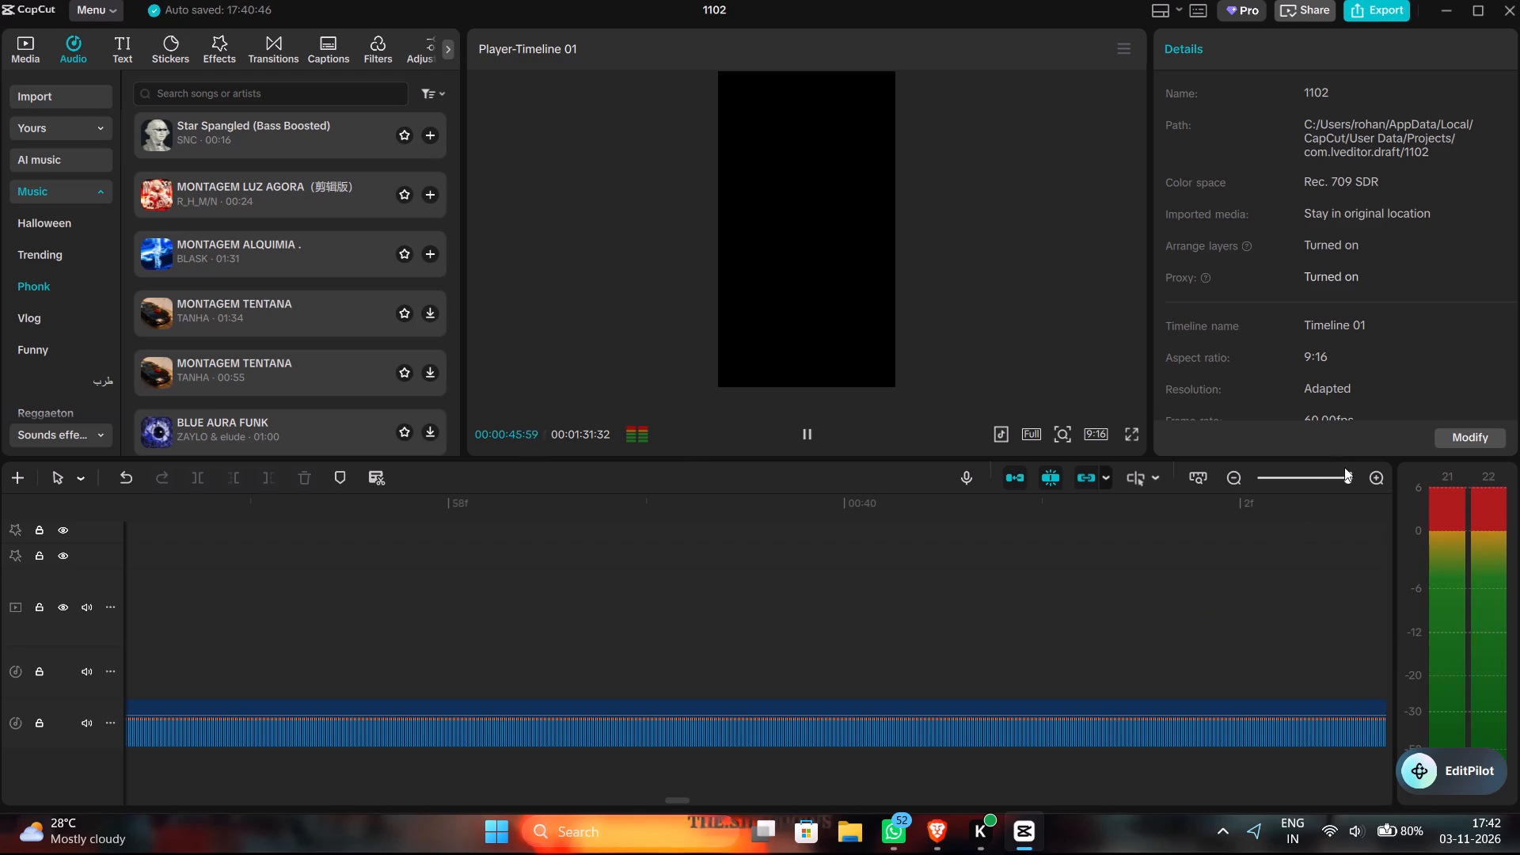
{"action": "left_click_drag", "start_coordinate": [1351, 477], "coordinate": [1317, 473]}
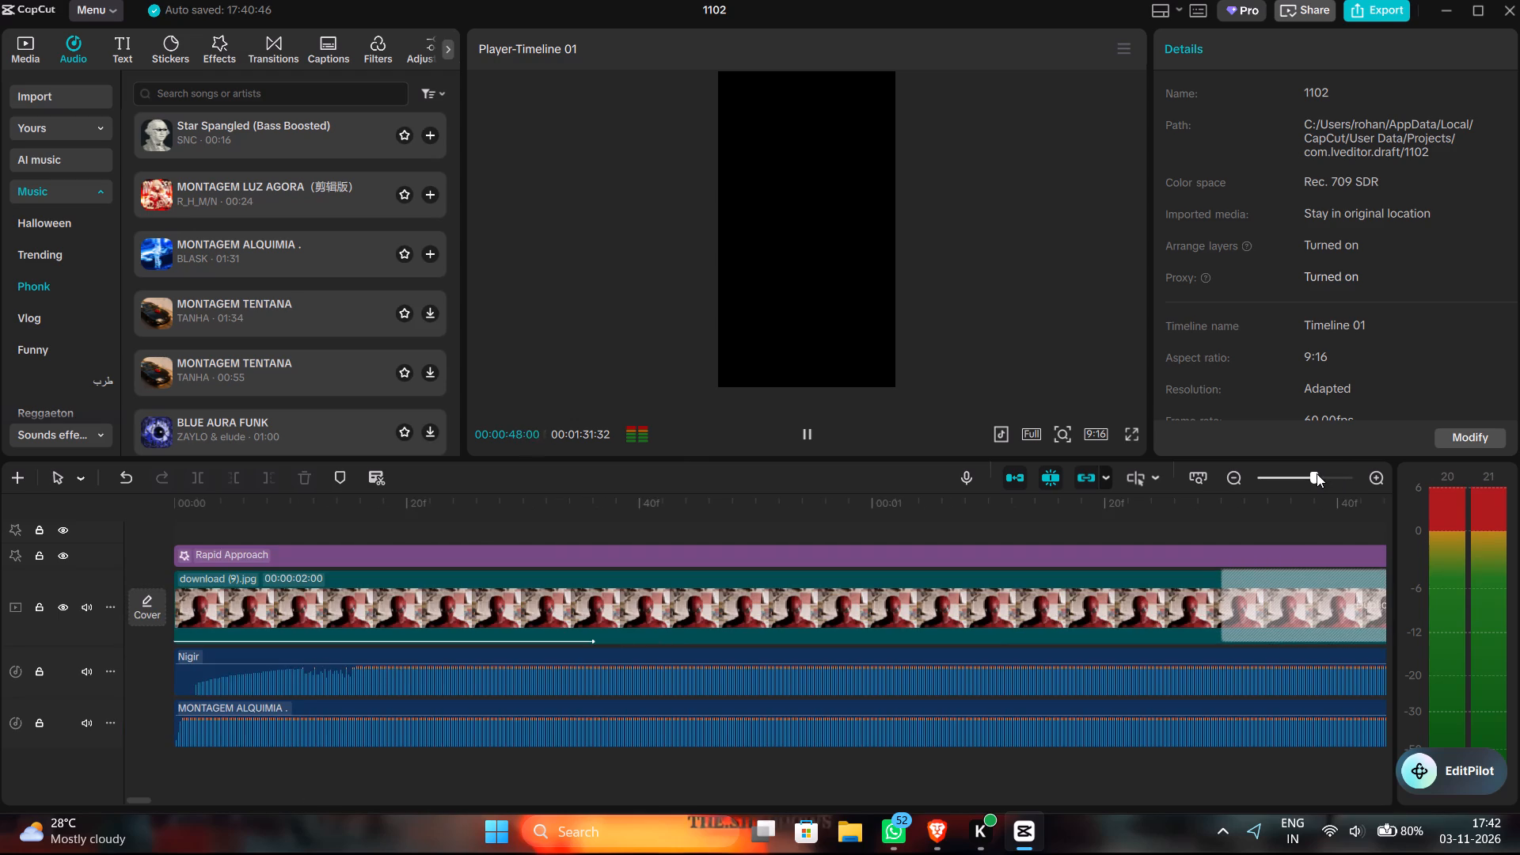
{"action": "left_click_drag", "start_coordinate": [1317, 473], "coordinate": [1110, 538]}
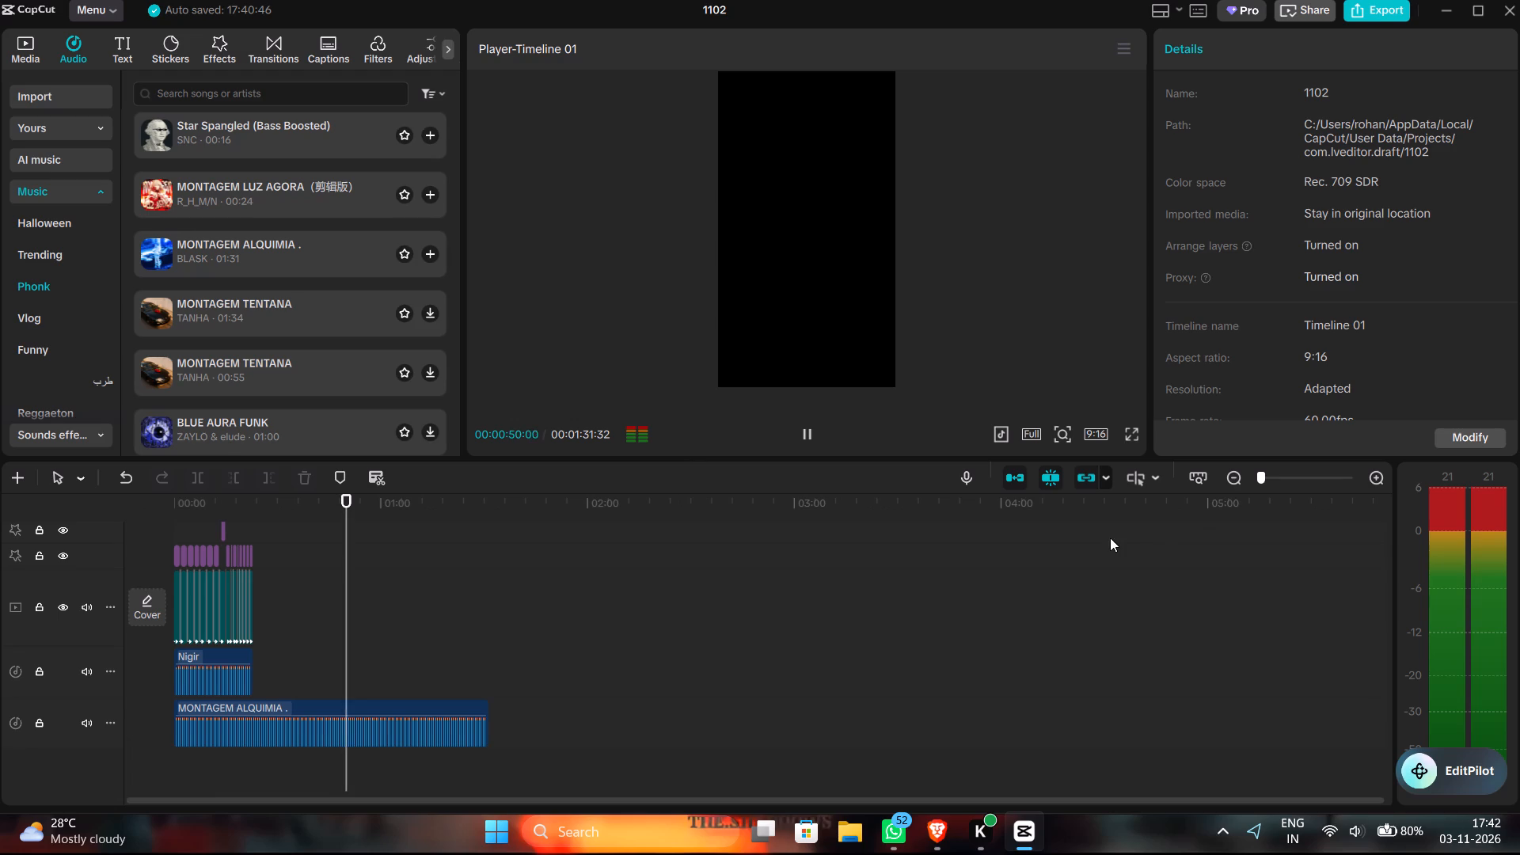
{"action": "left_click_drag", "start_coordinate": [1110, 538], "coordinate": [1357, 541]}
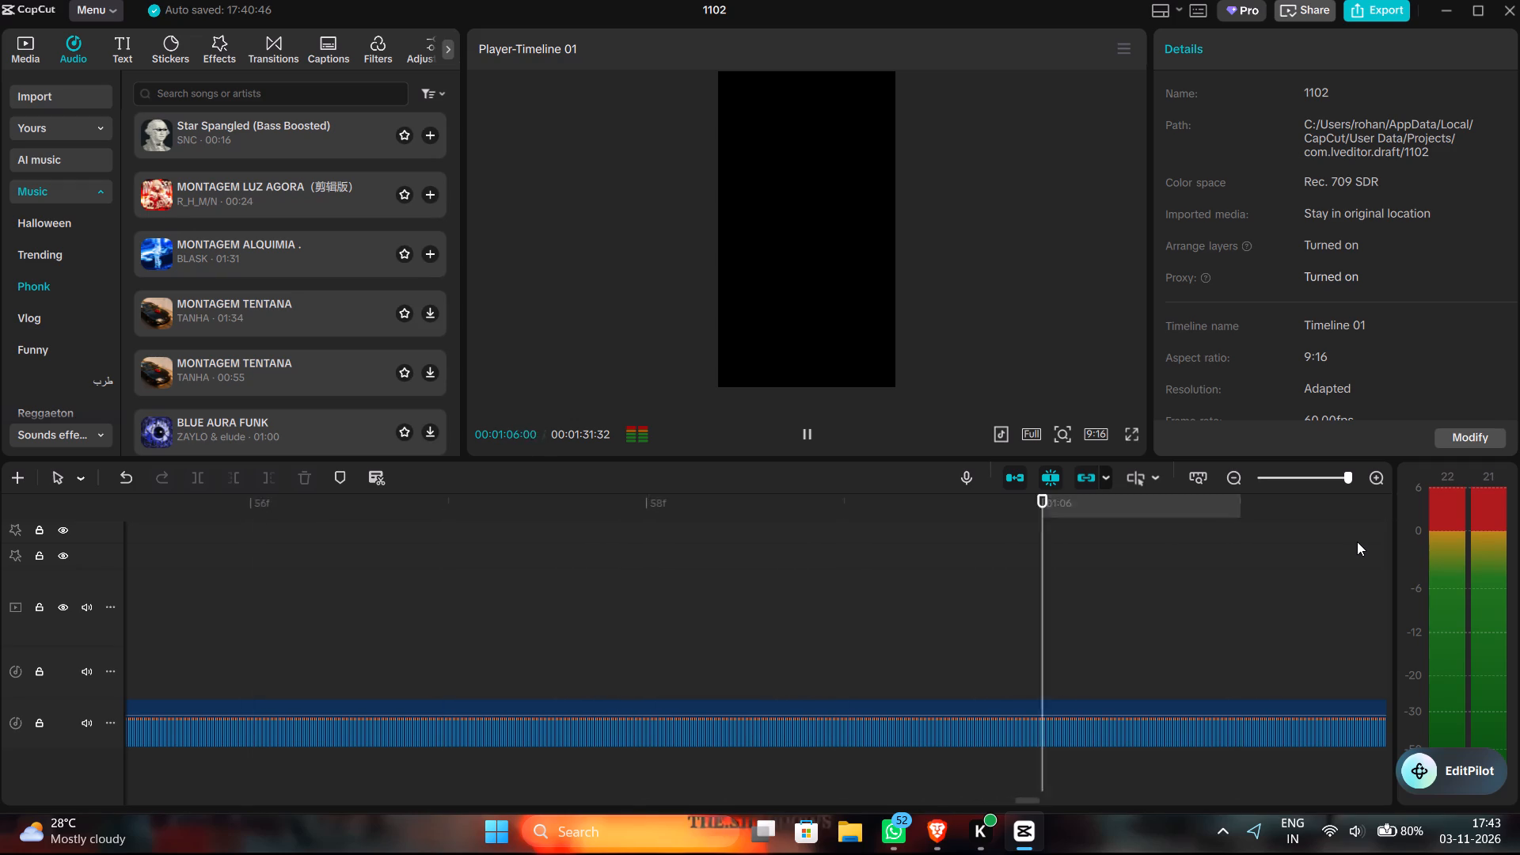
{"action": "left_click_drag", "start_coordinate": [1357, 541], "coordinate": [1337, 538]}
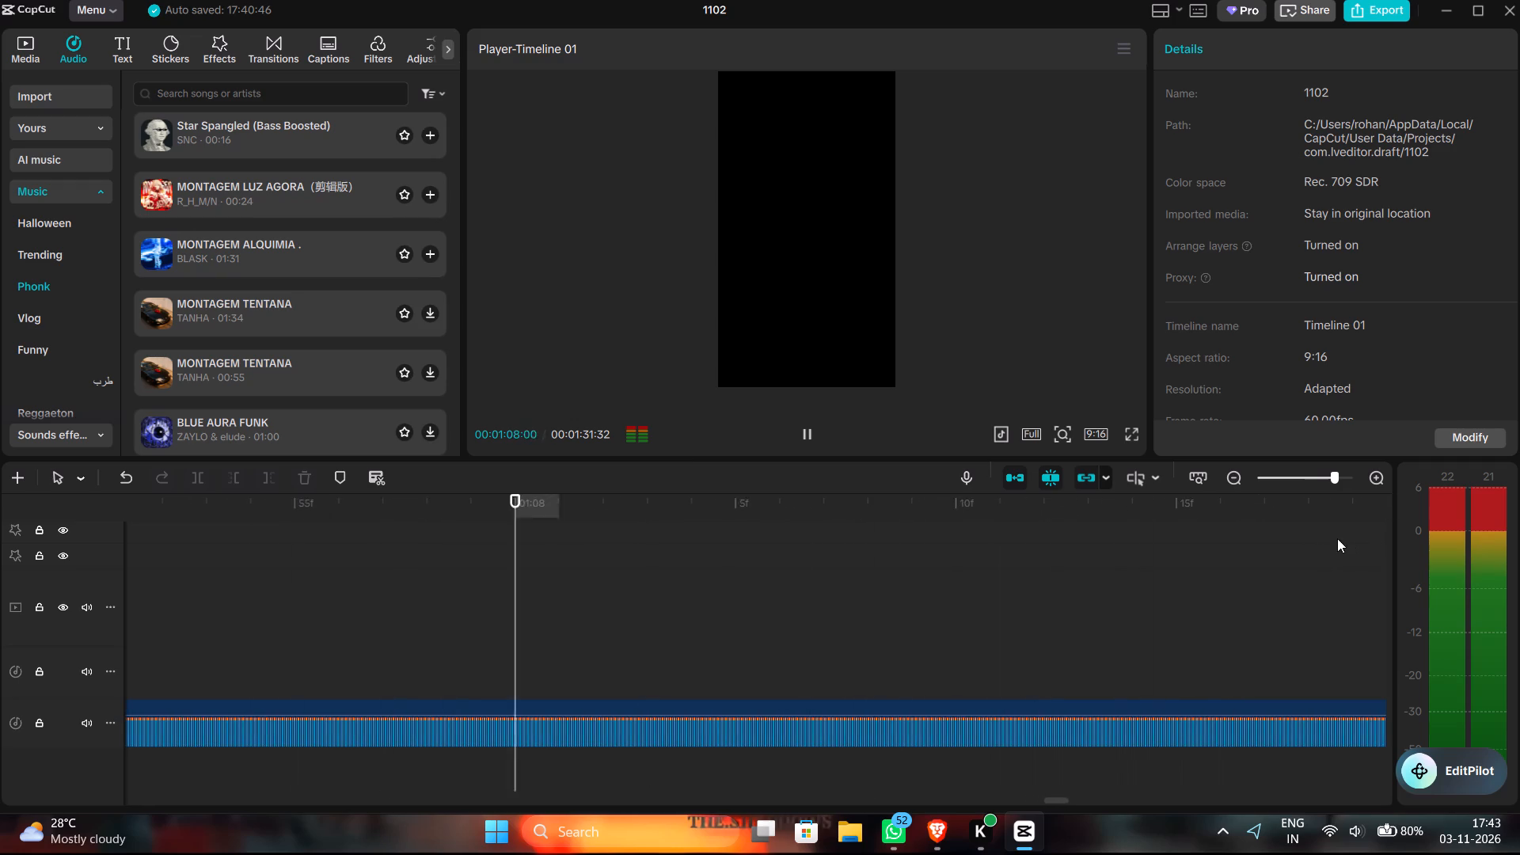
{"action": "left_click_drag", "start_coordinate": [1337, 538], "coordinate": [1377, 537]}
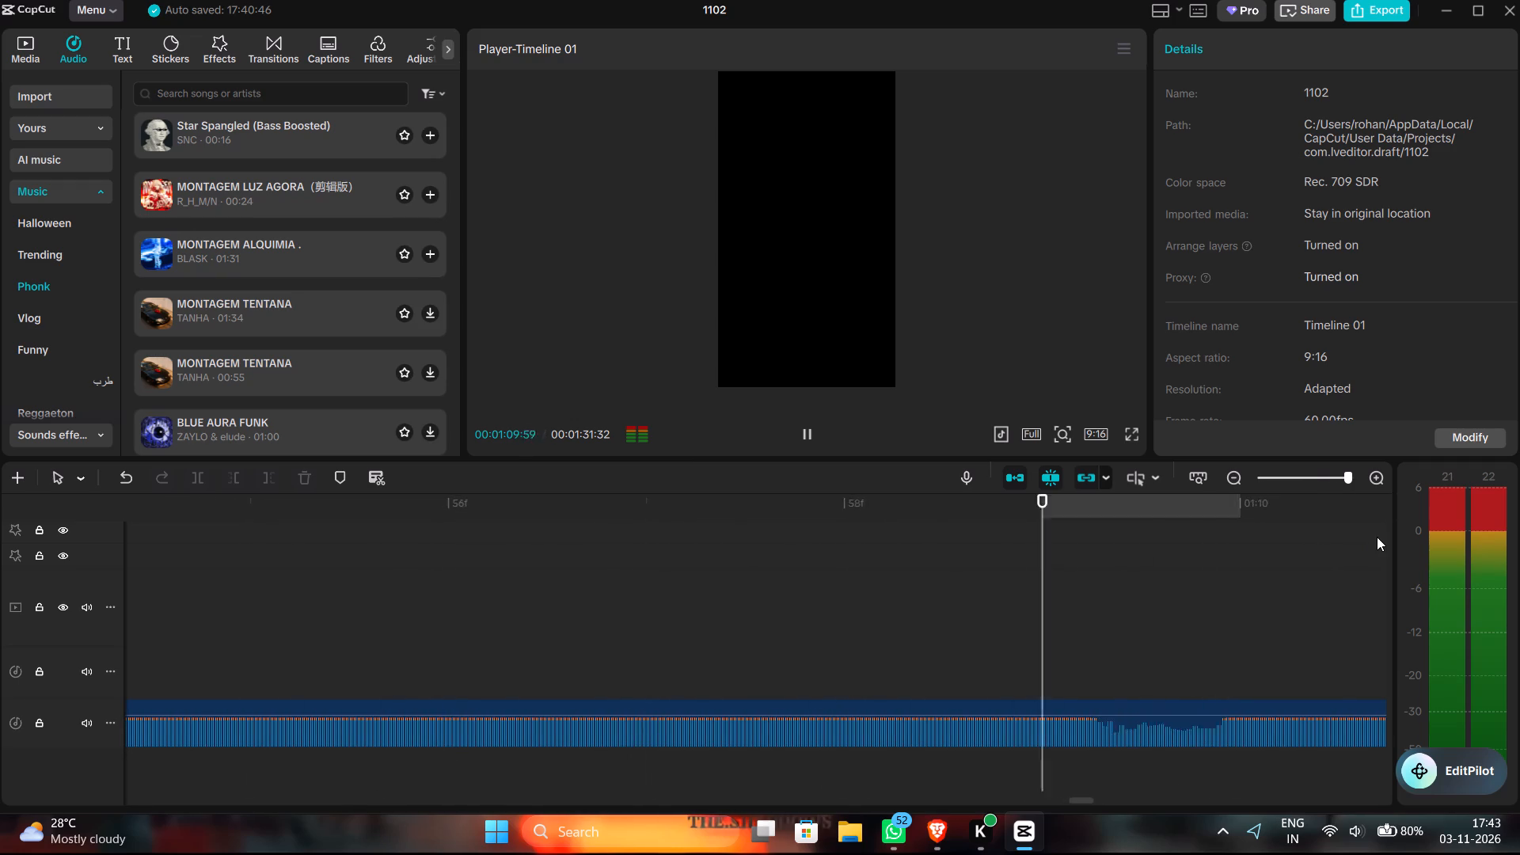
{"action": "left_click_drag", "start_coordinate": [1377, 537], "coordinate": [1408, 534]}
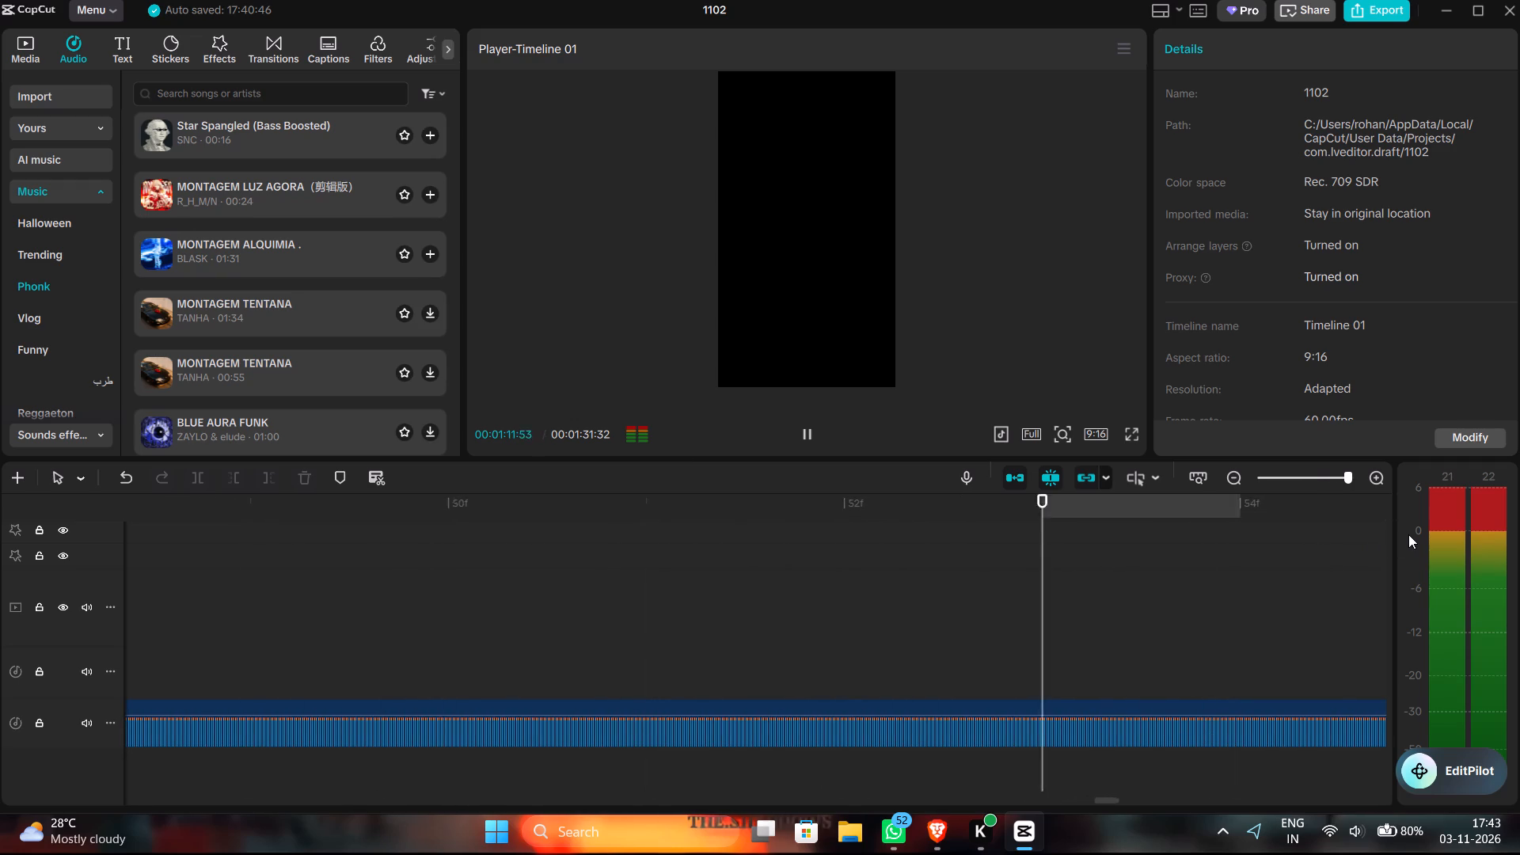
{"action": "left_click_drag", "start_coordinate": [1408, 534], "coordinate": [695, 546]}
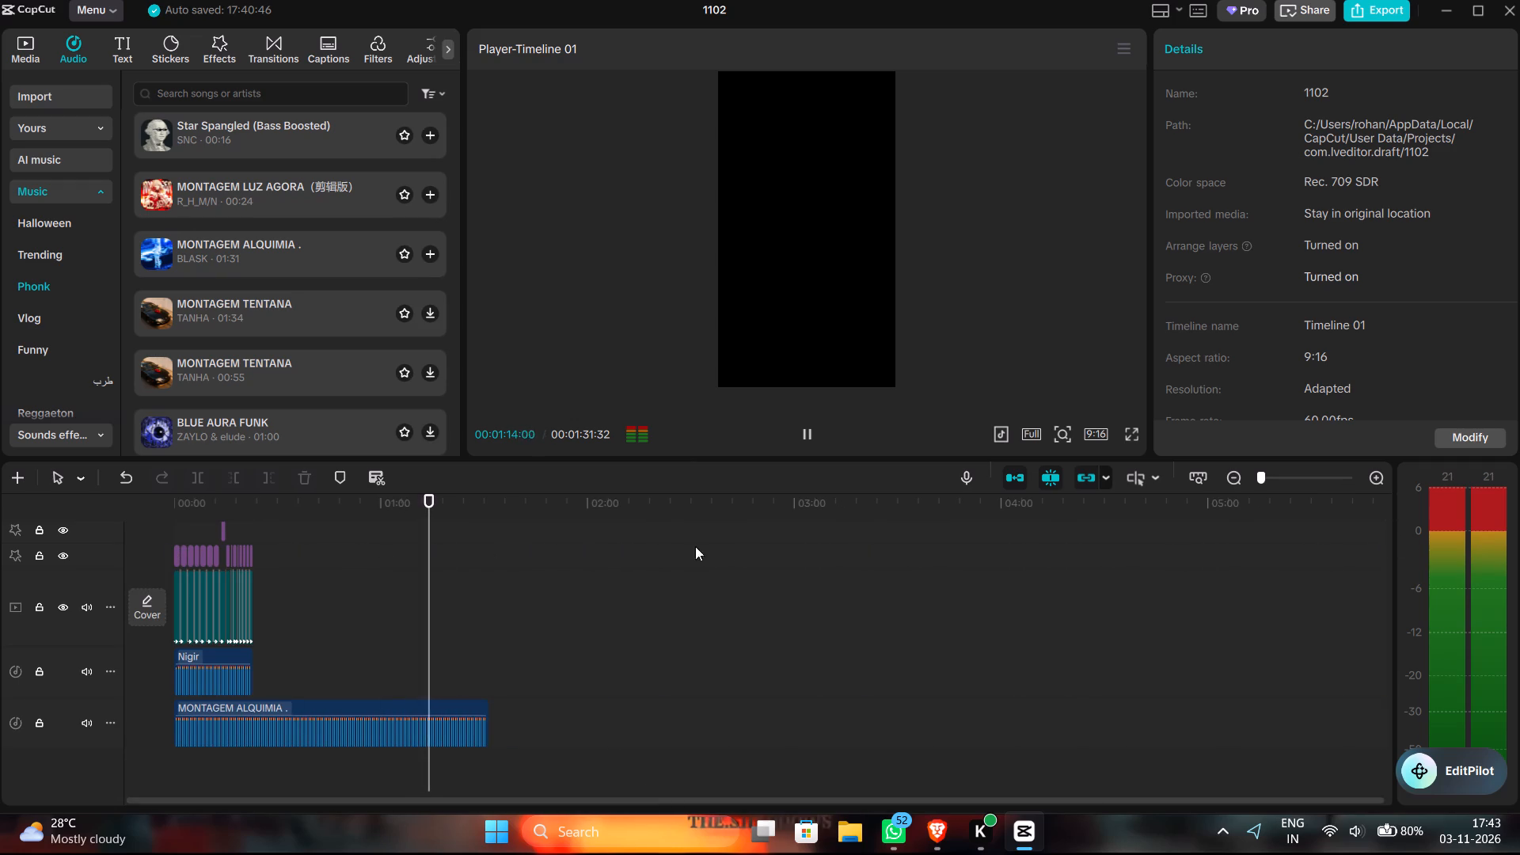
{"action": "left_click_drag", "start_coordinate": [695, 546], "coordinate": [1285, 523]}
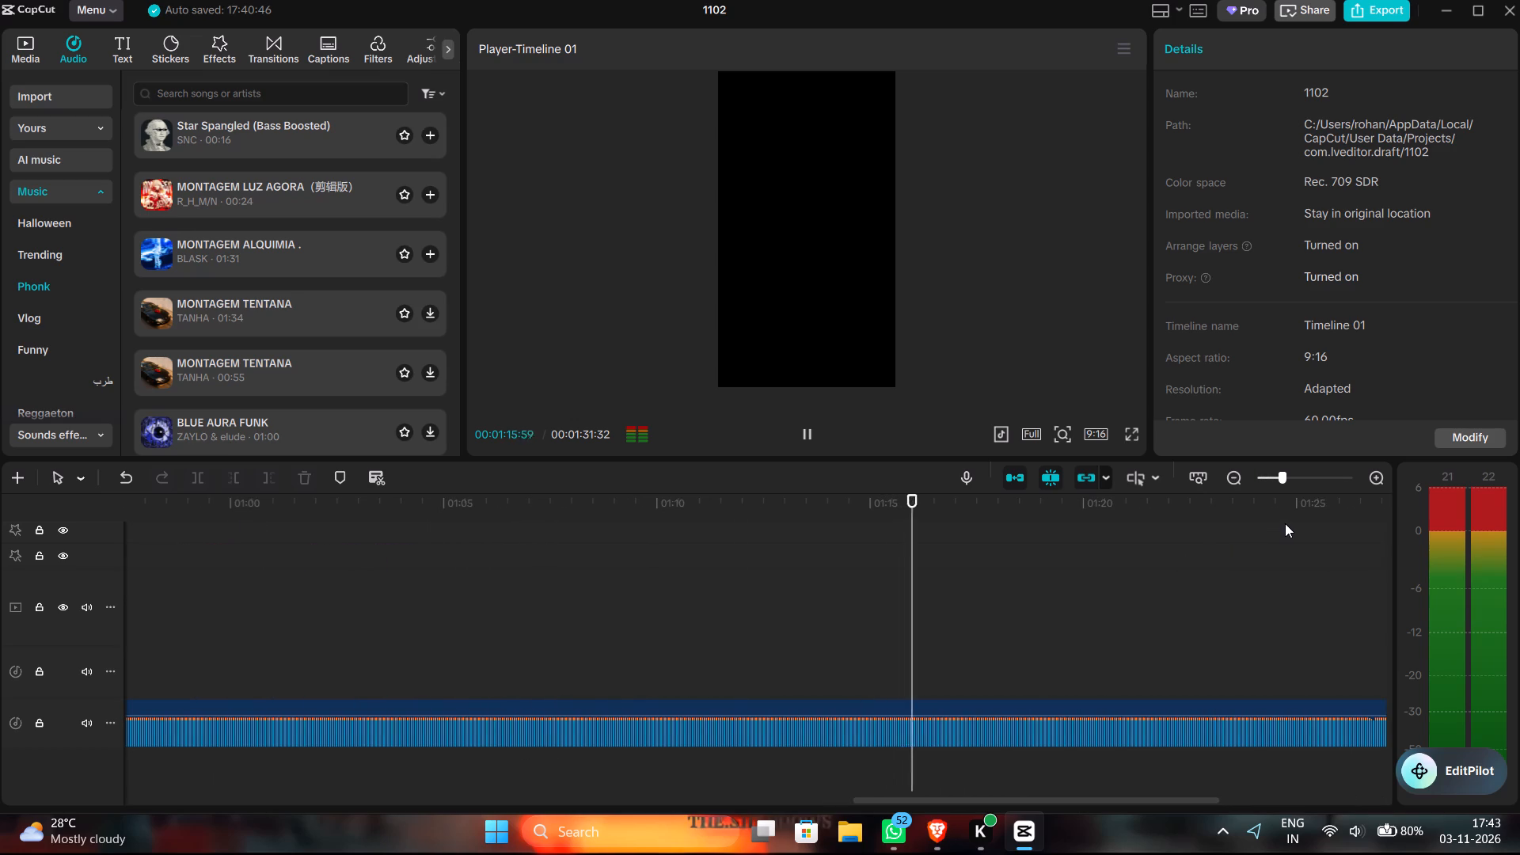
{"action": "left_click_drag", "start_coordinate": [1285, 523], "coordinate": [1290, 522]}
Play the edit from the start of the timeline again to hear MONTAGEM ALQUIMIA together with Nigir.
{"action": "left_click_drag", "start_coordinate": [1096, 602], "coordinate": [0, 610]}
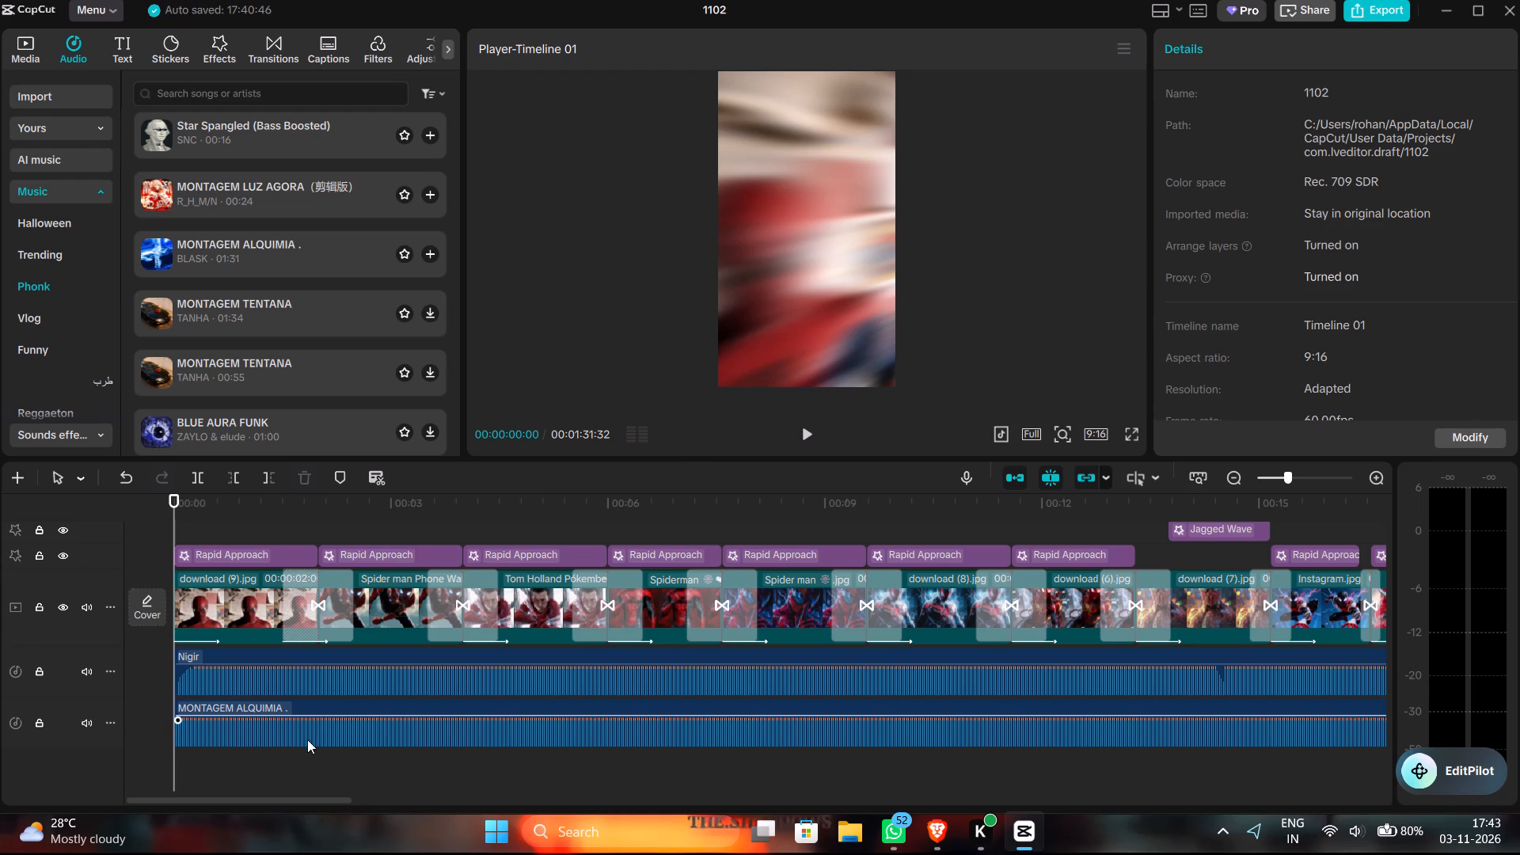
{"action": "key", "text": "space"}
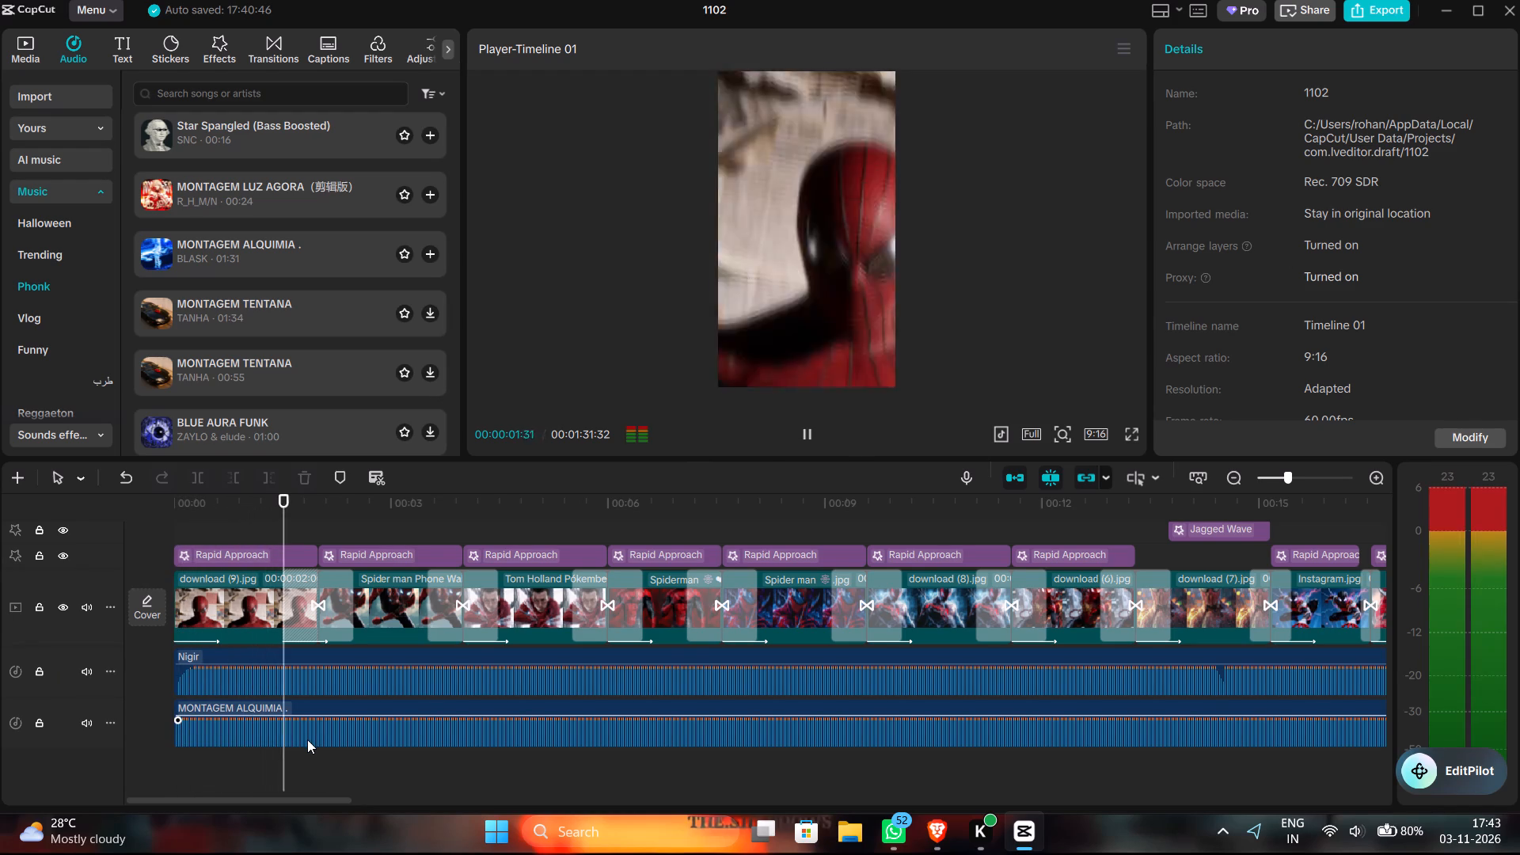
{"action": "key", "text": "space"}
{"action": "key", "text": "space"}
{"action": "key", "text": "space"}
{"action": "key", "text": "space"}
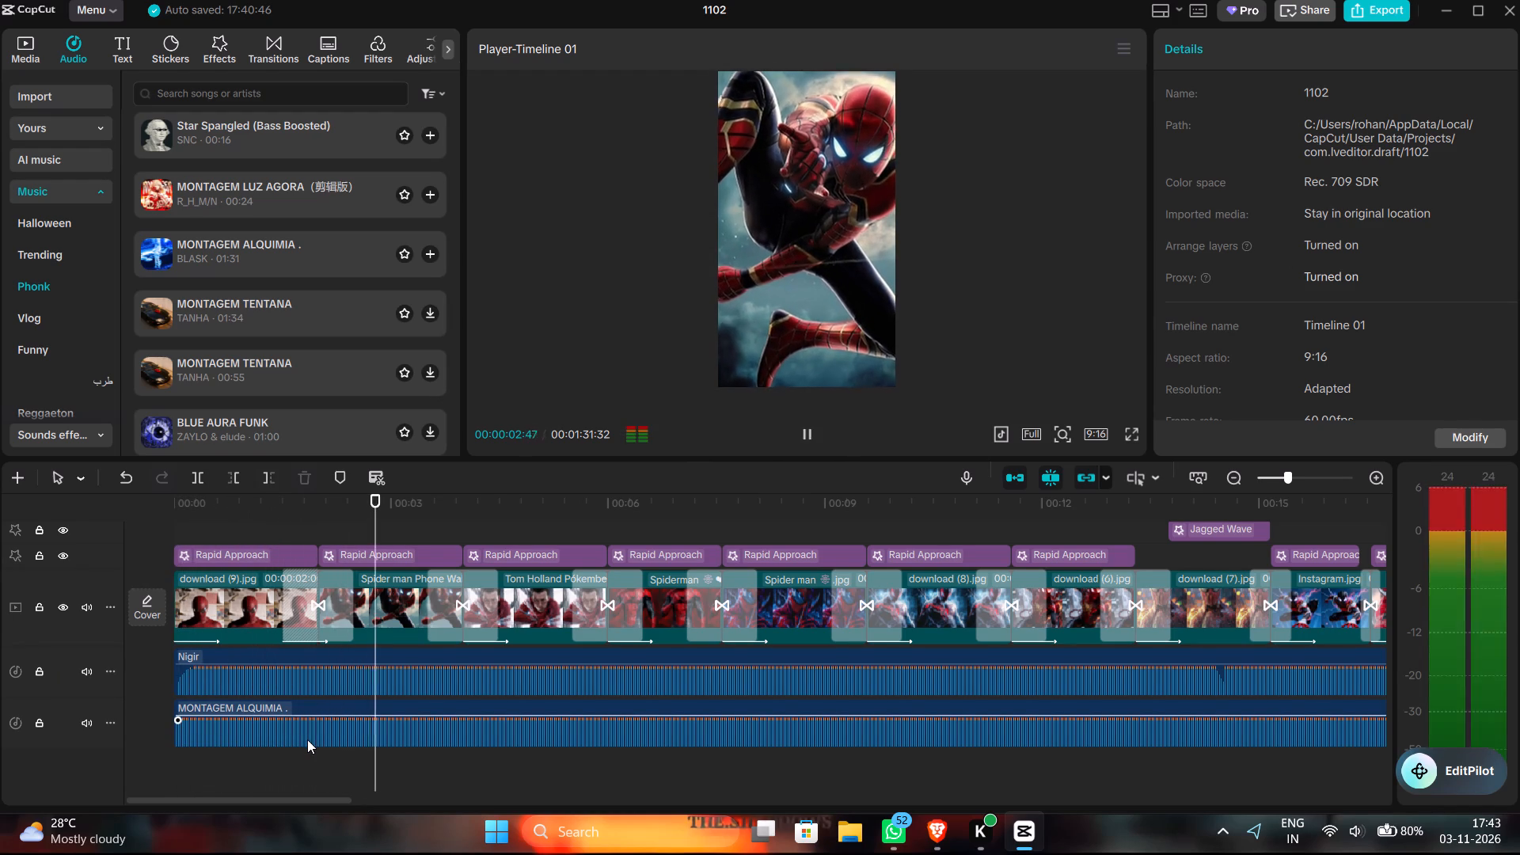
{"action": "key", "text": "space"}
{"action": "key", "text": "space"}
{"action": "key", "text": "space"}
{"action": "key", "text": "space"}
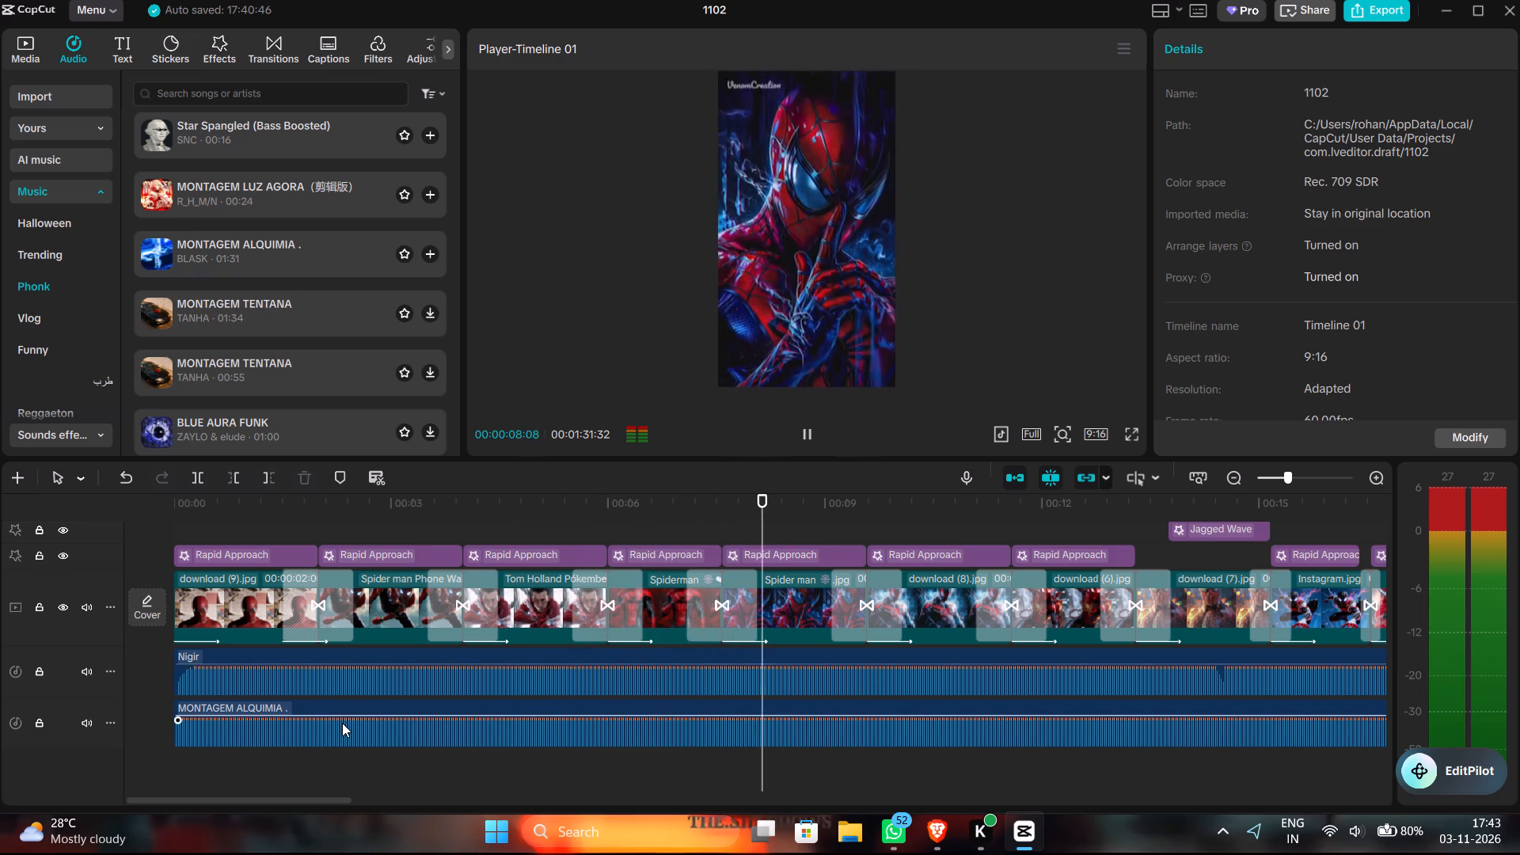
Delete the MONTAGEM ALQUIMIA track from the timeline.
{"action": "left_click", "coordinate": [342, 723]}
{"action": "key", "text": "BackSpace"}
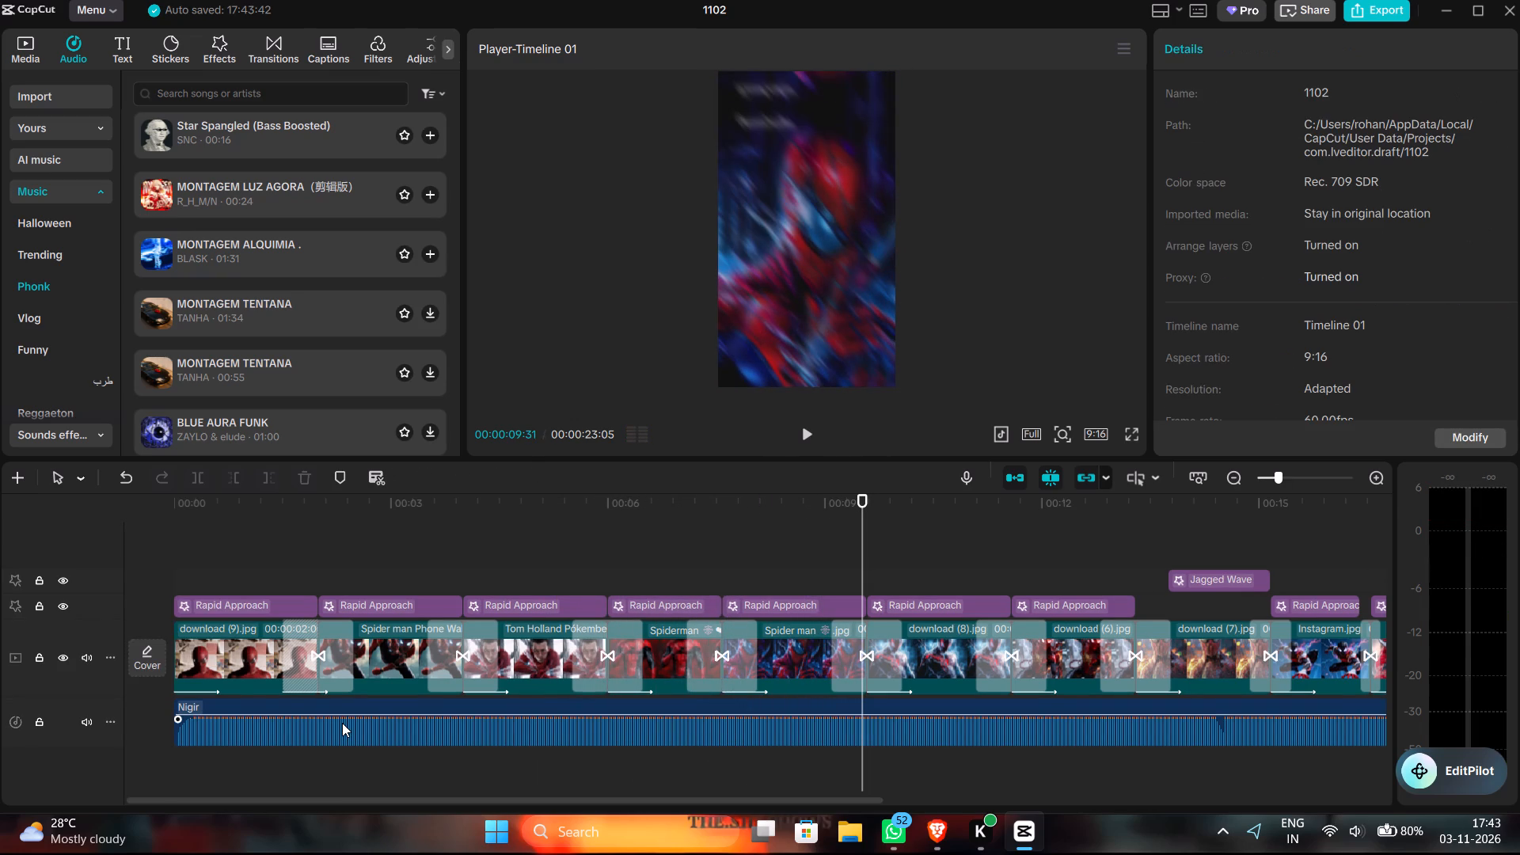
Play the rest of the edit to its end with only Nigir as the music.
{"action": "key", "text": "space"}
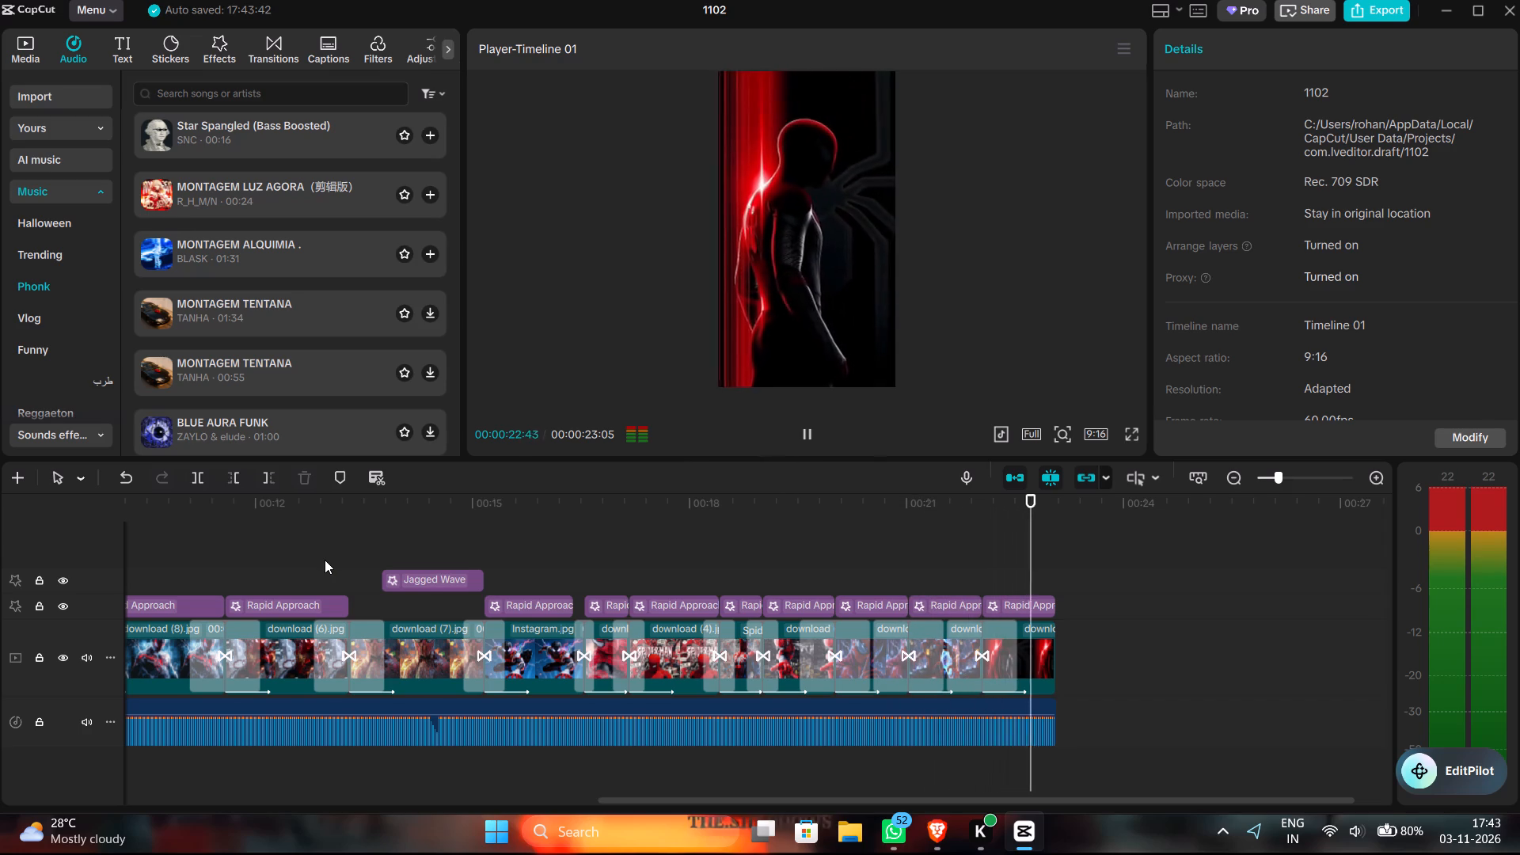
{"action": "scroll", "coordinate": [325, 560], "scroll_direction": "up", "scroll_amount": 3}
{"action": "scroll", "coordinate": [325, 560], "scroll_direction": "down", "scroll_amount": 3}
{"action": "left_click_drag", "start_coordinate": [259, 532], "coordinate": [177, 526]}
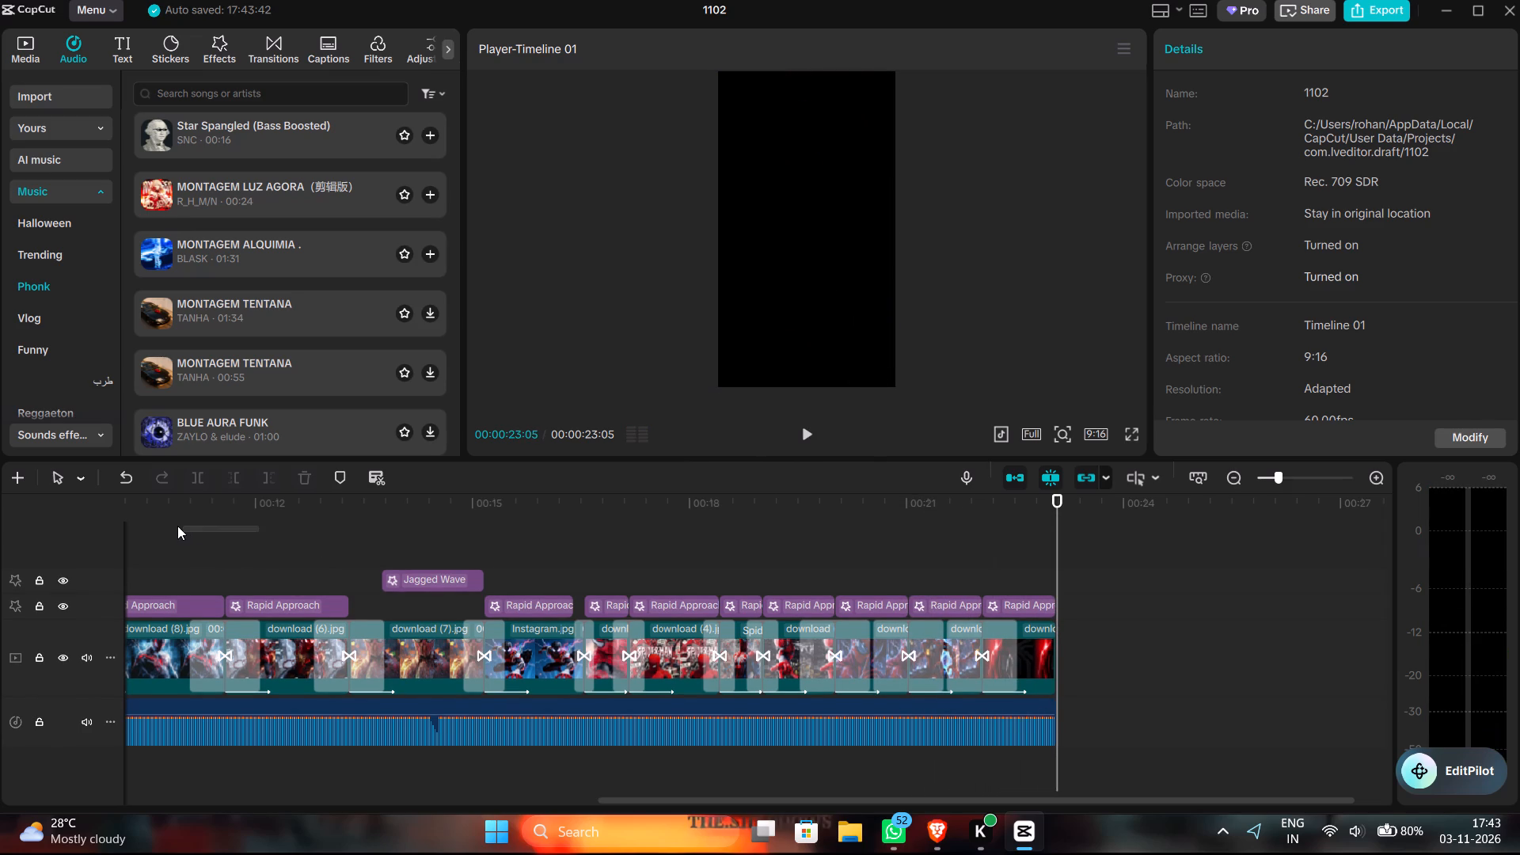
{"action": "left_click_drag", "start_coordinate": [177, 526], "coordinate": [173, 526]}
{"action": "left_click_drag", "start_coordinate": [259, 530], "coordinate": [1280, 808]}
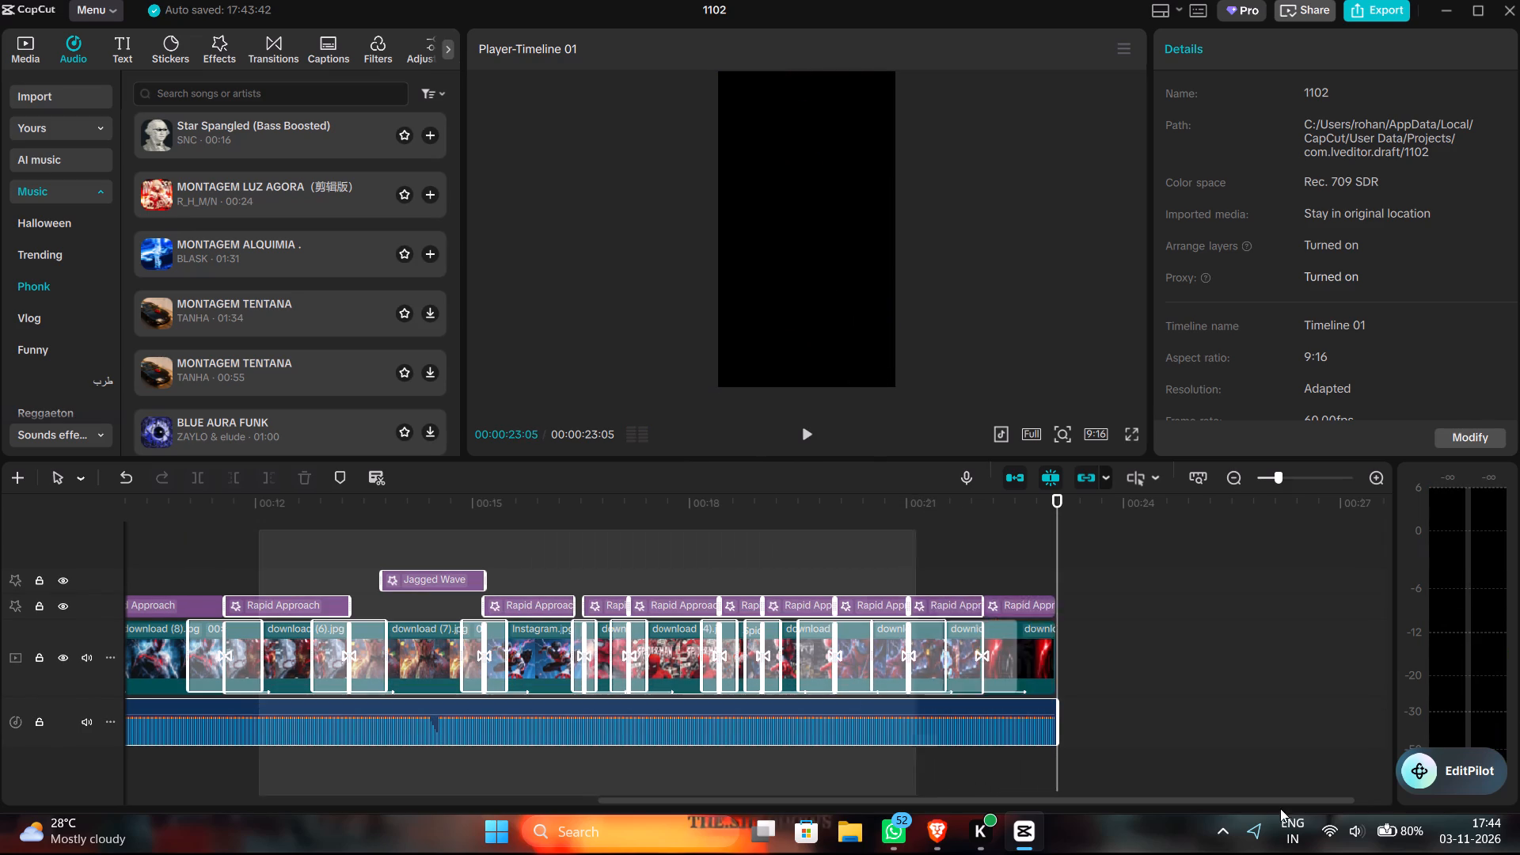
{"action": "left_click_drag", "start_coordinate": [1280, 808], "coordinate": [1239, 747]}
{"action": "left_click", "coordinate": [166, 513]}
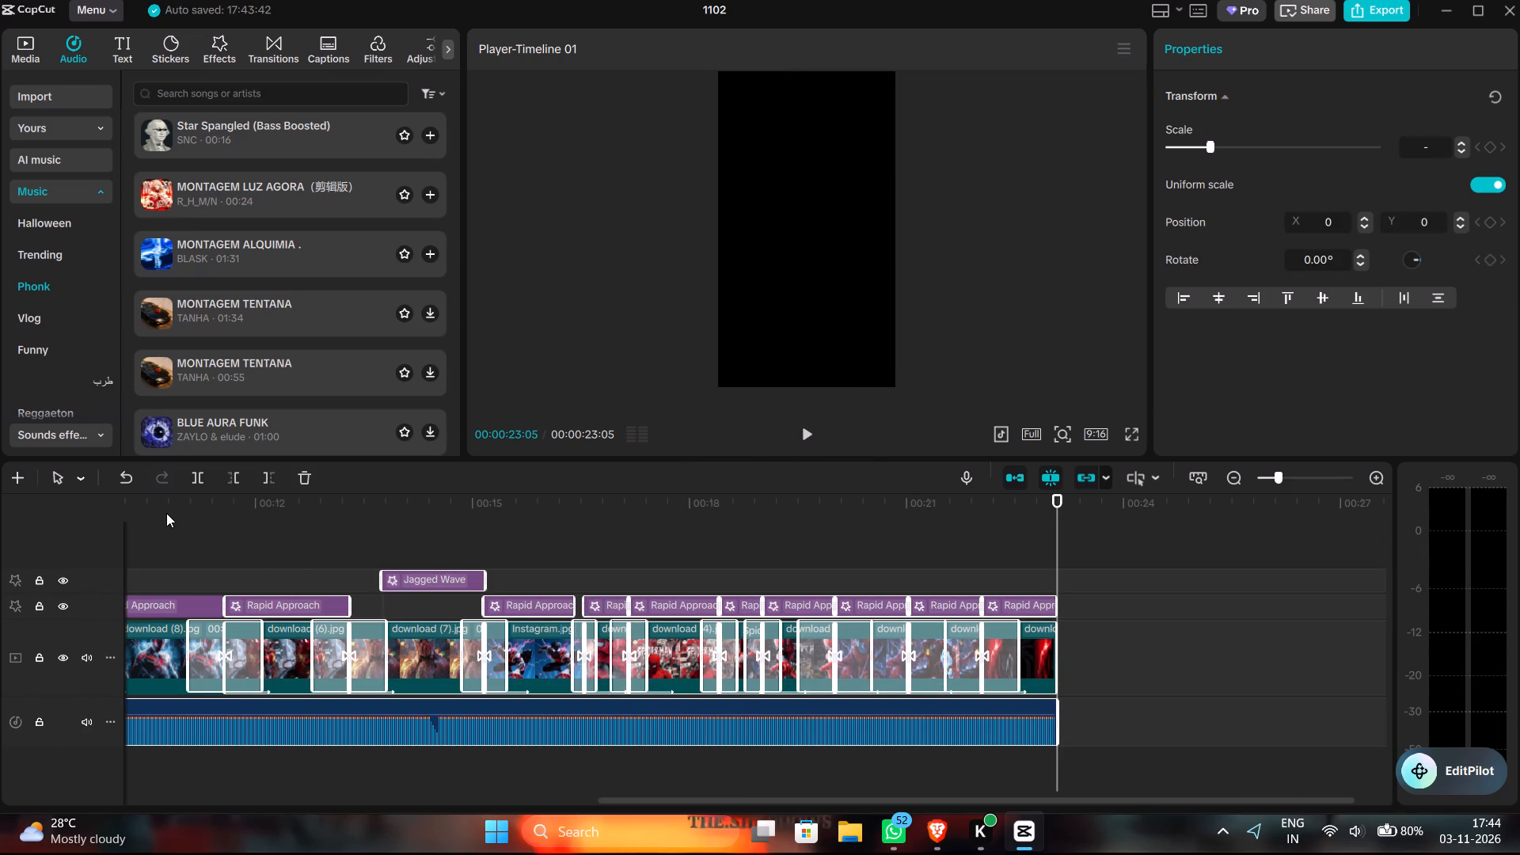
Play the edit from the start of the timeline to review the clips and effects with Nigir alone.
{"action": "left_click_drag", "start_coordinate": [168, 523], "coordinate": [0, 523]}
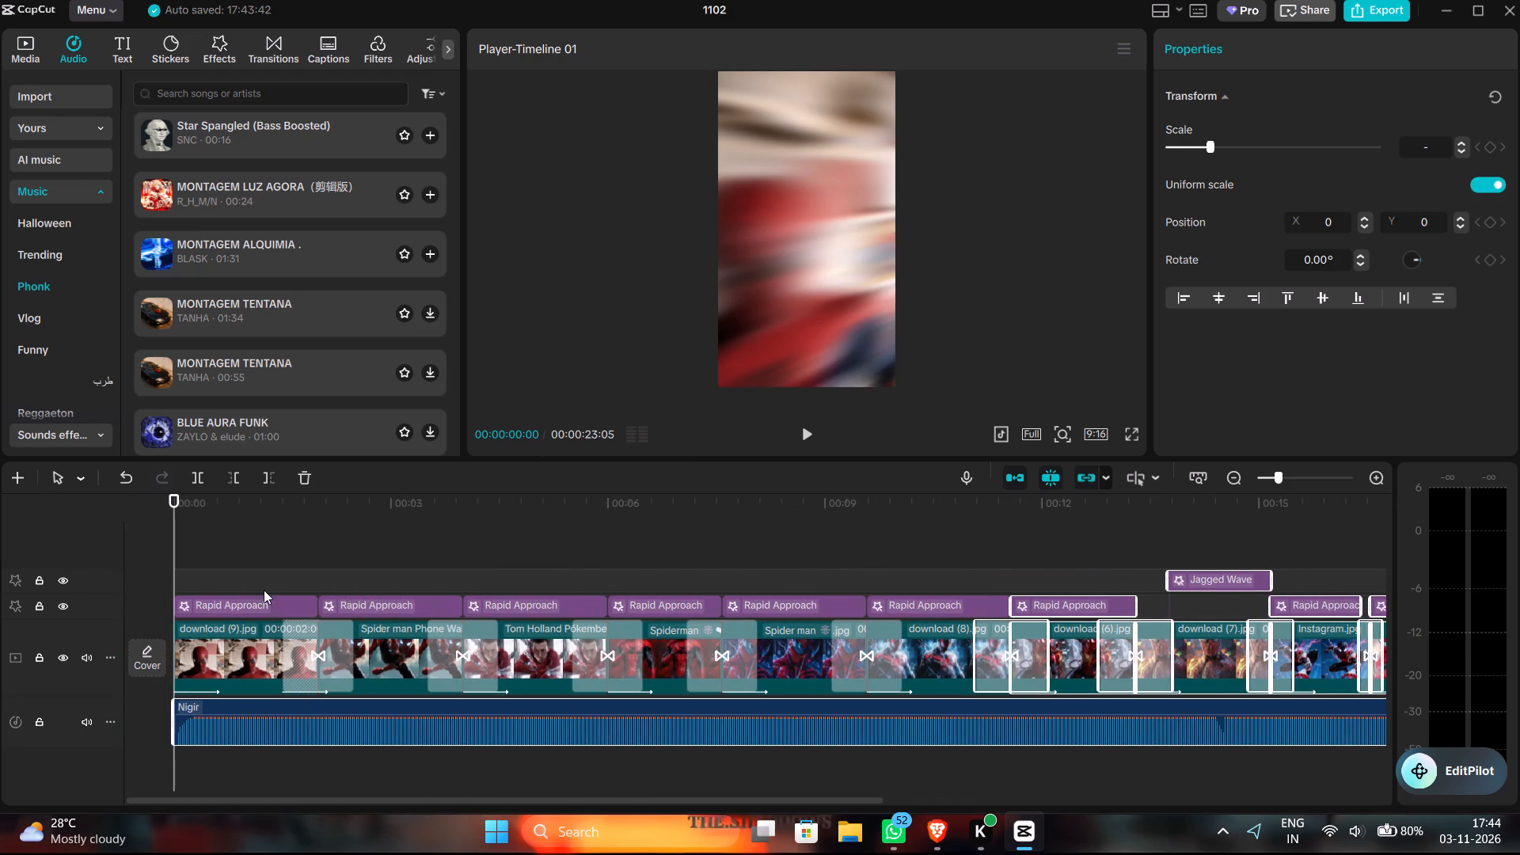
{"action": "left_click", "coordinate": [295, 538]}
{"action": "left_click_drag", "start_coordinate": [274, 541], "coordinate": [147, 543]}
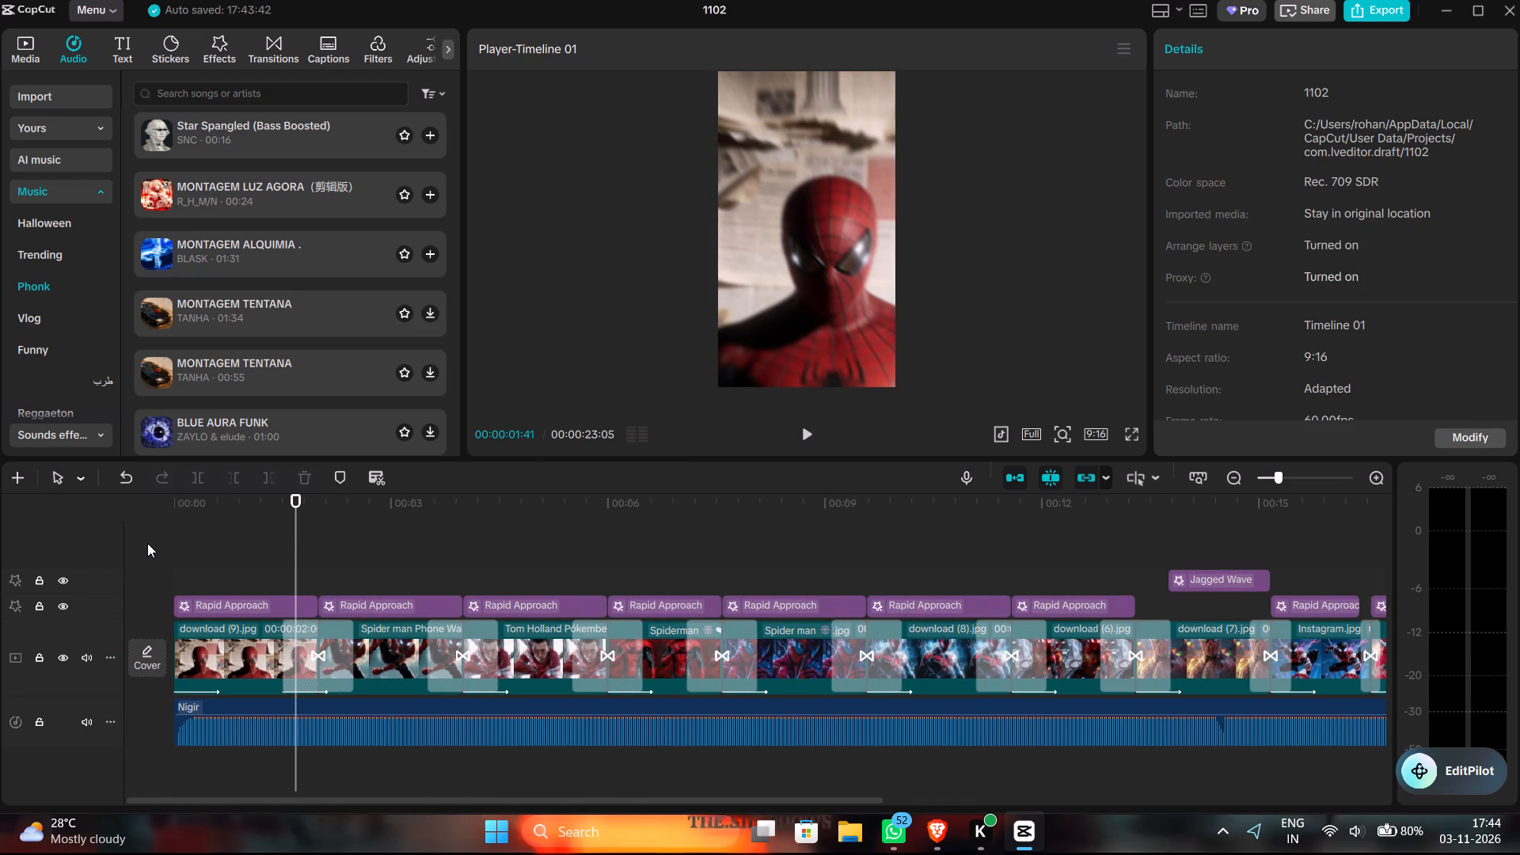
{"action": "left_click", "coordinate": [173, 564]}
{"action": "triple_click", "coordinate": [192, 547]}
{"action": "left_click_drag", "start_coordinate": [189, 547], "coordinate": [157, 547]}
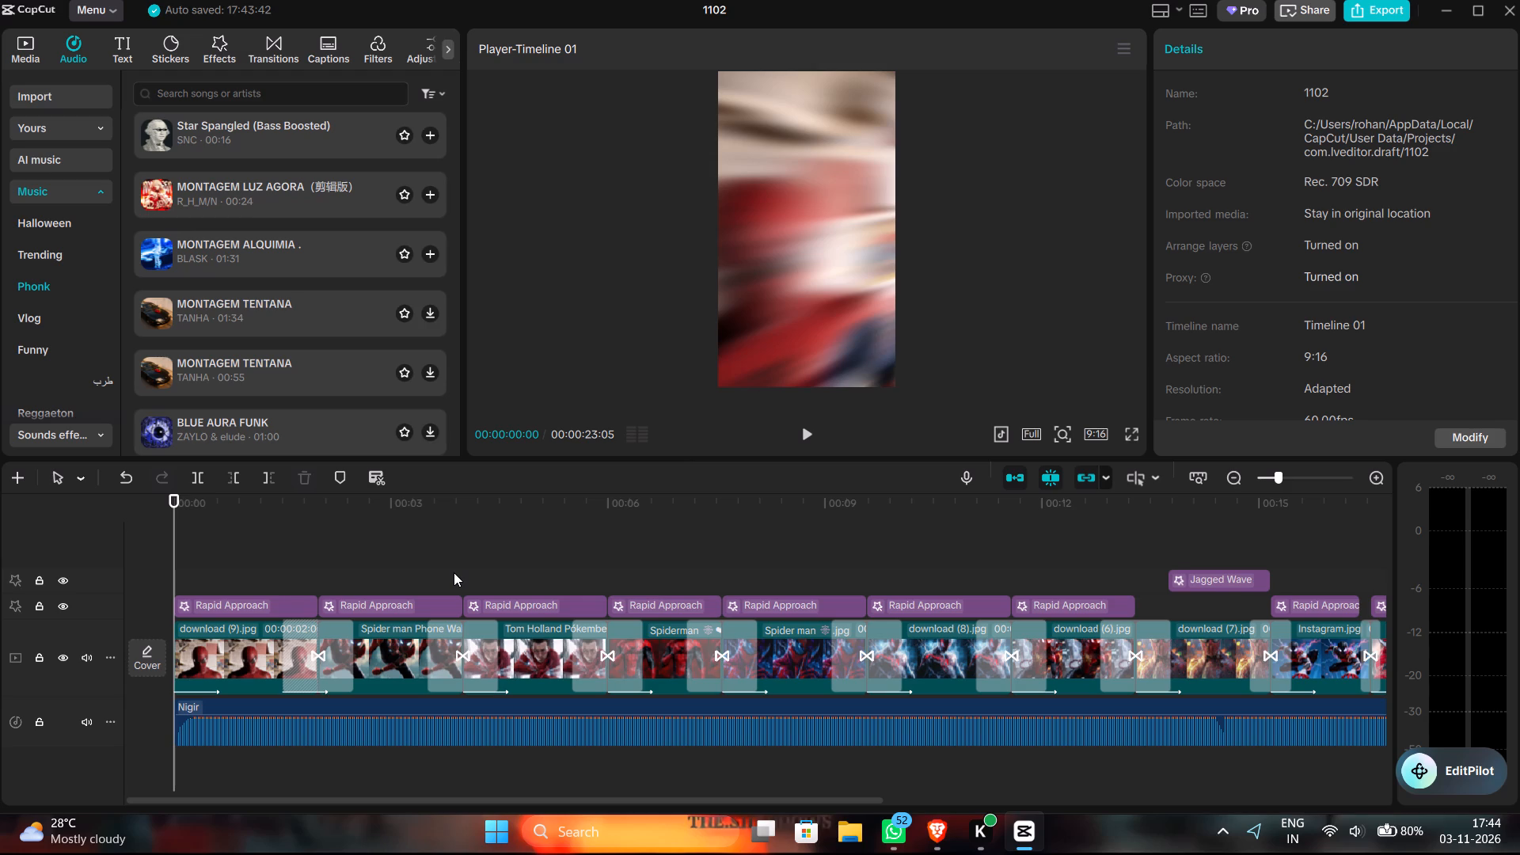
{"action": "left_click", "coordinate": [454, 572]}
{"action": "left_click", "coordinate": [175, 557]}
{"action": "left_click", "coordinate": [800, 424]}
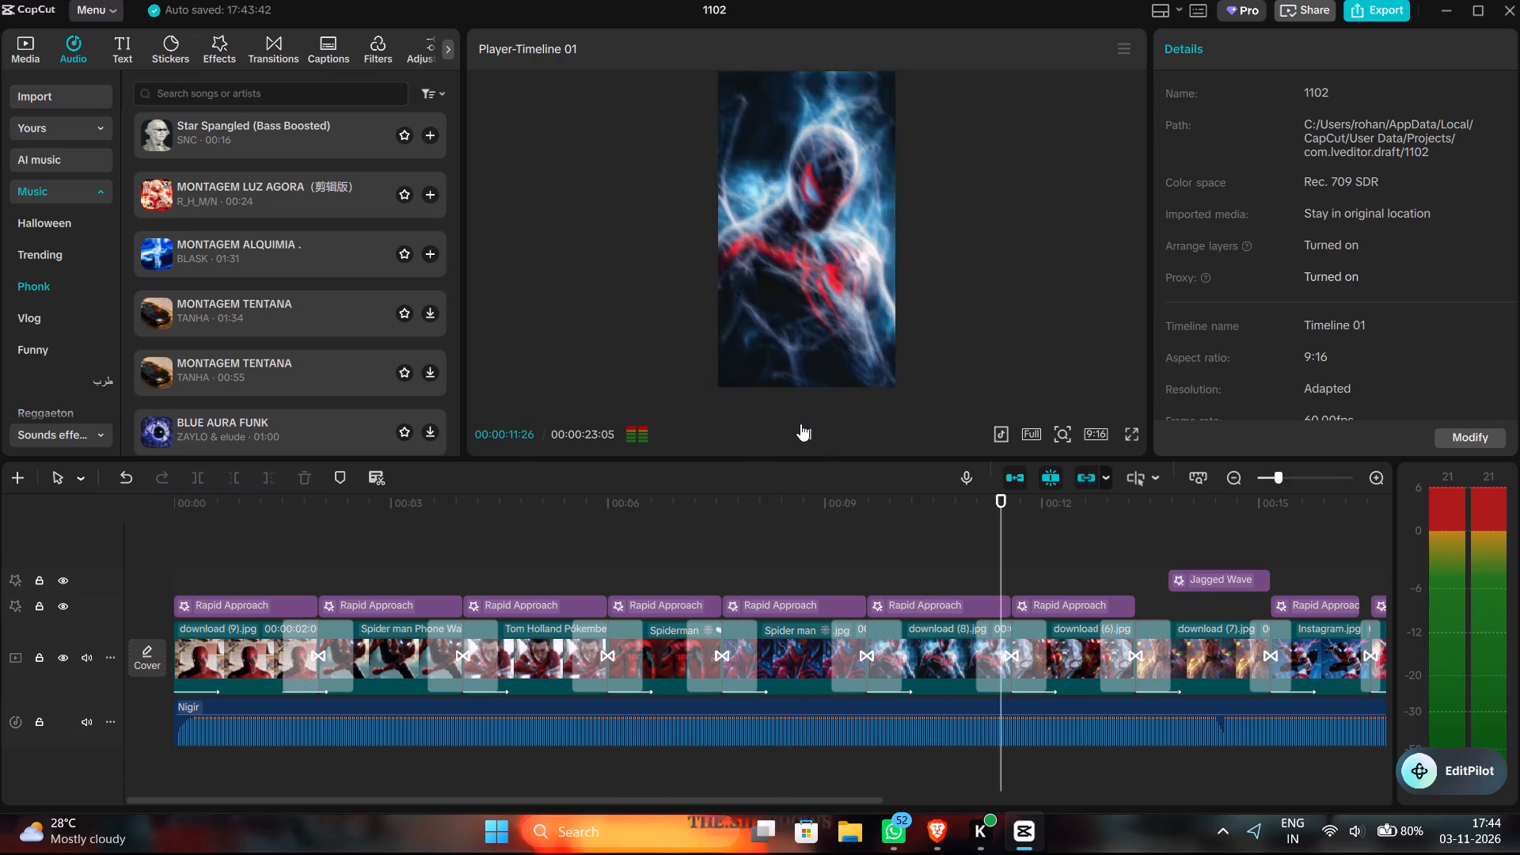
Set the speed of the first Rapid Approach effect to 43 and play the edit from the start.
{"action": "left_click", "coordinate": [180, 559]}
{"action": "left_click", "coordinate": [230, 604]}
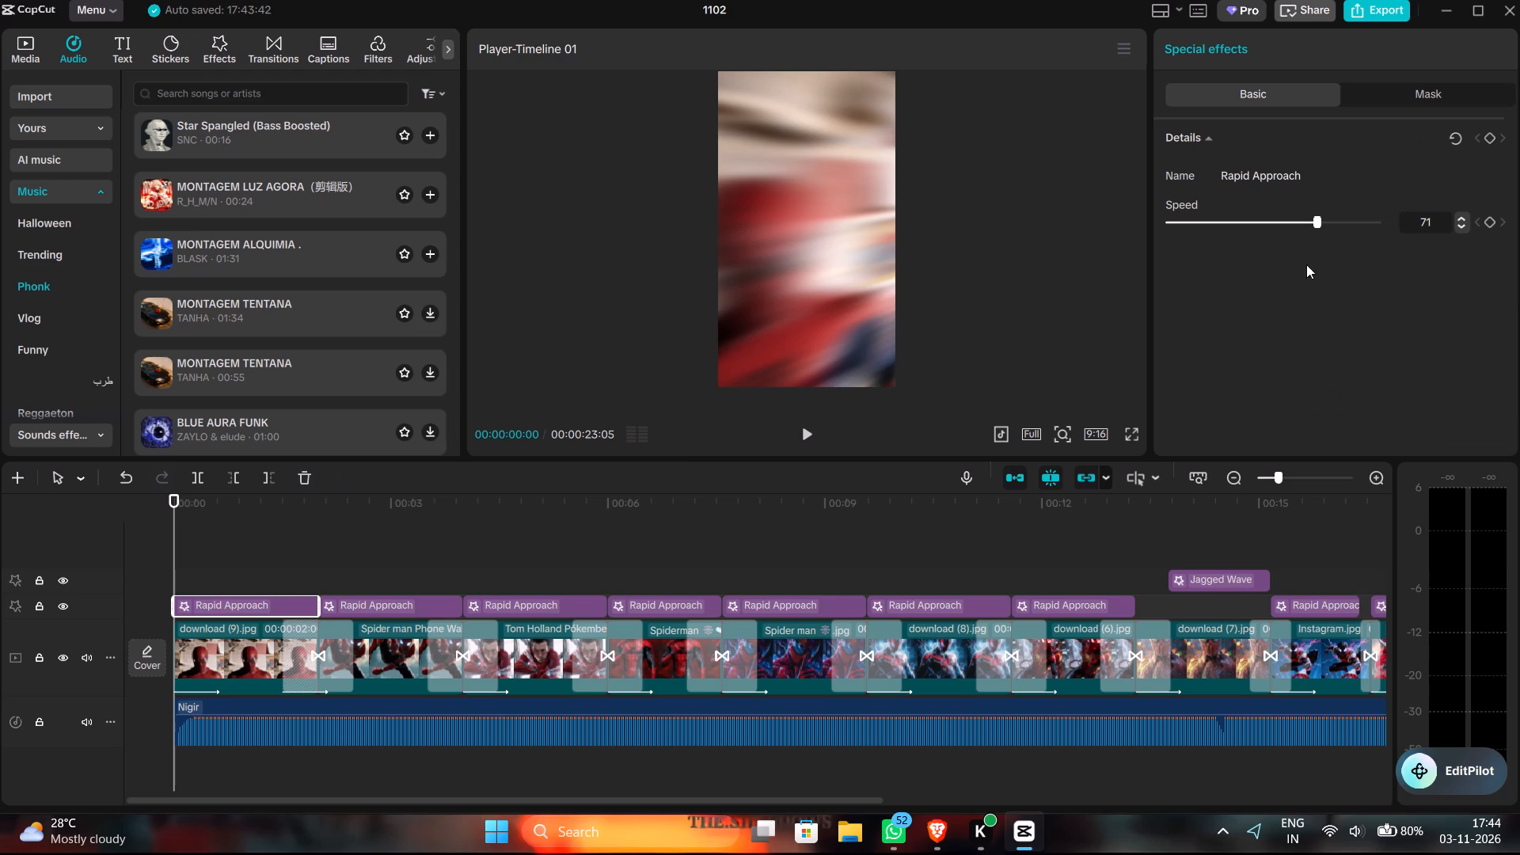
{"action": "left_click_drag", "start_coordinate": [1305, 221], "coordinate": [1259, 229]}
{"action": "left_click", "coordinate": [806, 427]}
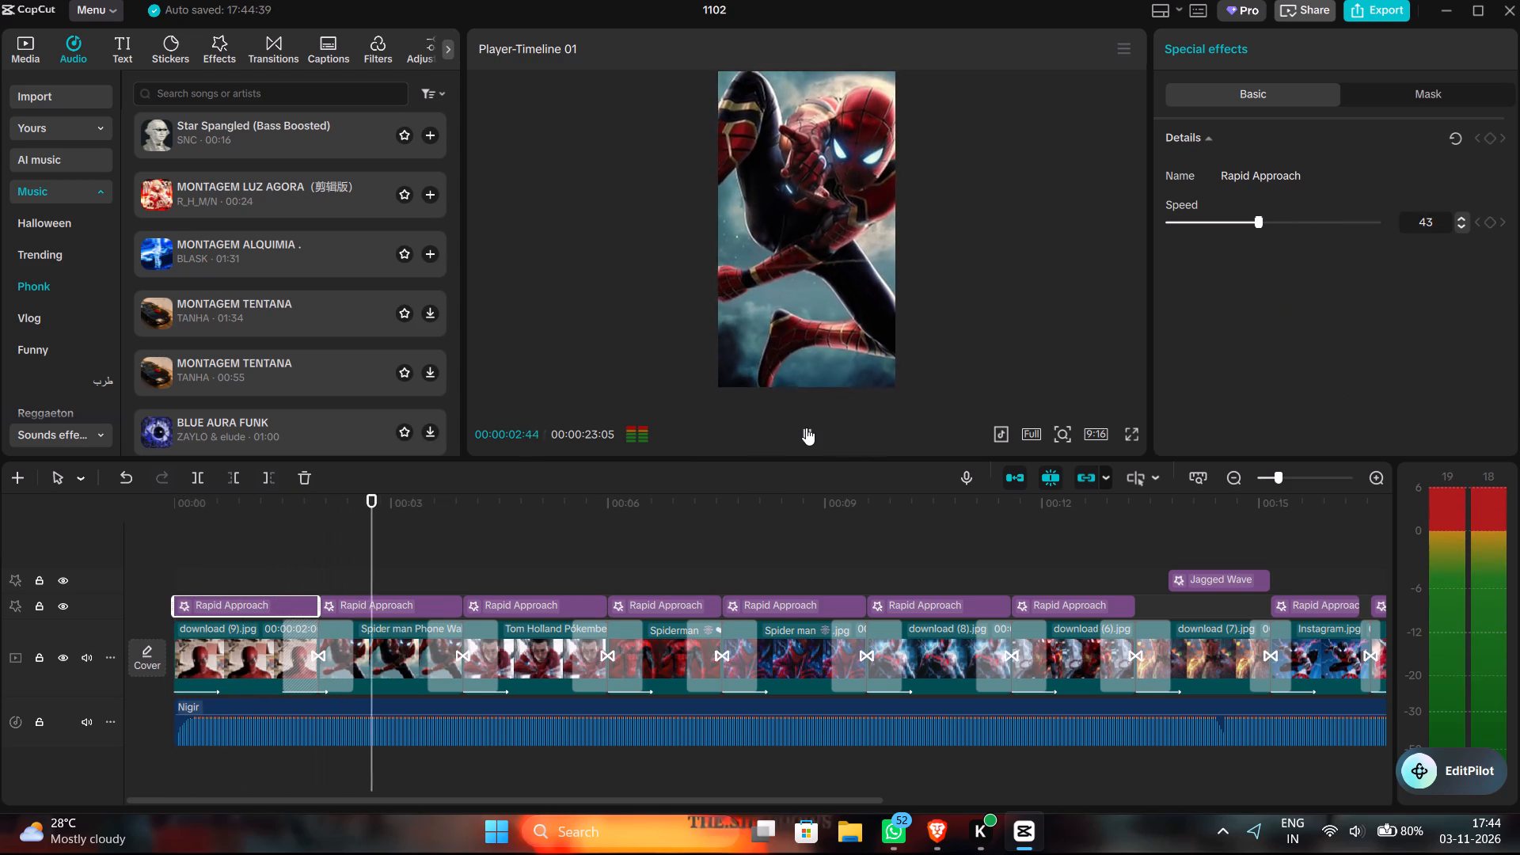
Set the speed of the second Rapid Approach effect to 44 and play back that part of the edit.
{"action": "left_click", "coordinate": [362, 610]}
{"action": "left_click", "coordinate": [1261, 224]}
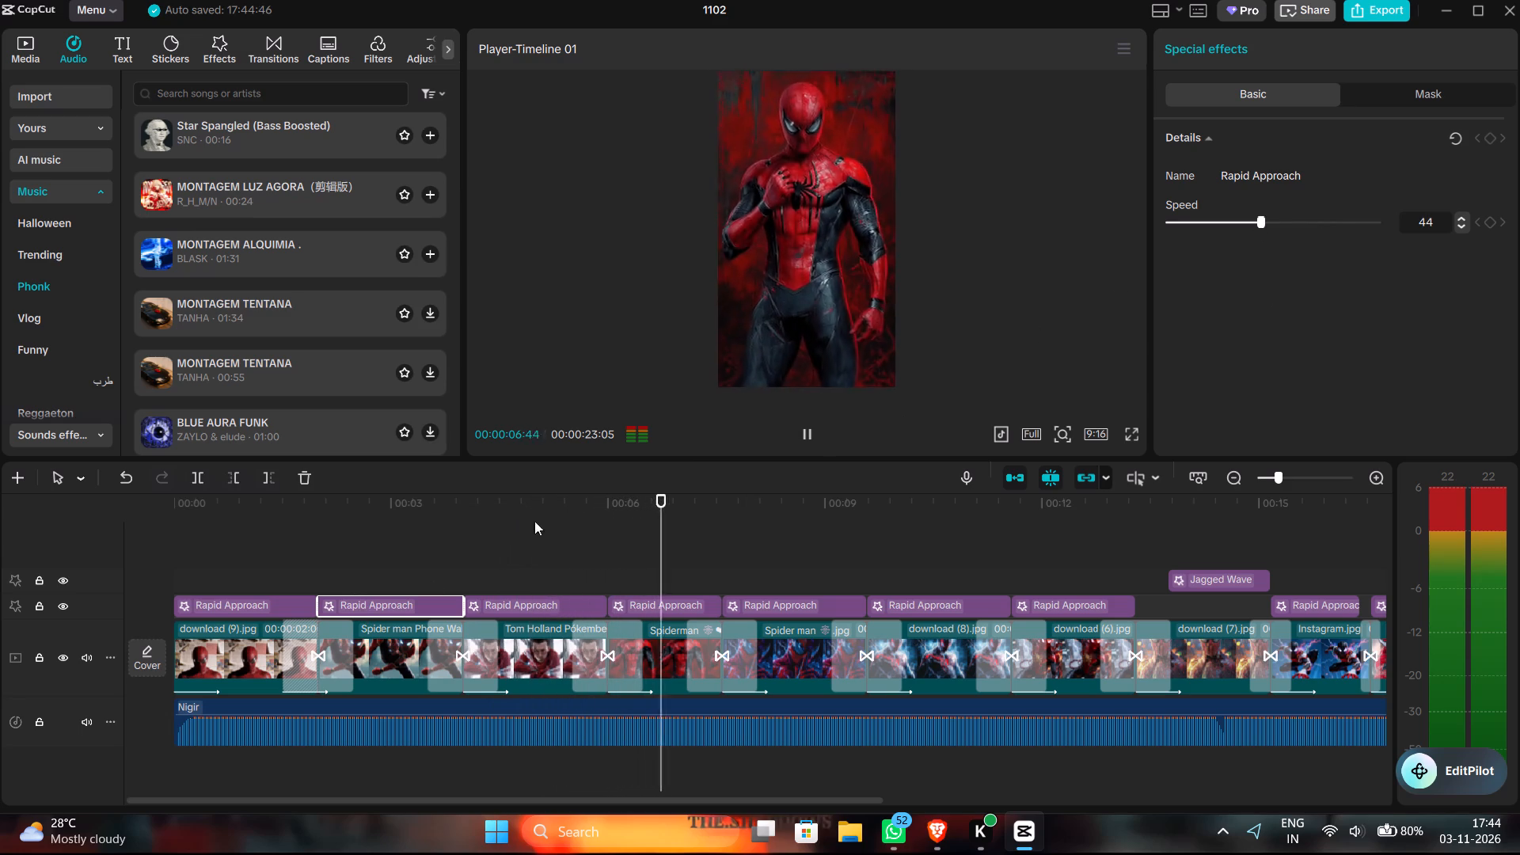
{"action": "left_click", "coordinate": [307, 543]}
{"action": "left_click", "coordinate": [811, 425]}
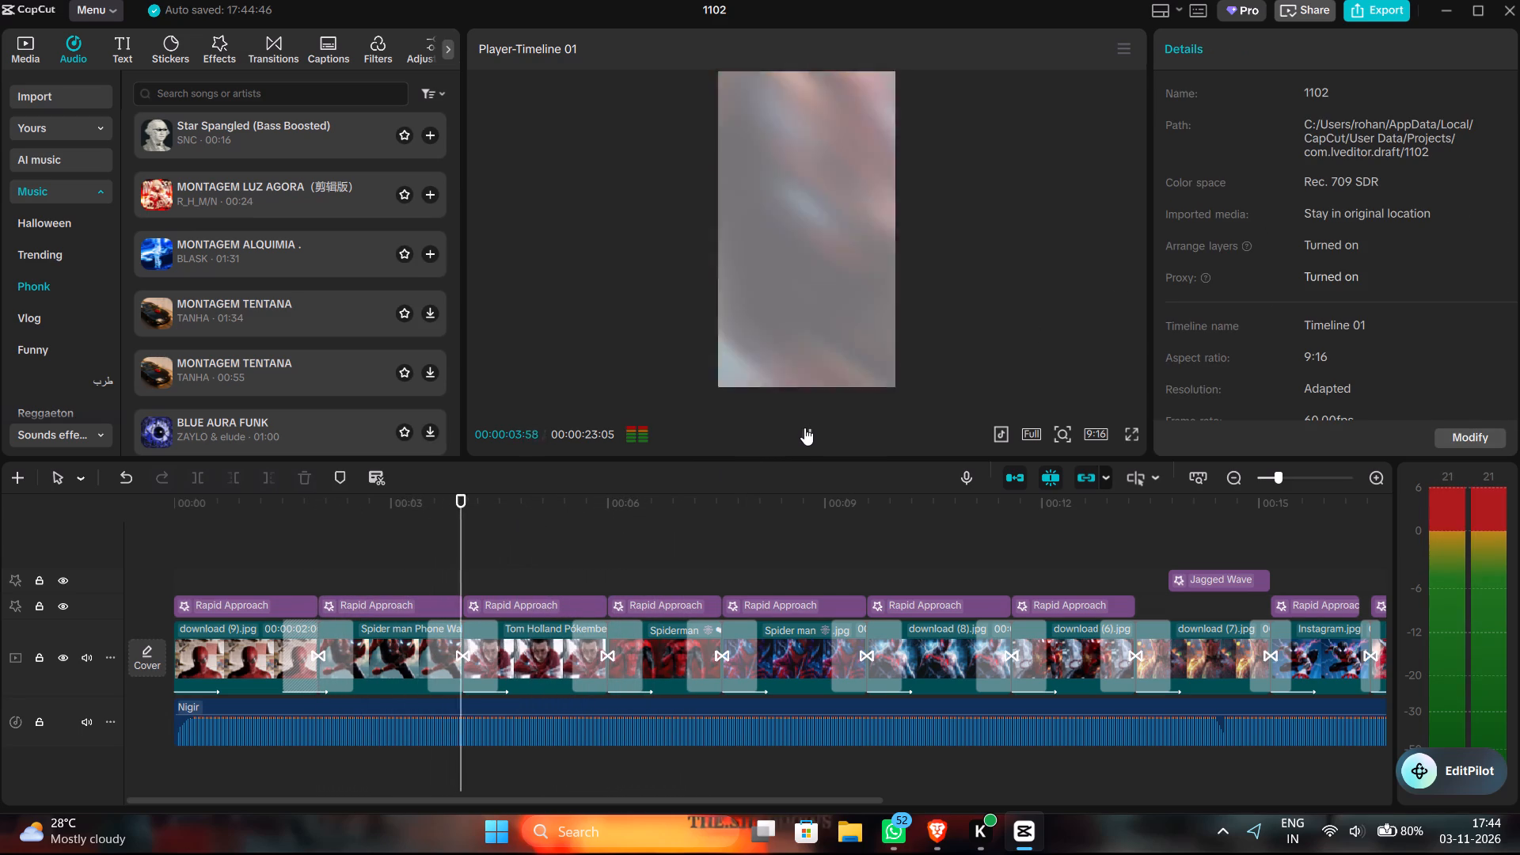
{"action": "left_click", "coordinate": [801, 426]}
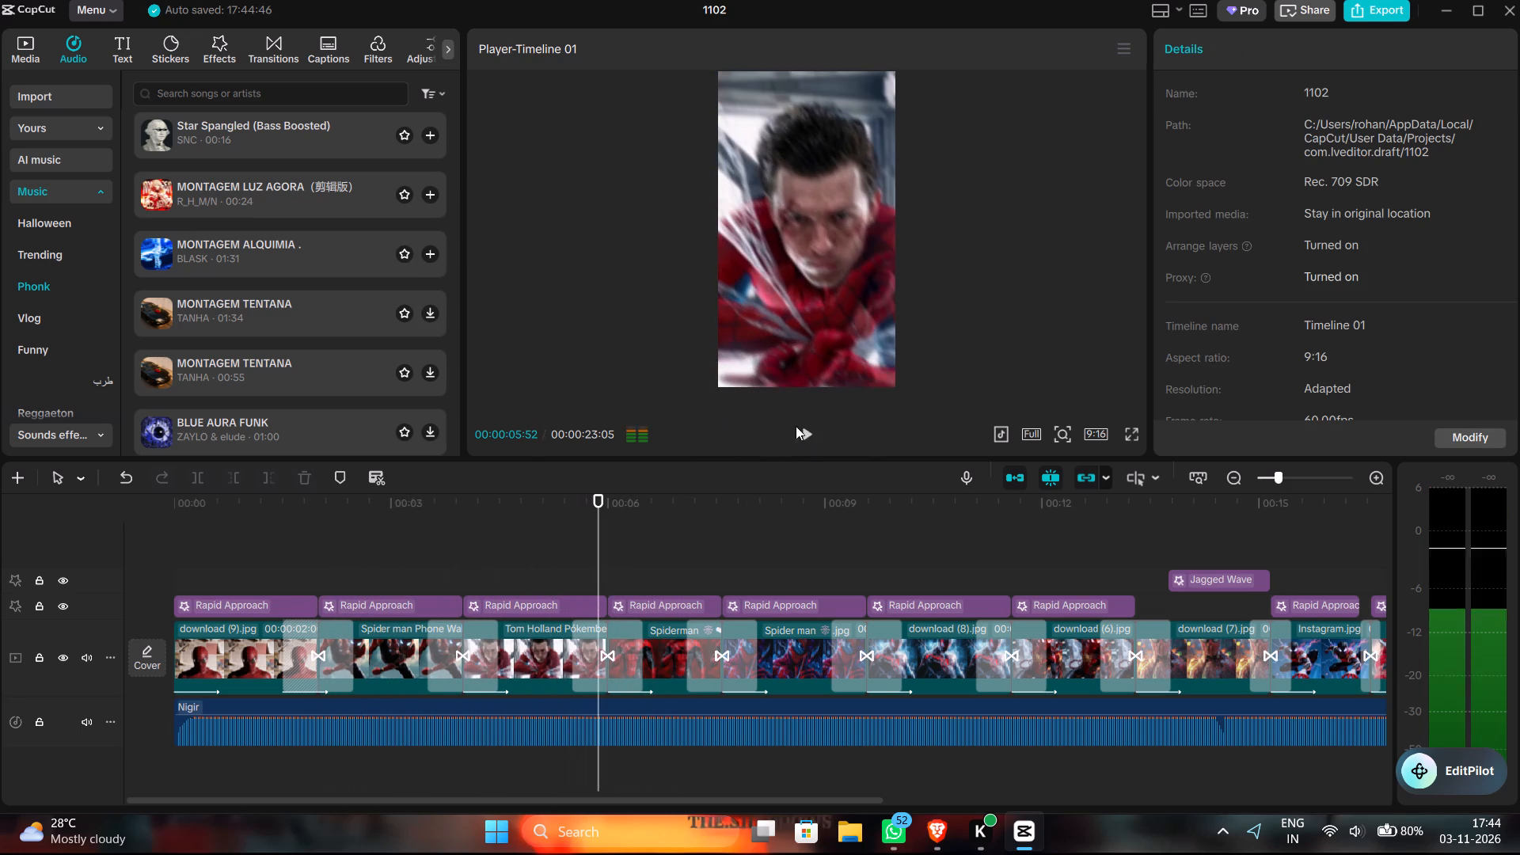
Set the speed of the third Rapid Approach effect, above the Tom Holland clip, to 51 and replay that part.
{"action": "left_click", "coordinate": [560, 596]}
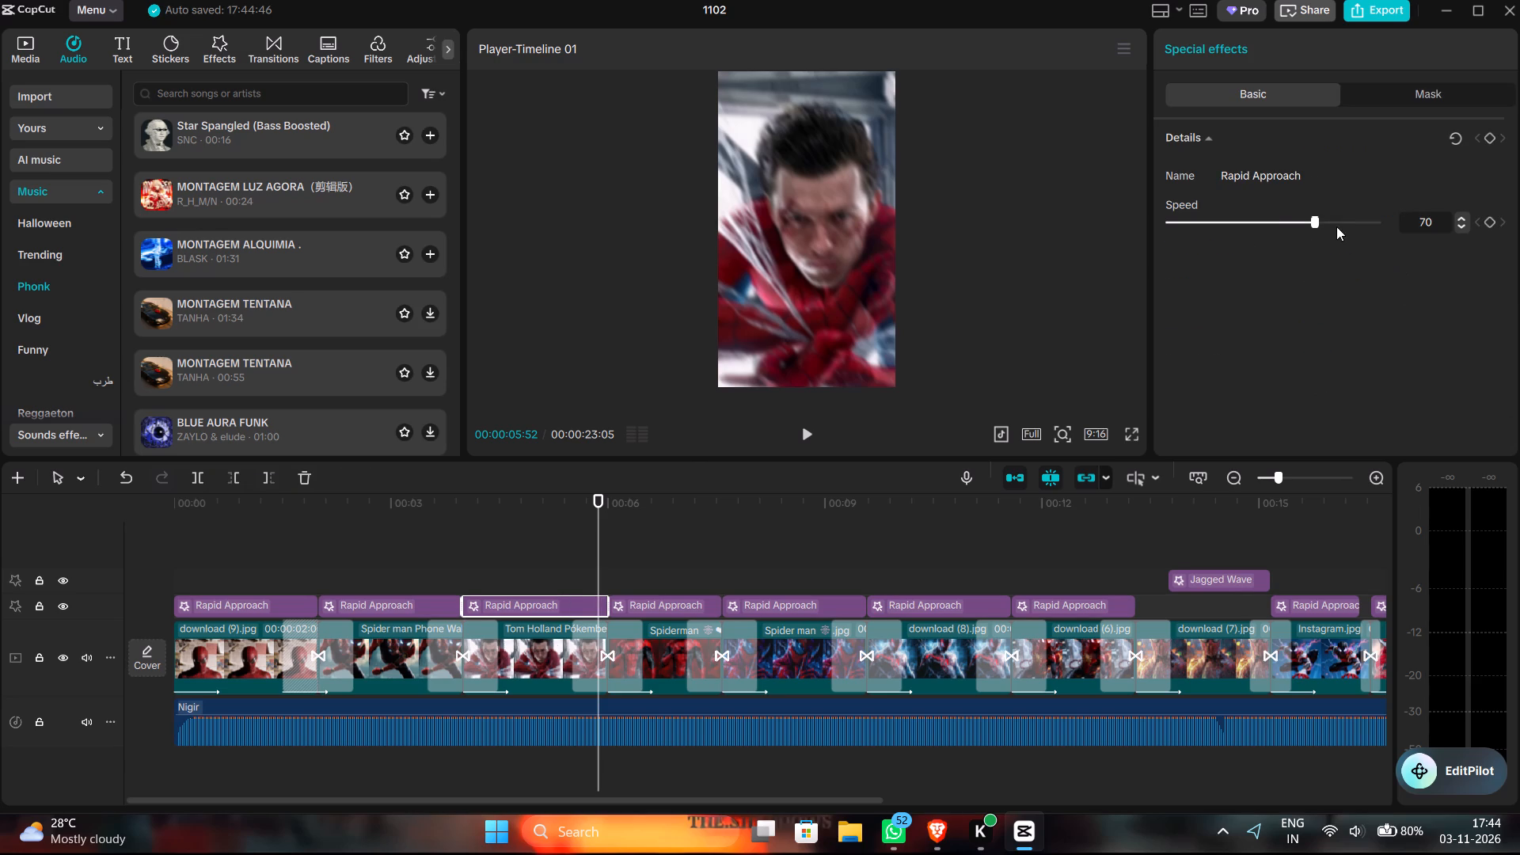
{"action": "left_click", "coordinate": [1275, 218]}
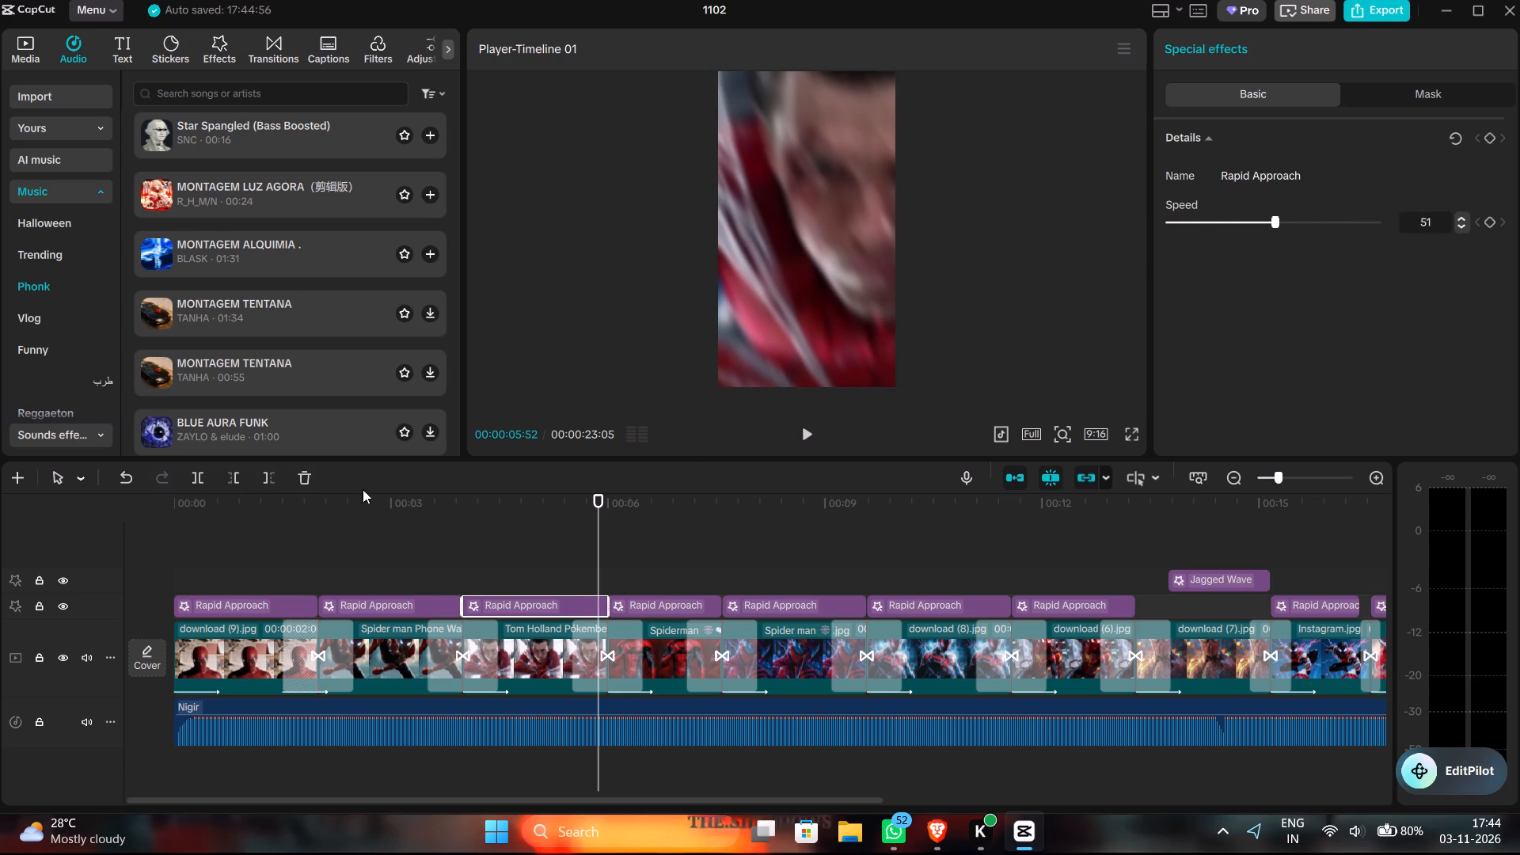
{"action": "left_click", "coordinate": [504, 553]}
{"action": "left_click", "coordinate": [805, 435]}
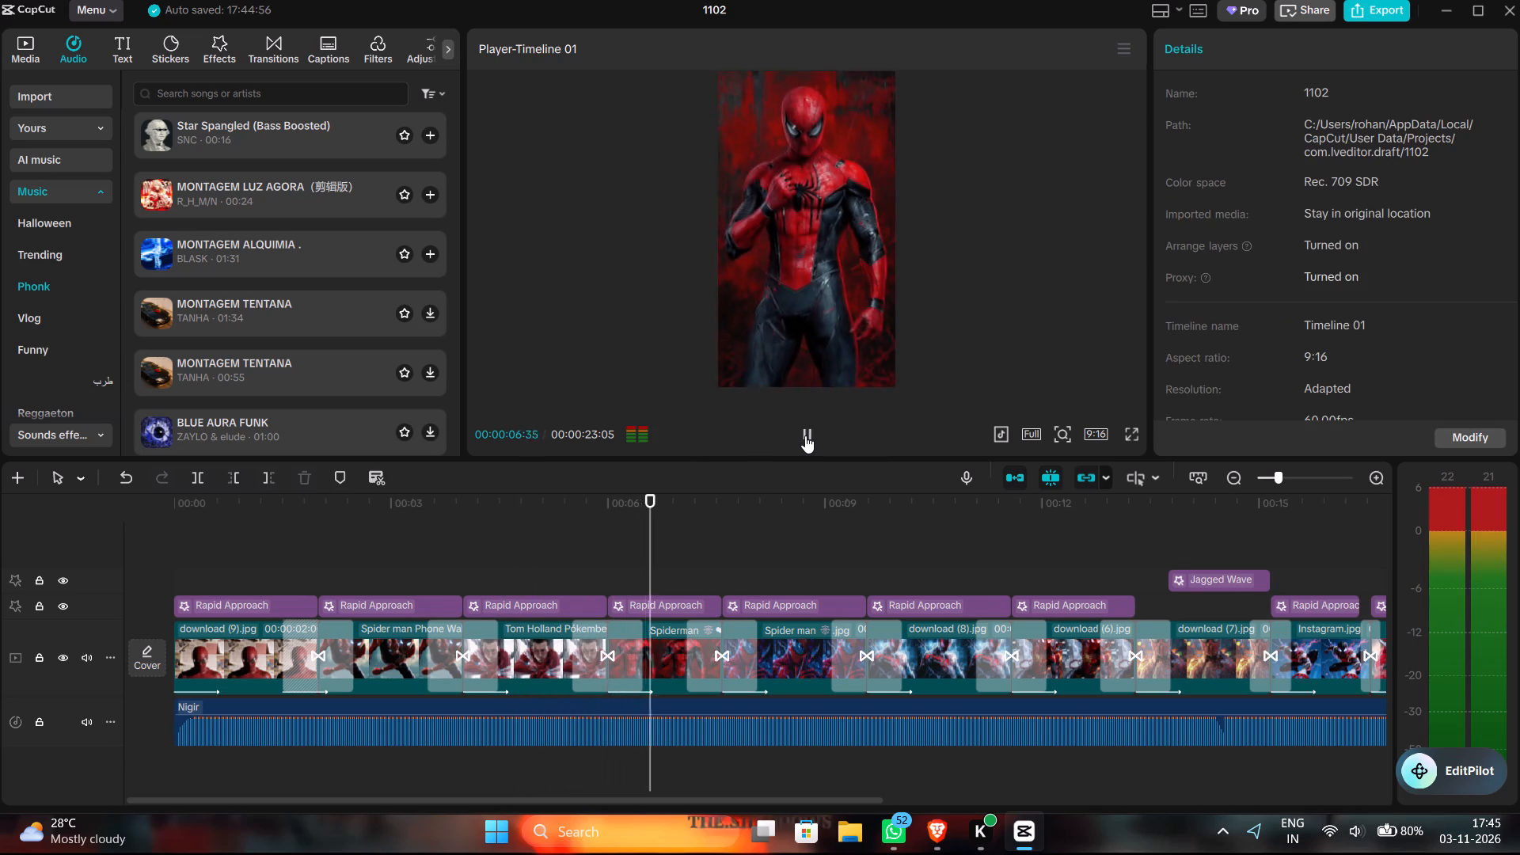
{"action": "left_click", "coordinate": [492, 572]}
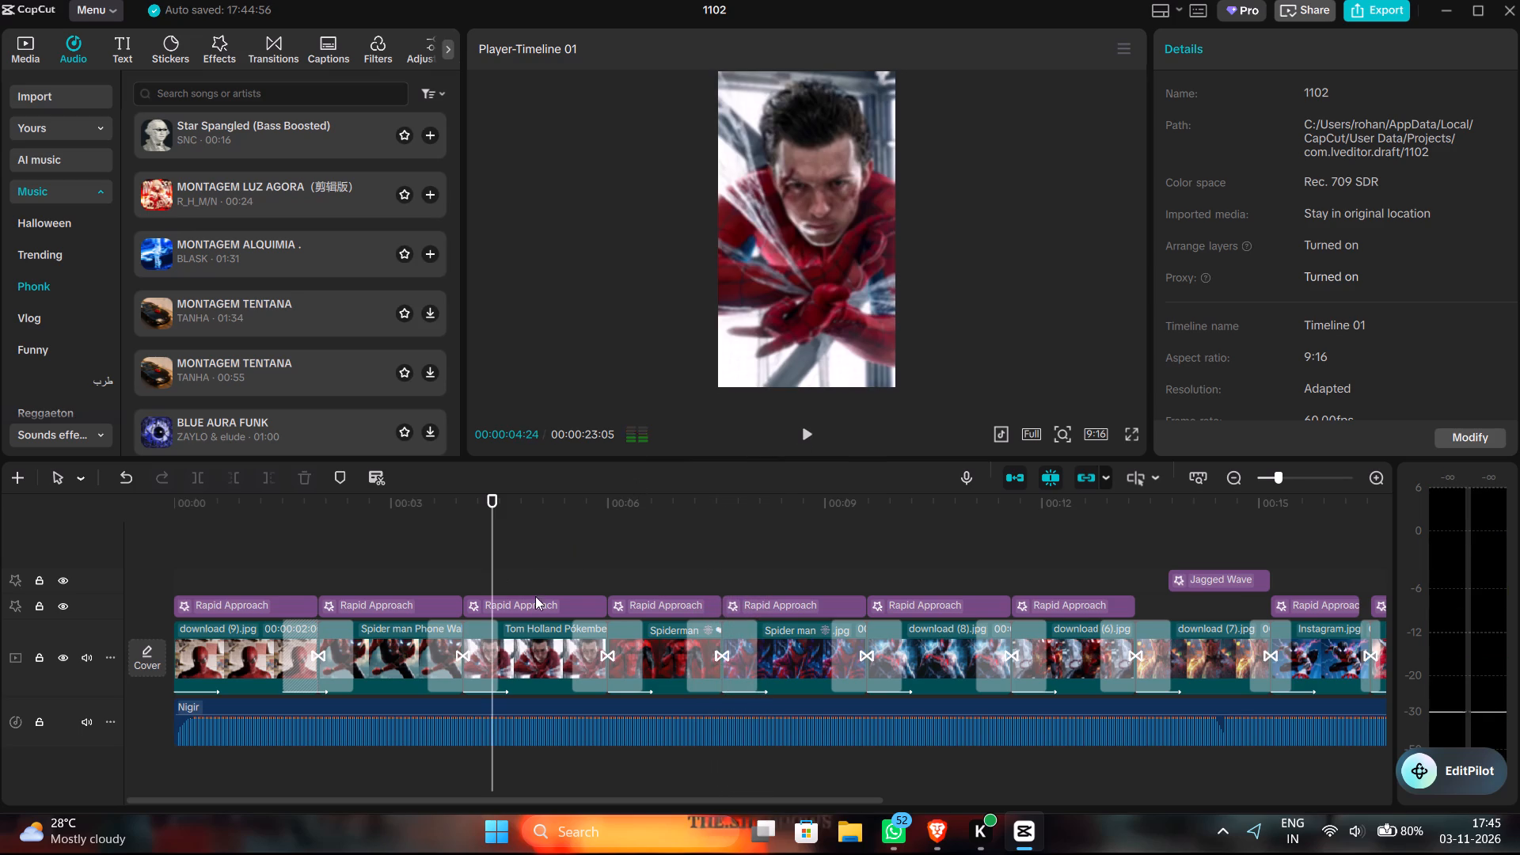
Set the speed of the third Rapid Approach effect, above the Tom Holland clip, to 46.
{"action": "left_click", "coordinate": [550, 607]}
{"action": "left_click", "coordinate": [1264, 221]}
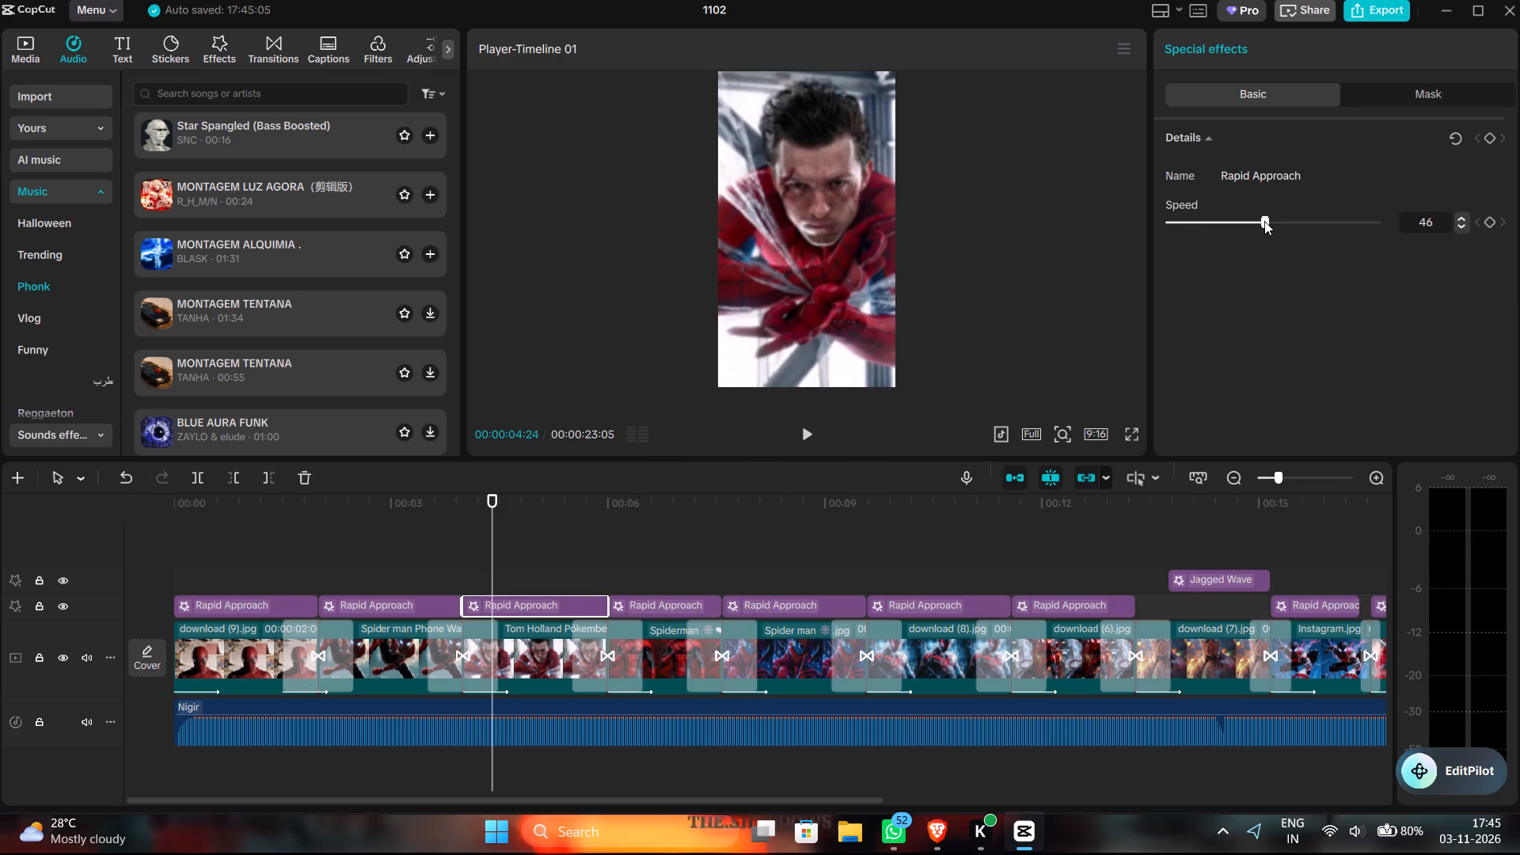
Play the edit onward from the Tom Holland clip to check the effect timing.
{"action": "left_click", "coordinate": [806, 428]}
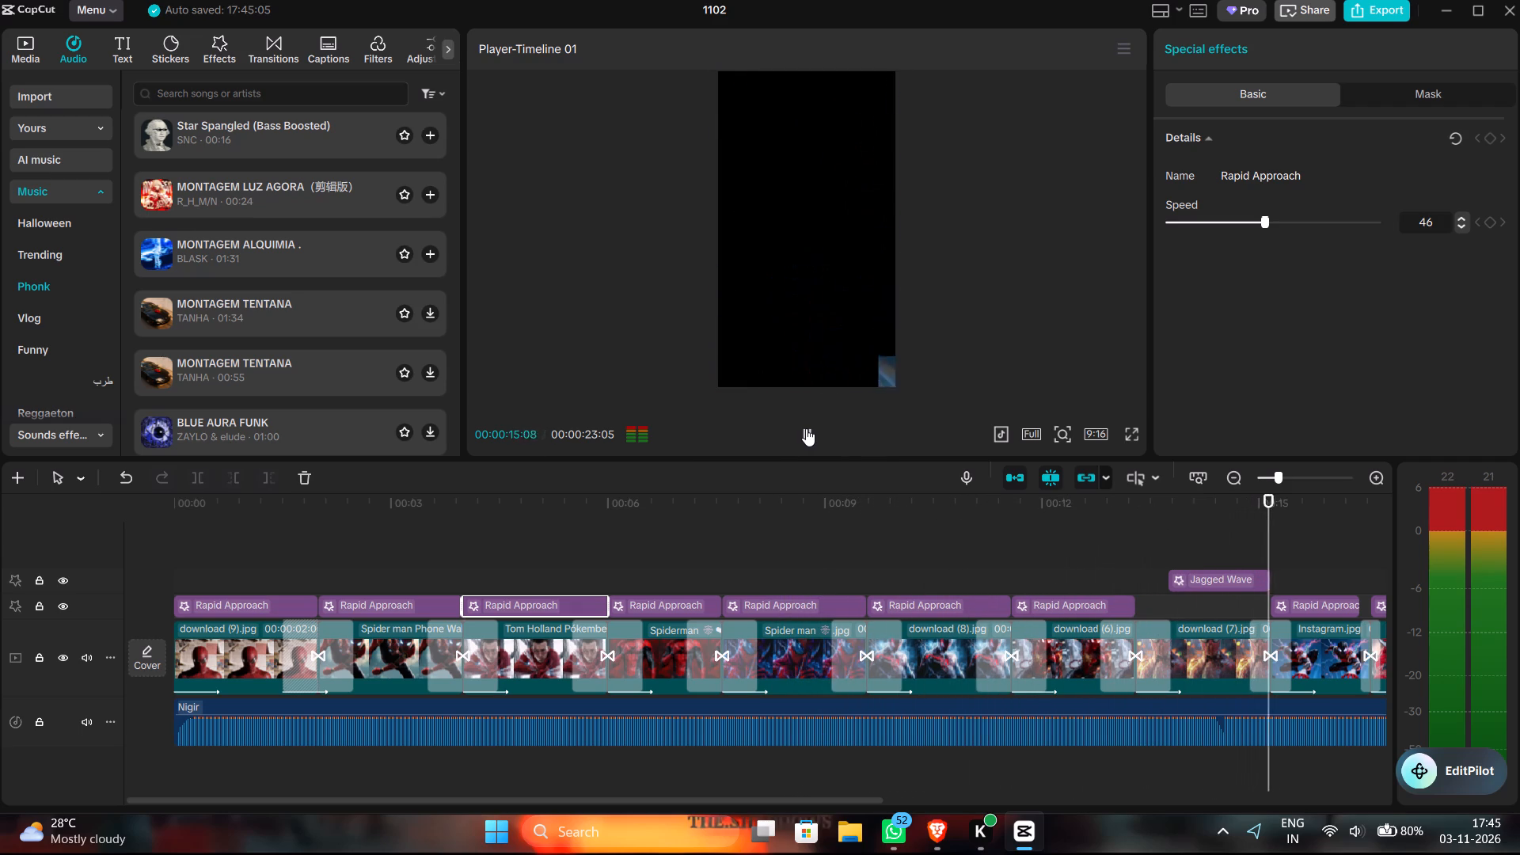
{"action": "left_click", "coordinate": [806, 428]}
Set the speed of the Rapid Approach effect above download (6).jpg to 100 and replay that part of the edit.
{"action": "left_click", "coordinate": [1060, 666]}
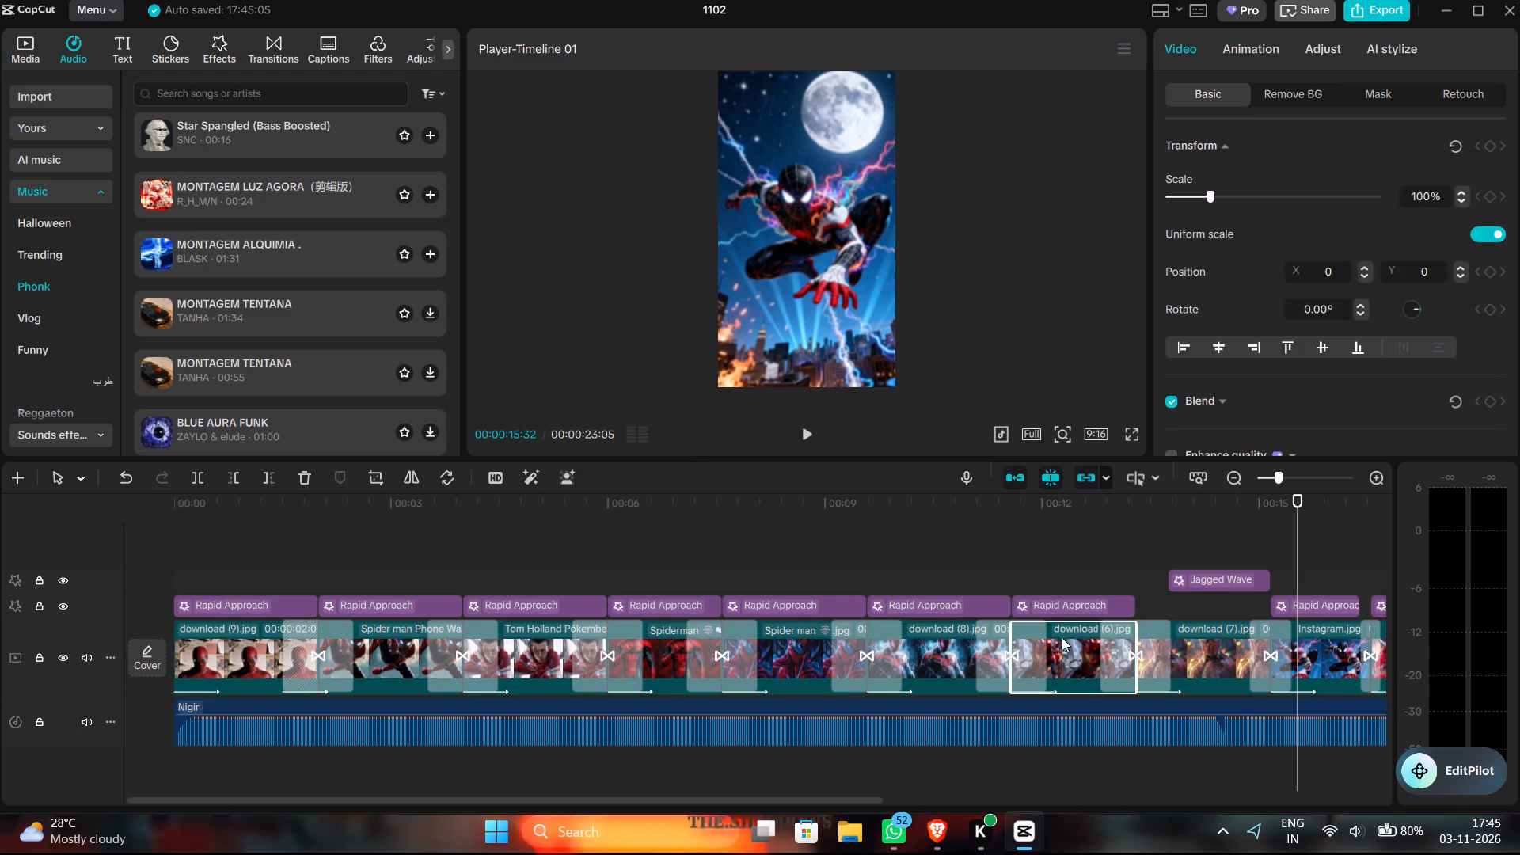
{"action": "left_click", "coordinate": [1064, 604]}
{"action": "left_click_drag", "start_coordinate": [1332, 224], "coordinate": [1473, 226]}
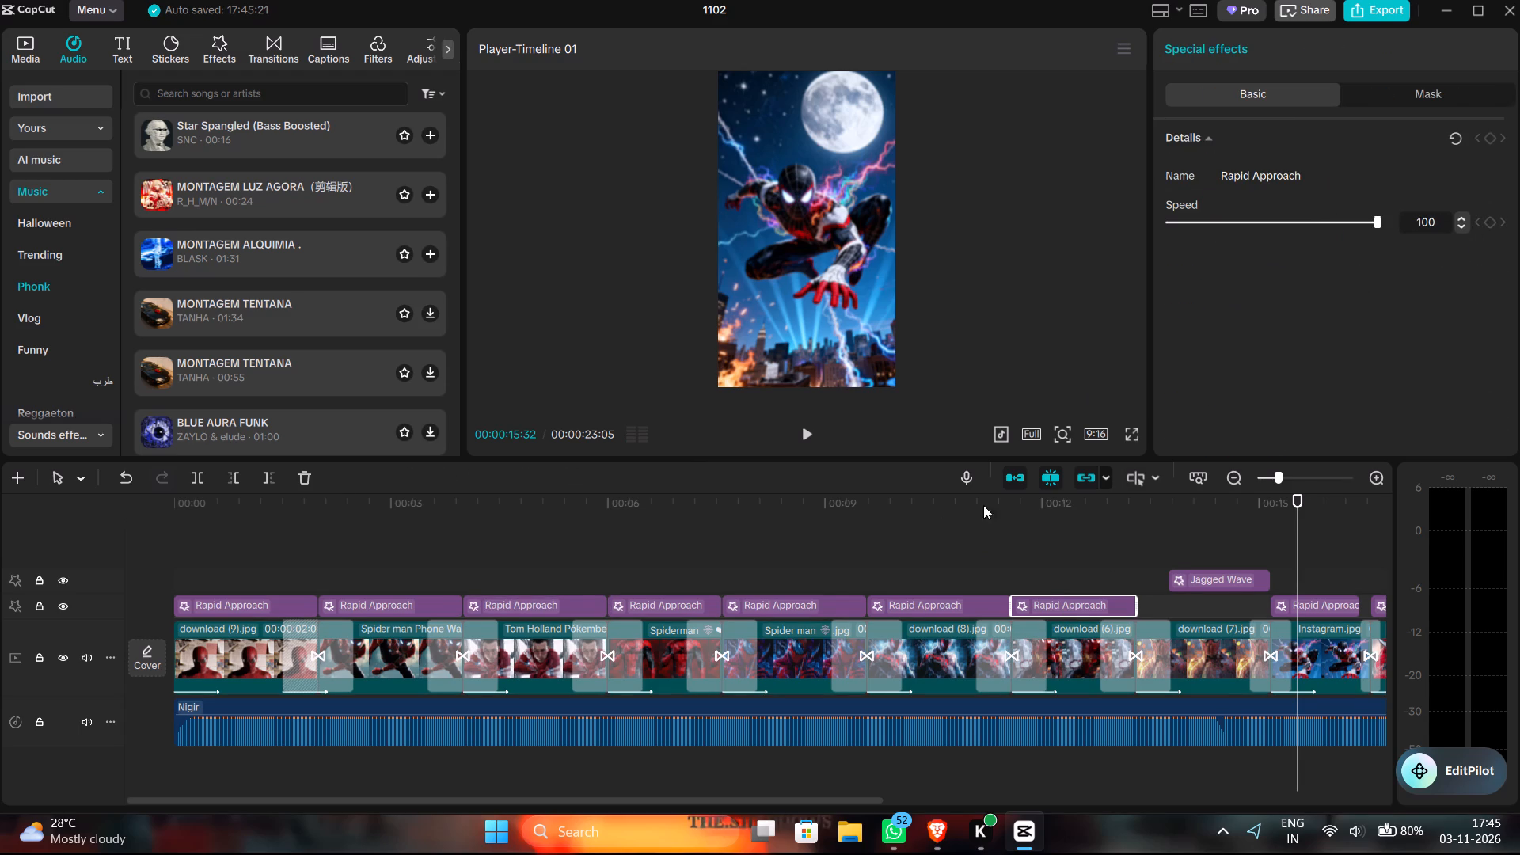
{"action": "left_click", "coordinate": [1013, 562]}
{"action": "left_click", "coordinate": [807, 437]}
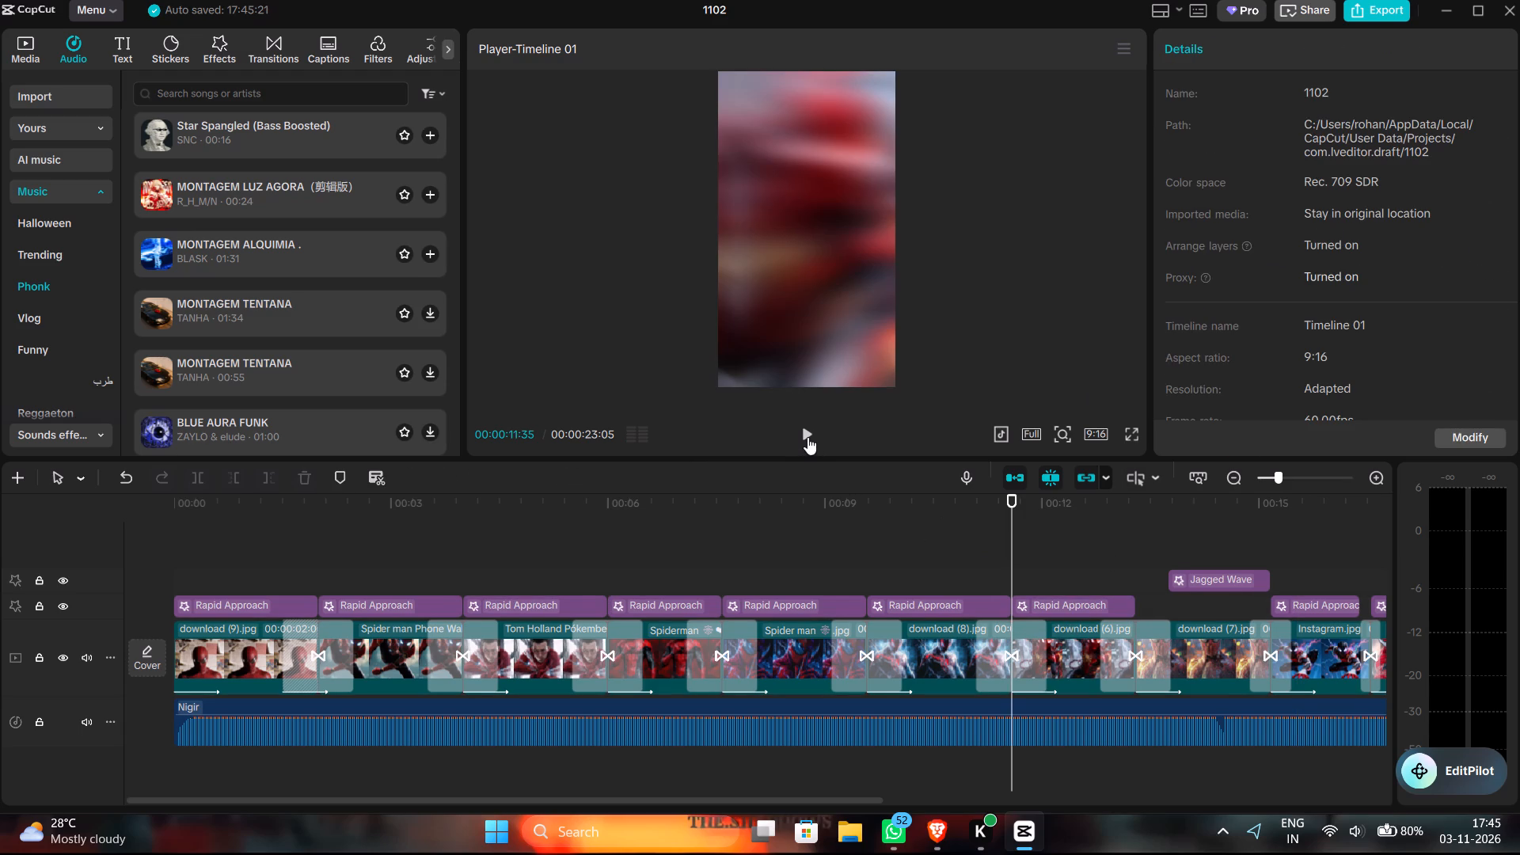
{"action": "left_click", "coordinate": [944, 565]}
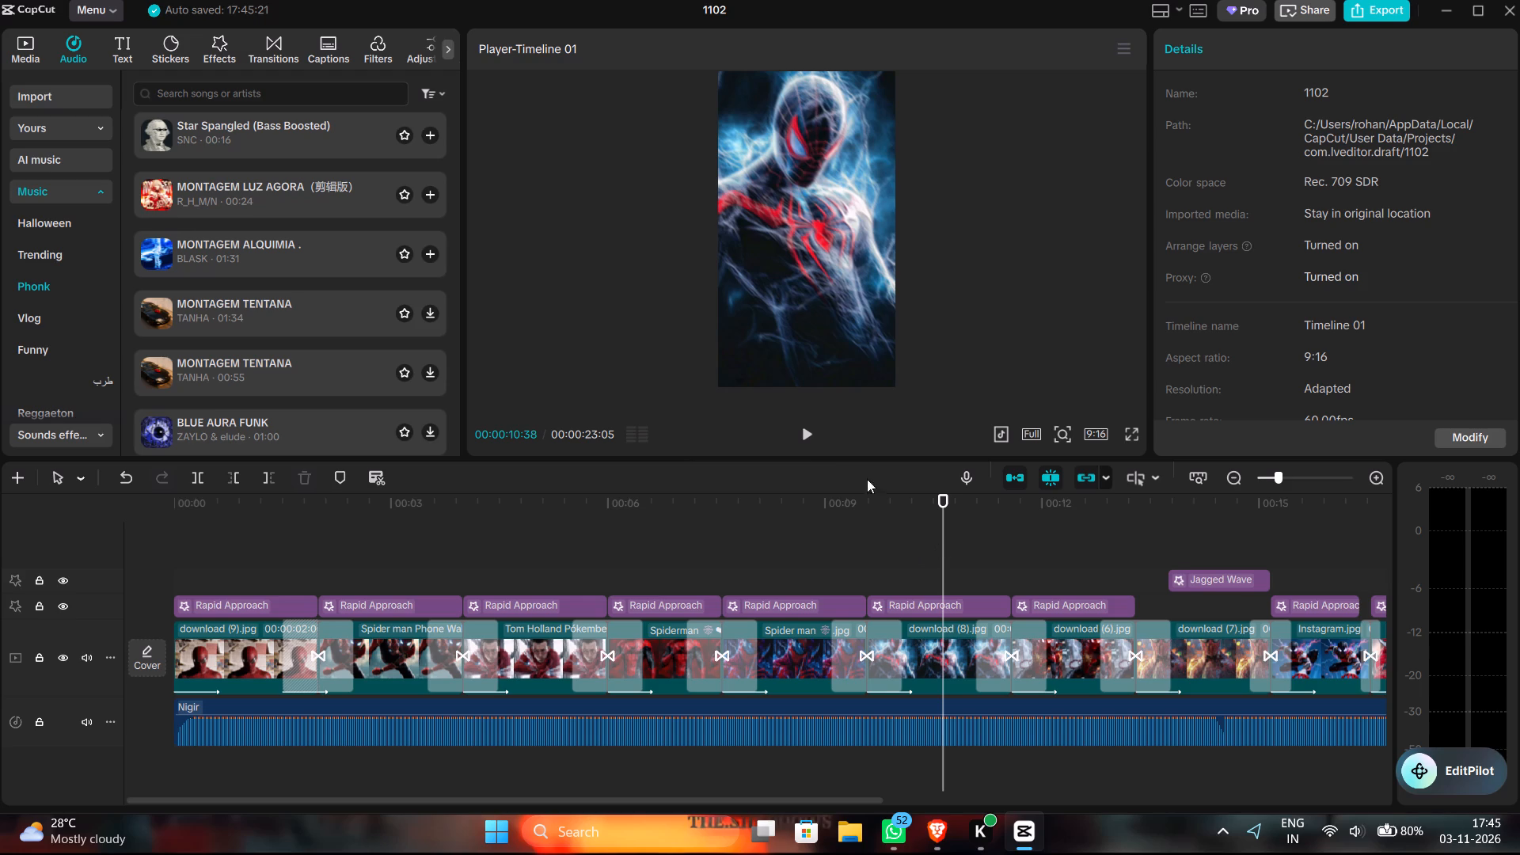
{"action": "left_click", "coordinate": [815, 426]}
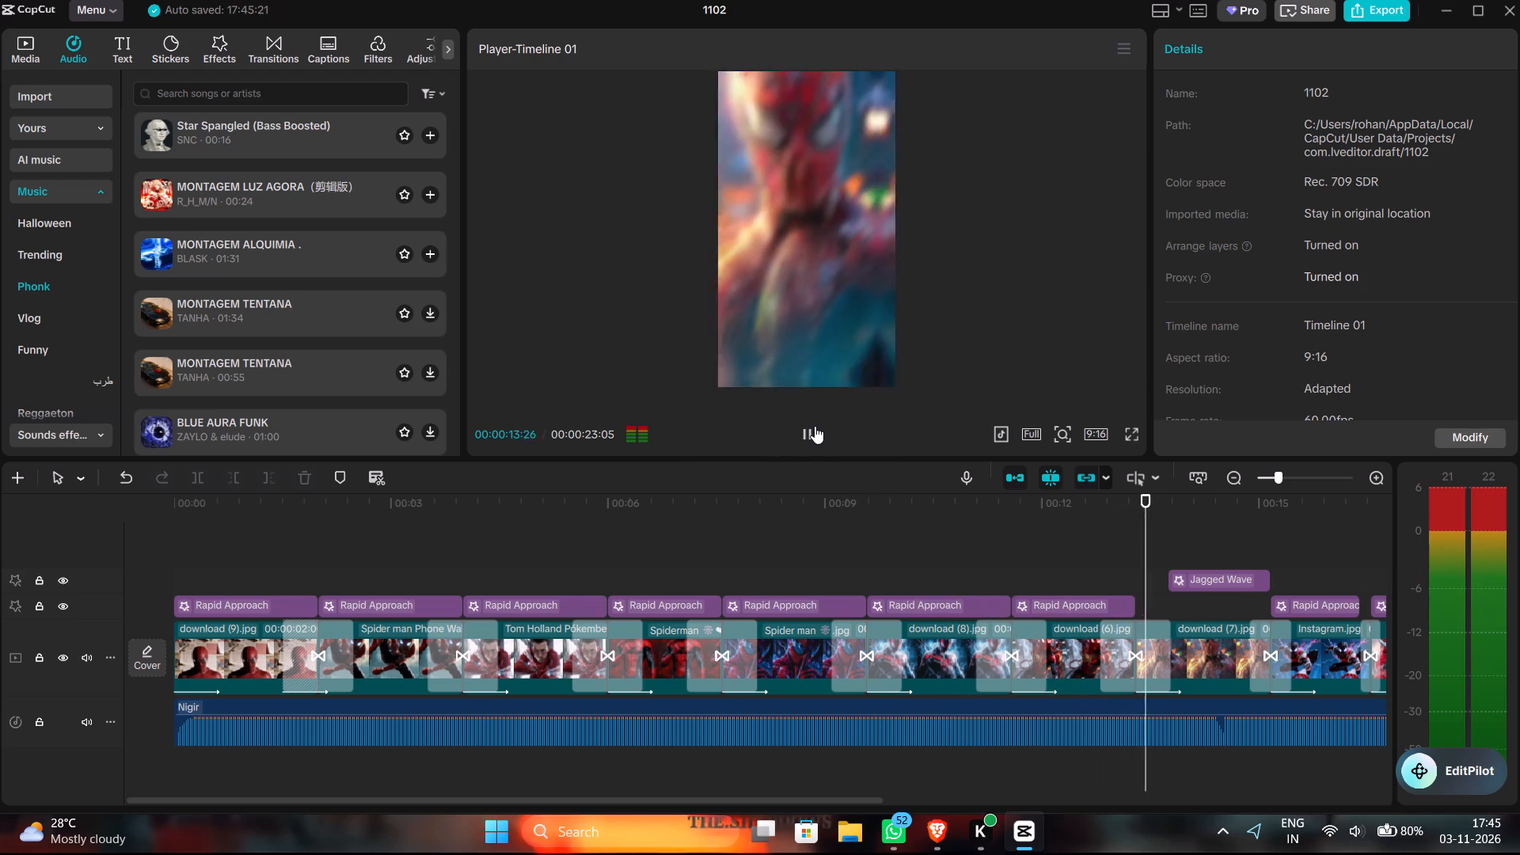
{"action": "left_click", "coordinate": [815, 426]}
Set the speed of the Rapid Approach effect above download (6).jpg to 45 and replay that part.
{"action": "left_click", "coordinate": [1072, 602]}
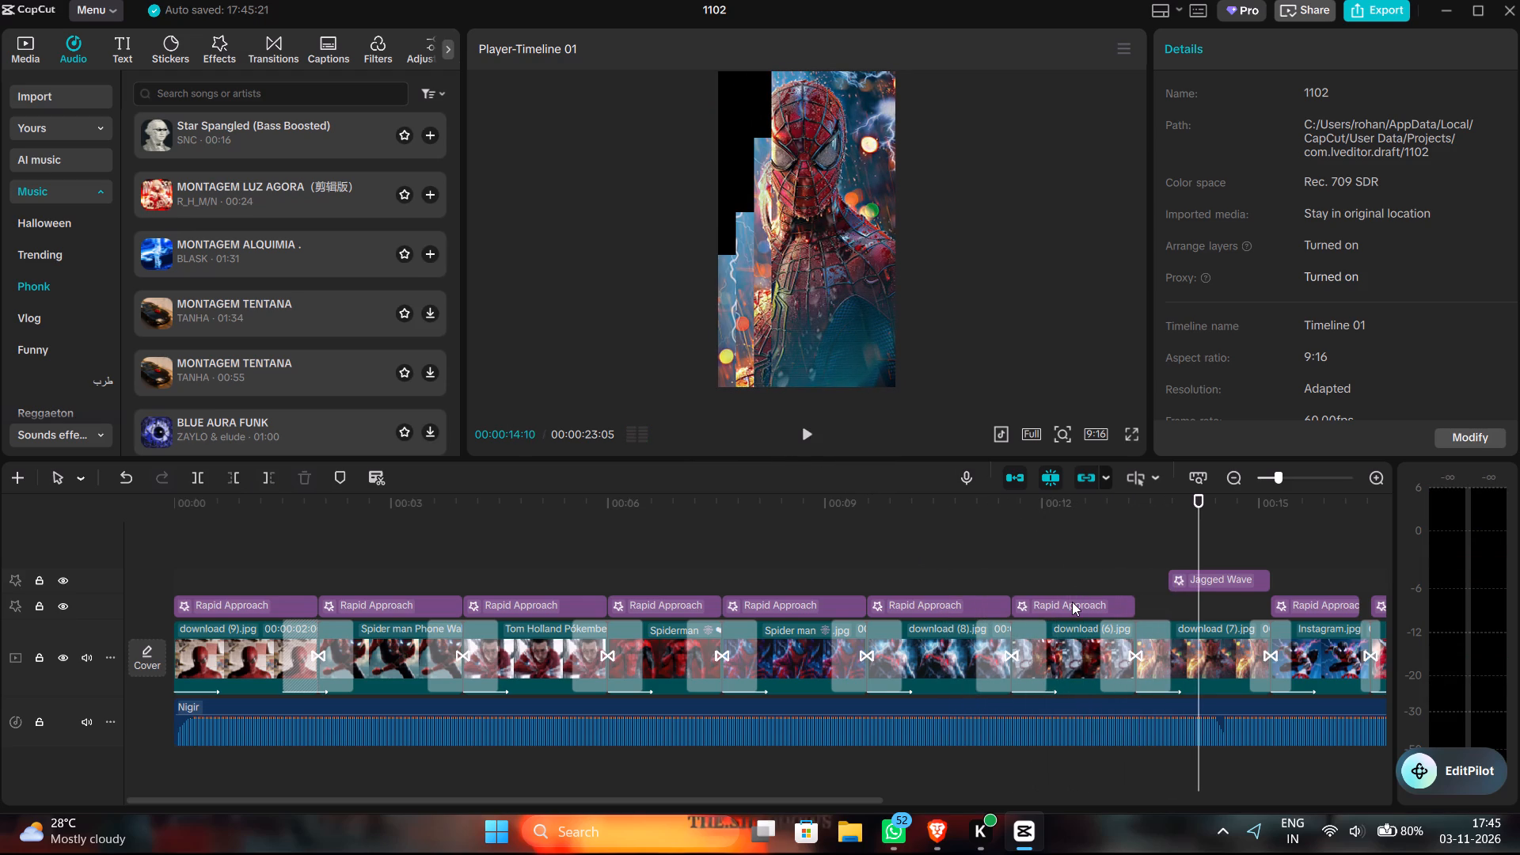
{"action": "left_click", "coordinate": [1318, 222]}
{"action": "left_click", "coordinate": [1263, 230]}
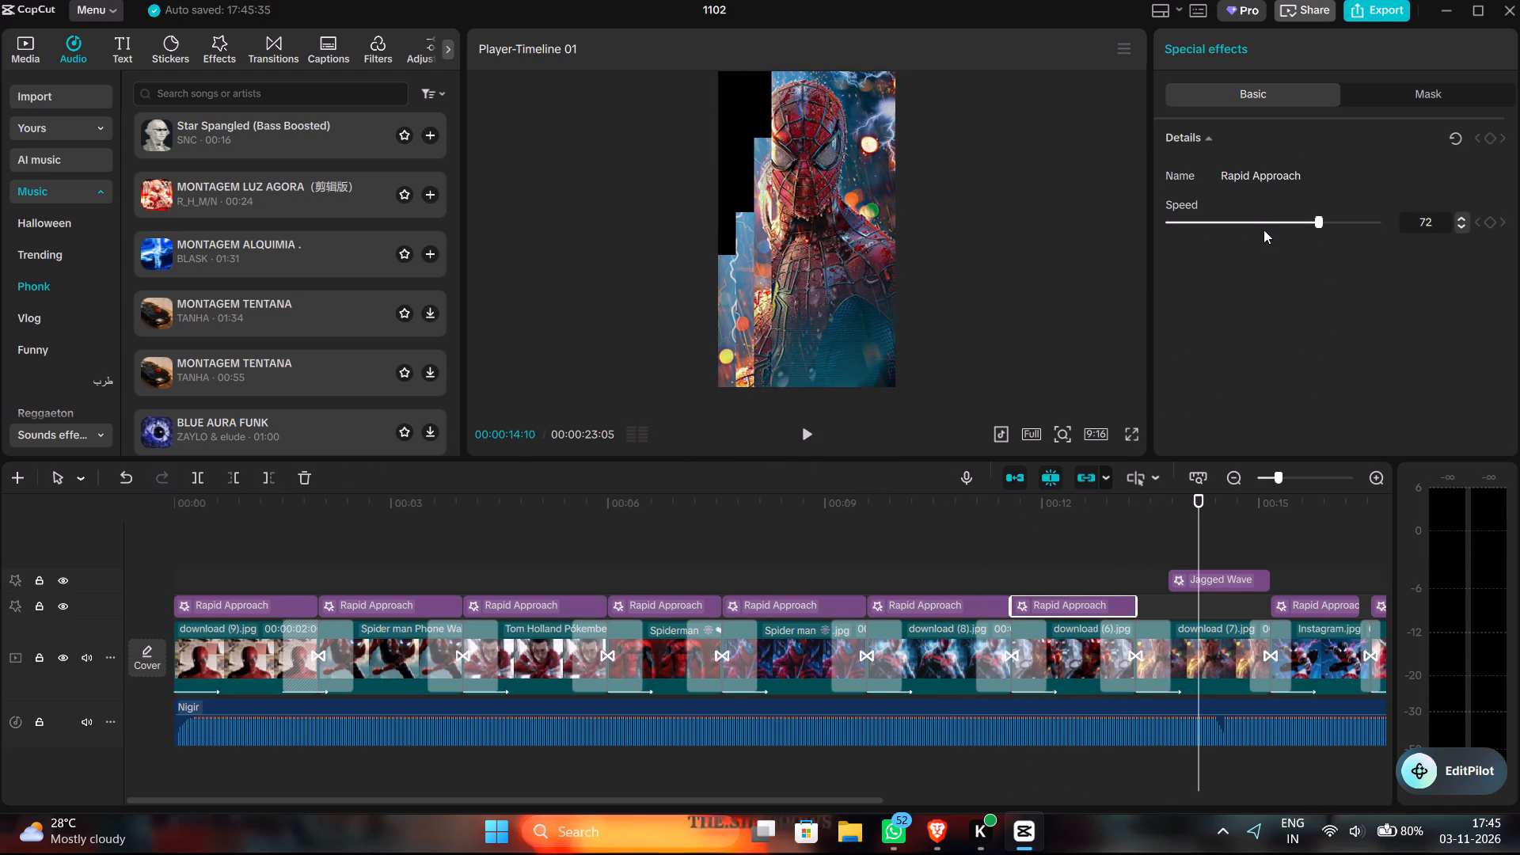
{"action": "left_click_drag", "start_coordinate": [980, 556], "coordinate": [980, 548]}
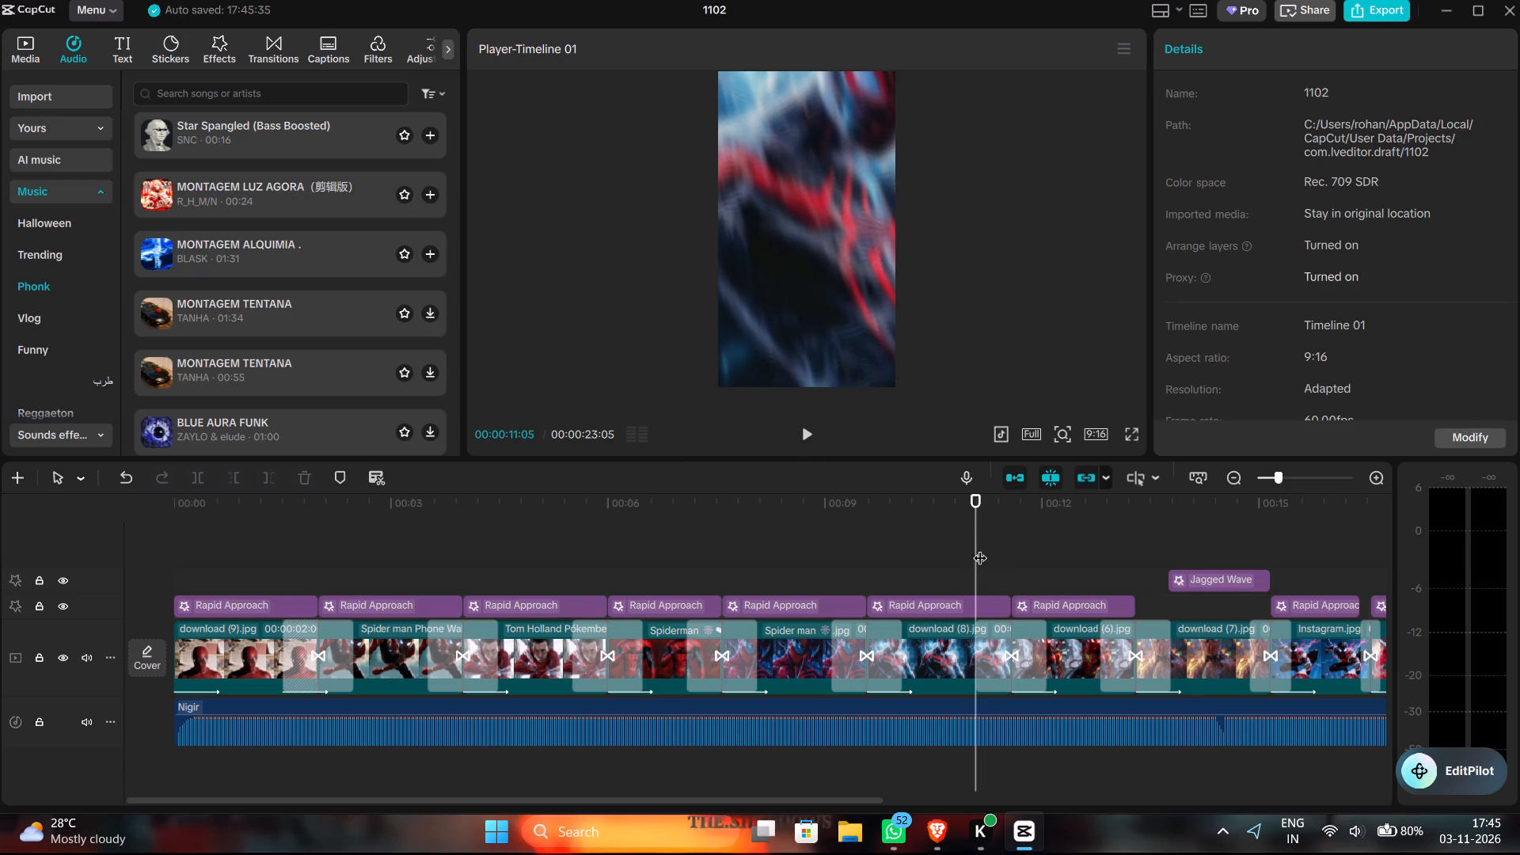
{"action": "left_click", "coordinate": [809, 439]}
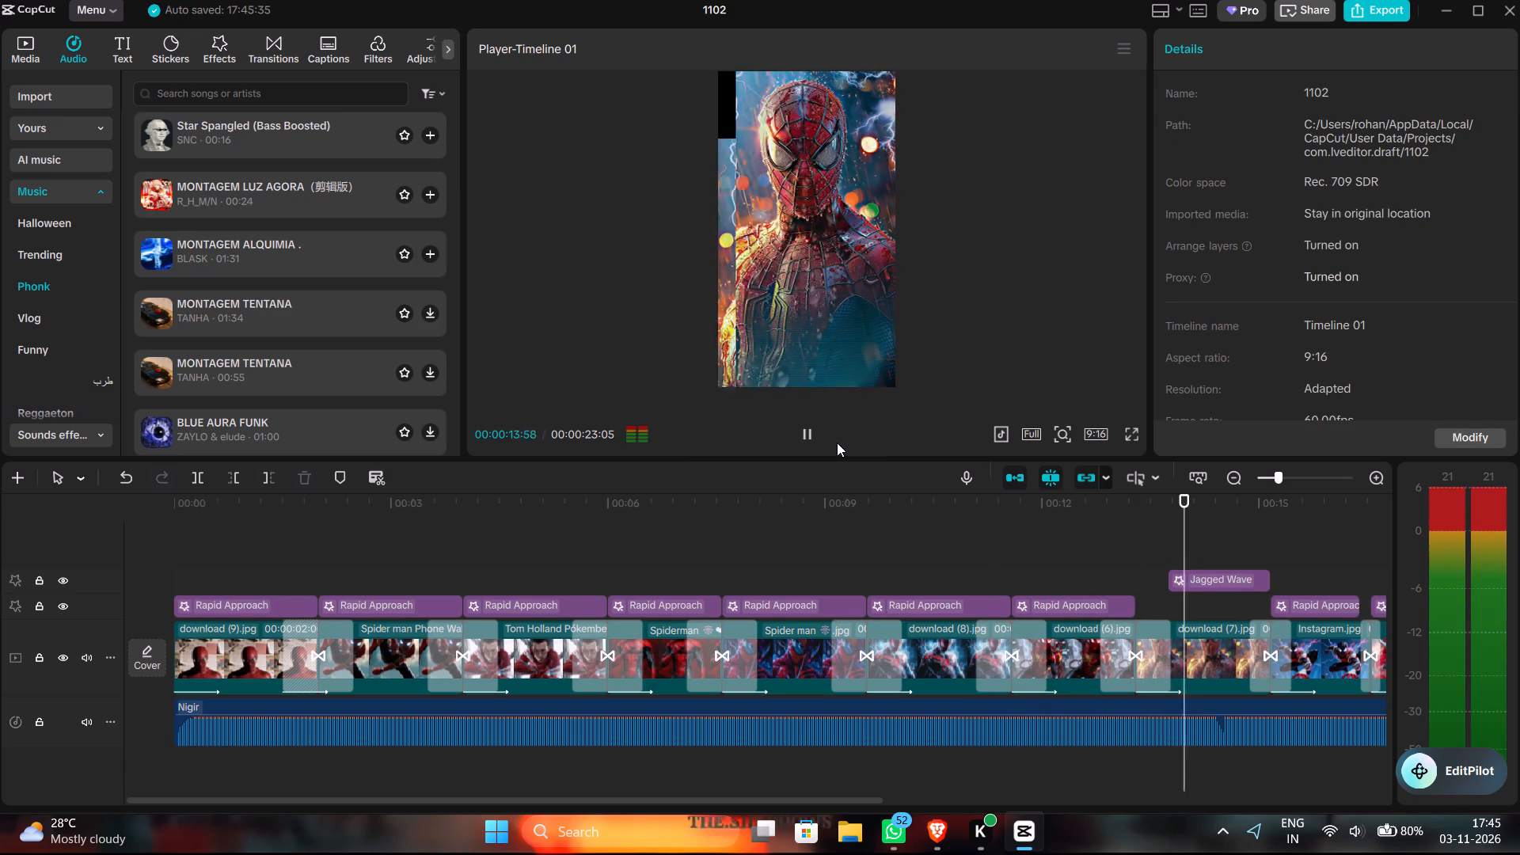
Set the speed of the Rapid Approach effect above download (6).jpg to 74 and replay the edit from before it.
{"action": "left_click", "coordinate": [1077, 603]}
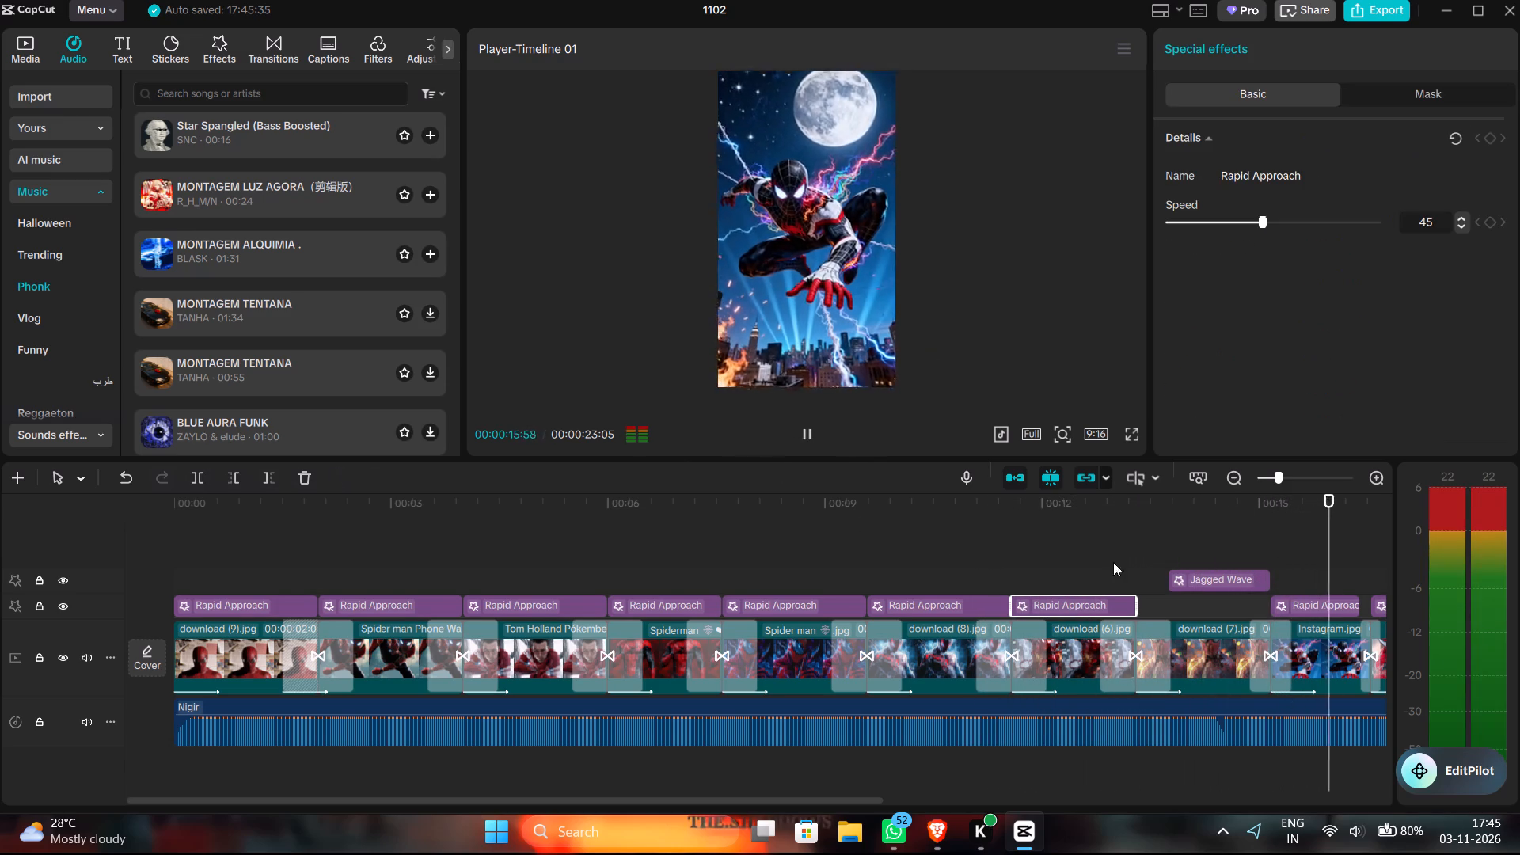
{"action": "left_click", "coordinate": [1323, 221]}
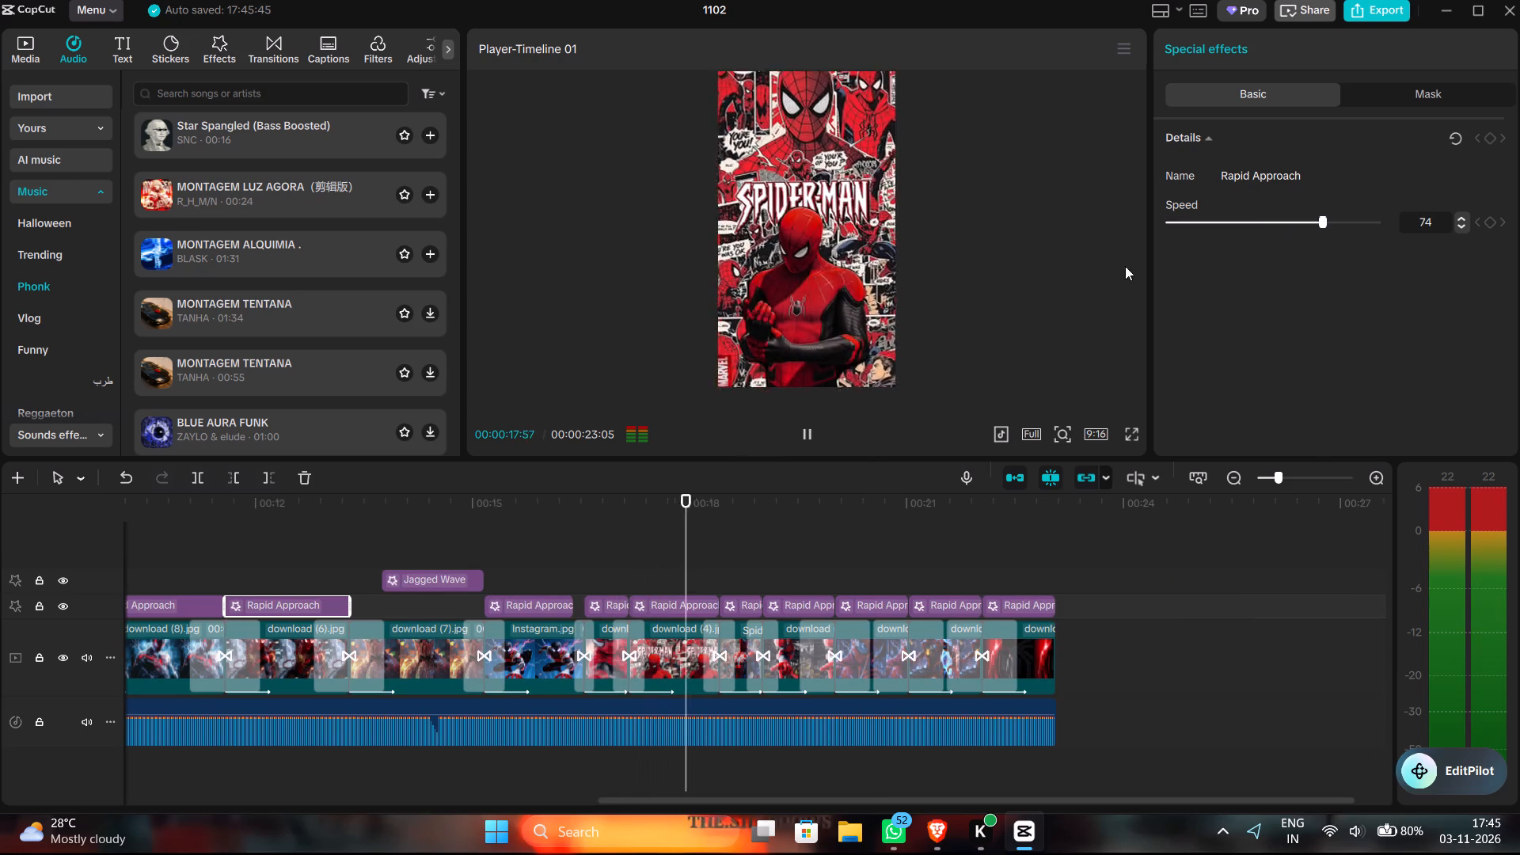
{"action": "left_click", "coordinate": [363, 530]}
{"action": "left_click", "coordinate": [800, 437]}
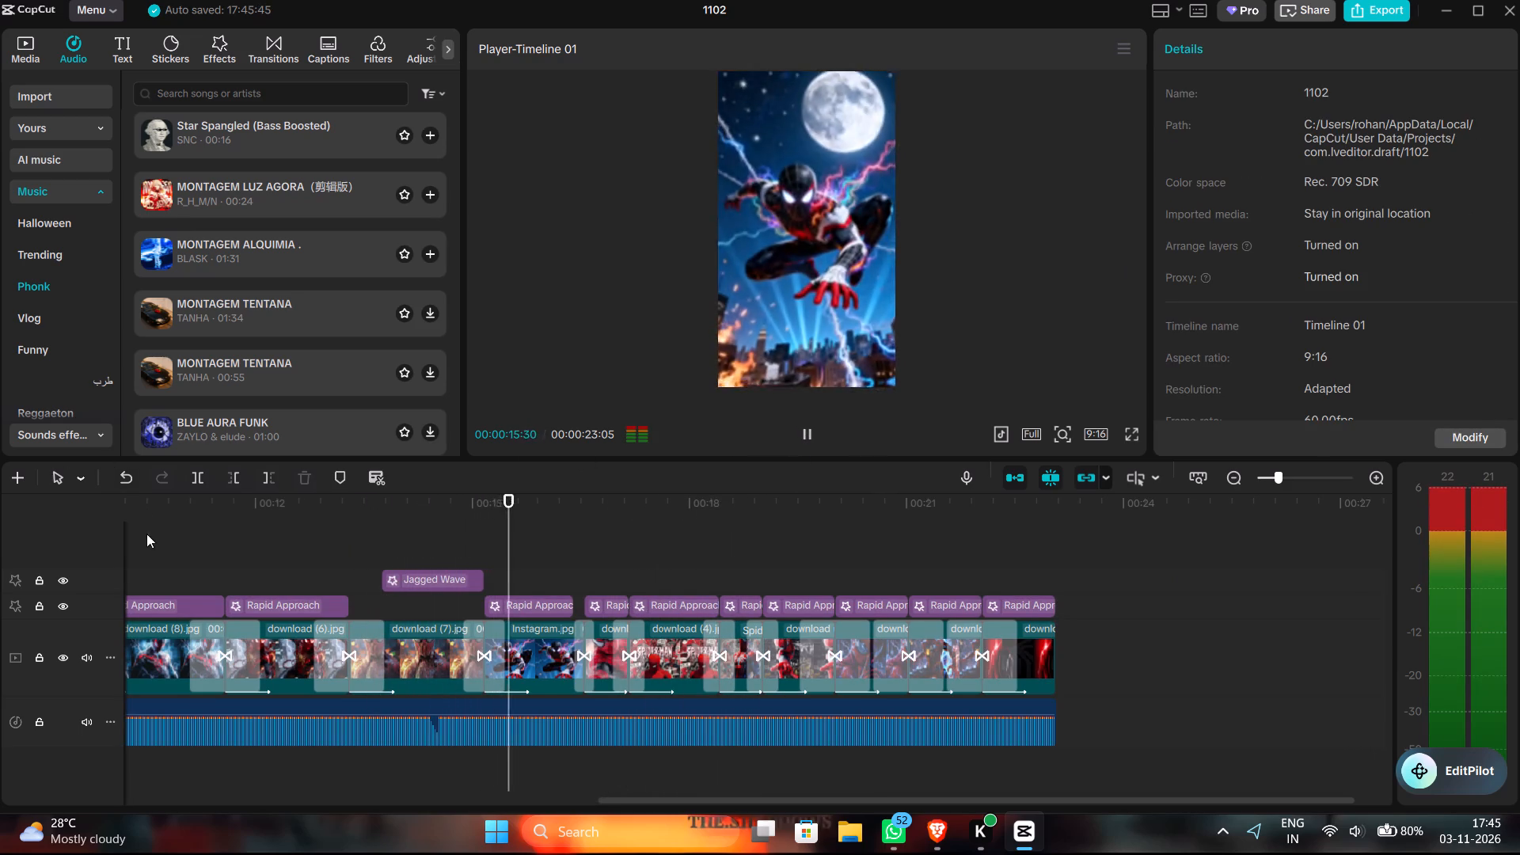
{"action": "left_click", "coordinate": [149, 545]}
{"action": "left_click", "coordinate": [803, 424]}
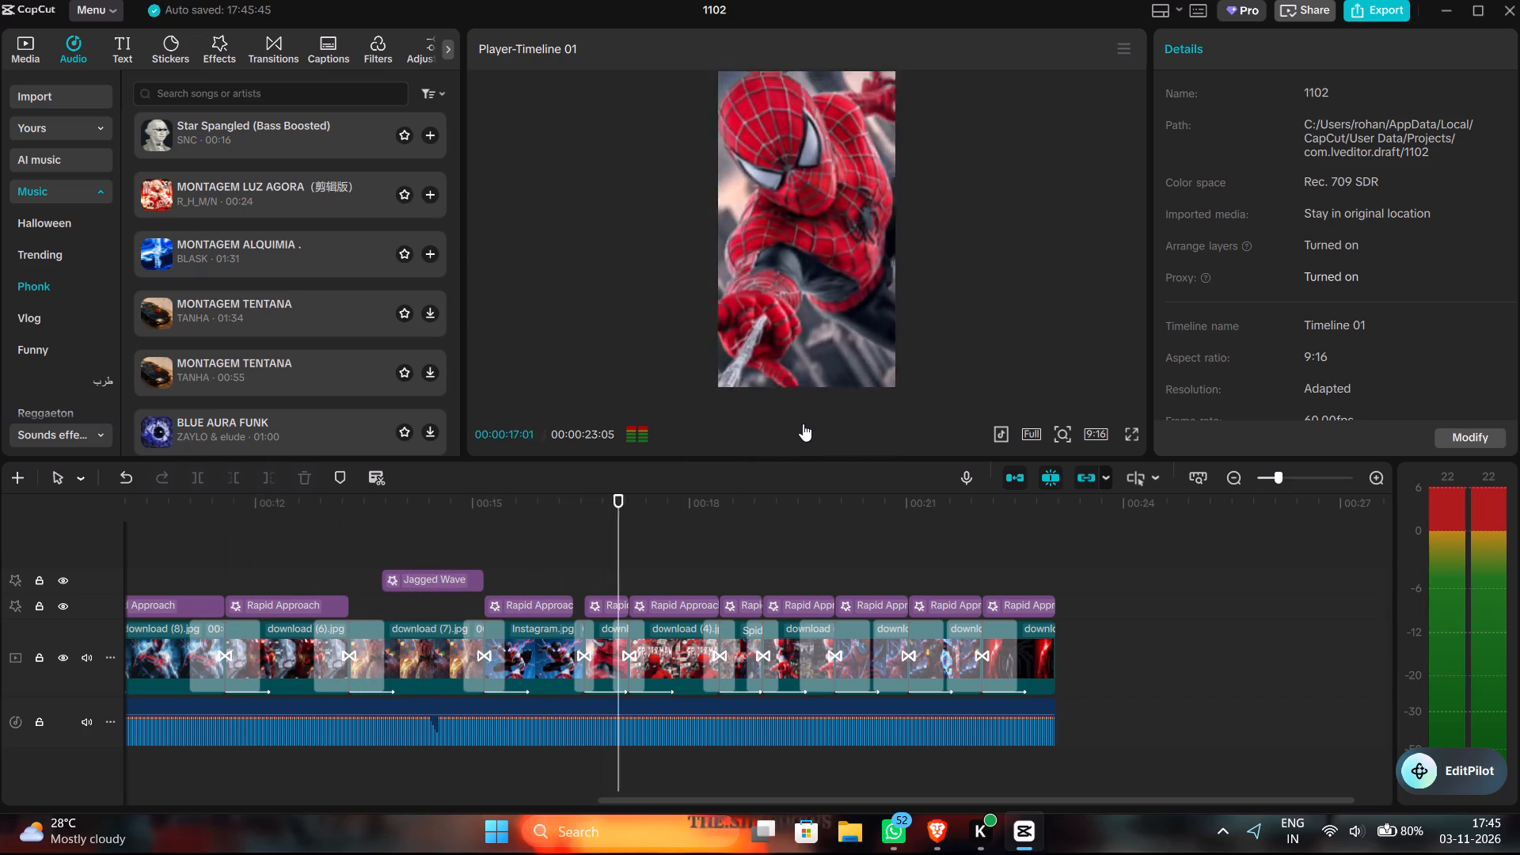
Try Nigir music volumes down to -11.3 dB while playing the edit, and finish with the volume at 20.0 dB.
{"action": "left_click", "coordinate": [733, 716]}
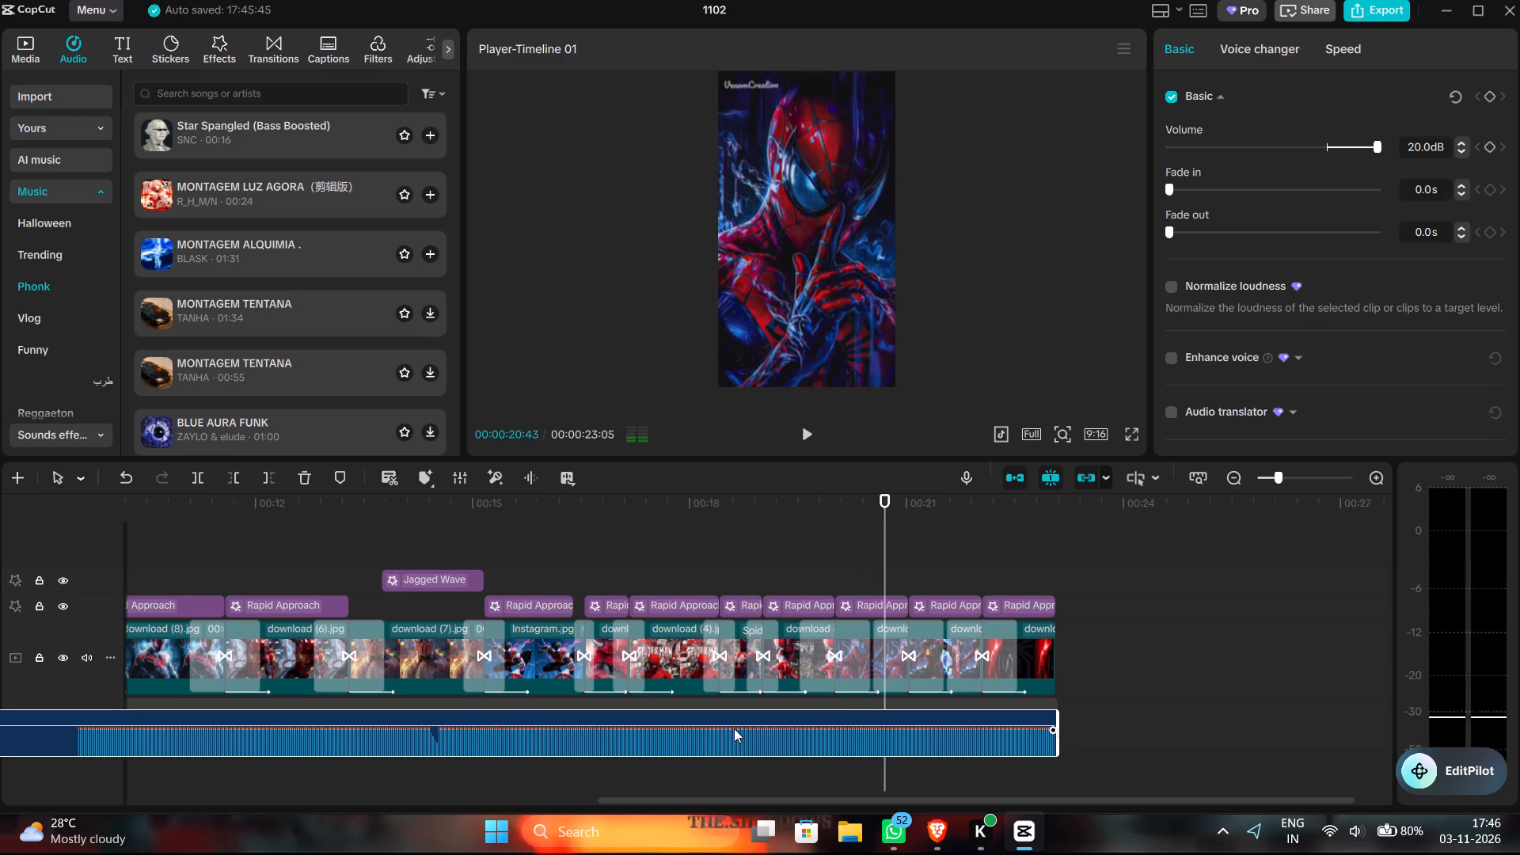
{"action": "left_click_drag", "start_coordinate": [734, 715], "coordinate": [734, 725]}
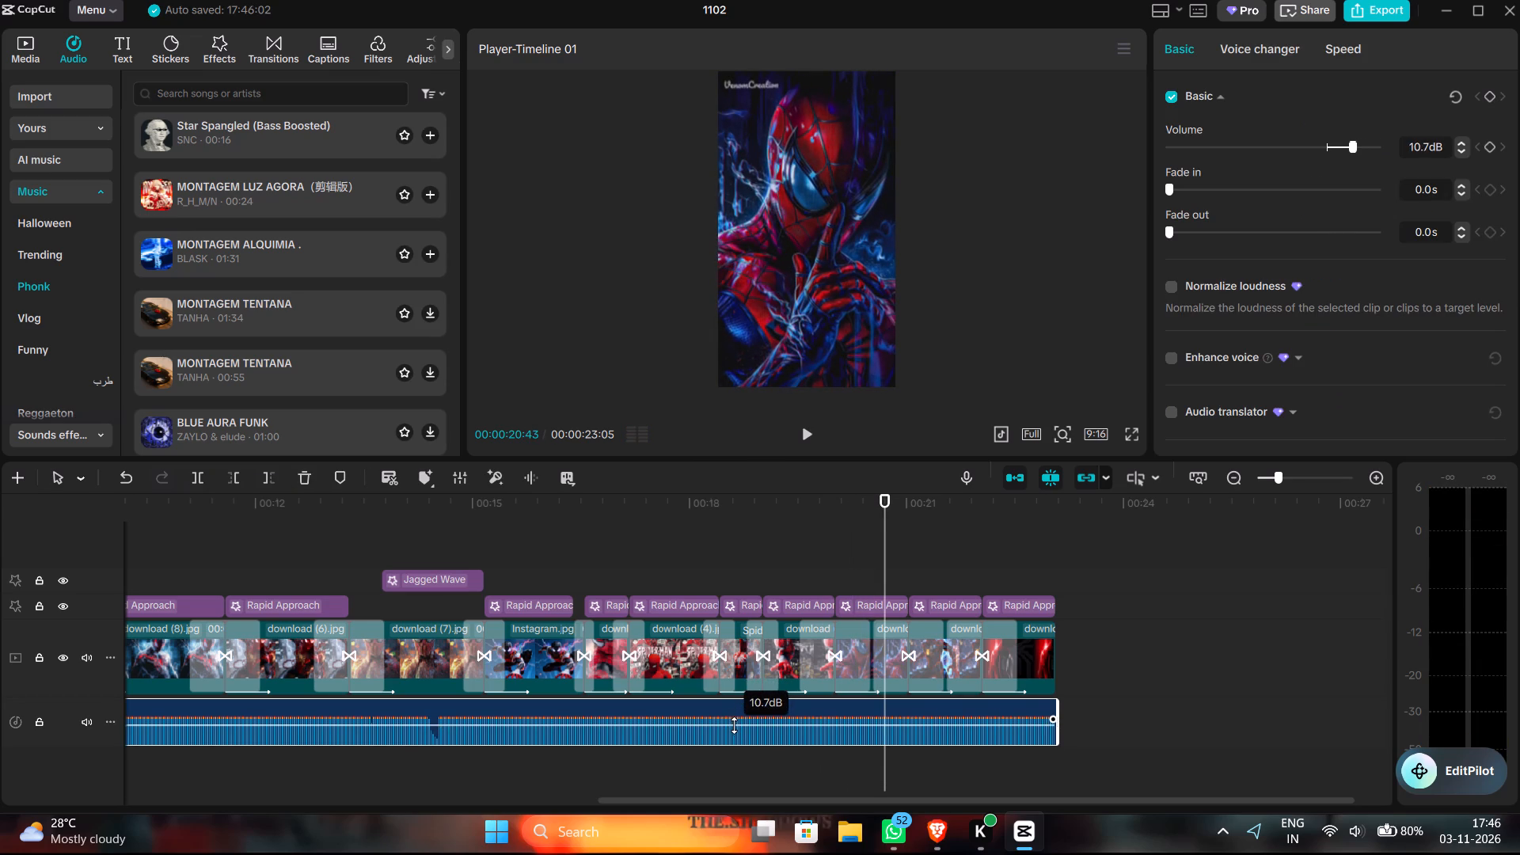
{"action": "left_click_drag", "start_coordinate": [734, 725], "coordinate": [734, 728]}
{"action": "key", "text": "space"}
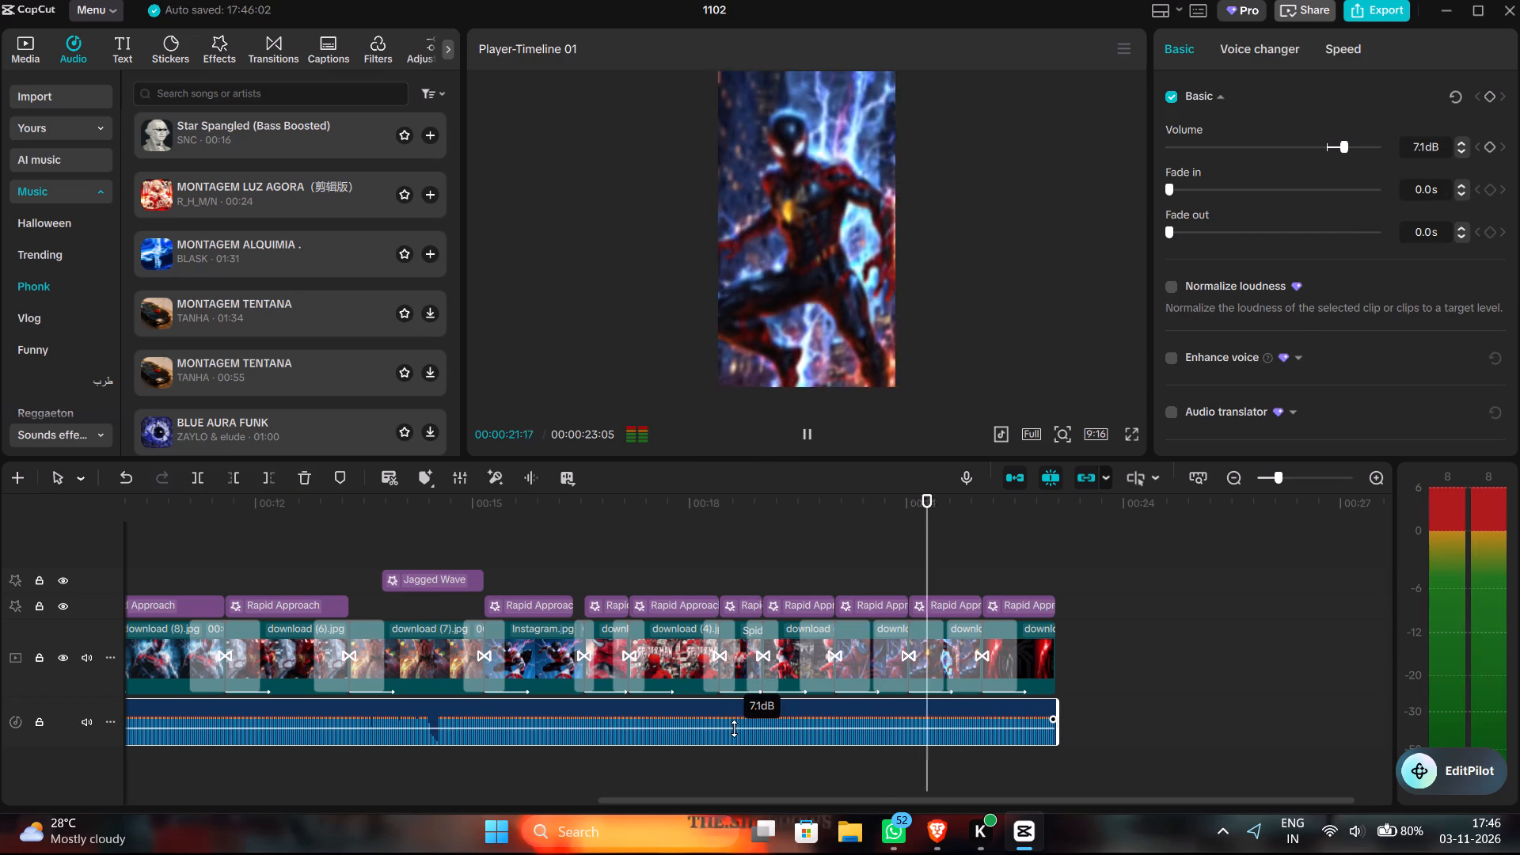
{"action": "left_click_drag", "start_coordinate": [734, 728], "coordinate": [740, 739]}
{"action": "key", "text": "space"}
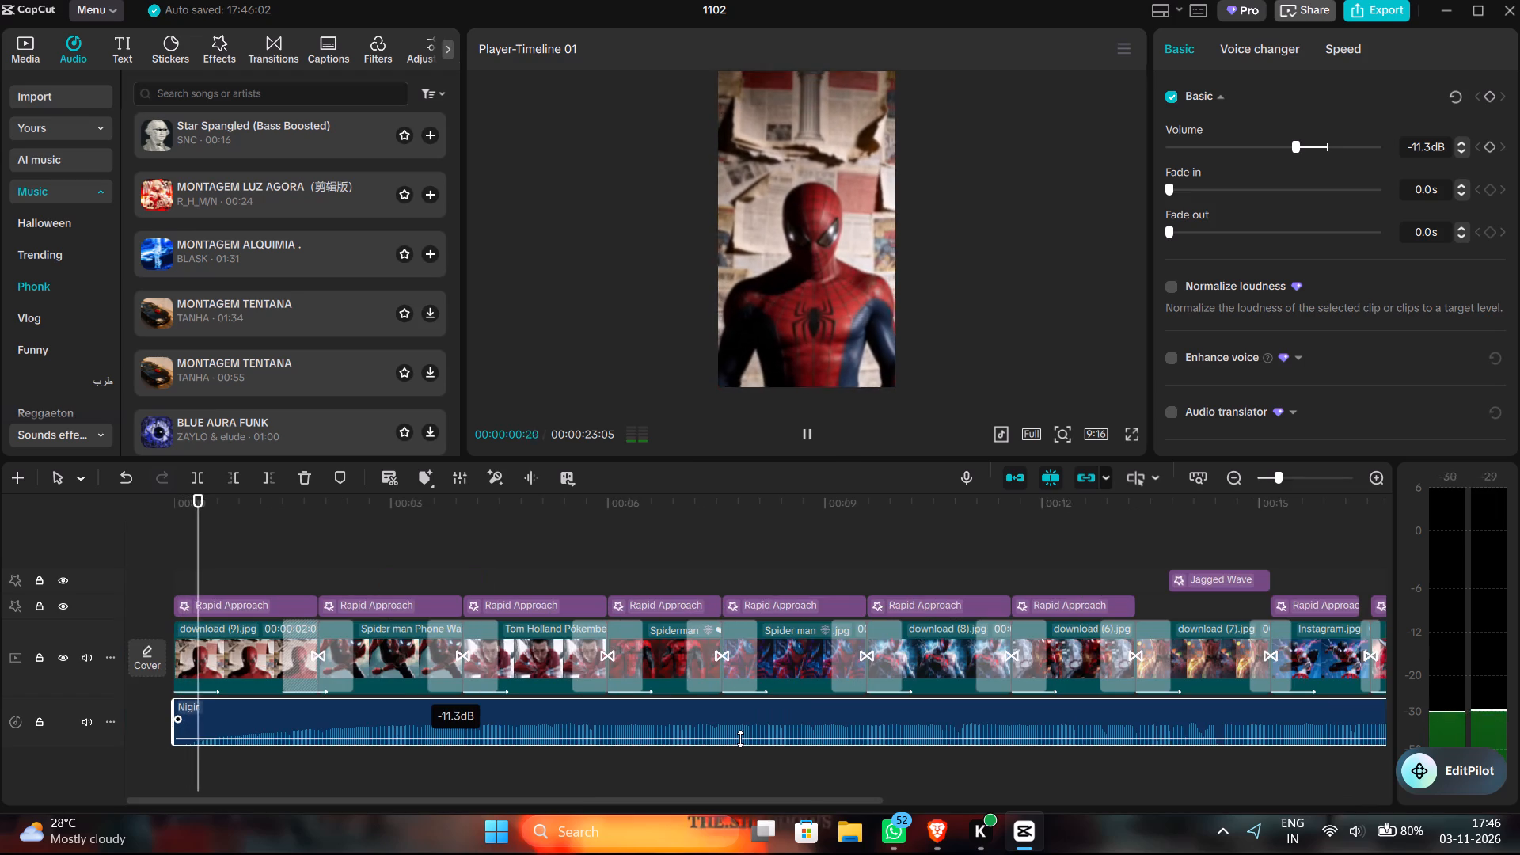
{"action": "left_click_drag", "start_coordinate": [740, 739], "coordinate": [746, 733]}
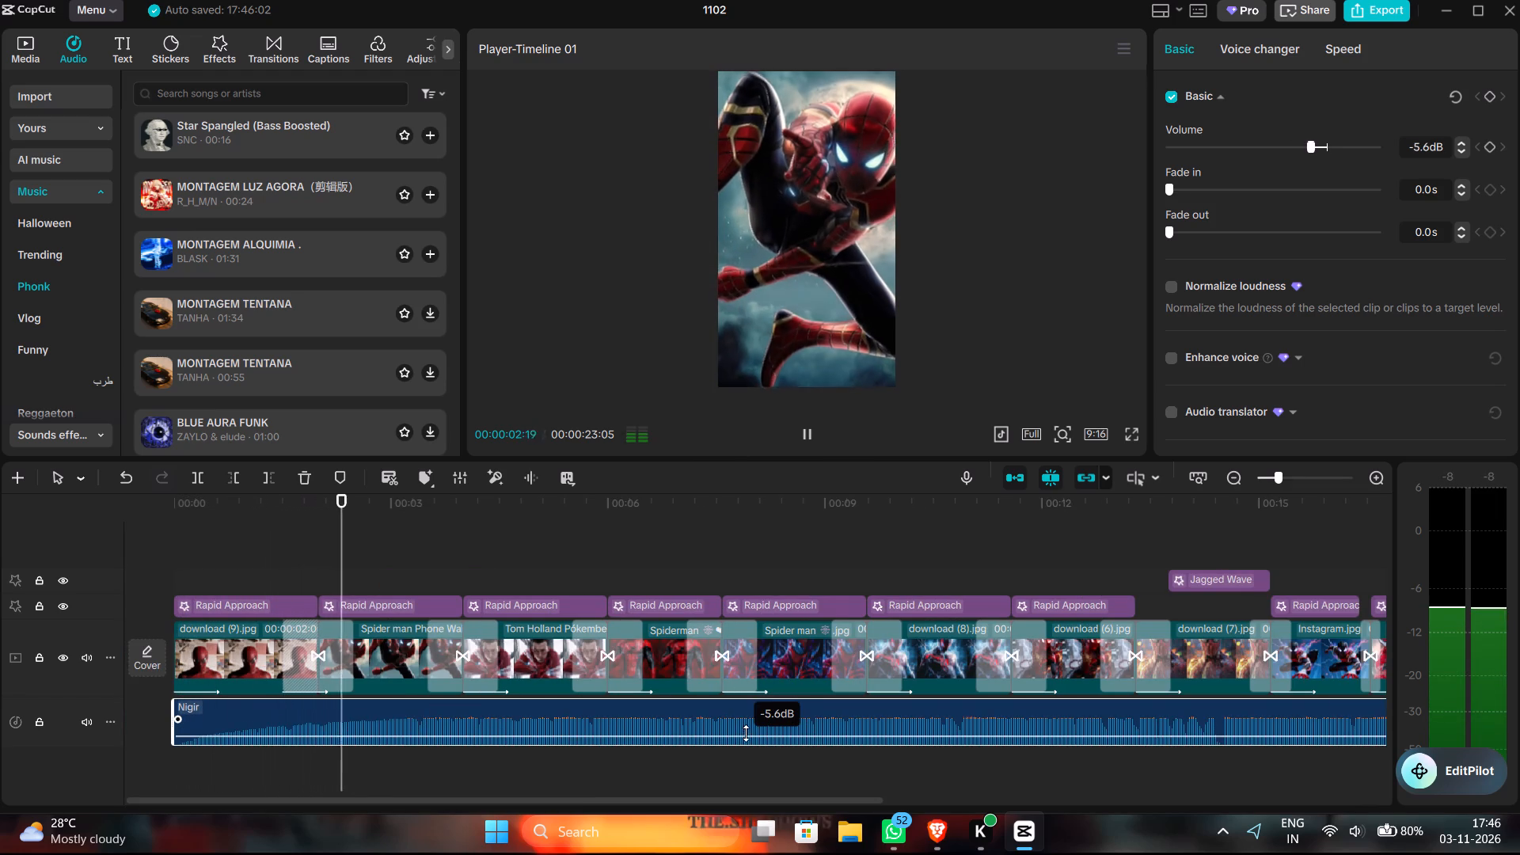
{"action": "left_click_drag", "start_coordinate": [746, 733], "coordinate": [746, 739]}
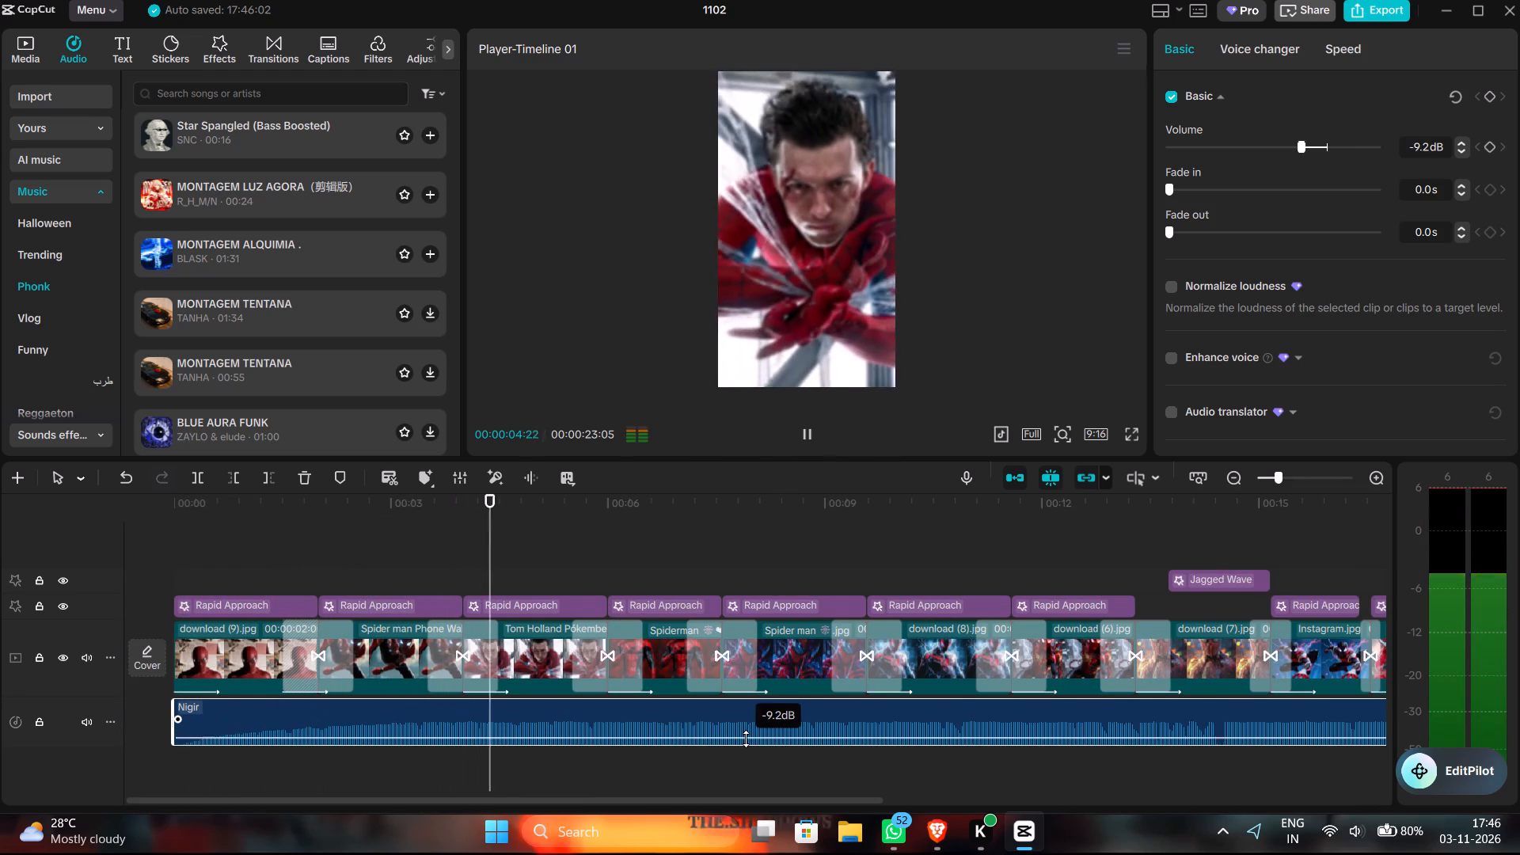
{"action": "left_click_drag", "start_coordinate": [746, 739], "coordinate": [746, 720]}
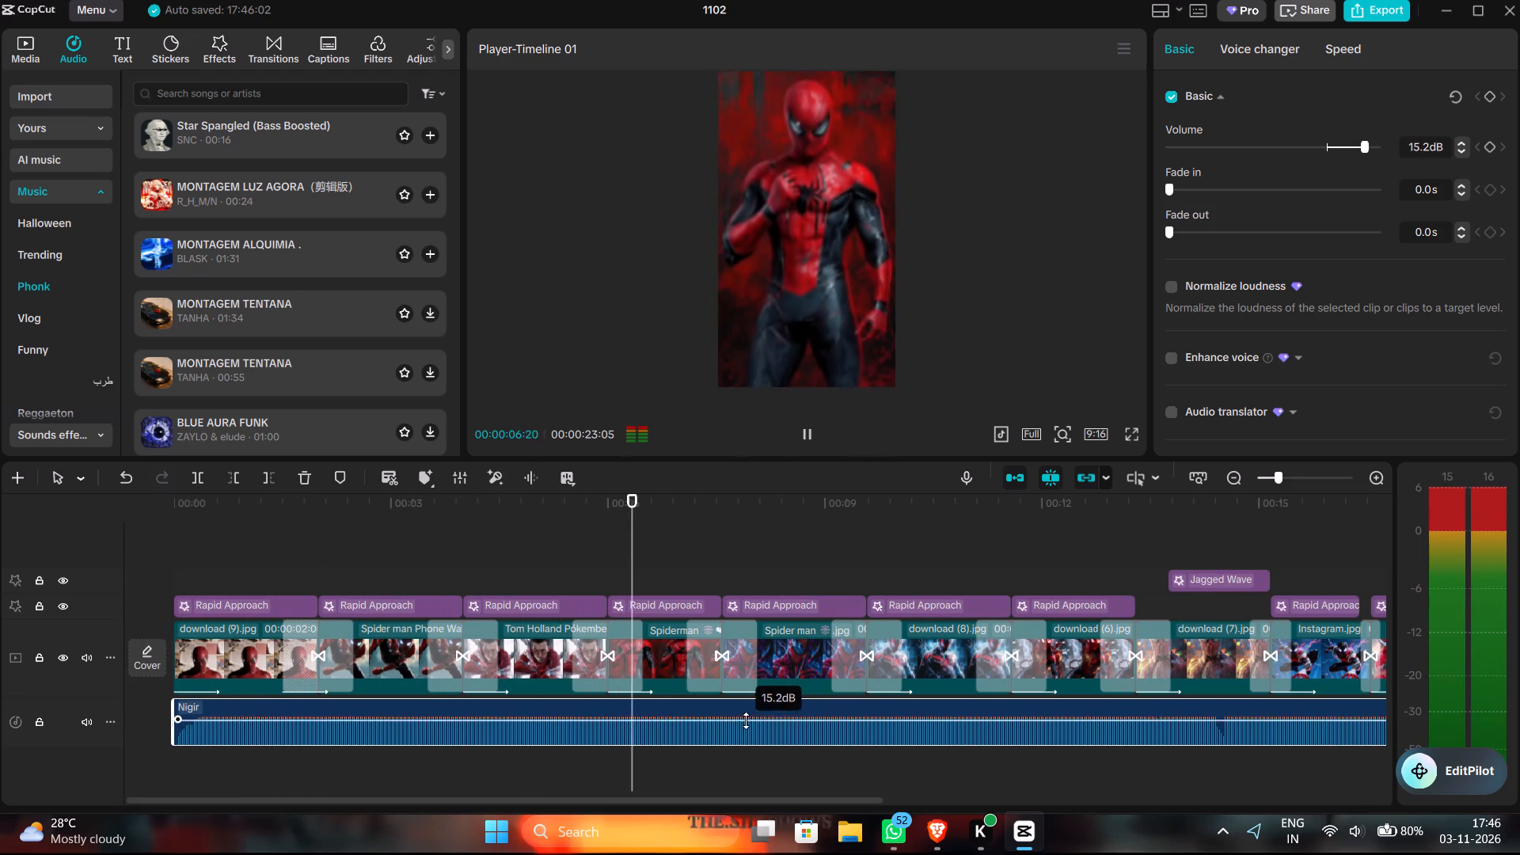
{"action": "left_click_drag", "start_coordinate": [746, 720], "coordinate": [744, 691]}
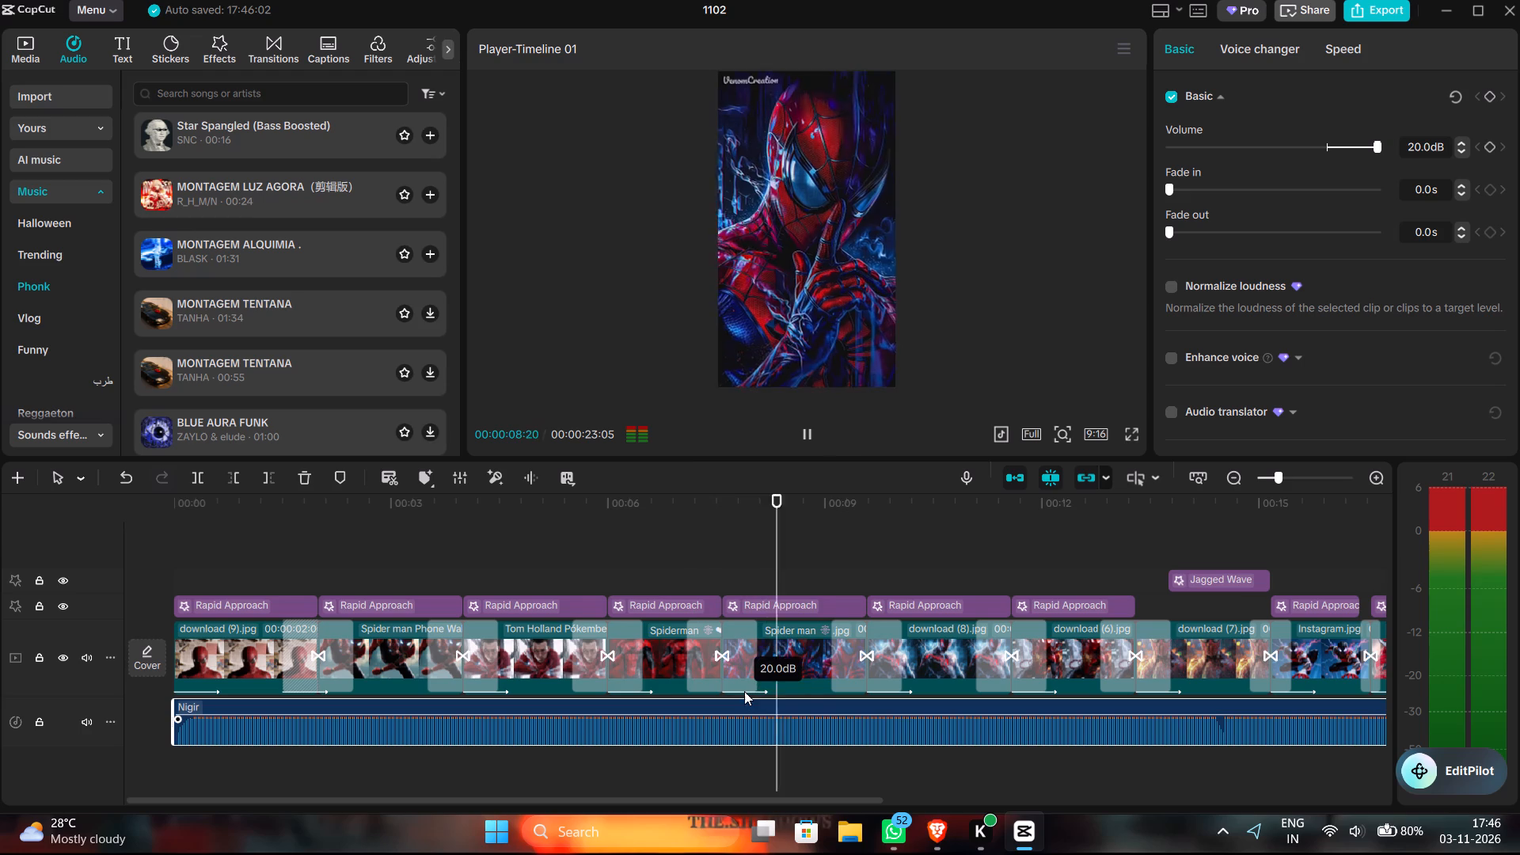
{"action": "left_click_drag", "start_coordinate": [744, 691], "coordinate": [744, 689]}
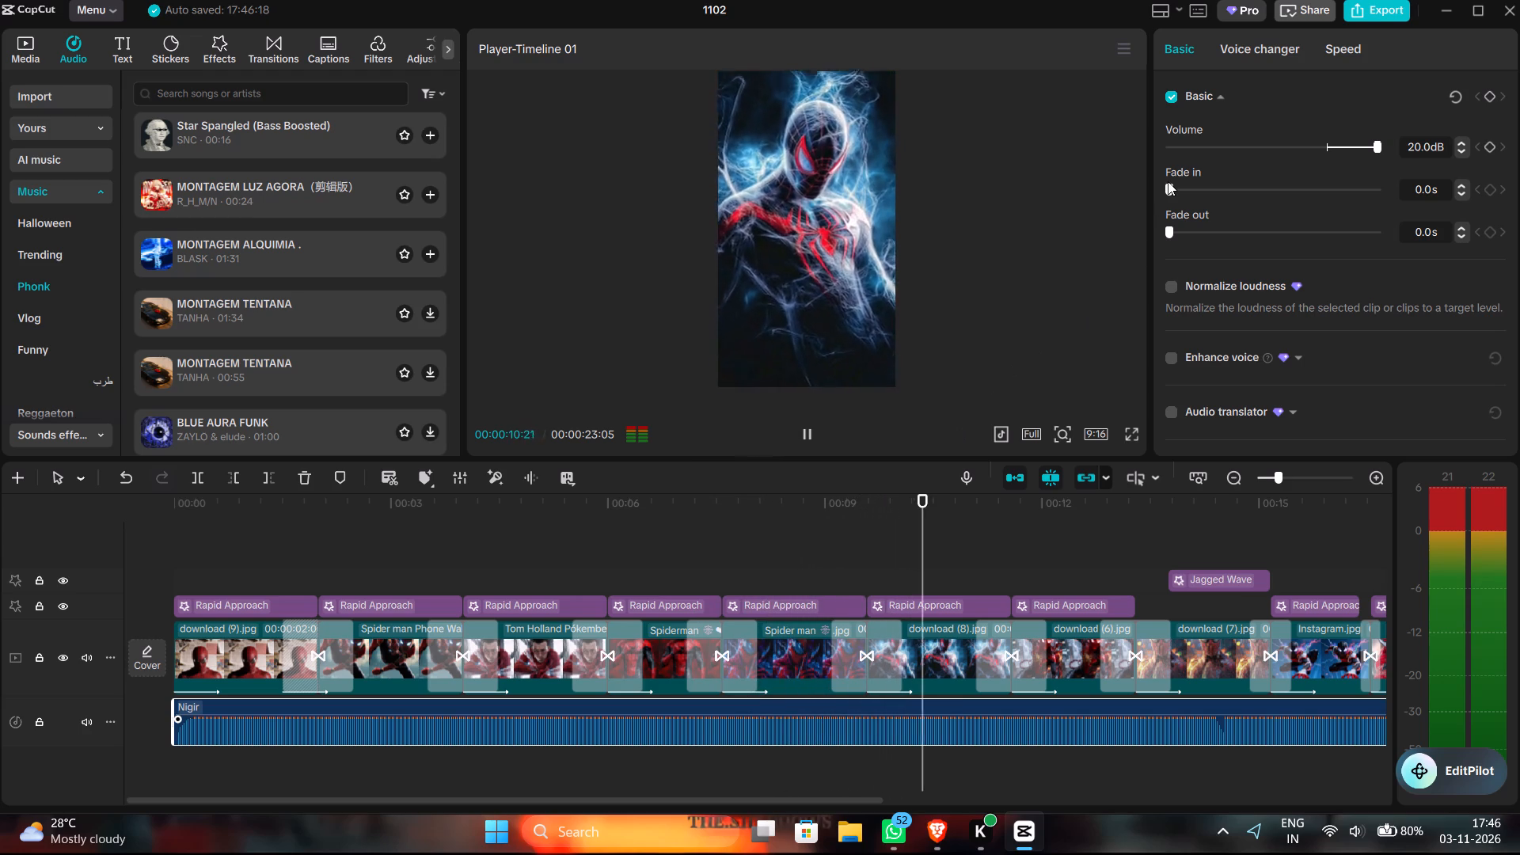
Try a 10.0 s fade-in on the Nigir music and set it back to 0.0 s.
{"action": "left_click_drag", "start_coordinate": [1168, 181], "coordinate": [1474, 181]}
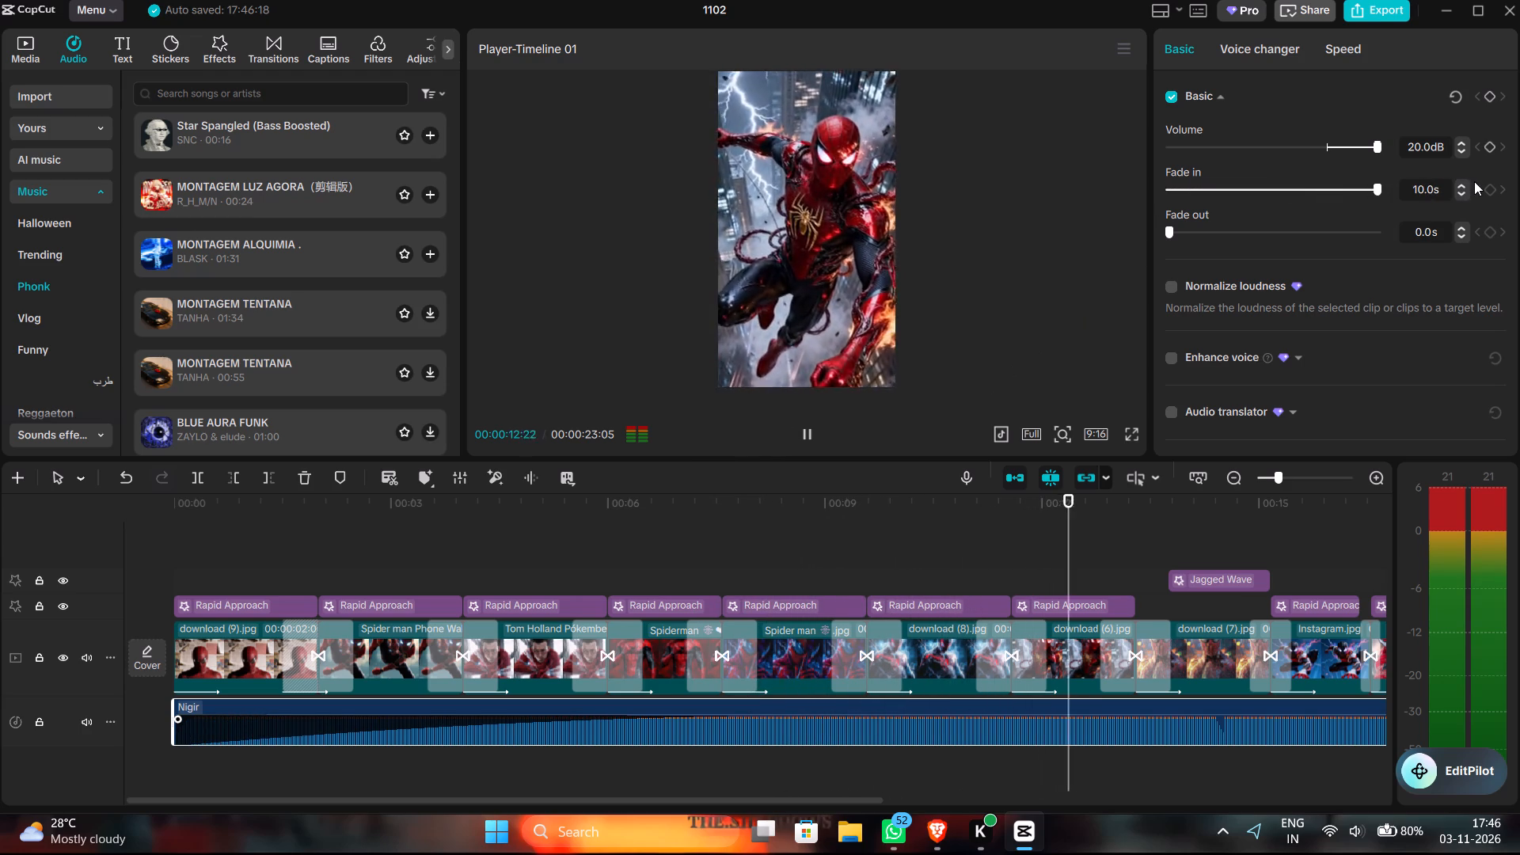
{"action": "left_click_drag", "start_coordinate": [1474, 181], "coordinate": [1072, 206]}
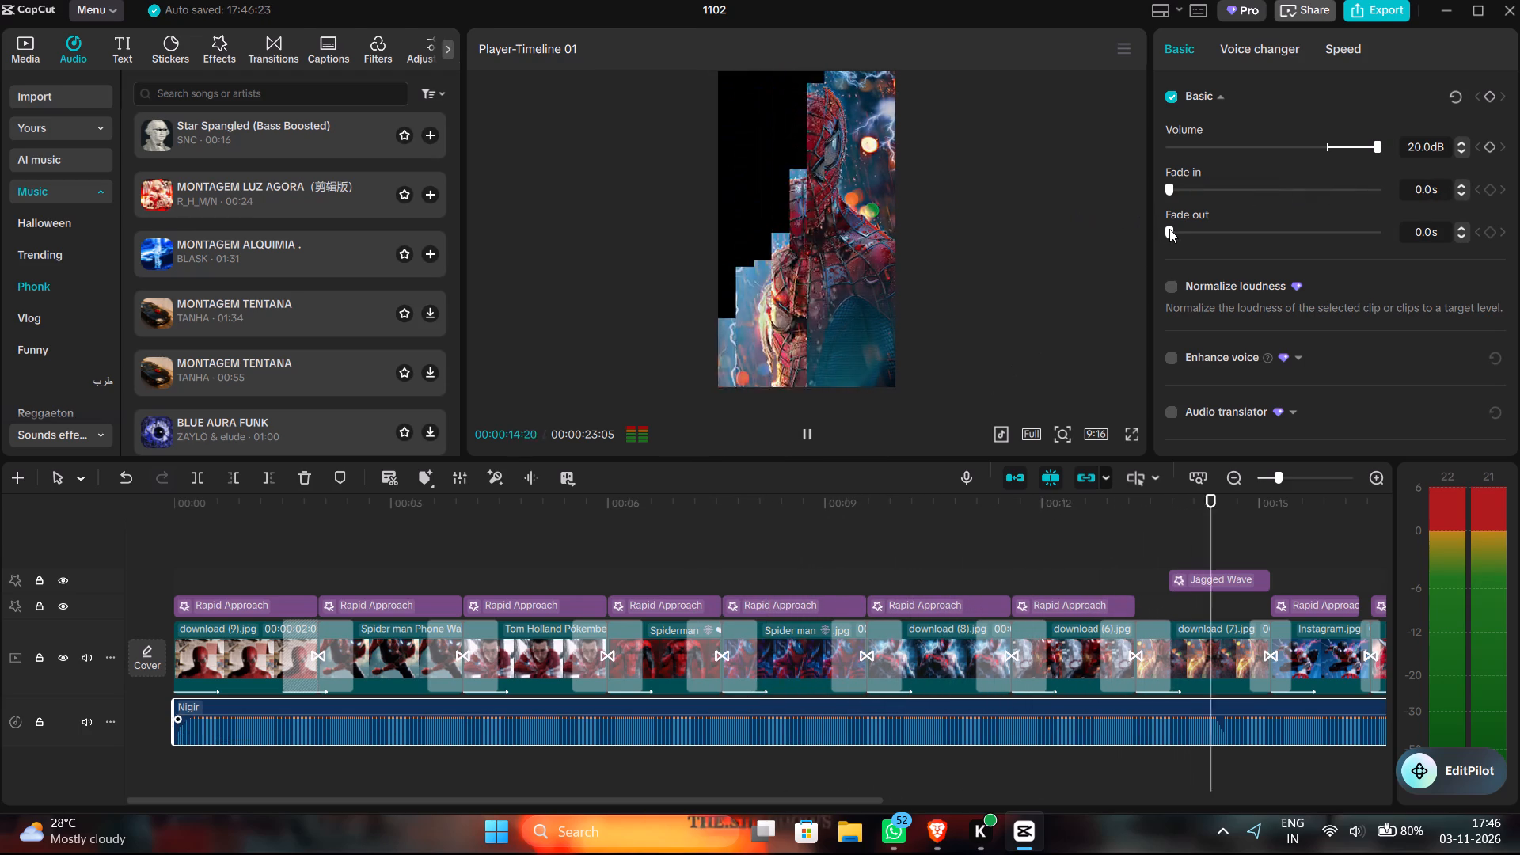
Set the fade-out of the Nigir music to 10.0 s.
{"action": "left_click_drag", "start_coordinate": [1169, 229], "coordinate": [1519, 231]}
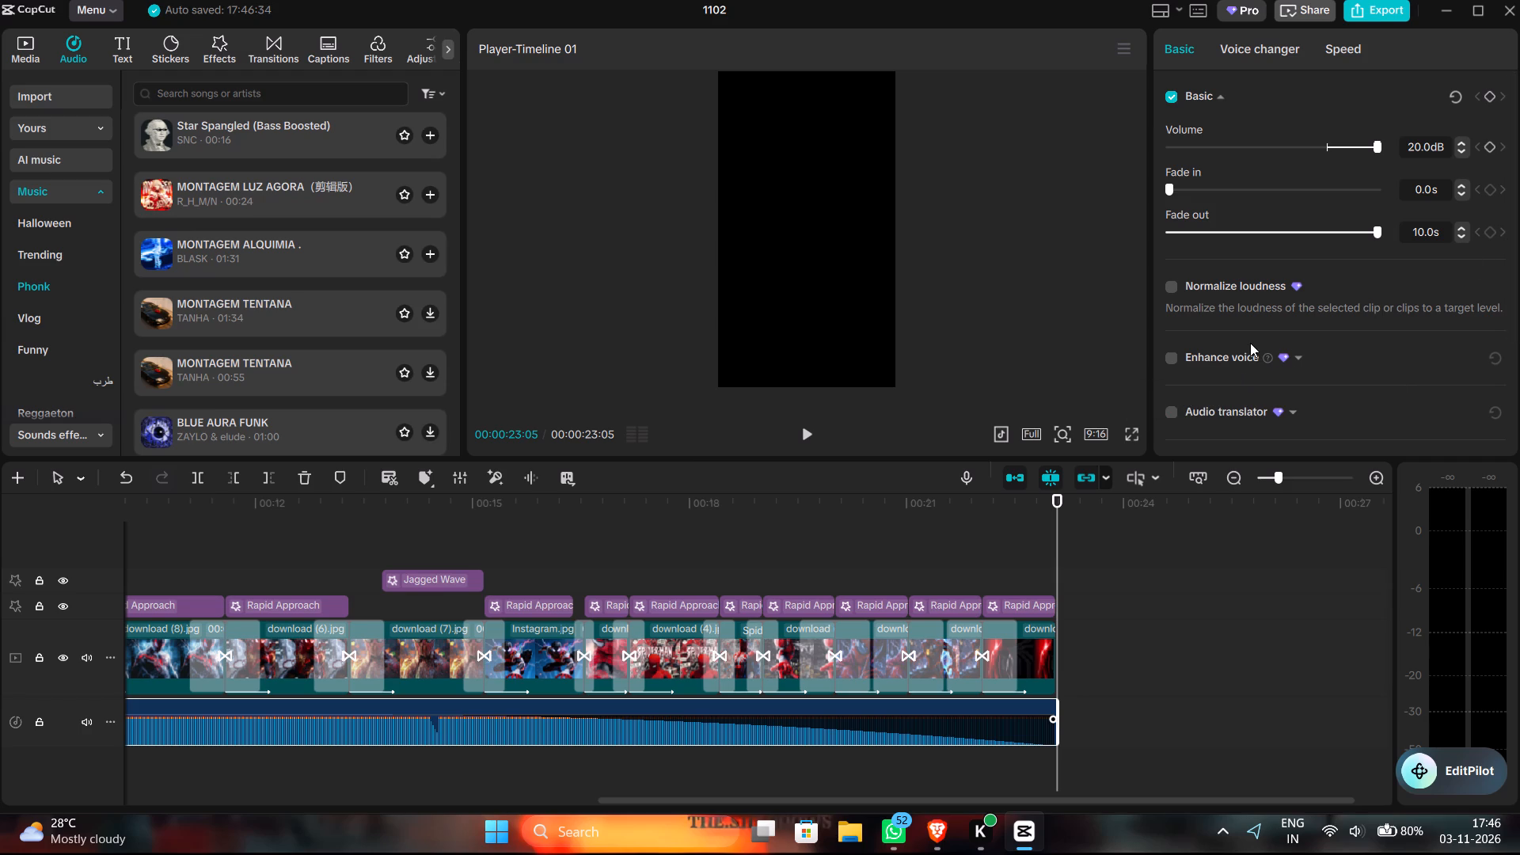
Look through the remaining basic audio options for the Nigir music, including Fill channel.
{"action": "scroll", "coordinate": [1250, 343], "scroll_direction": "down", "scroll_amount": 2}
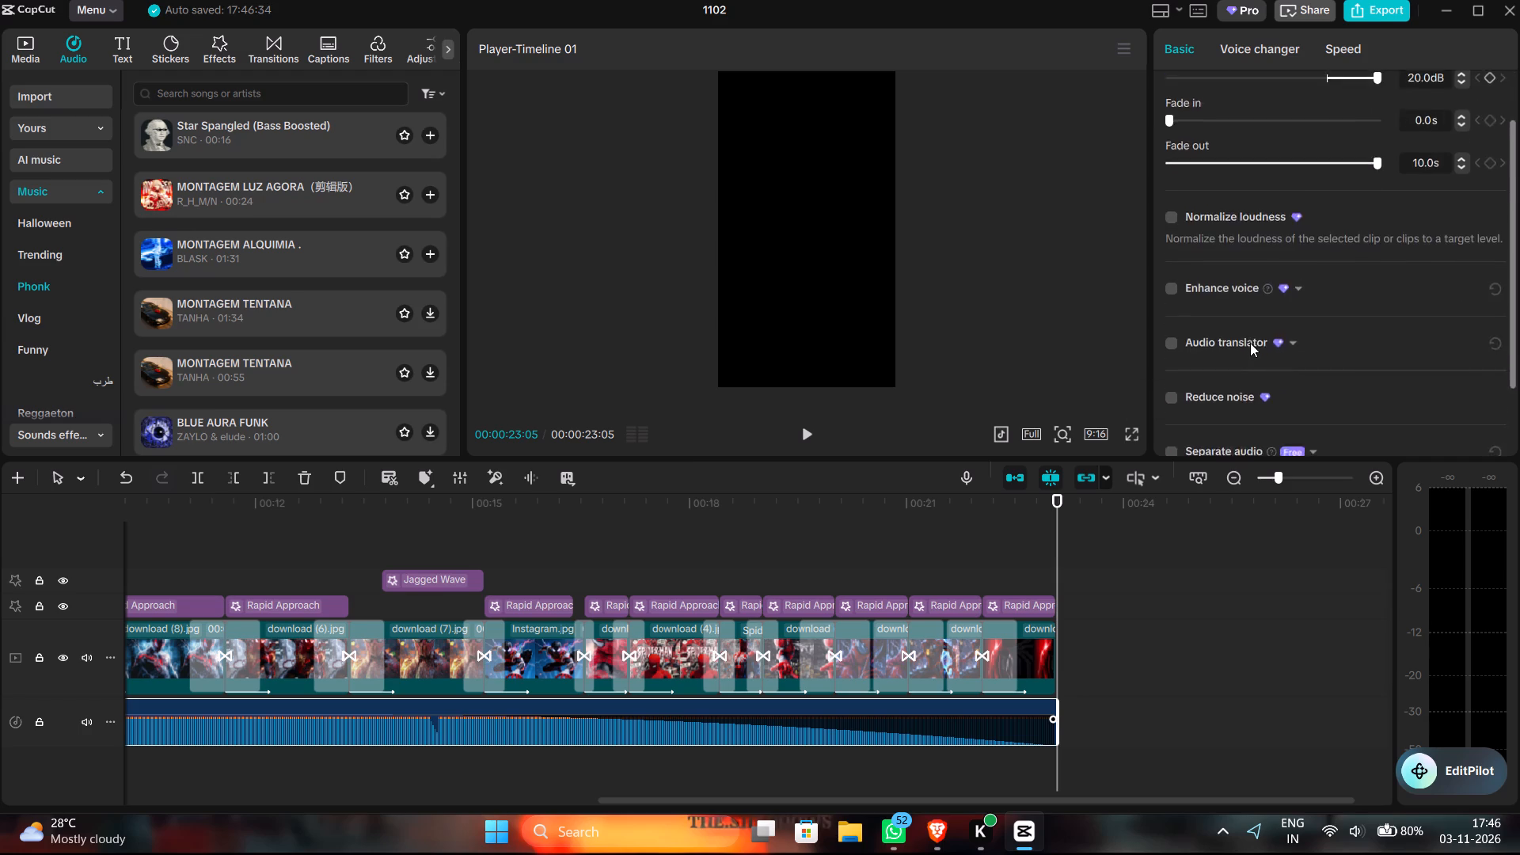
{"action": "scroll", "coordinate": [1250, 343], "scroll_direction": "down", "scroll_amount": 3}
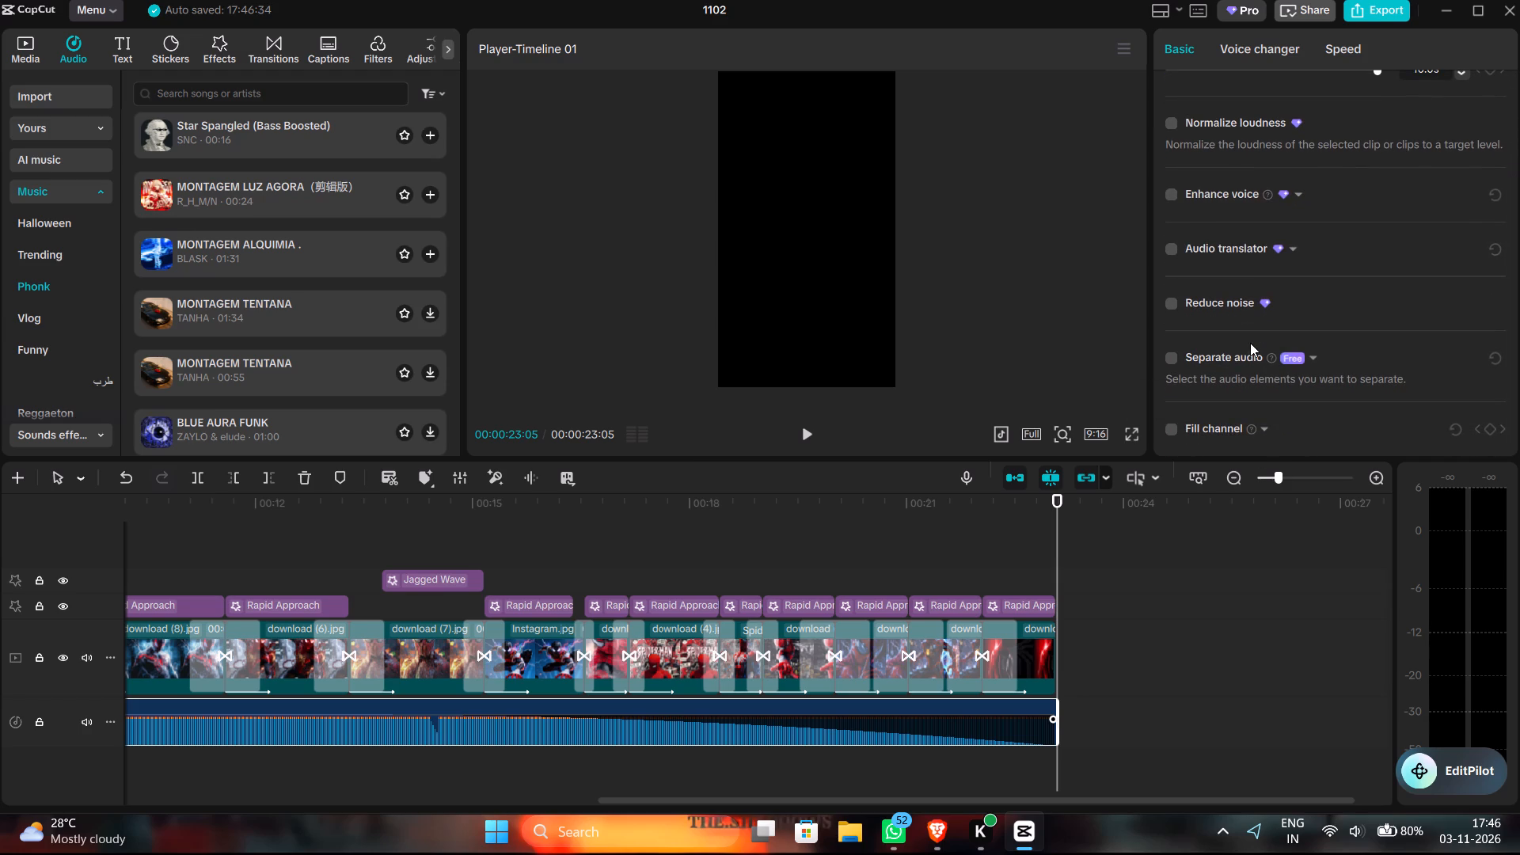
{"action": "left_click", "coordinate": [1263, 436]}
{"action": "scroll", "coordinate": [1263, 436], "scroll_direction": "down", "scroll_amount": 6}
{"action": "scroll", "coordinate": [1267, 292], "scroll_direction": "up", "scroll_amount": 5}
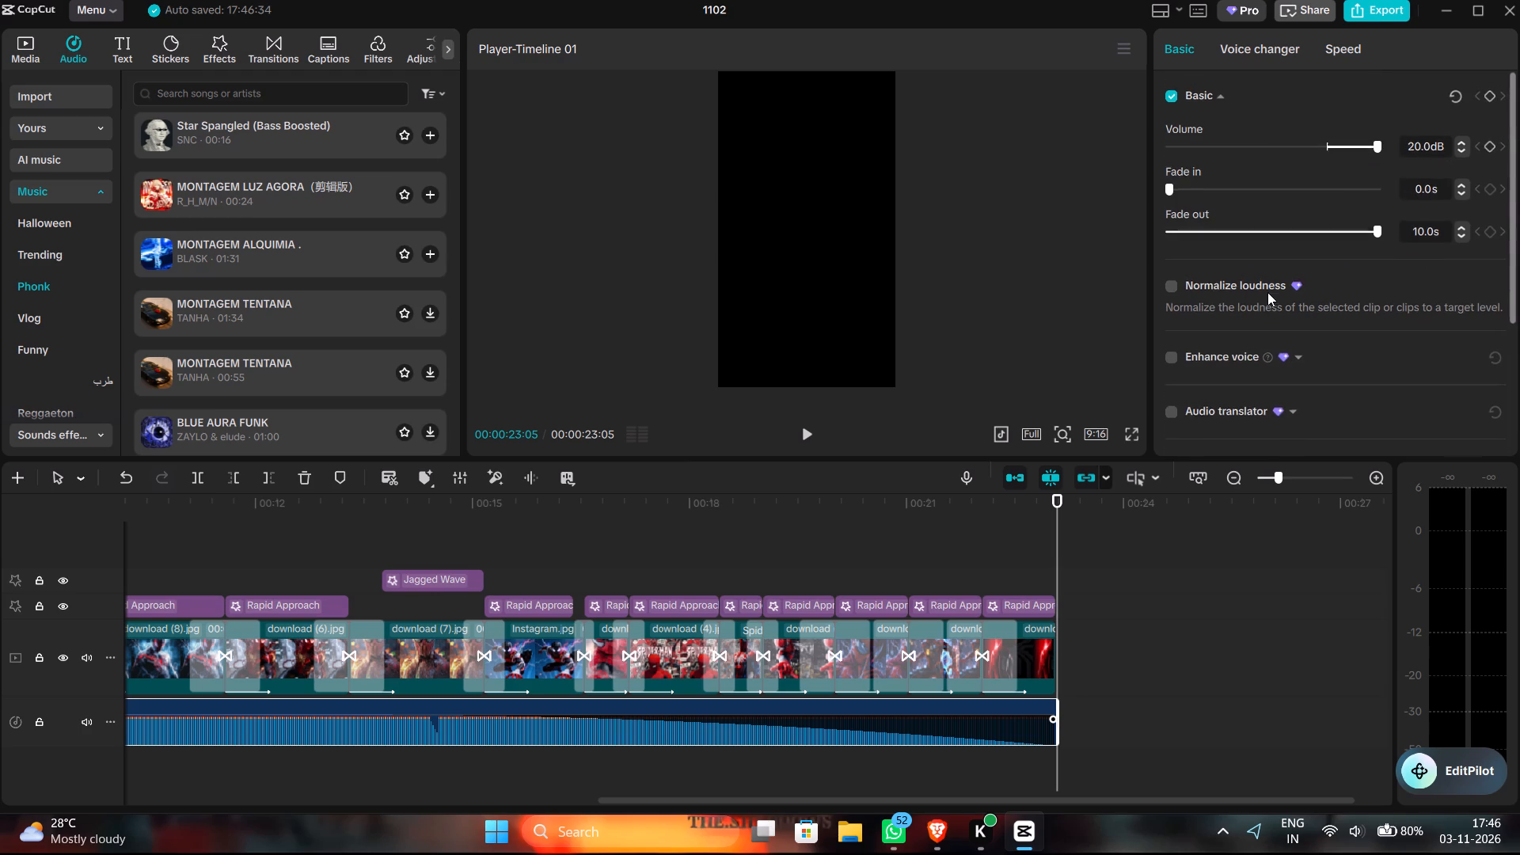
{"action": "scroll", "coordinate": [1267, 292], "scroll_direction": "up", "scroll_amount": 1}
Apply the Mic Echo voice filter to the Nigir music and play the edit from the start to hear it.
{"action": "left_click", "coordinate": [1232, 41]}
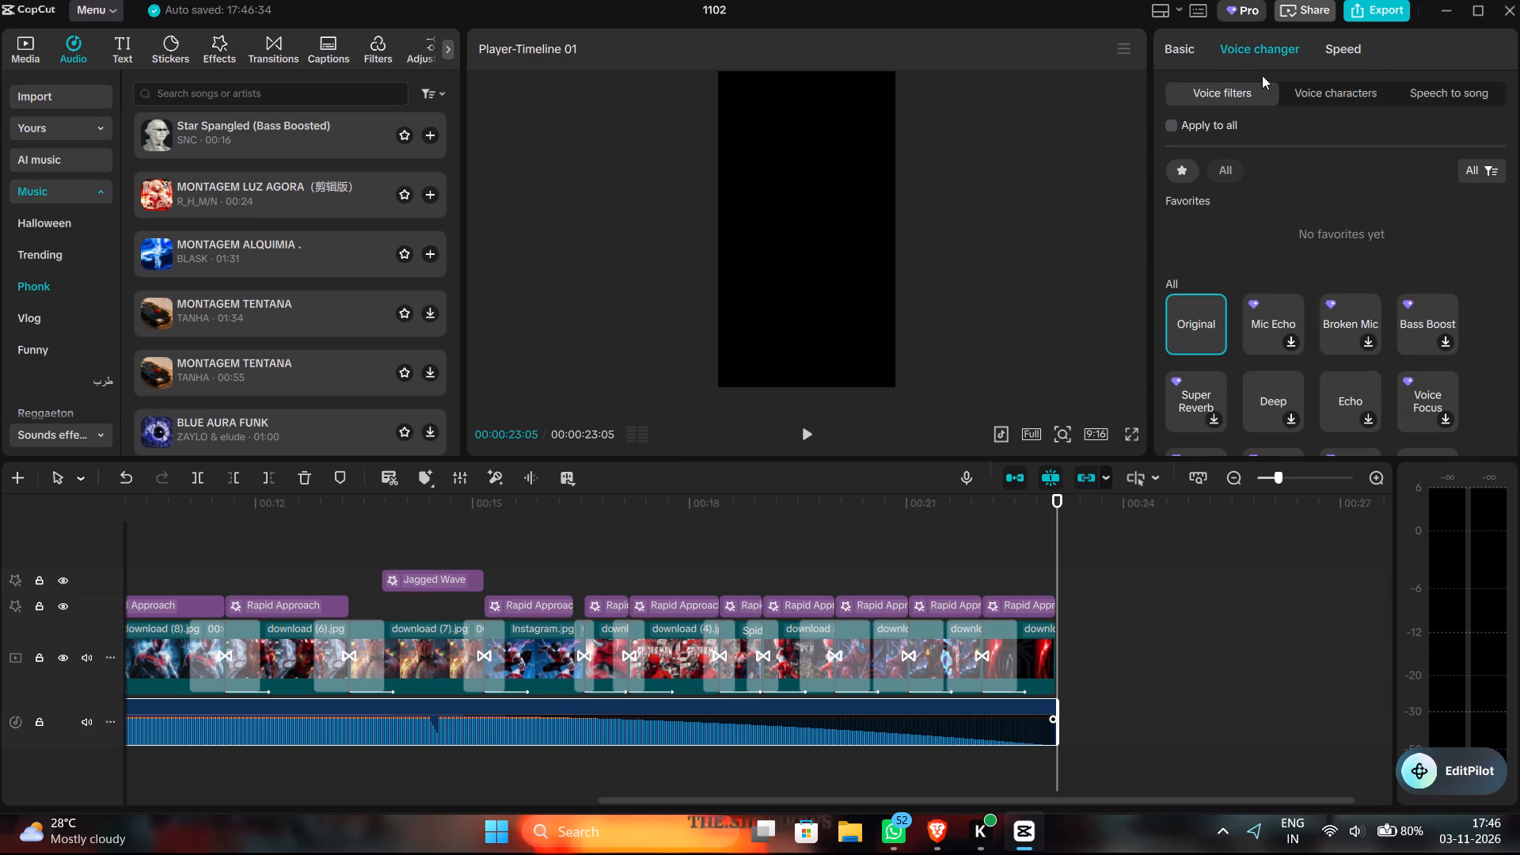
{"action": "left_click", "coordinate": [1273, 306]}
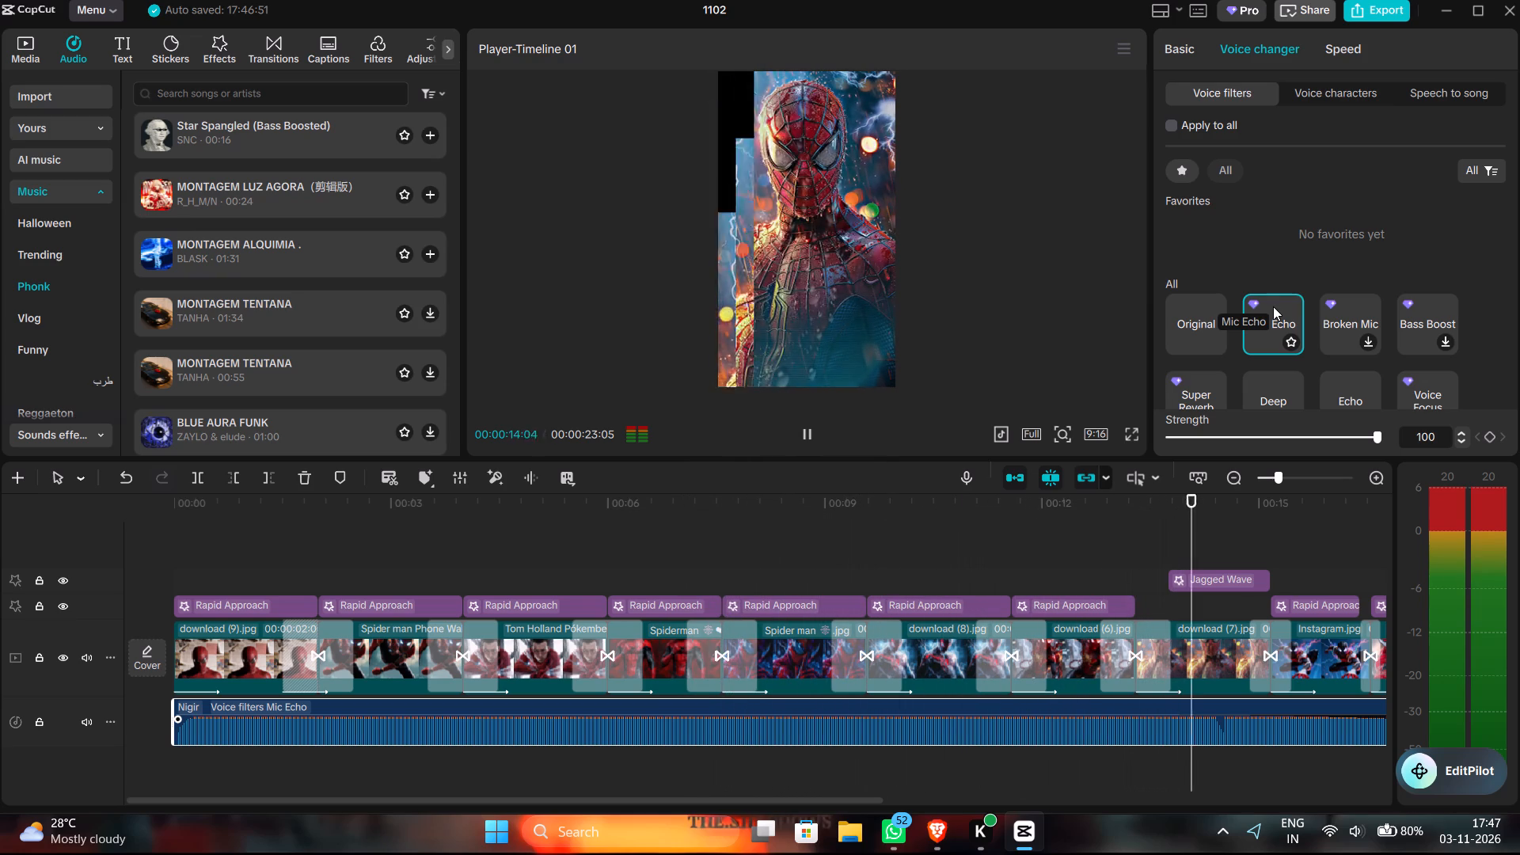
{"action": "key", "text": "space"}
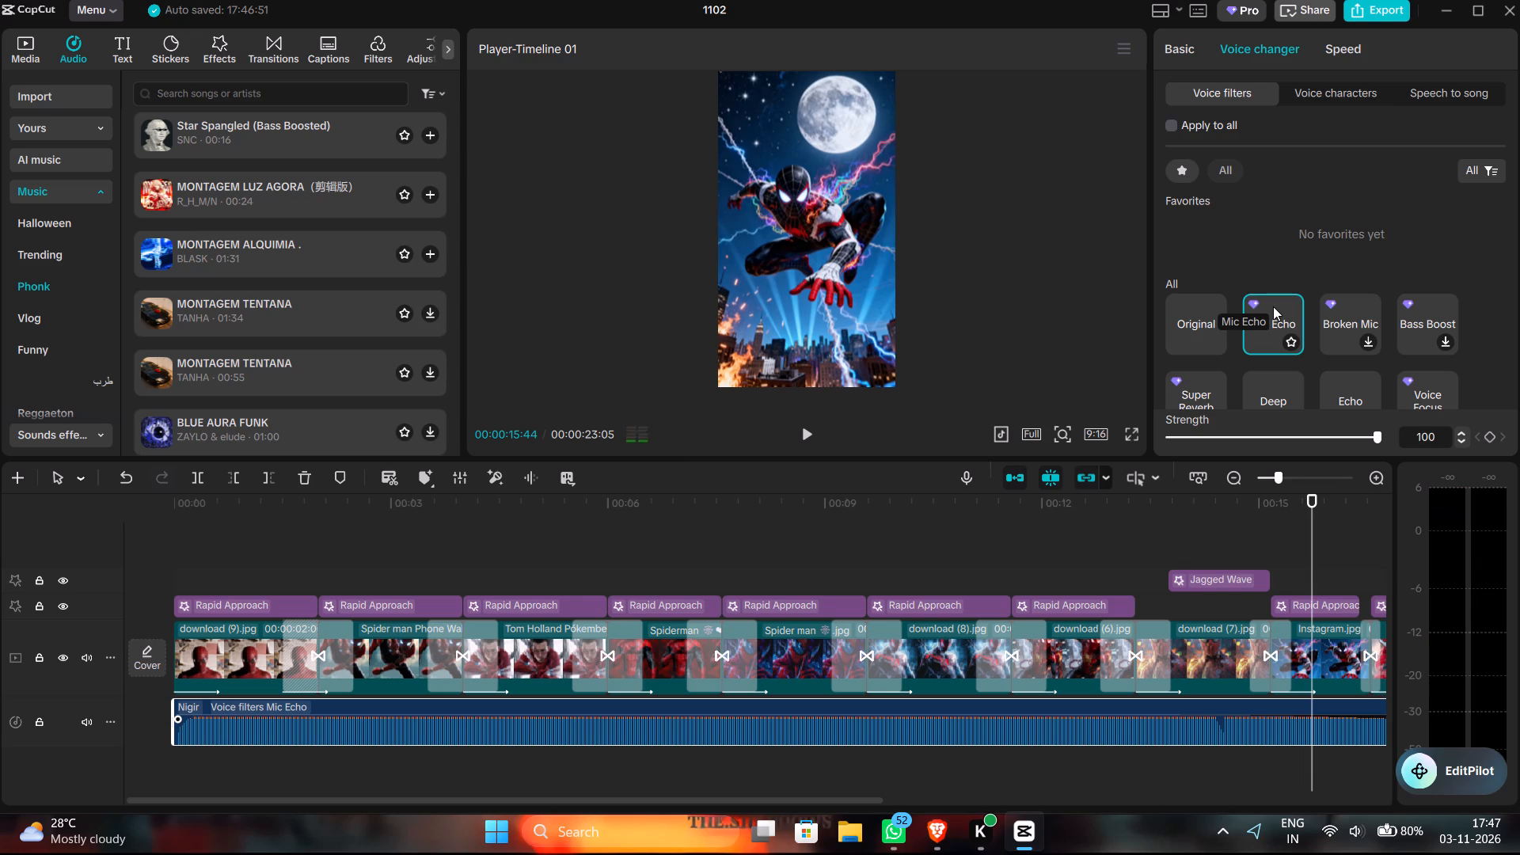
{"action": "left_click_drag", "start_coordinate": [1273, 306], "coordinate": [1214, 359]}
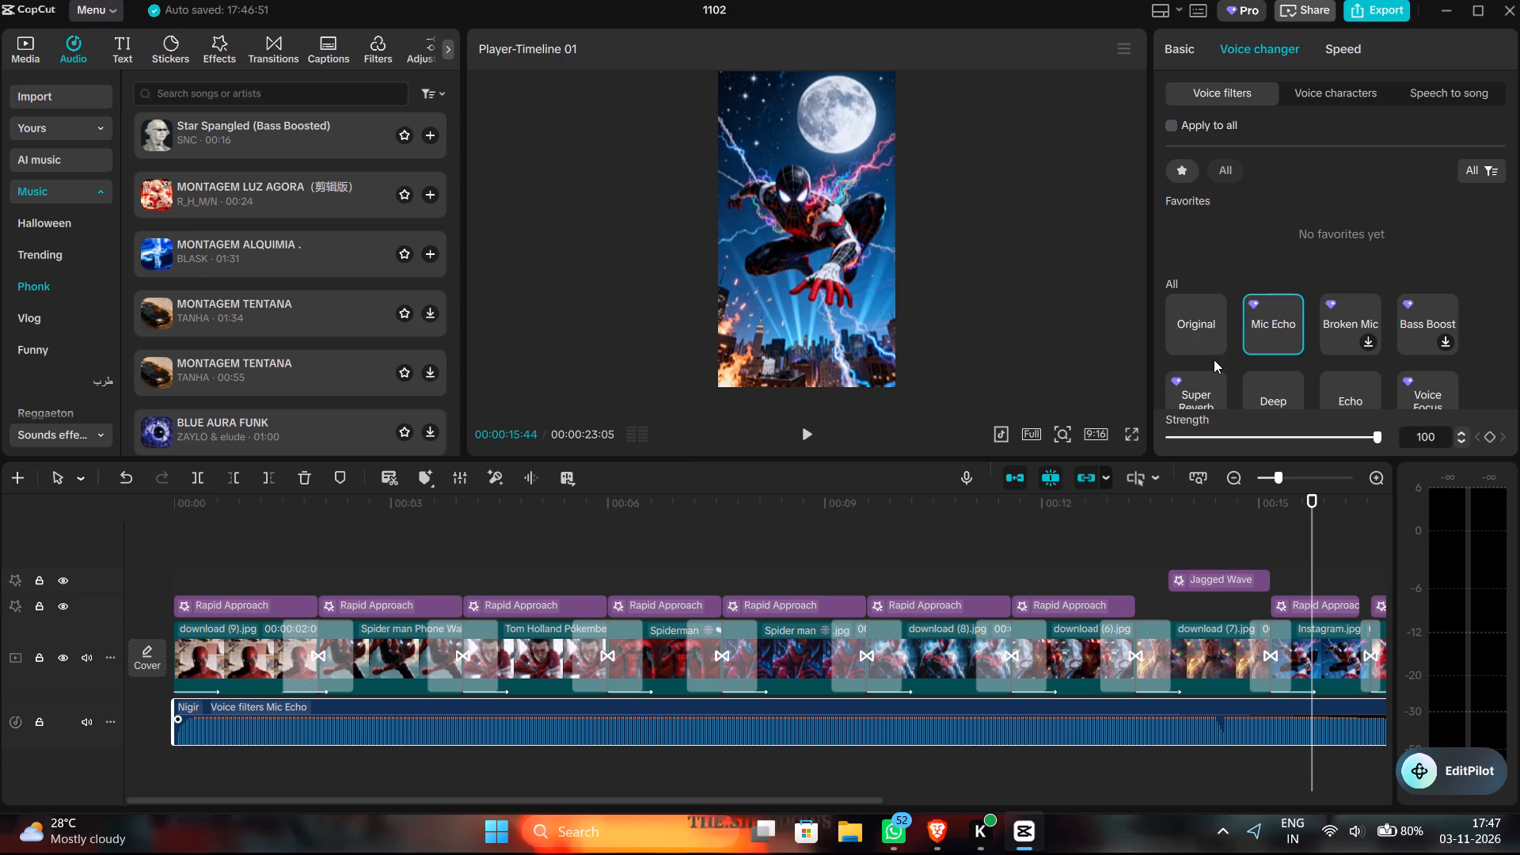
{"action": "left_click_drag", "start_coordinate": [1214, 359], "coordinate": [1262, 326]}
{"action": "left_click", "coordinate": [1262, 326]}
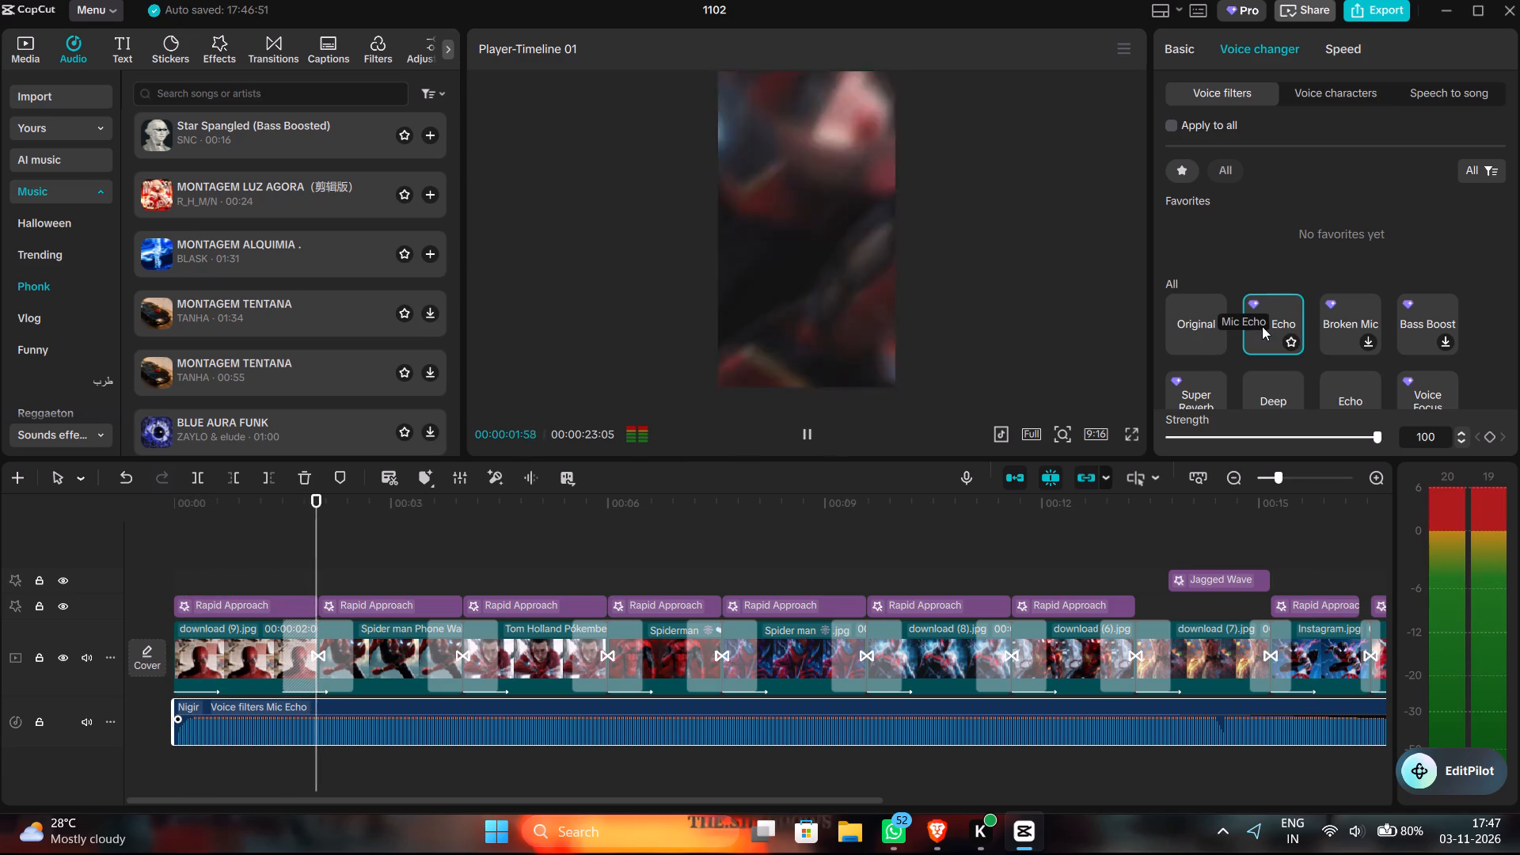
Replay the edit to hear the Mic Echo filter on the Nigir music again, trying Apply to all on and off.
{"action": "left_click_drag", "start_coordinate": [1262, 326], "coordinate": [1233, 379]}
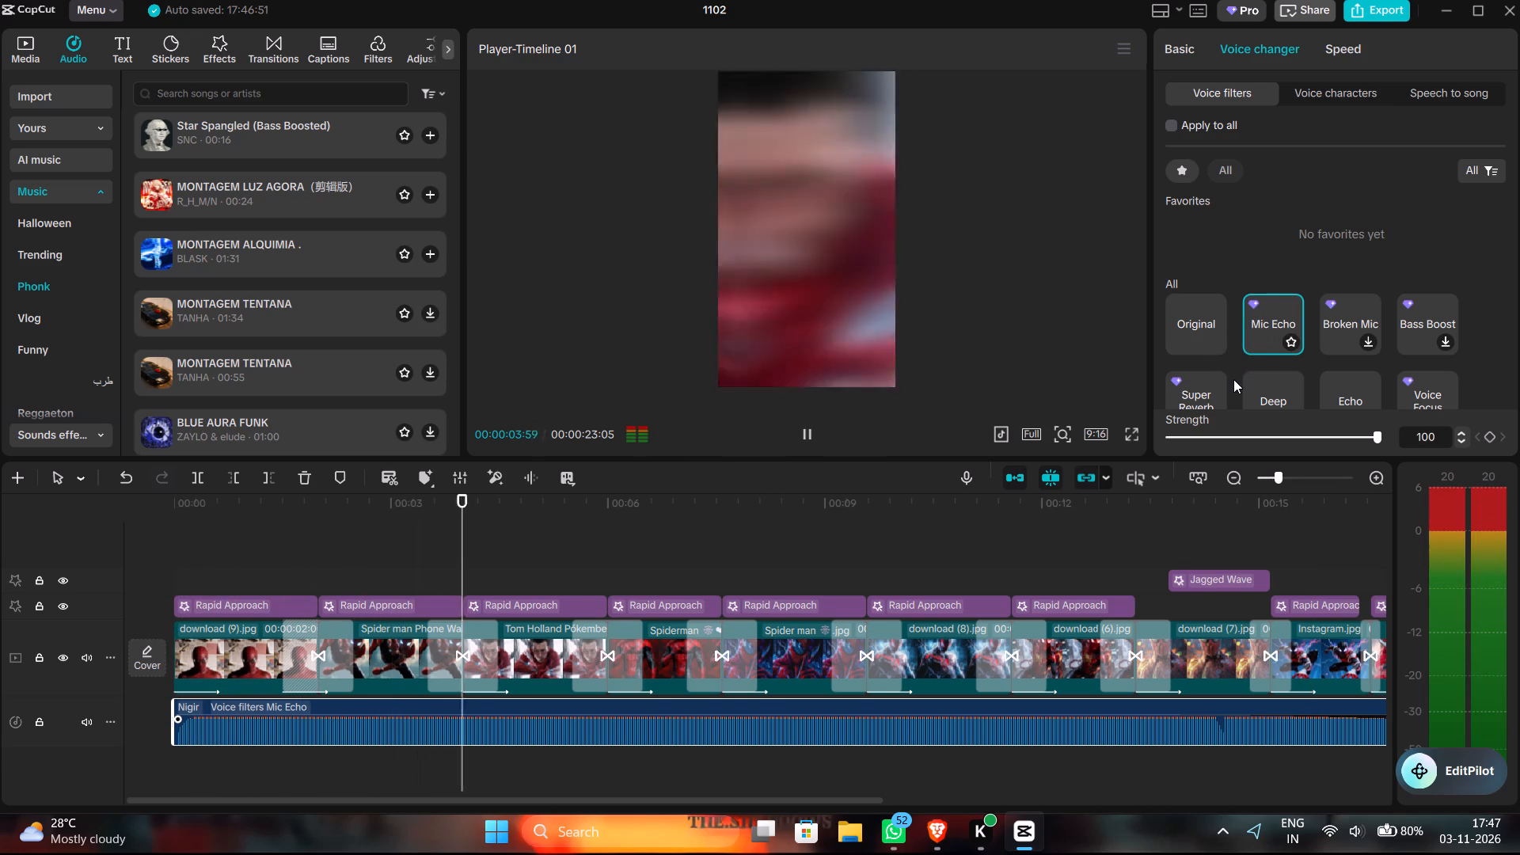
{"action": "left_click_drag", "start_coordinate": [1233, 379], "coordinate": [1049, 538]}
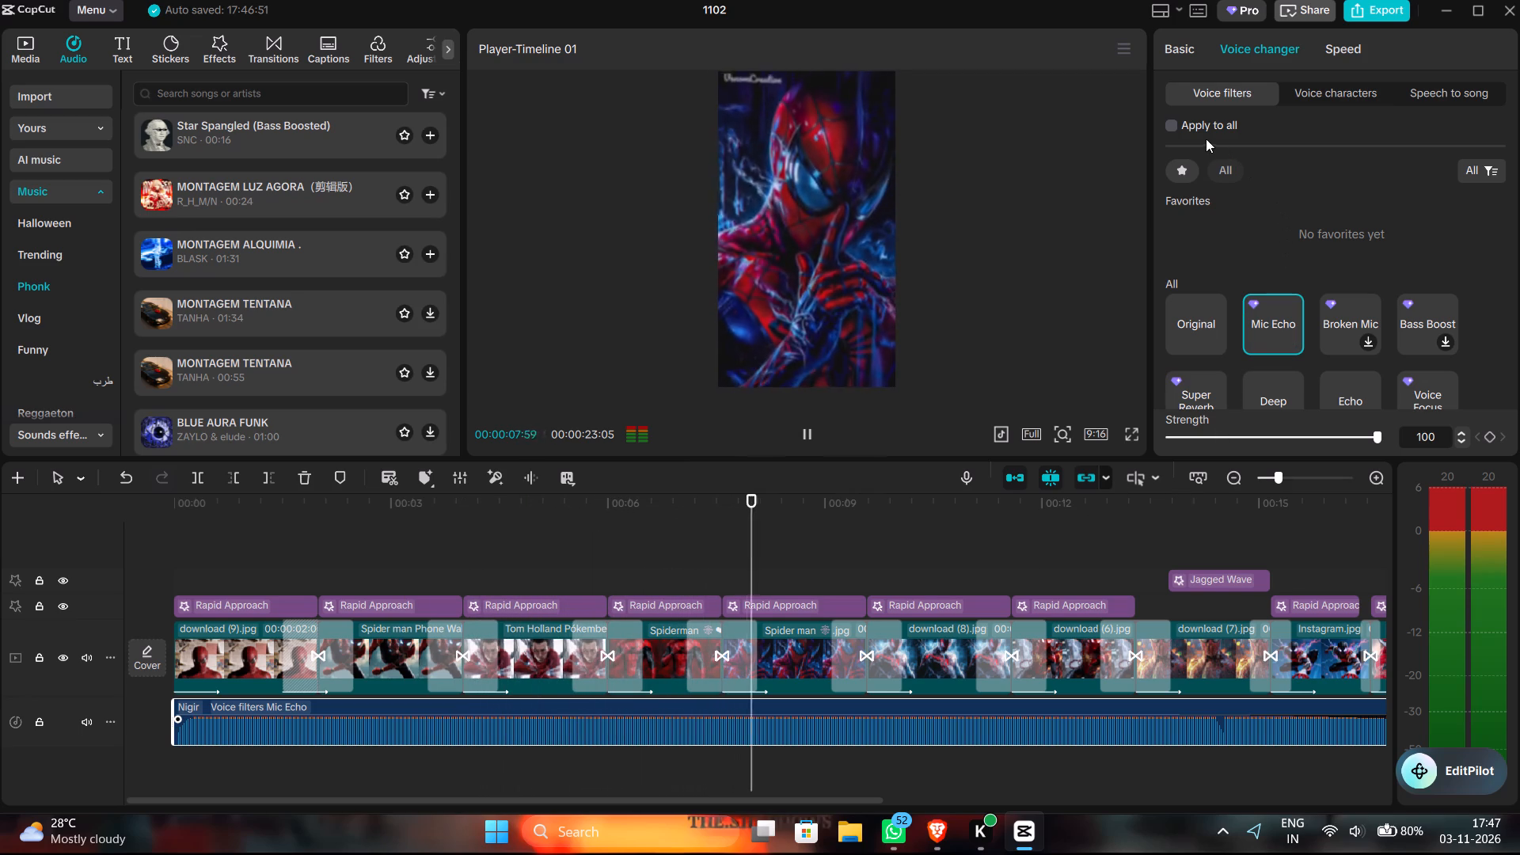
{"action": "right_click", "coordinate": [1287, 335]}
{"action": "left_click", "coordinate": [1269, 329]}
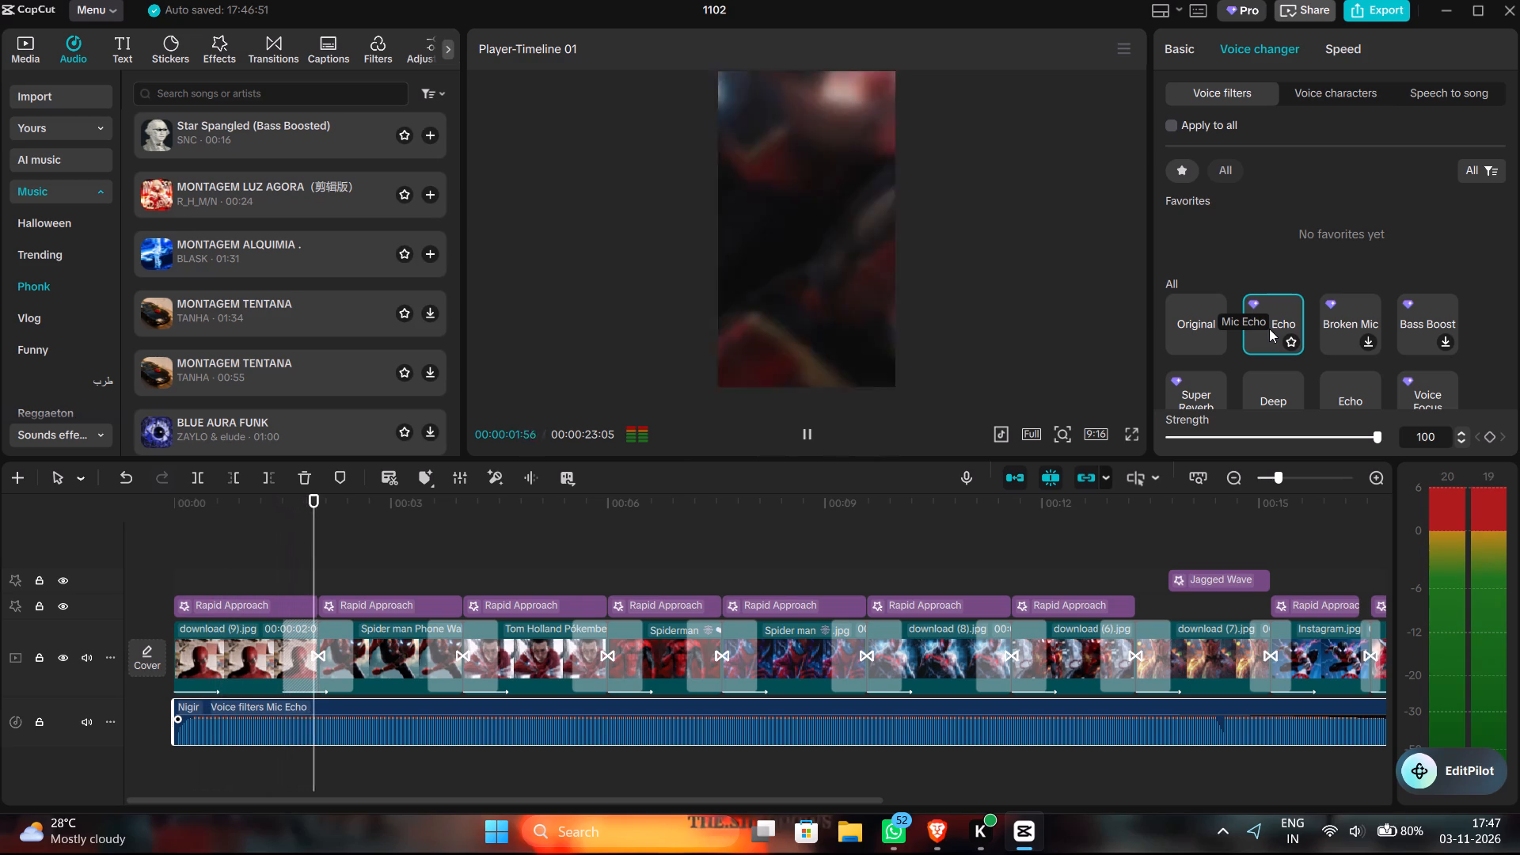
{"action": "left_click", "coordinate": [1170, 128]}
{"action": "left_click", "coordinate": [1172, 128]}
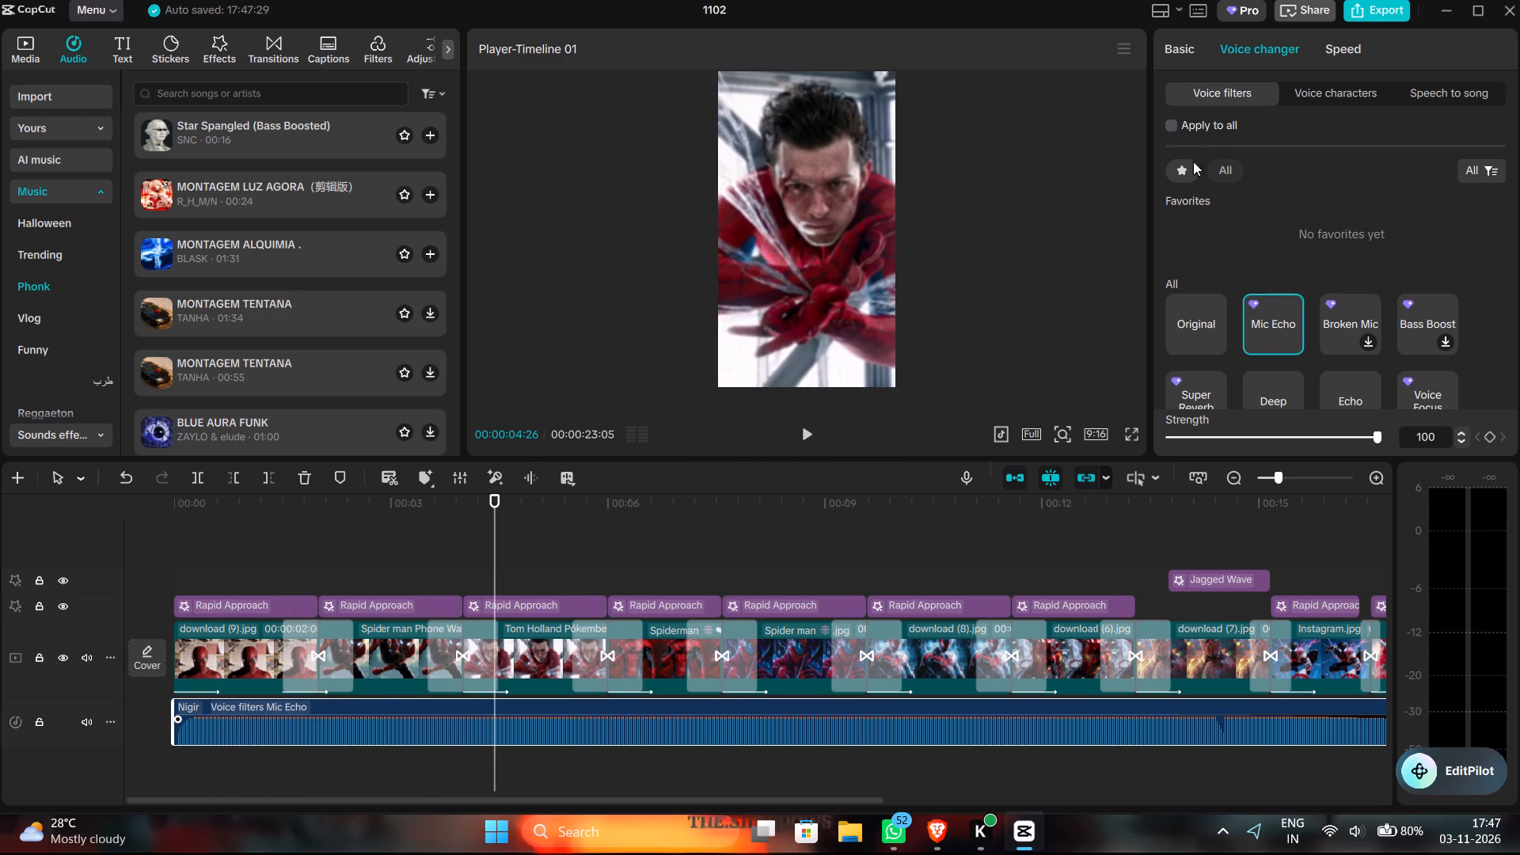
{"action": "left_click", "coordinate": [1260, 312]}
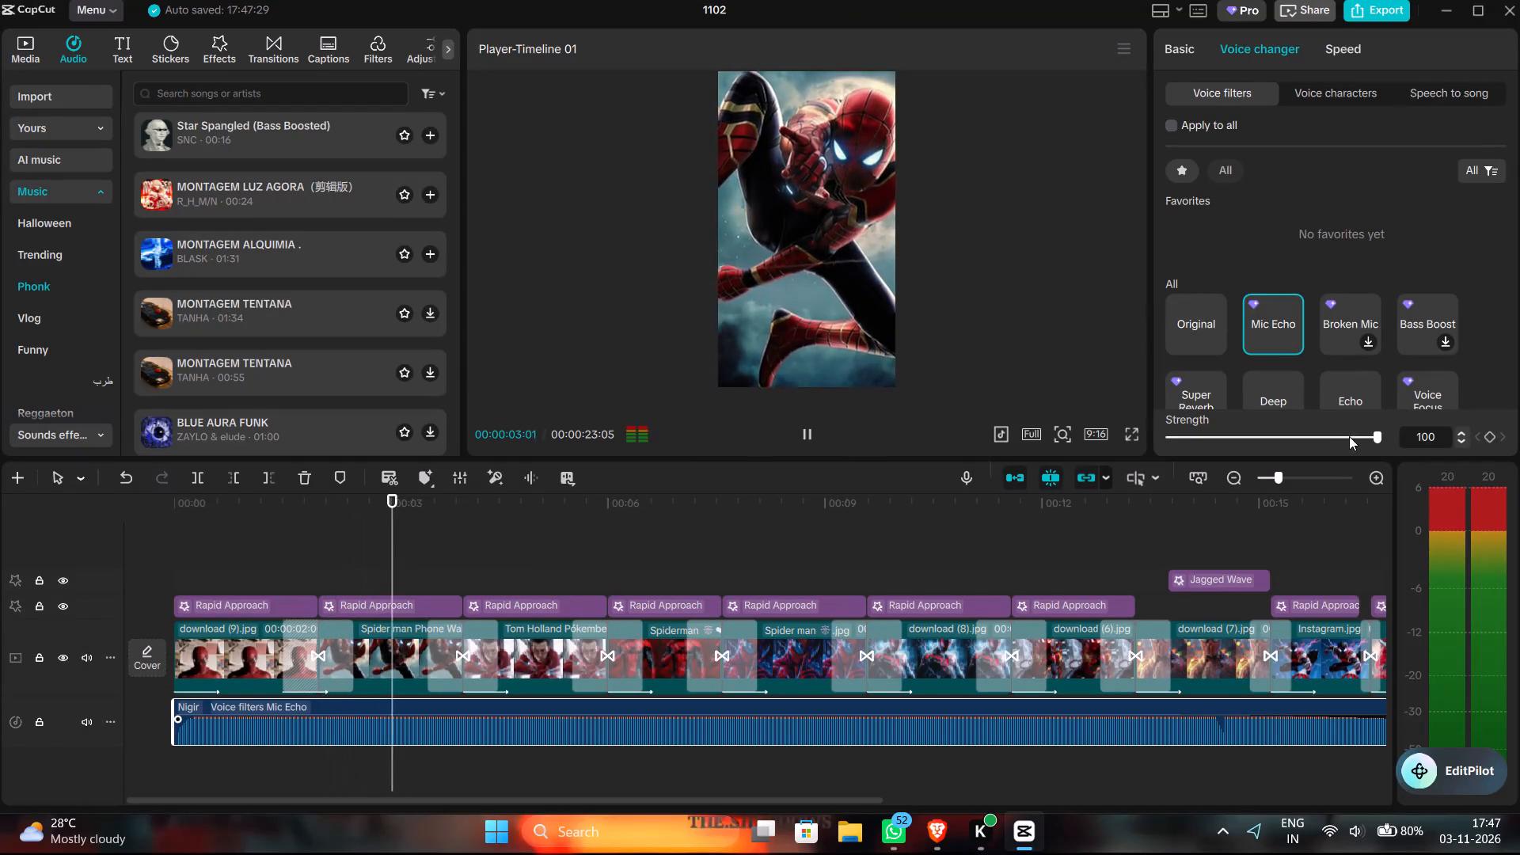
Set the Mic Echo strength on the Nigir music to 92 after listening at 48, 22 and 80.
{"action": "left_click_drag", "start_coordinate": [1374, 437], "coordinate": [1262, 449]}
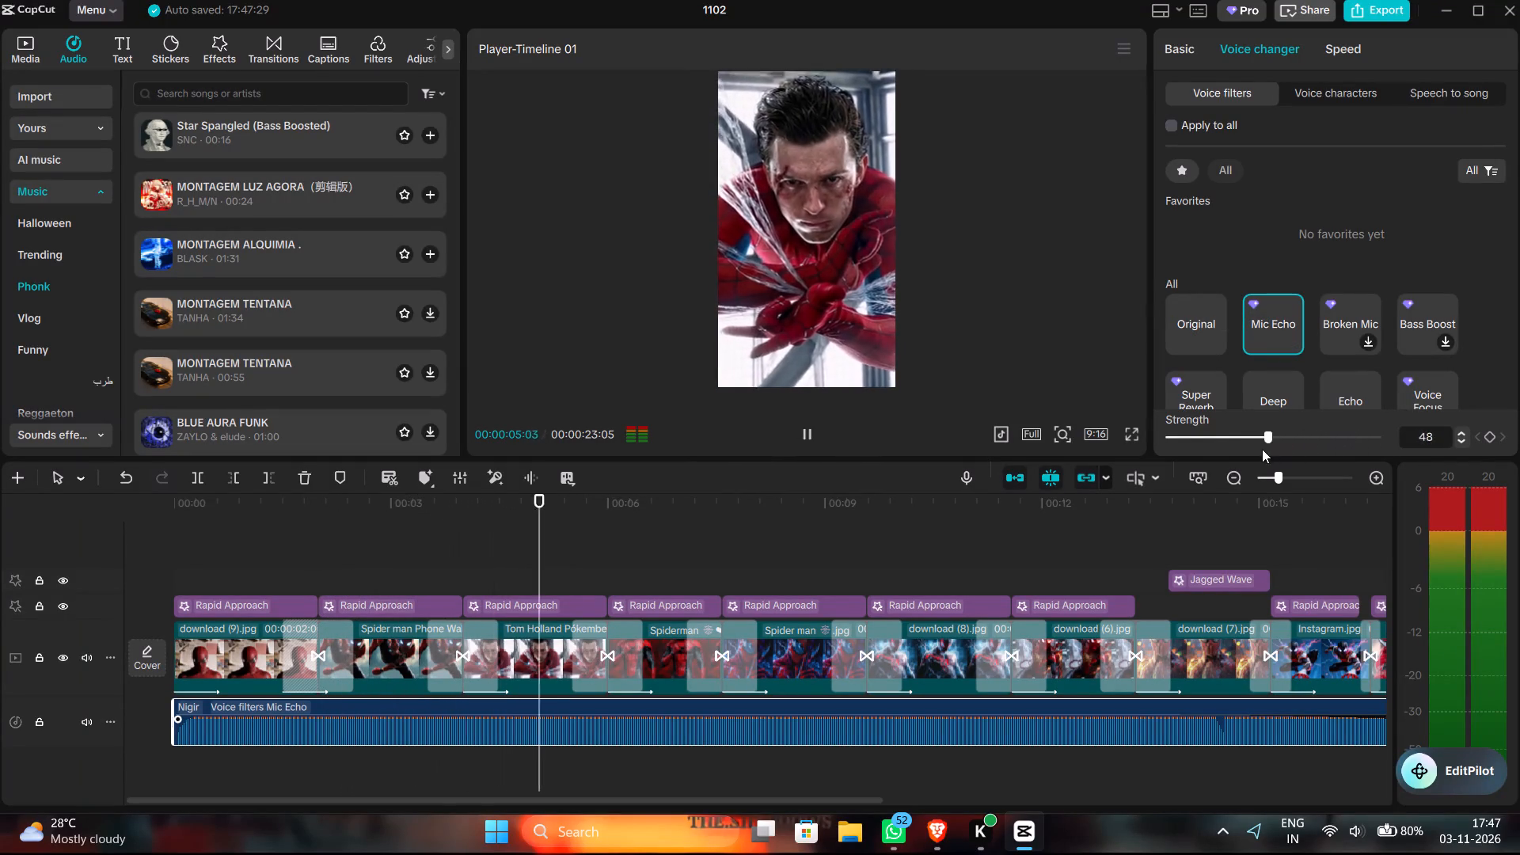
{"action": "left_click_drag", "start_coordinate": [1262, 449], "coordinate": [1231, 457]}
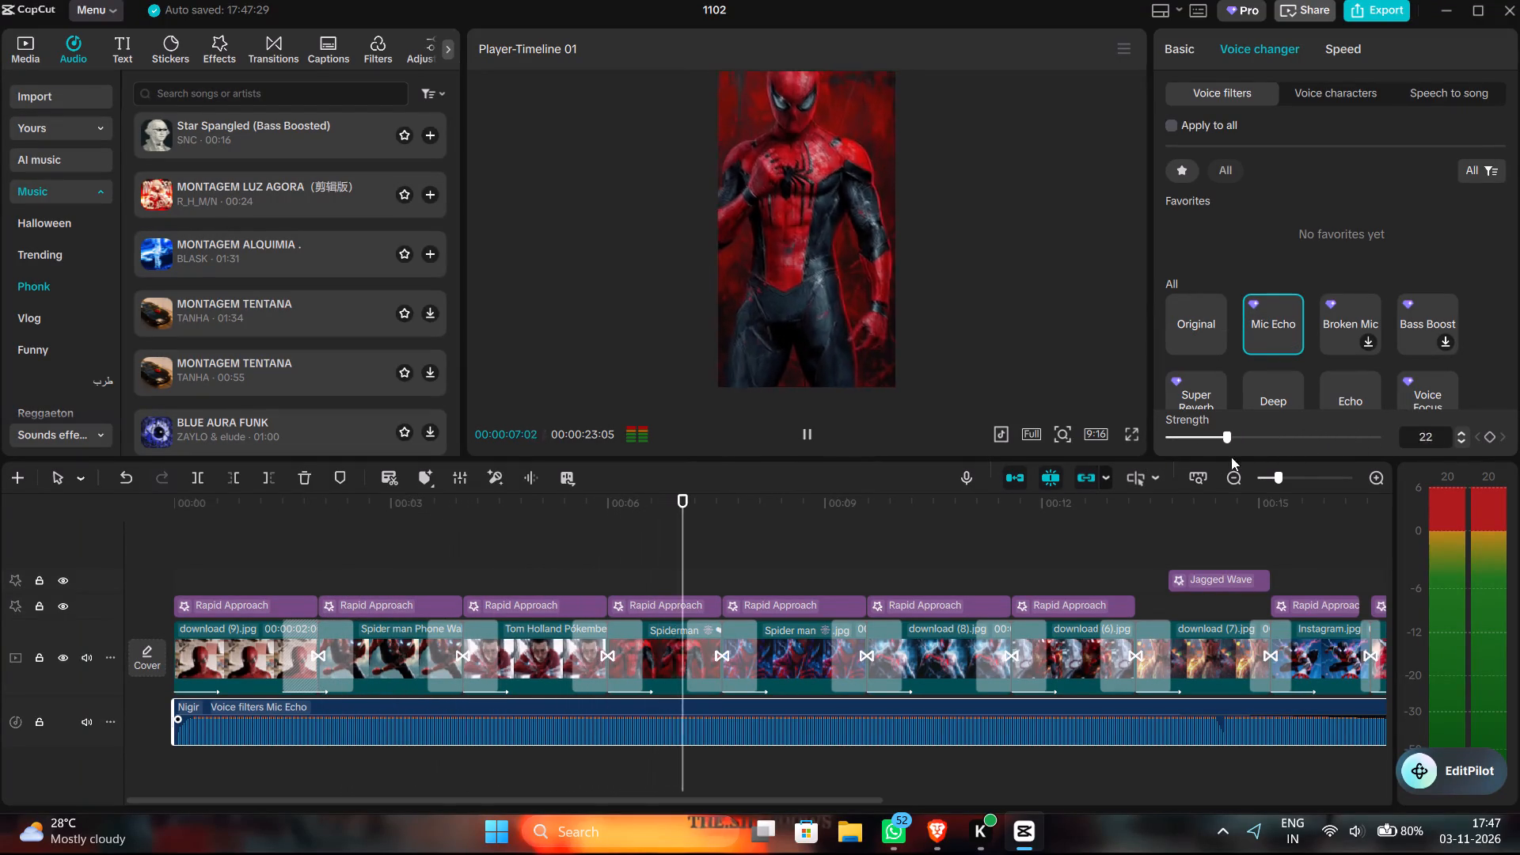
{"action": "left_click_drag", "start_coordinate": [1231, 457], "coordinate": [1339, 455]}
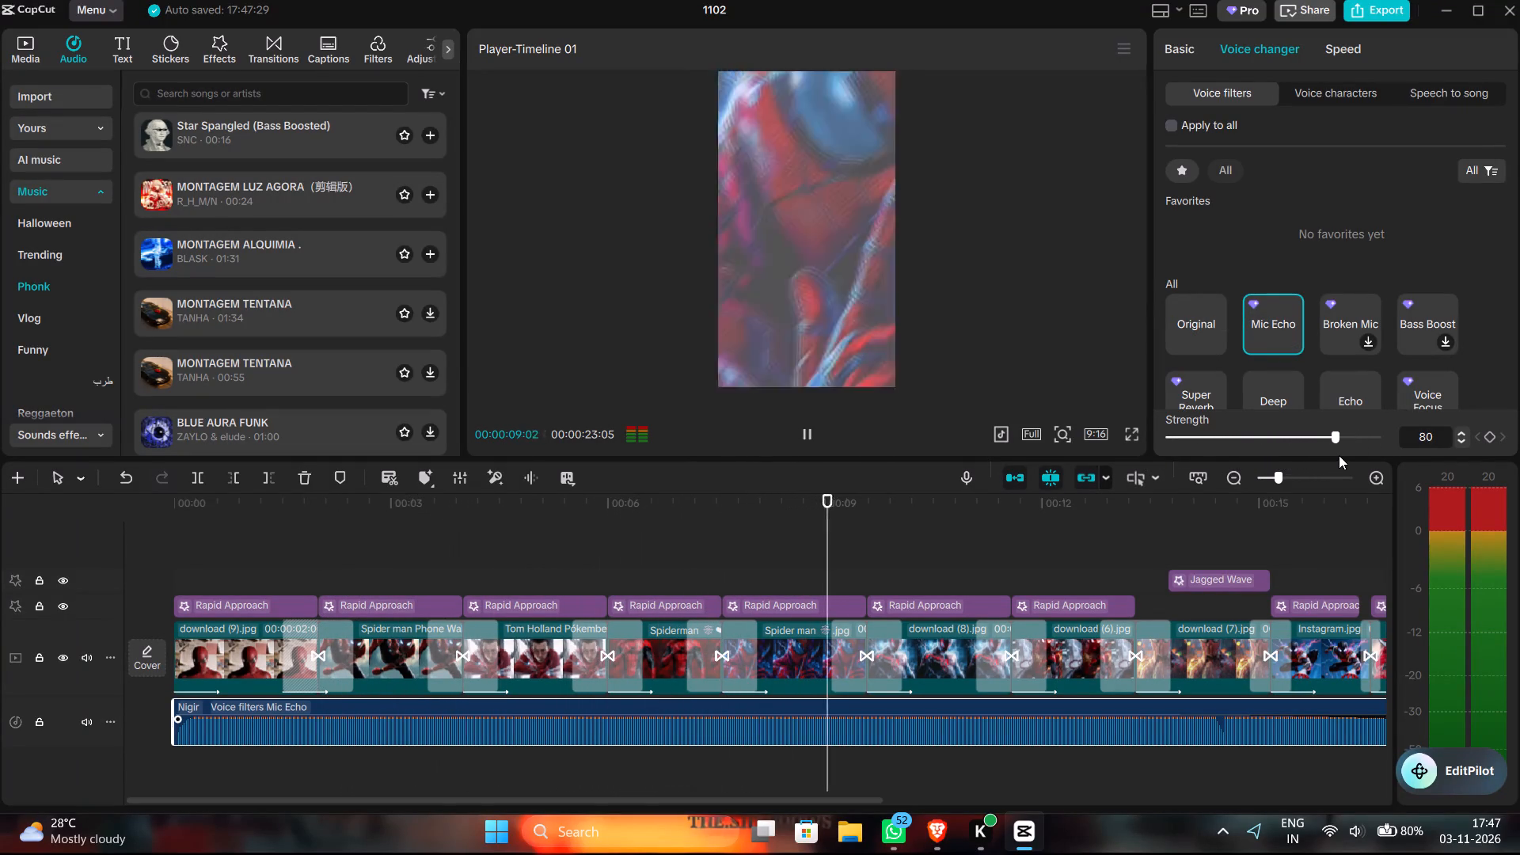
{"action": "left_click_drag", "start_coordinate": [1339, 455], "coordinate": [1358, 453]}
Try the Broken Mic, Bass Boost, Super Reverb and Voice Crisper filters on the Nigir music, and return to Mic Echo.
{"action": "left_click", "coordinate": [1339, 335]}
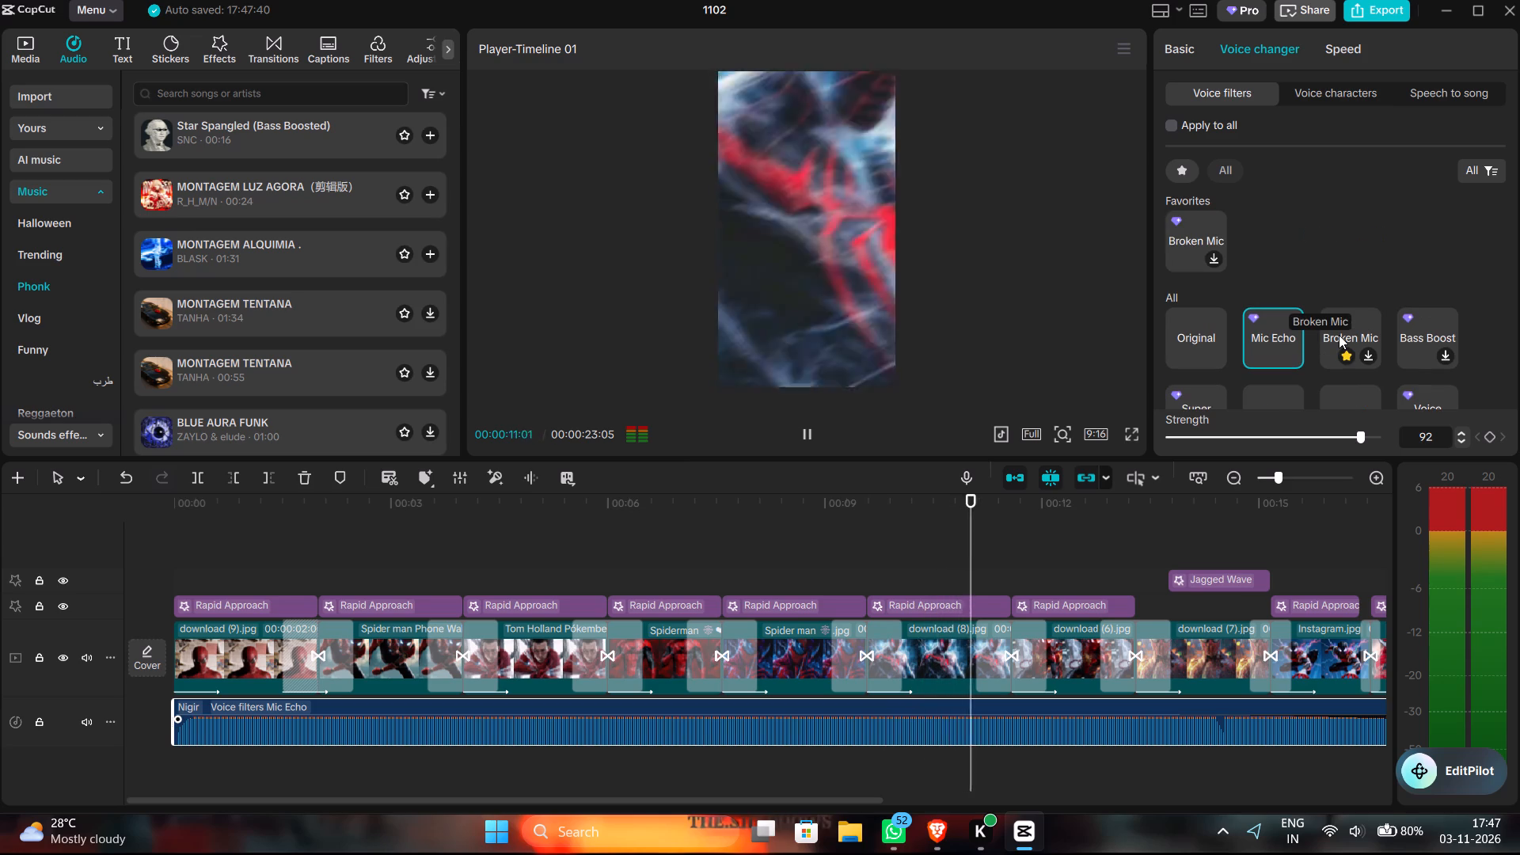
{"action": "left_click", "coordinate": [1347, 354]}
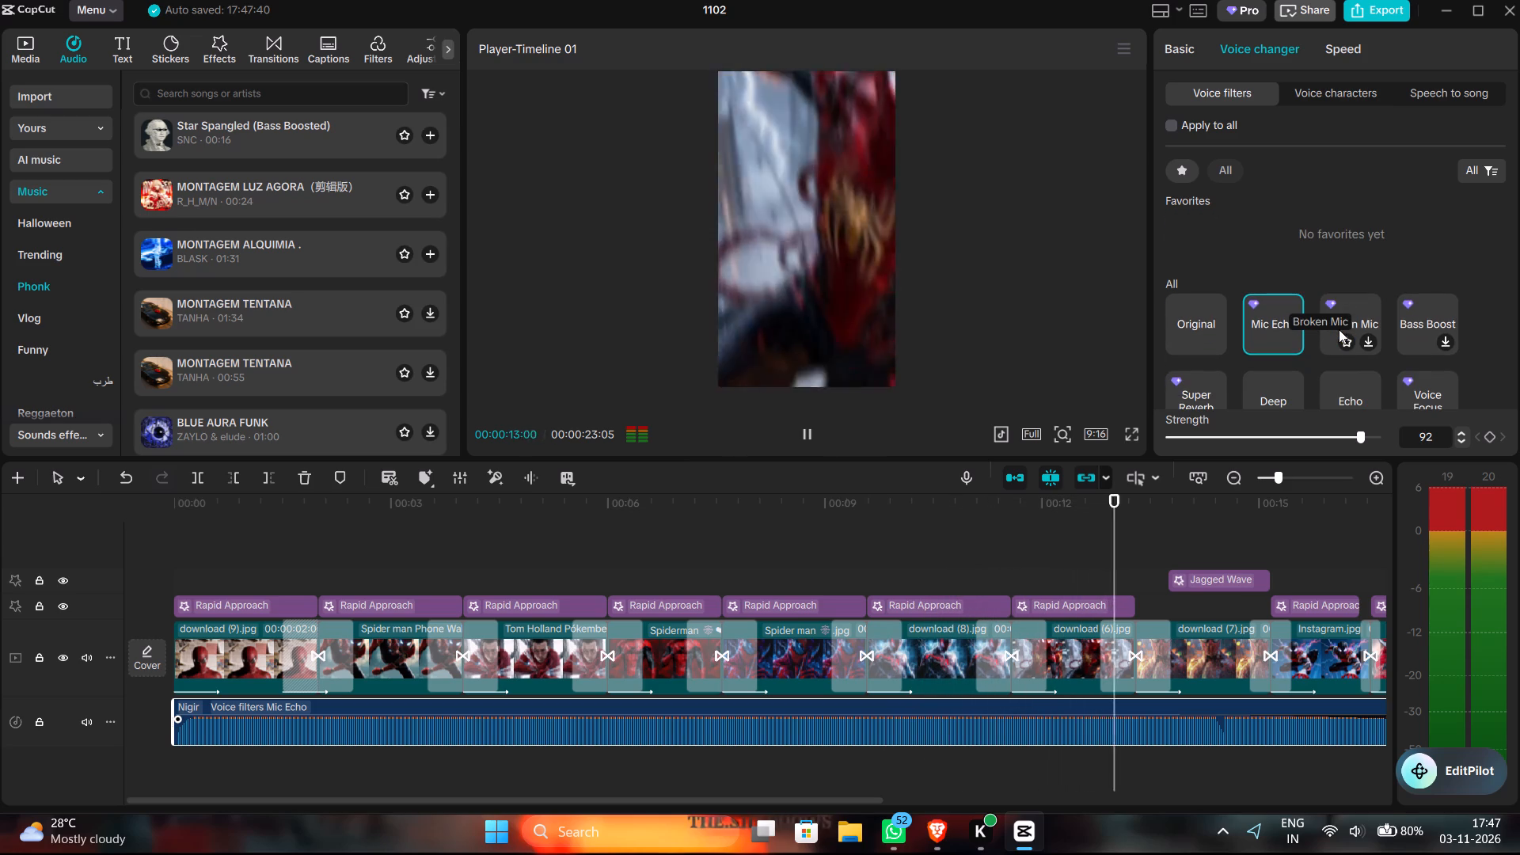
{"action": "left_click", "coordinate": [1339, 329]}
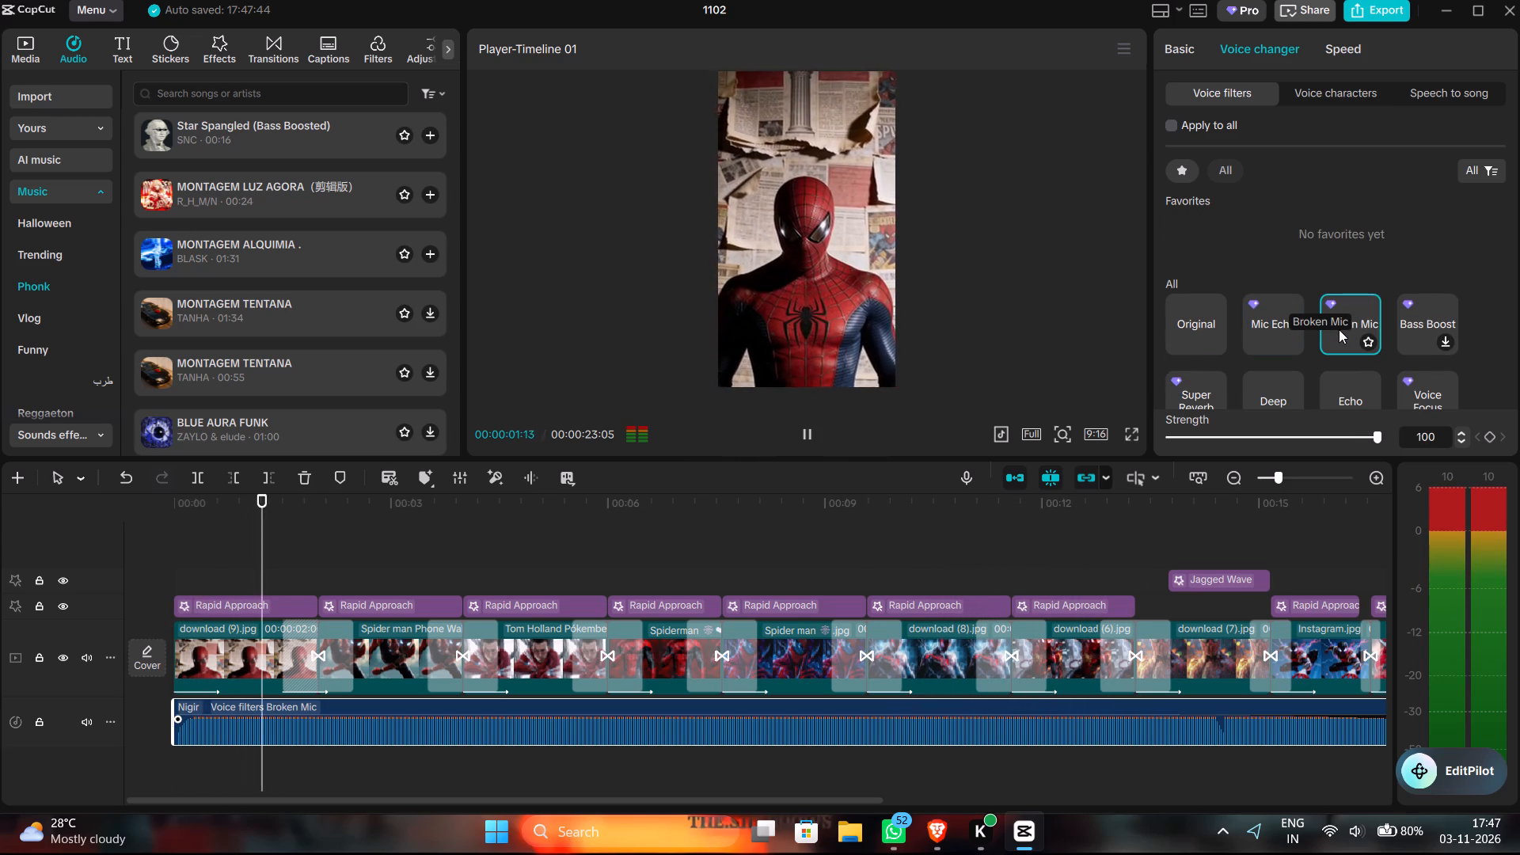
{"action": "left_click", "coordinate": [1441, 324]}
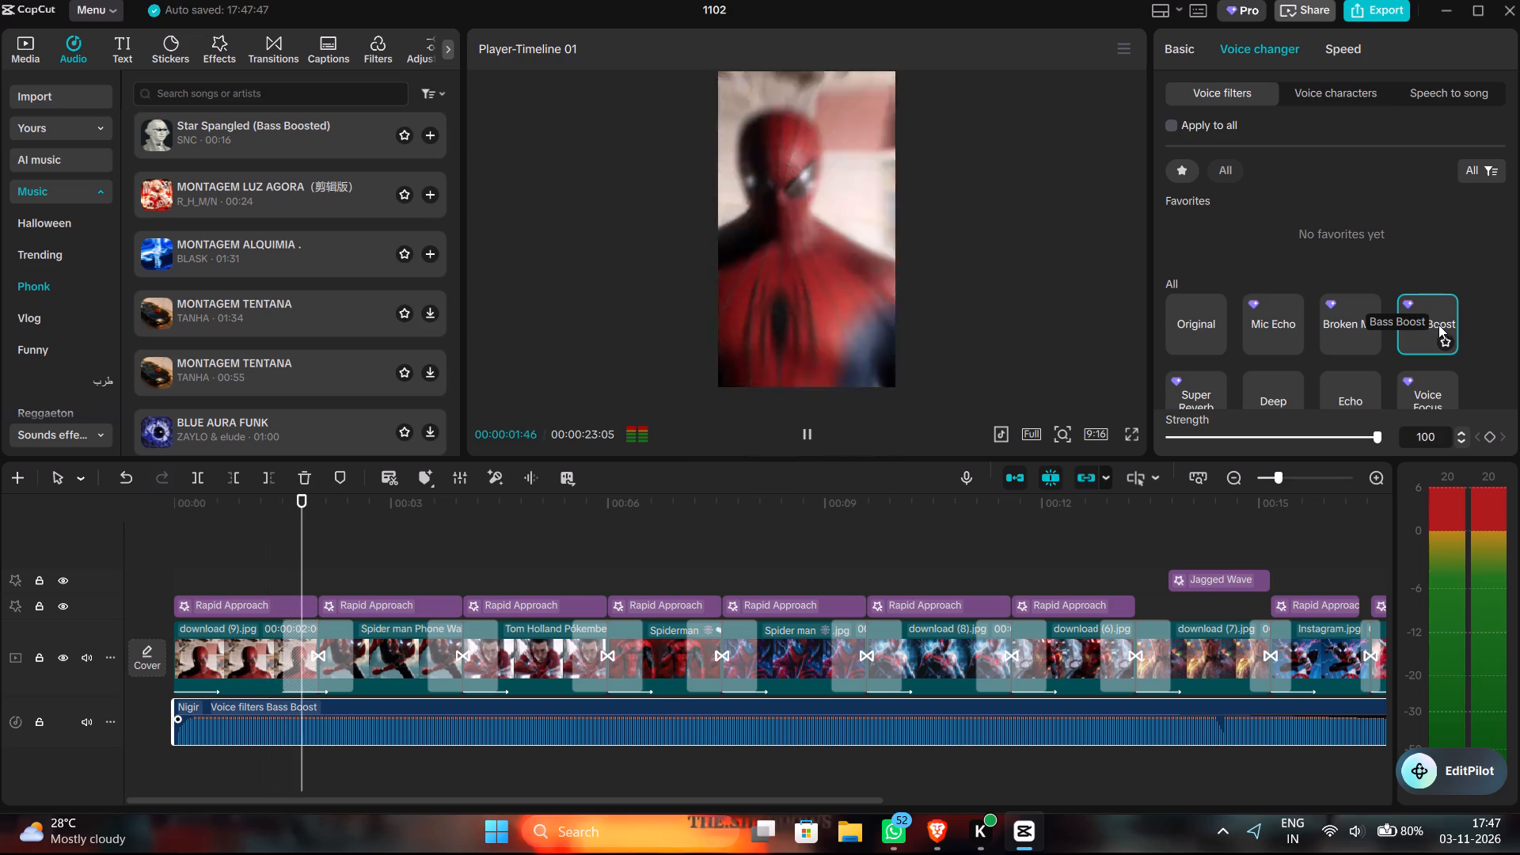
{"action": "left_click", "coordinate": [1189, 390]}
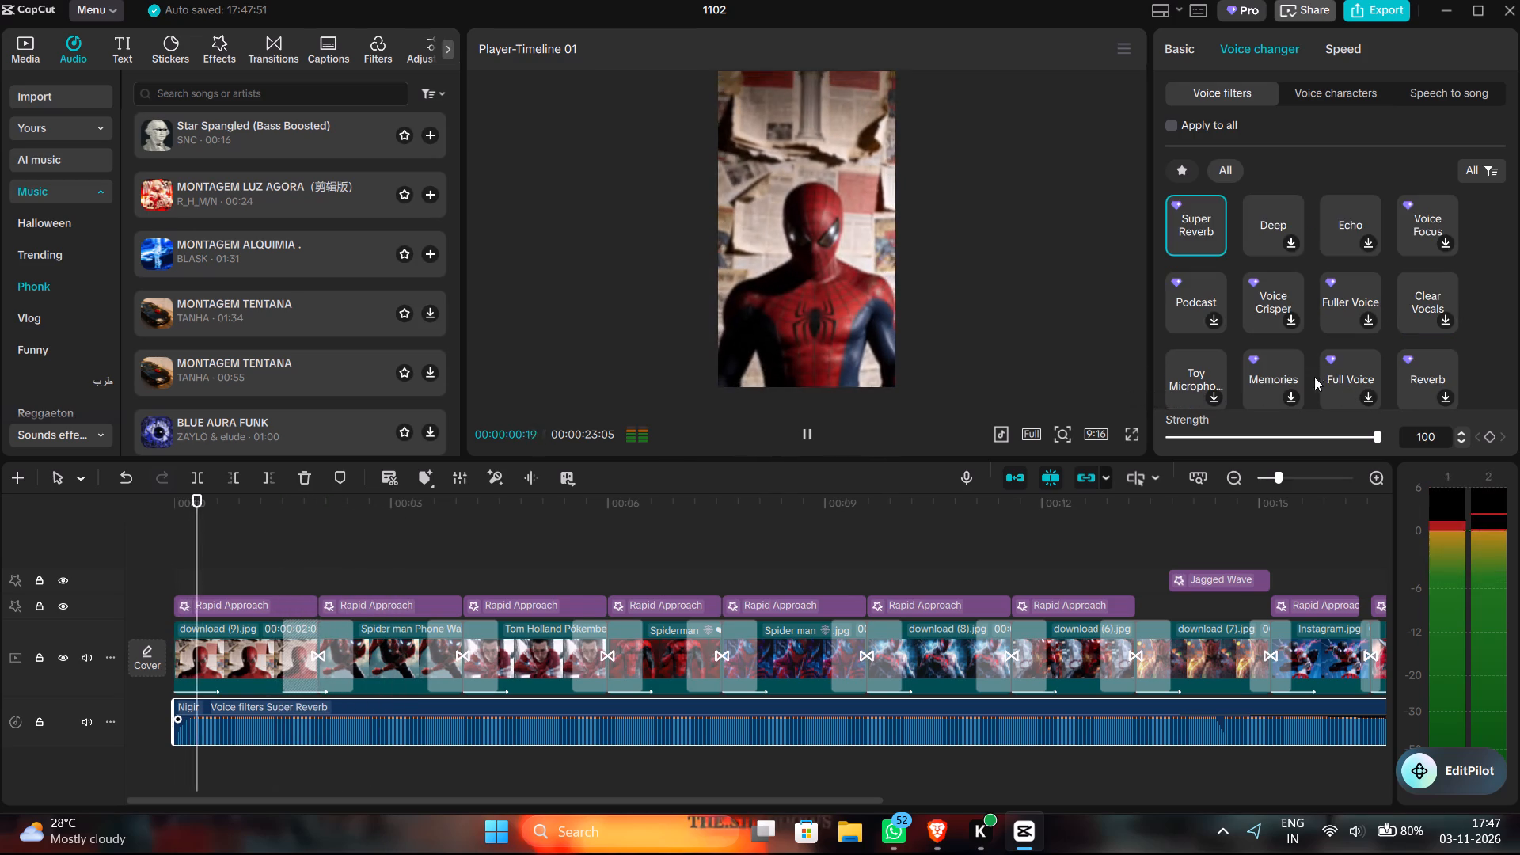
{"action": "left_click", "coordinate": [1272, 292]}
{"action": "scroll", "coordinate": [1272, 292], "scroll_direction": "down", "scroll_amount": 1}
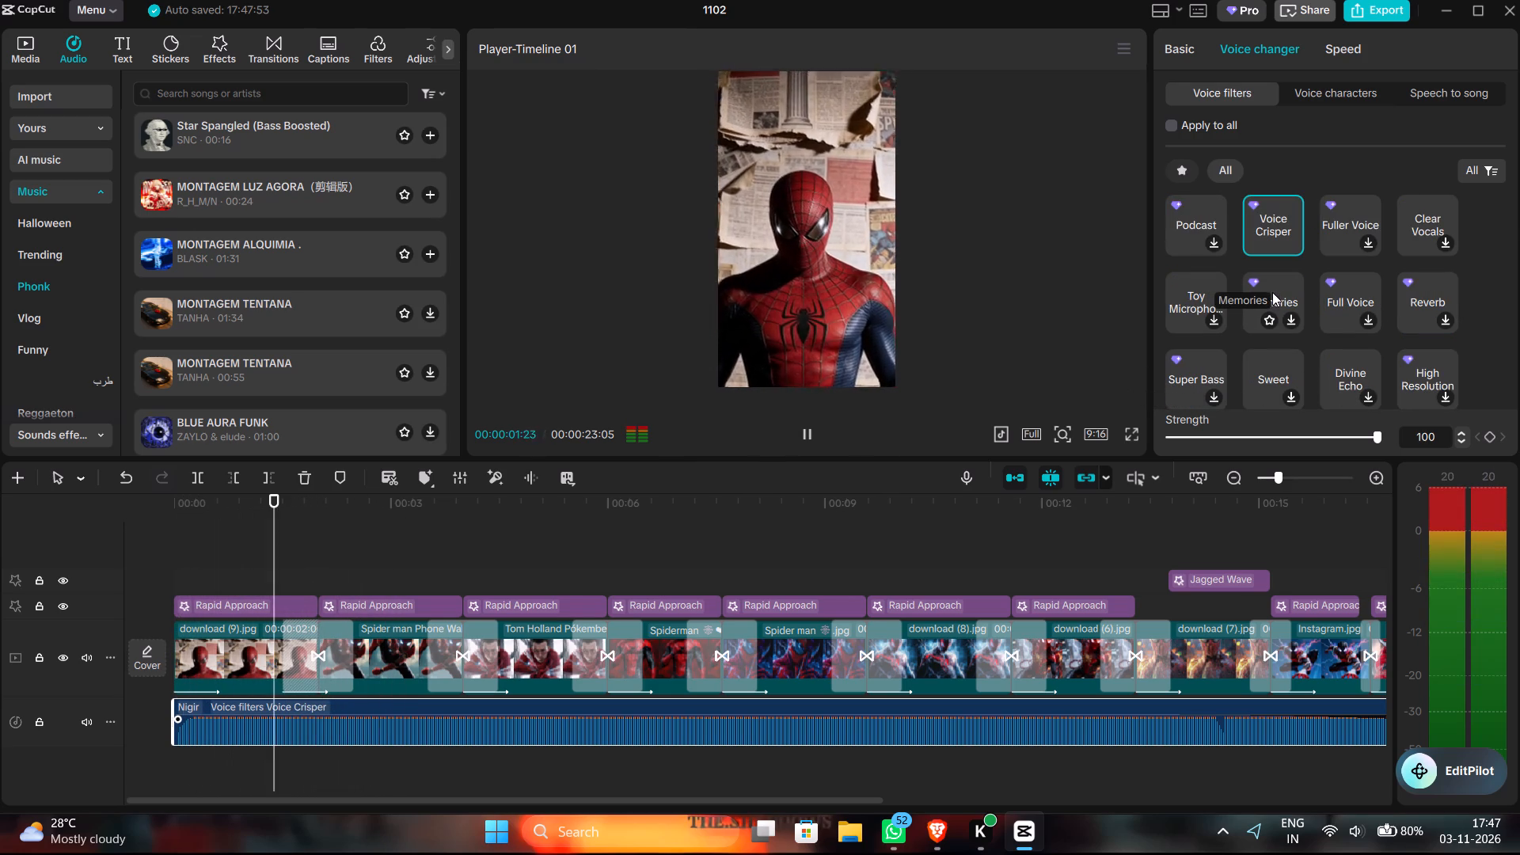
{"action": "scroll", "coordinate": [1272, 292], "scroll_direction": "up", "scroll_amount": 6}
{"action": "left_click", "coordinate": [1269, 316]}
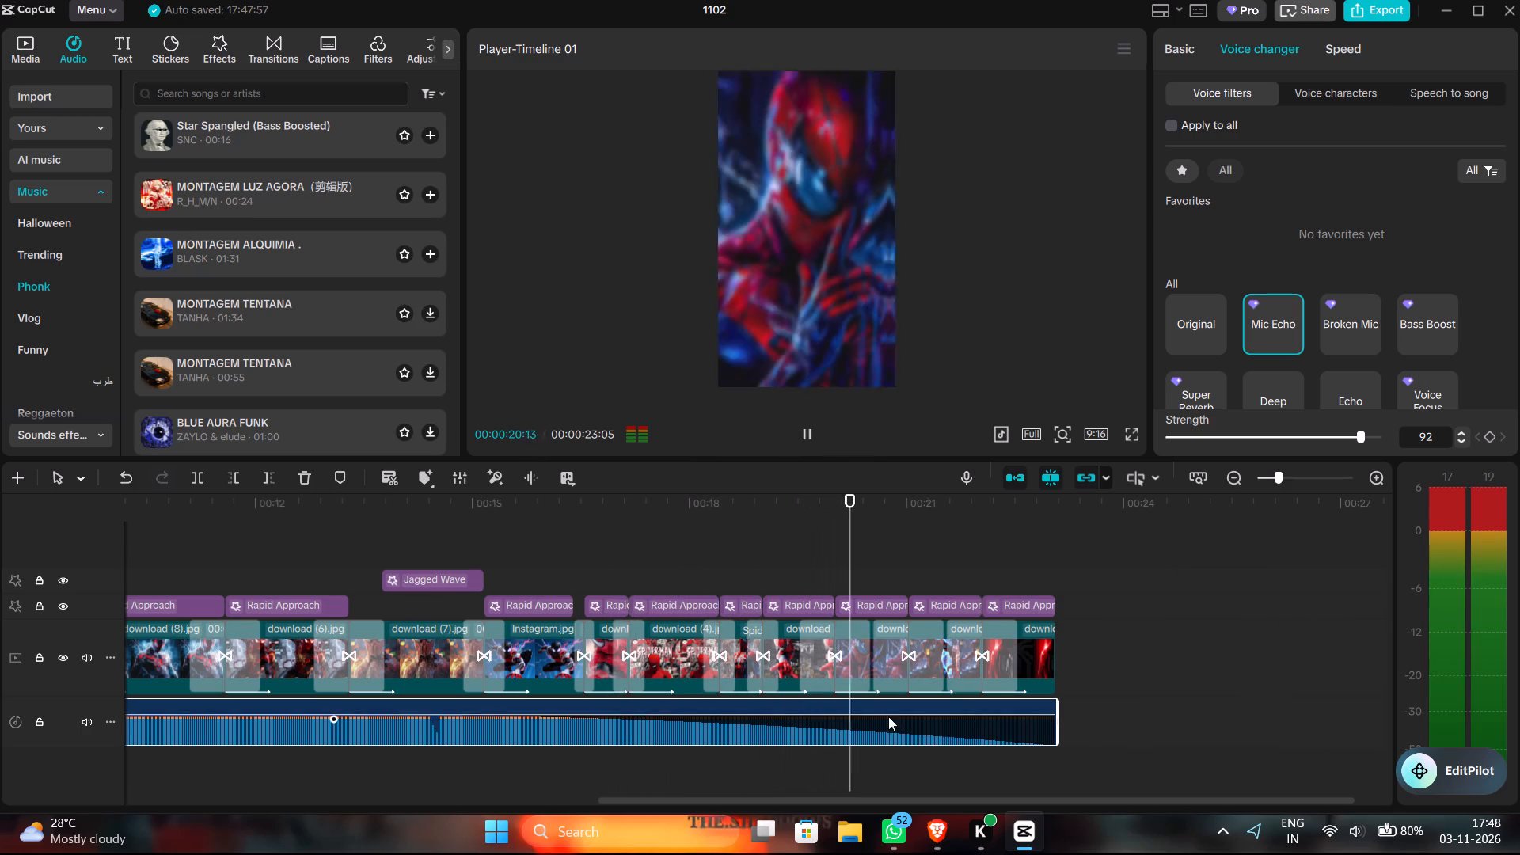
Play the edit from the start and replay the Mic Echo filter on the Nigir music to judge its sound.
{"action": "left_click", "coordinate": [1149, 652]}
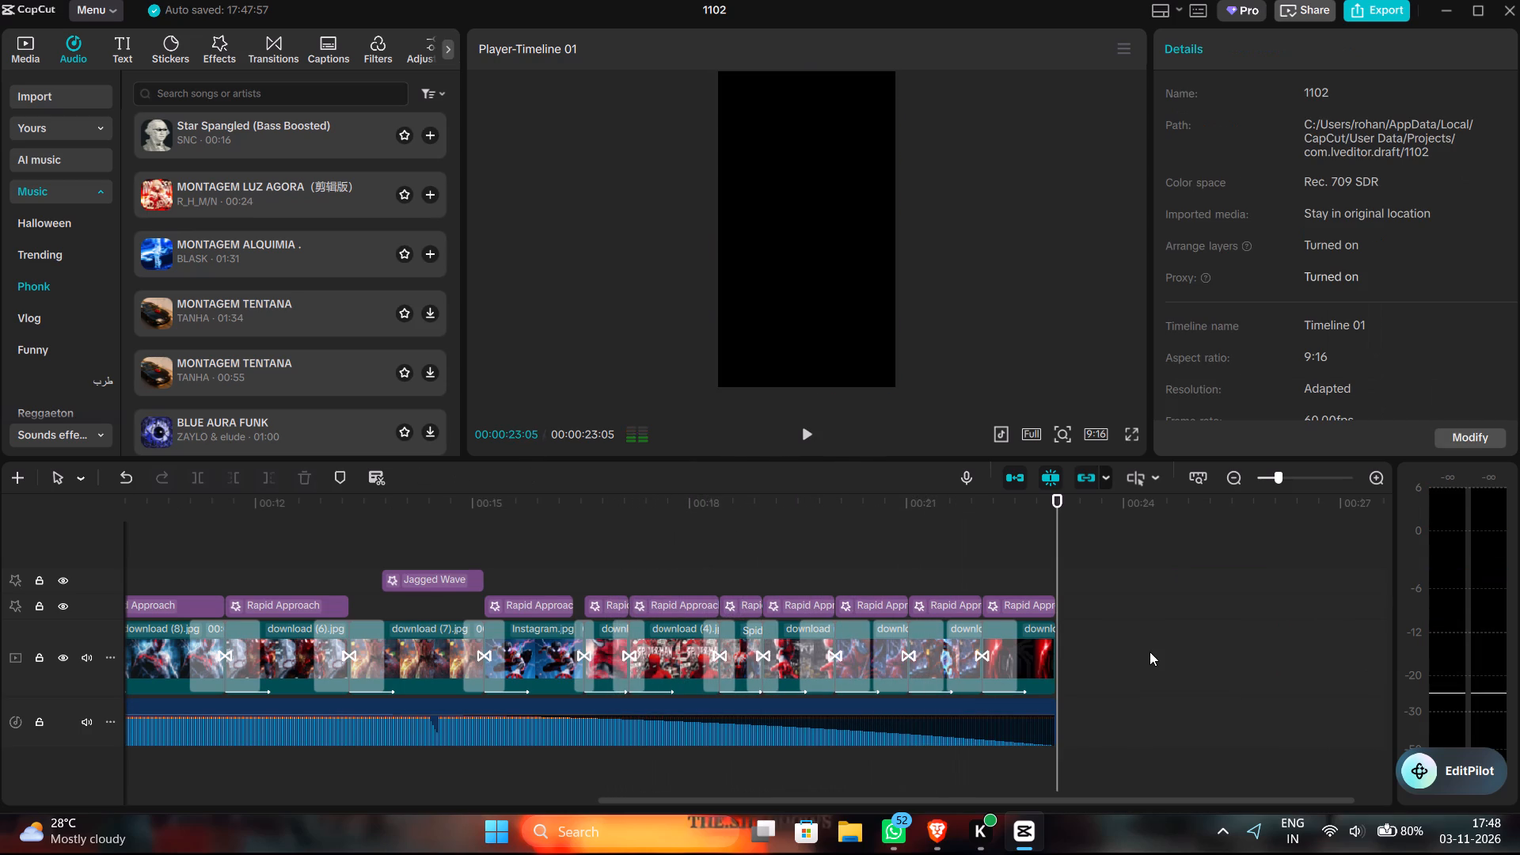
{"action": "key", "text": "space"}
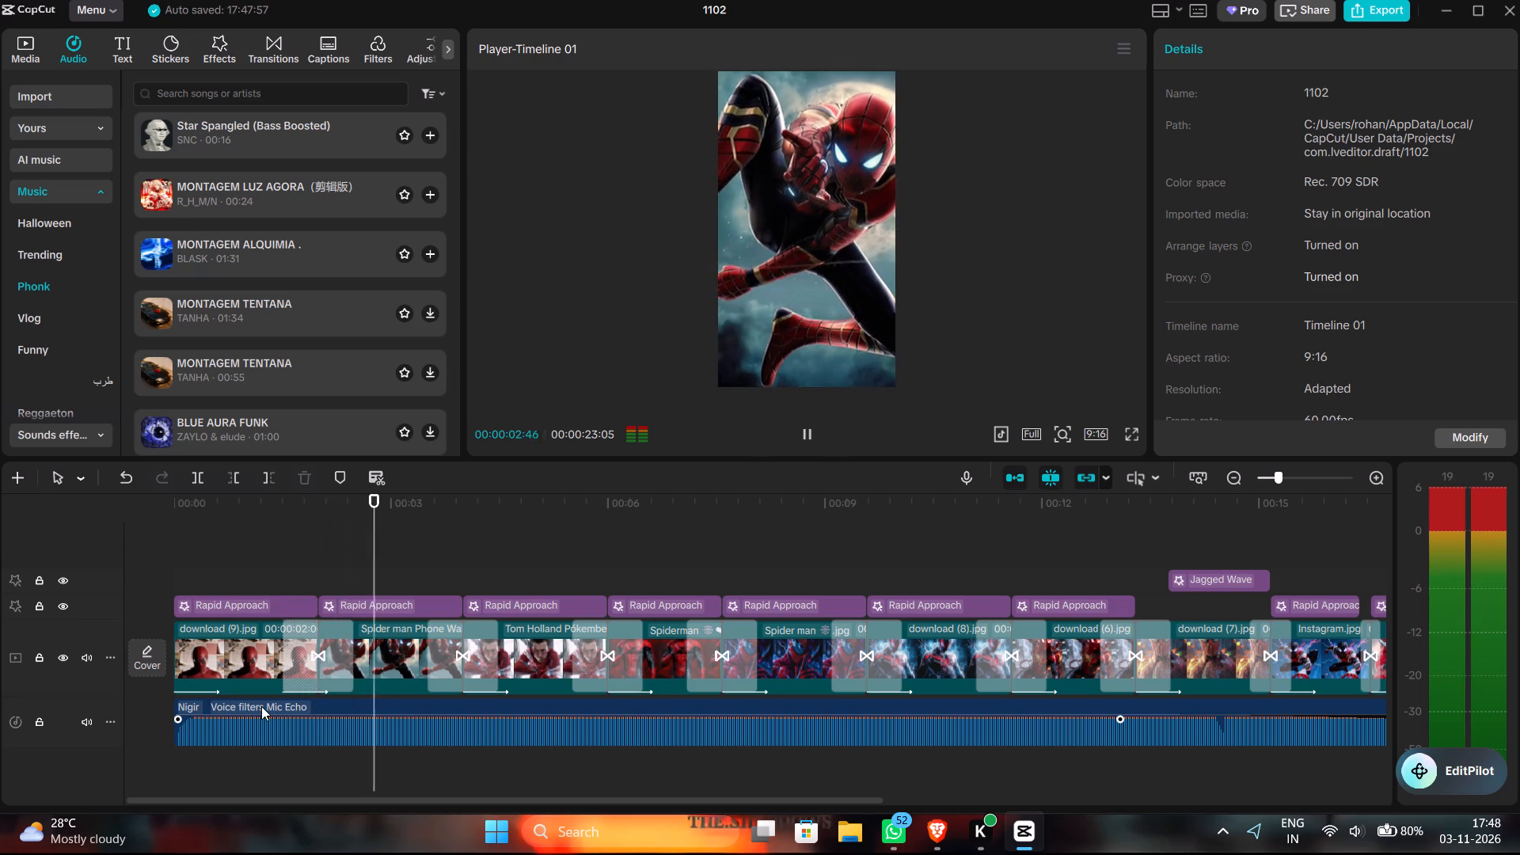
{"action": "left_click", "coordinate": [699, 714]}
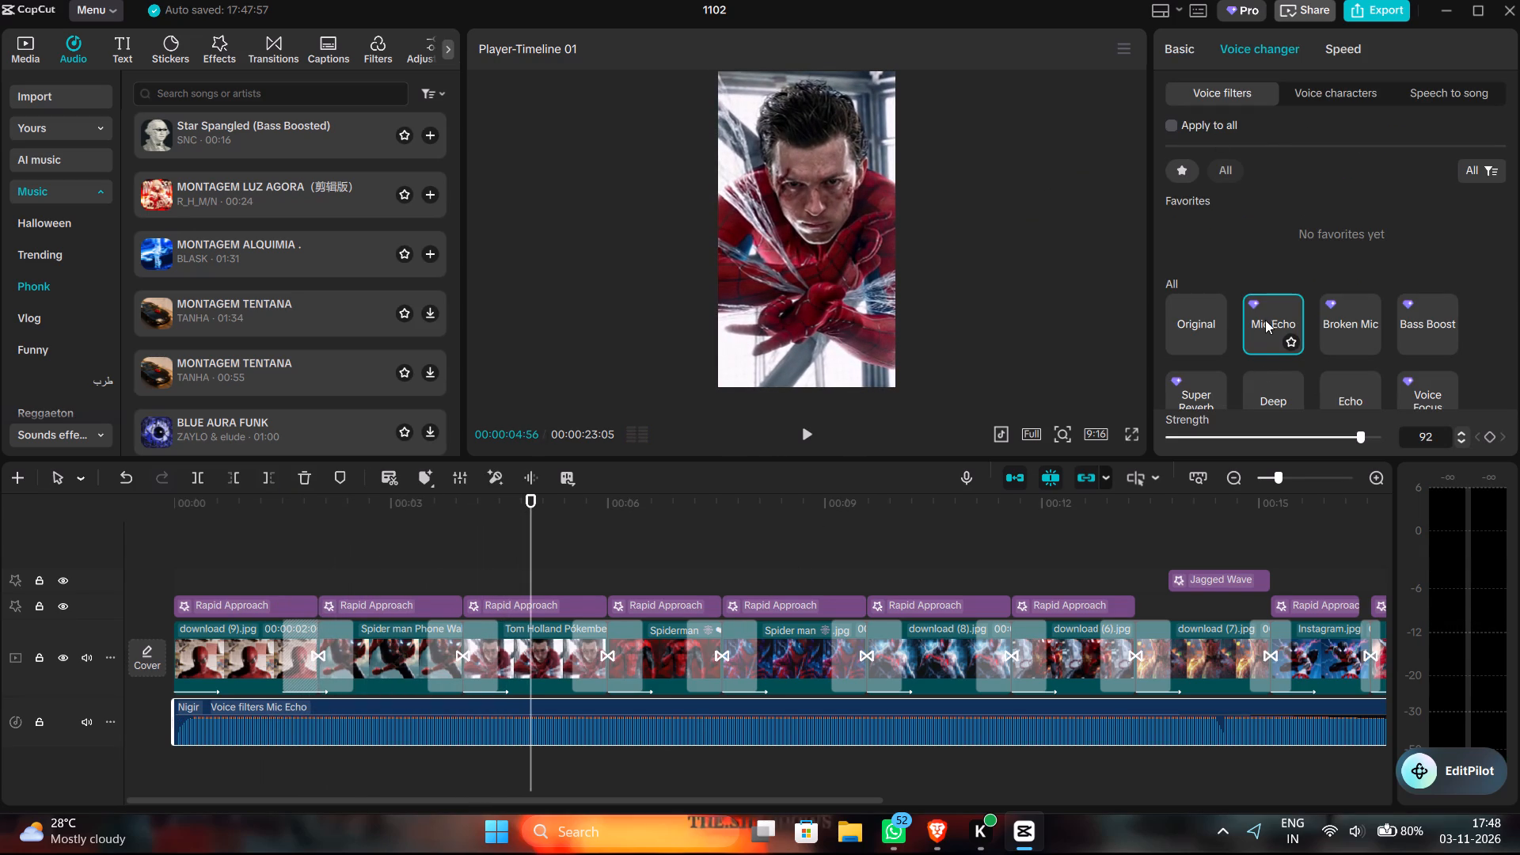
{"action": "right_click", "coordinate": [1265, 319]}
{"action": "left_click", "coordinate": [1279, 312]}
{"action": "triple_click", "coordinate": [1273, 311]}
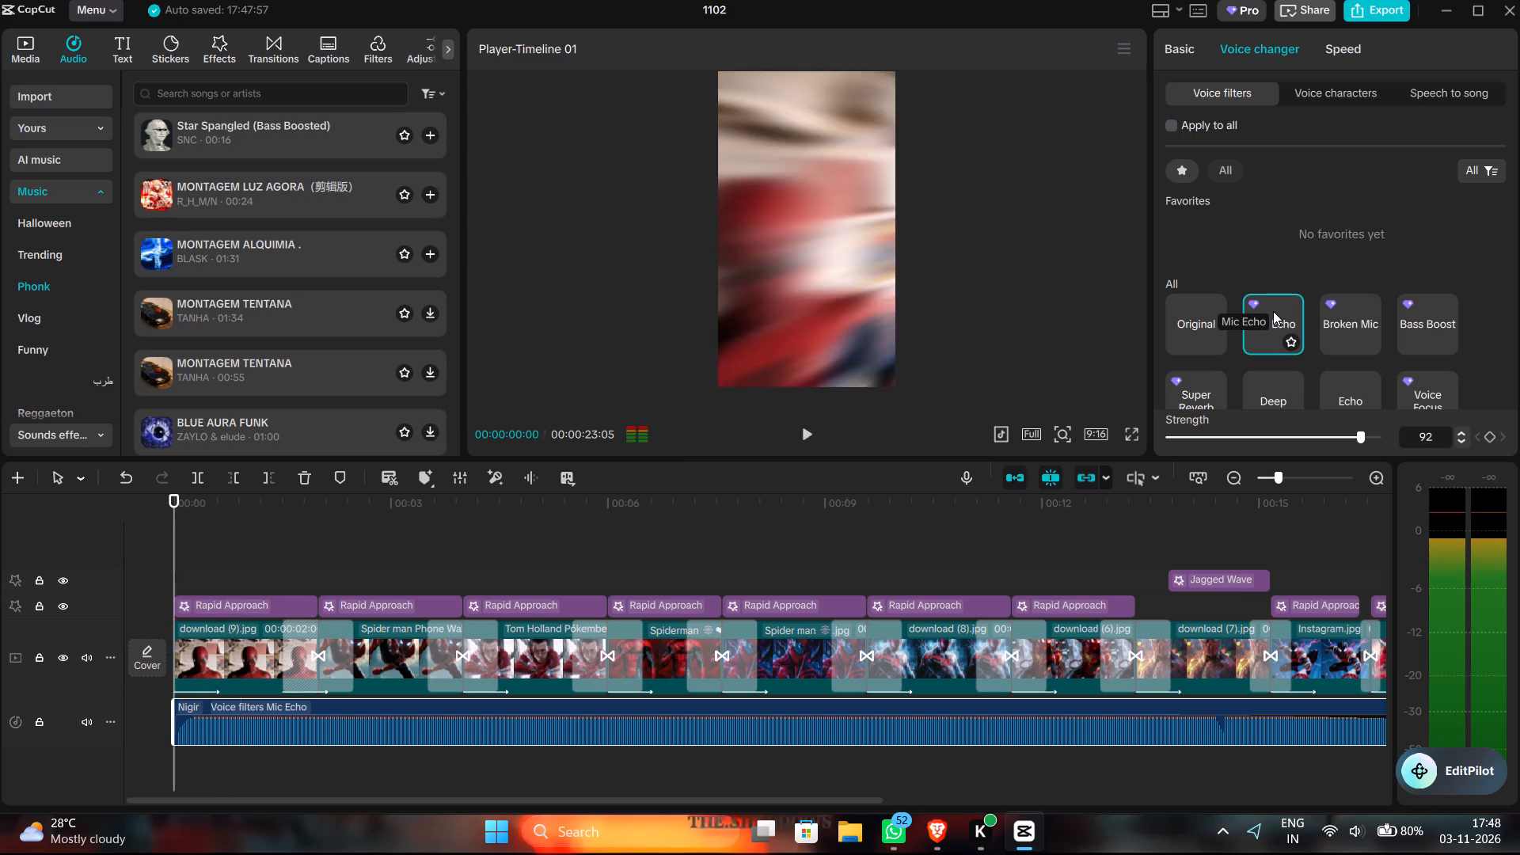
{"action": "double_click", "coordinate": [1273, 311]}
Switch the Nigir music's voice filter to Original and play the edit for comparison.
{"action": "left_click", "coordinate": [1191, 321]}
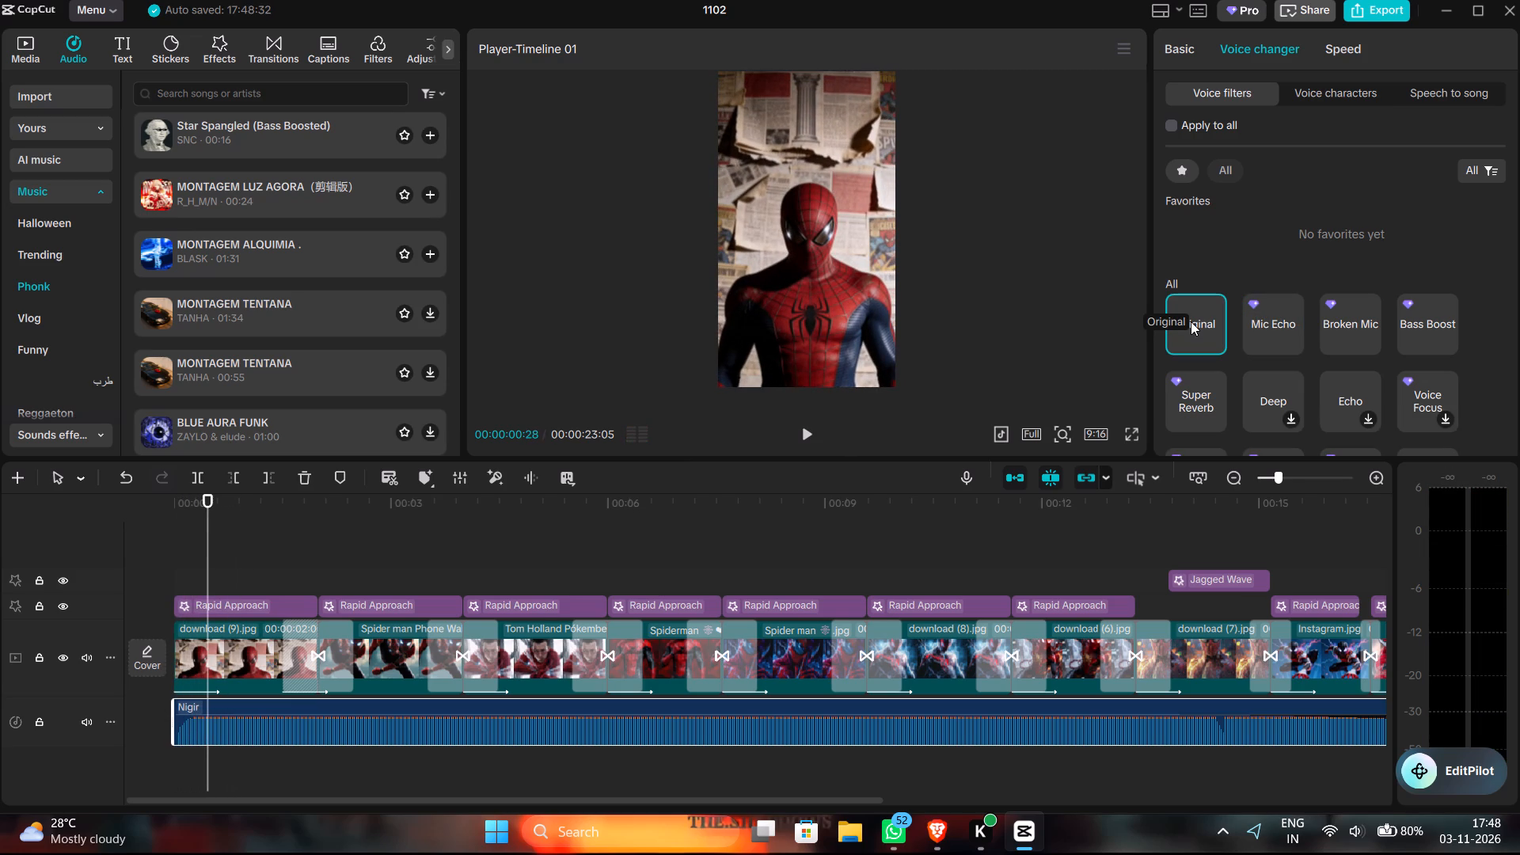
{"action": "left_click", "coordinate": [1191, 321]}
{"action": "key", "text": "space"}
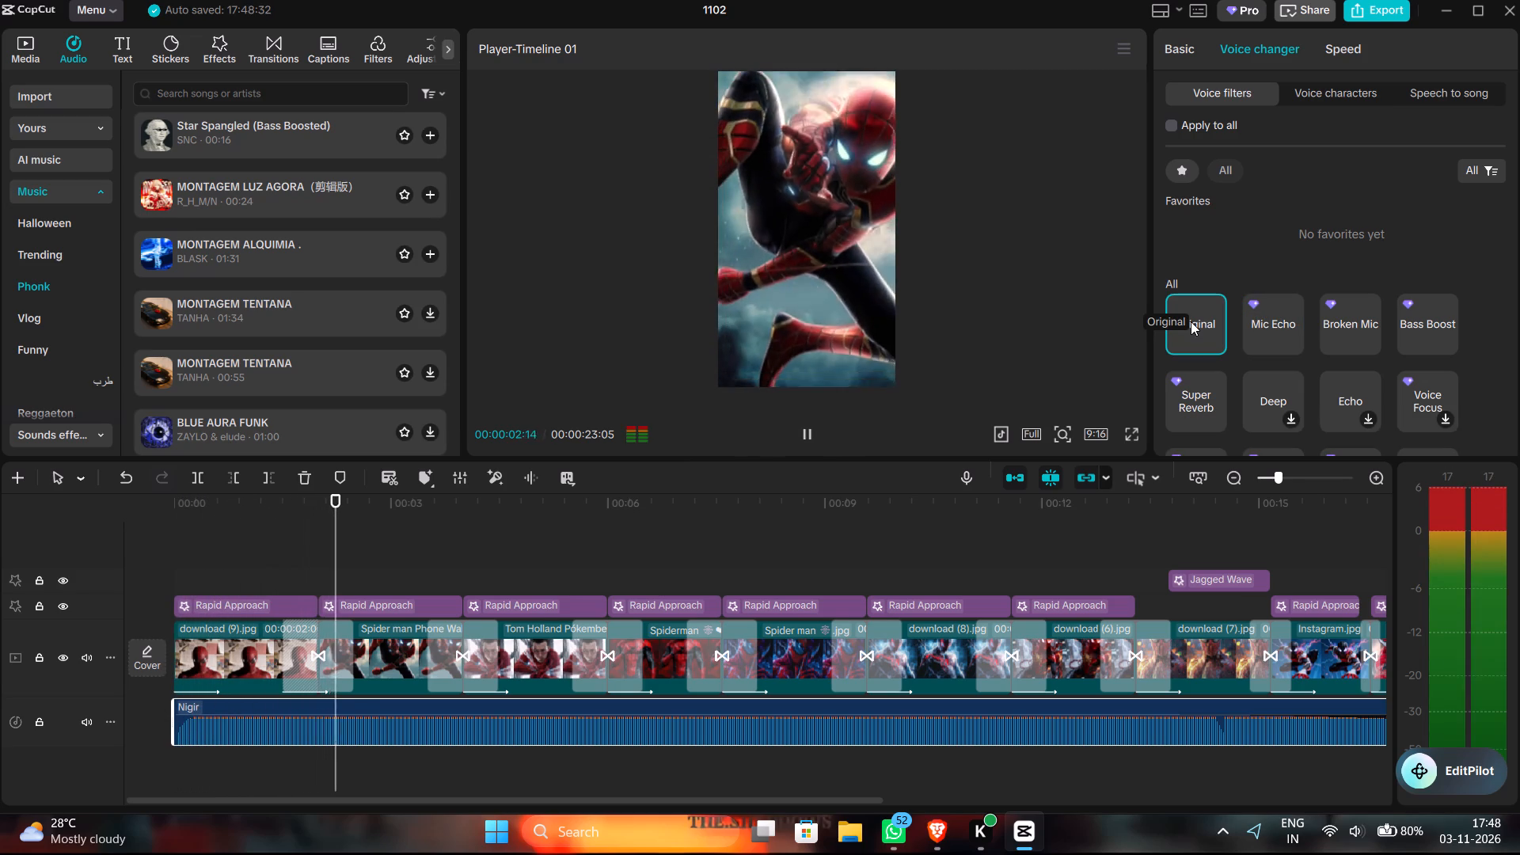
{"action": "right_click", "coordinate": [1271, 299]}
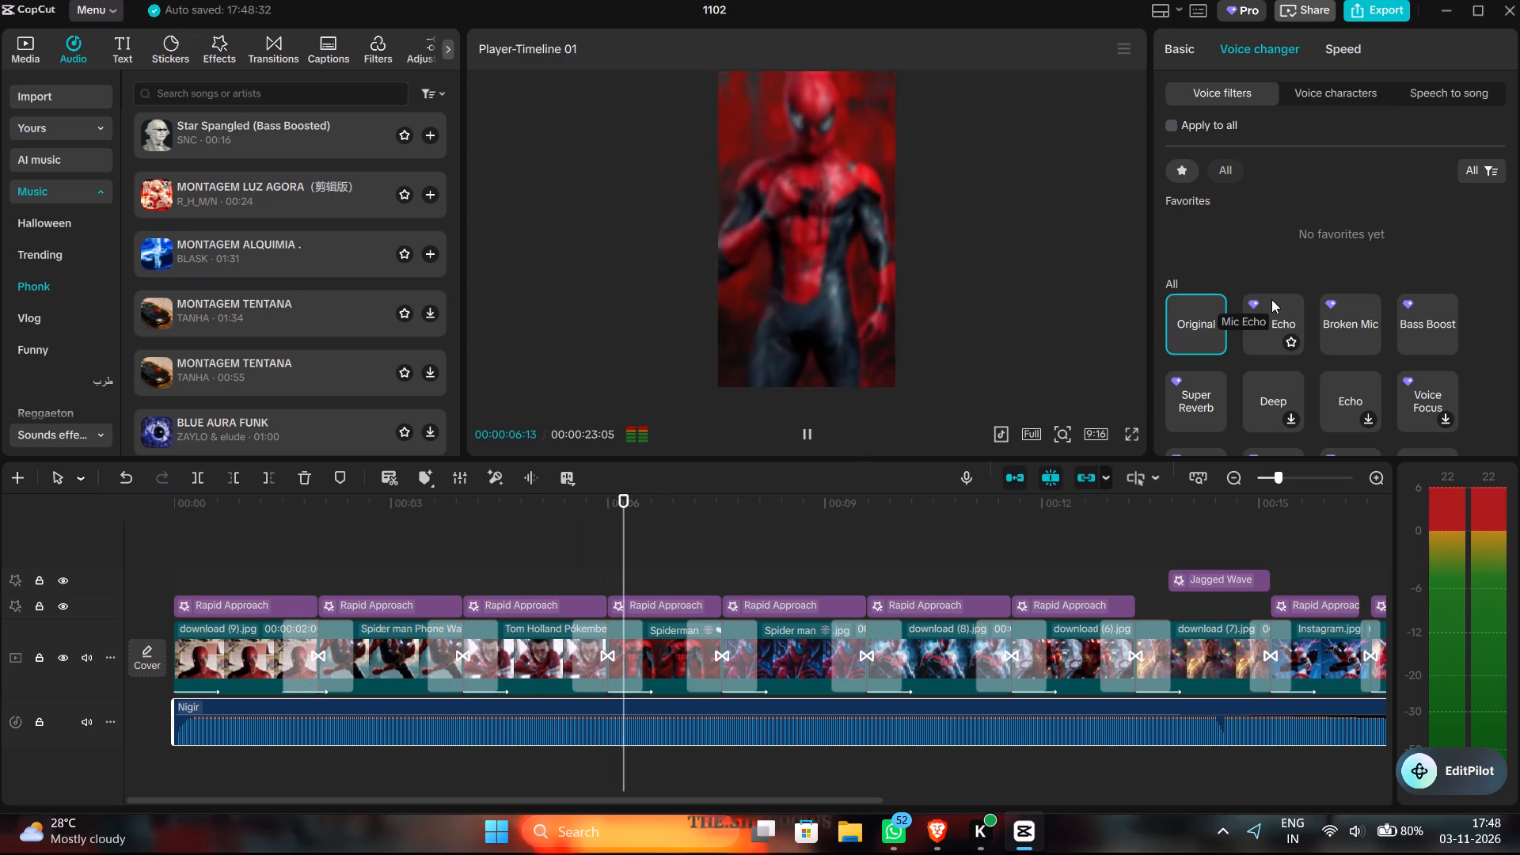
Listen to the Radio Announer voice character on the Nigir music, and apply Mermaid in its place.
{"action": "left_click", "coordinate": [1298, 94]}
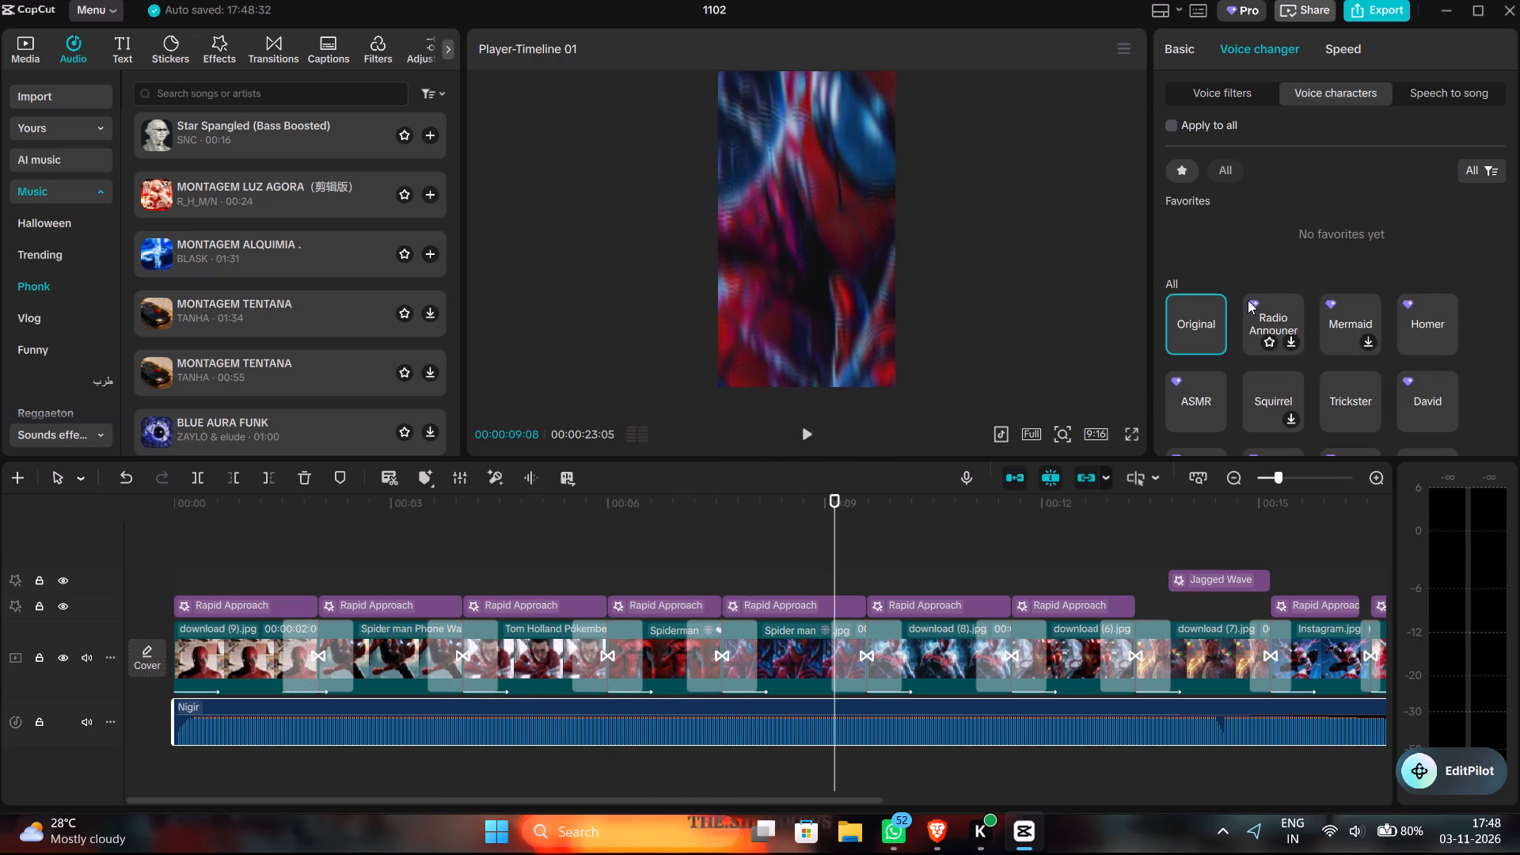
{"action": "left_click", "coordinate": [1250, 309]}
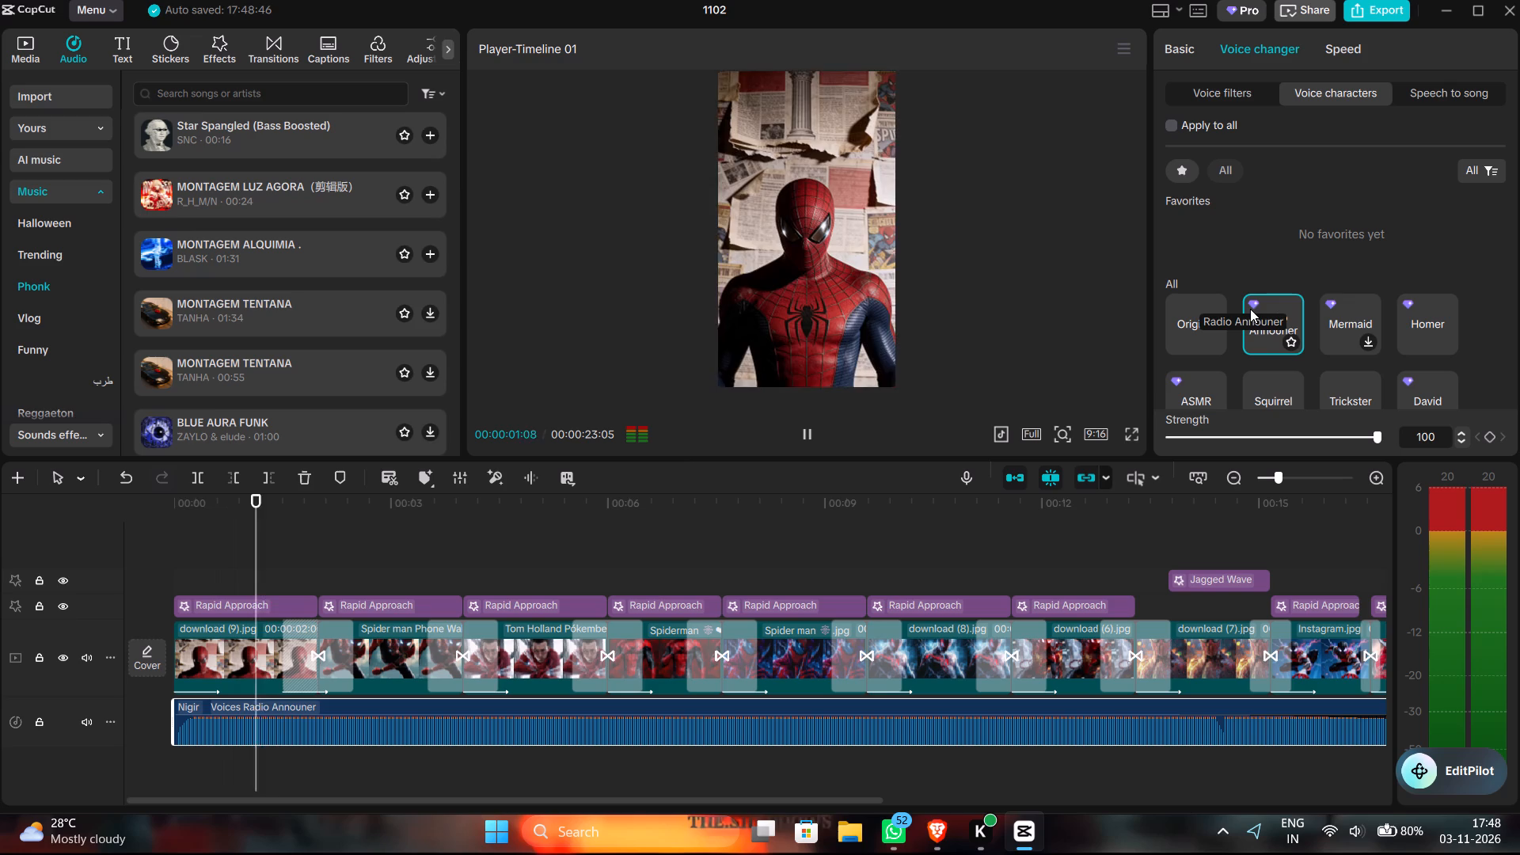
{"action": "left_click", "coordinate": [1353, 310]}
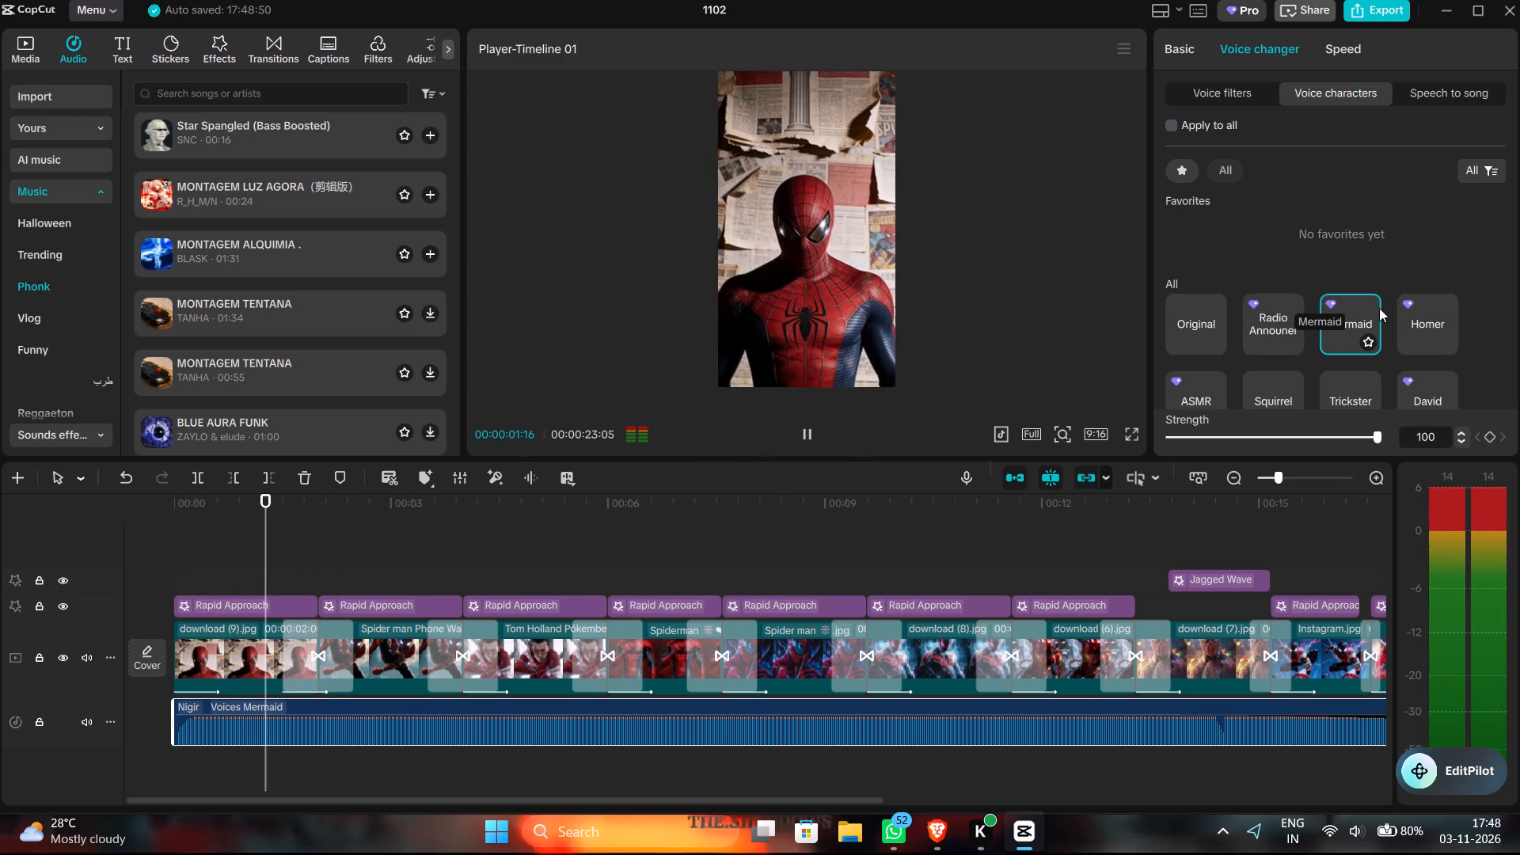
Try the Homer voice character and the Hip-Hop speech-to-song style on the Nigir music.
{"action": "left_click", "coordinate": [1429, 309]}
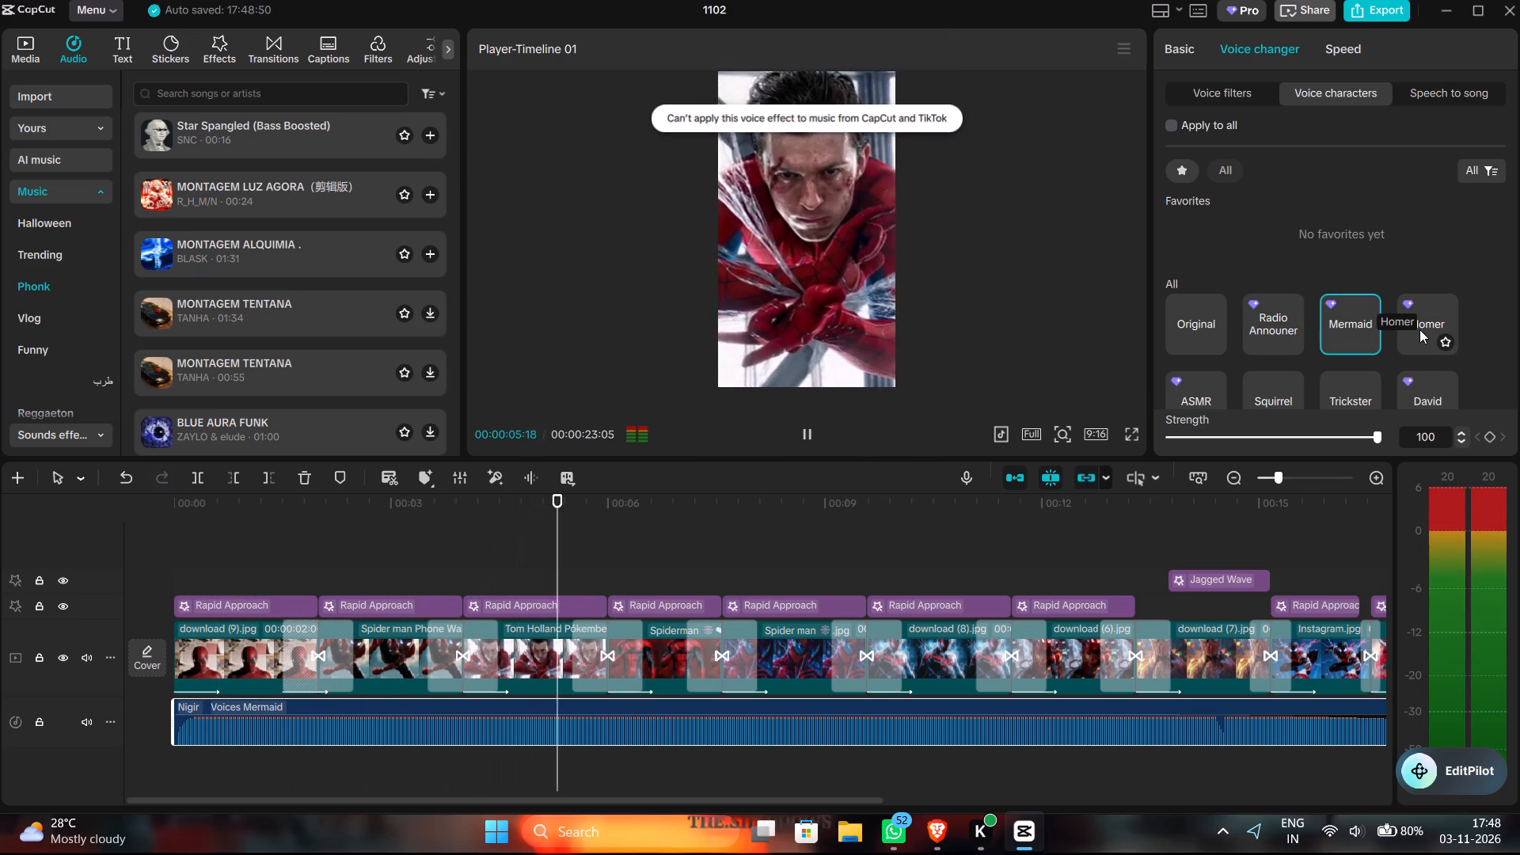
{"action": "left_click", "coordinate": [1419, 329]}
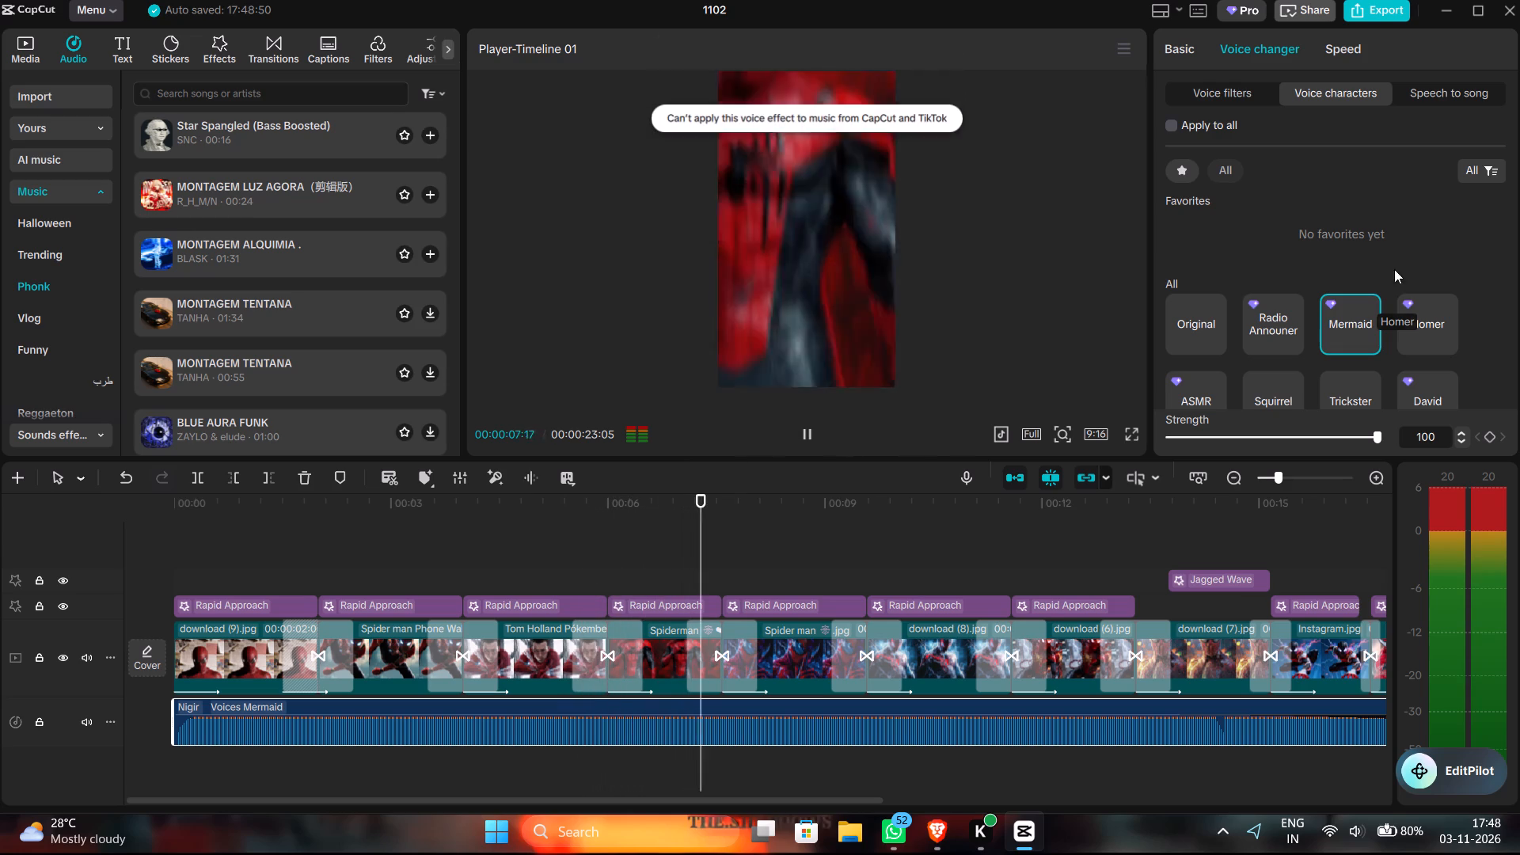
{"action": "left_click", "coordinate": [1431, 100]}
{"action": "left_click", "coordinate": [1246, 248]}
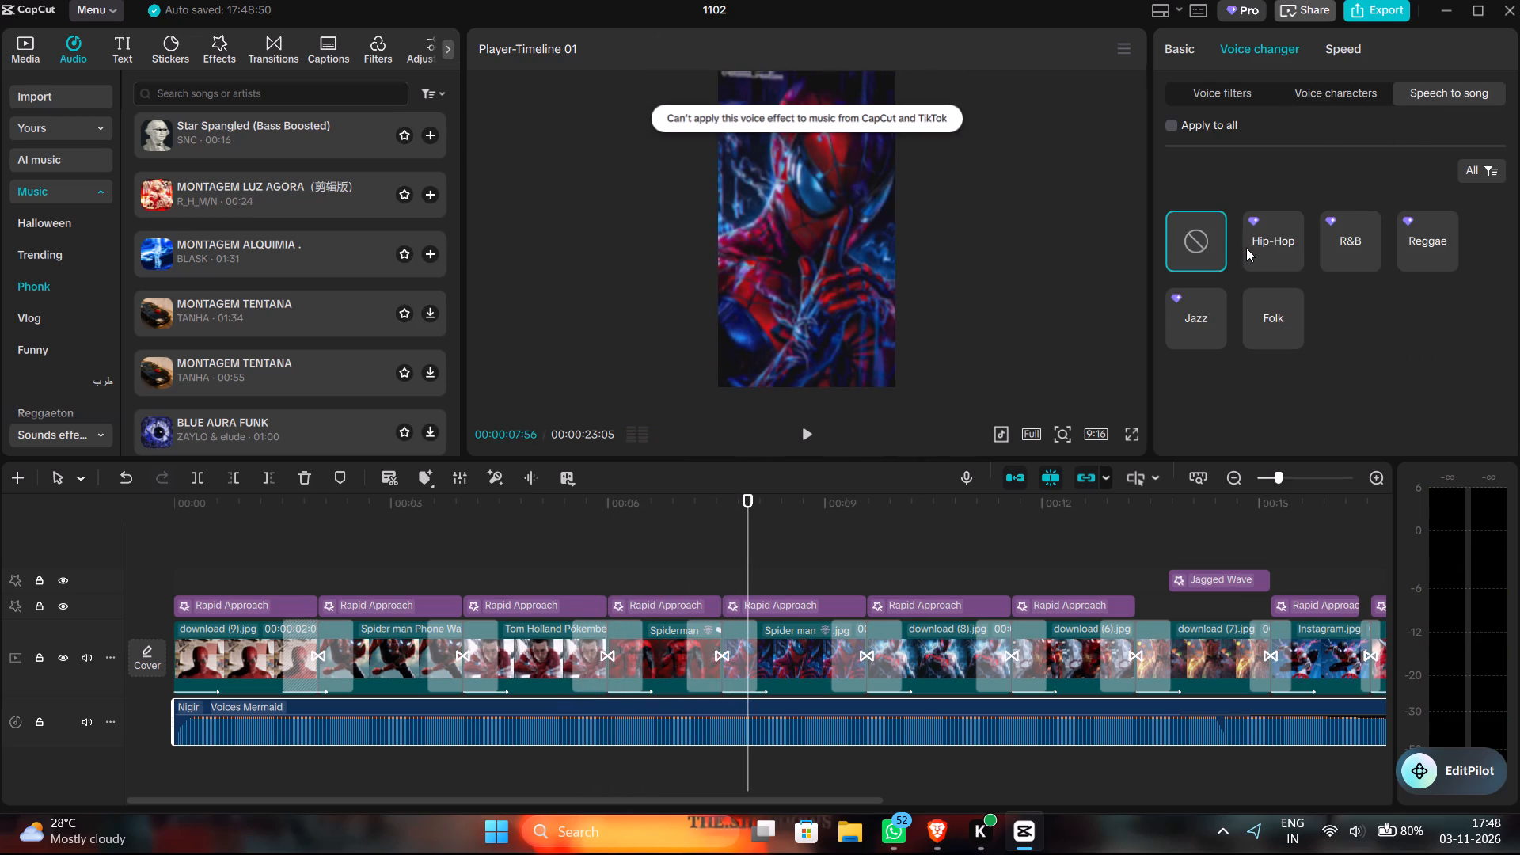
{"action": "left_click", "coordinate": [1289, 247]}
Reapply the Mic Echo voice filter to the Nigir music and play the edit to hear it.
{"action": "left_click", "coordinate": [1192, 78]}
{"action": "left_click", "coordinate": [1206, 96]}
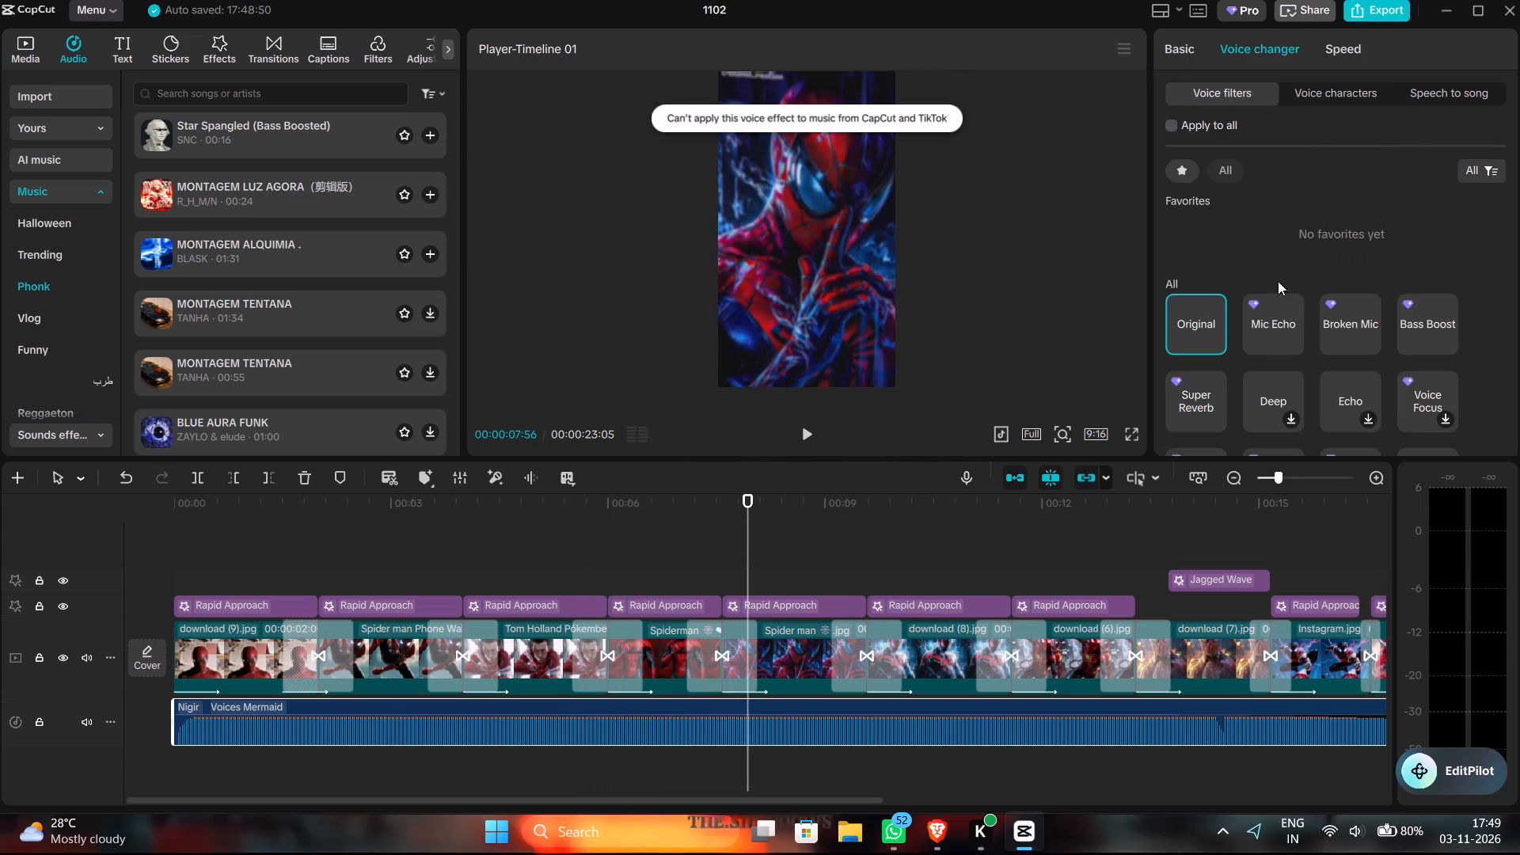
{"action": "left_click", "coordinate": [1258, 313]}
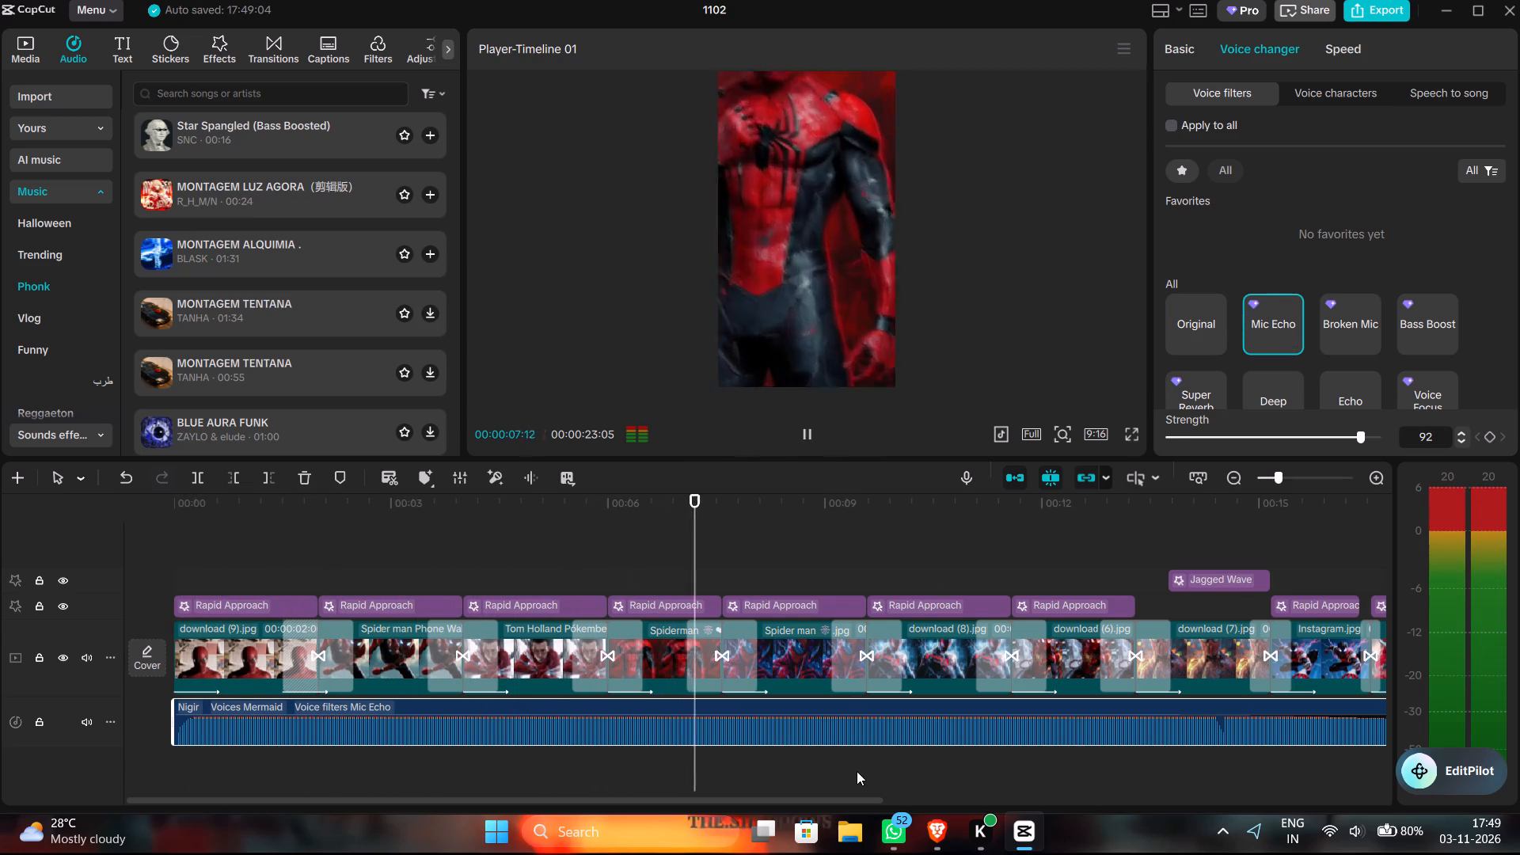
{"action": "key", "text": "space"}
{"action": "key", "text": "space"}
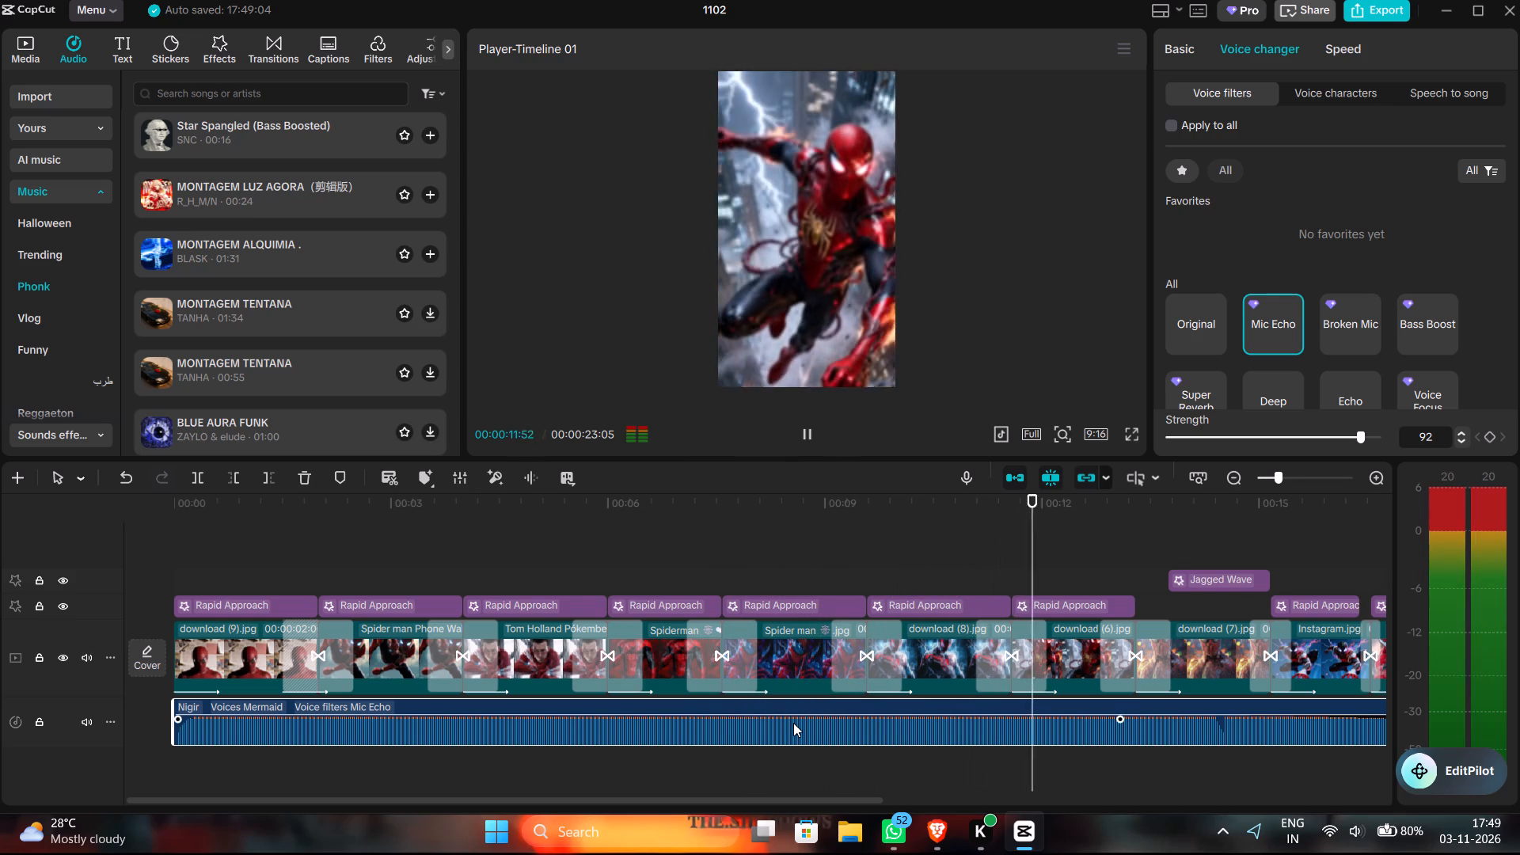
{"action": "key", "text": "space"}
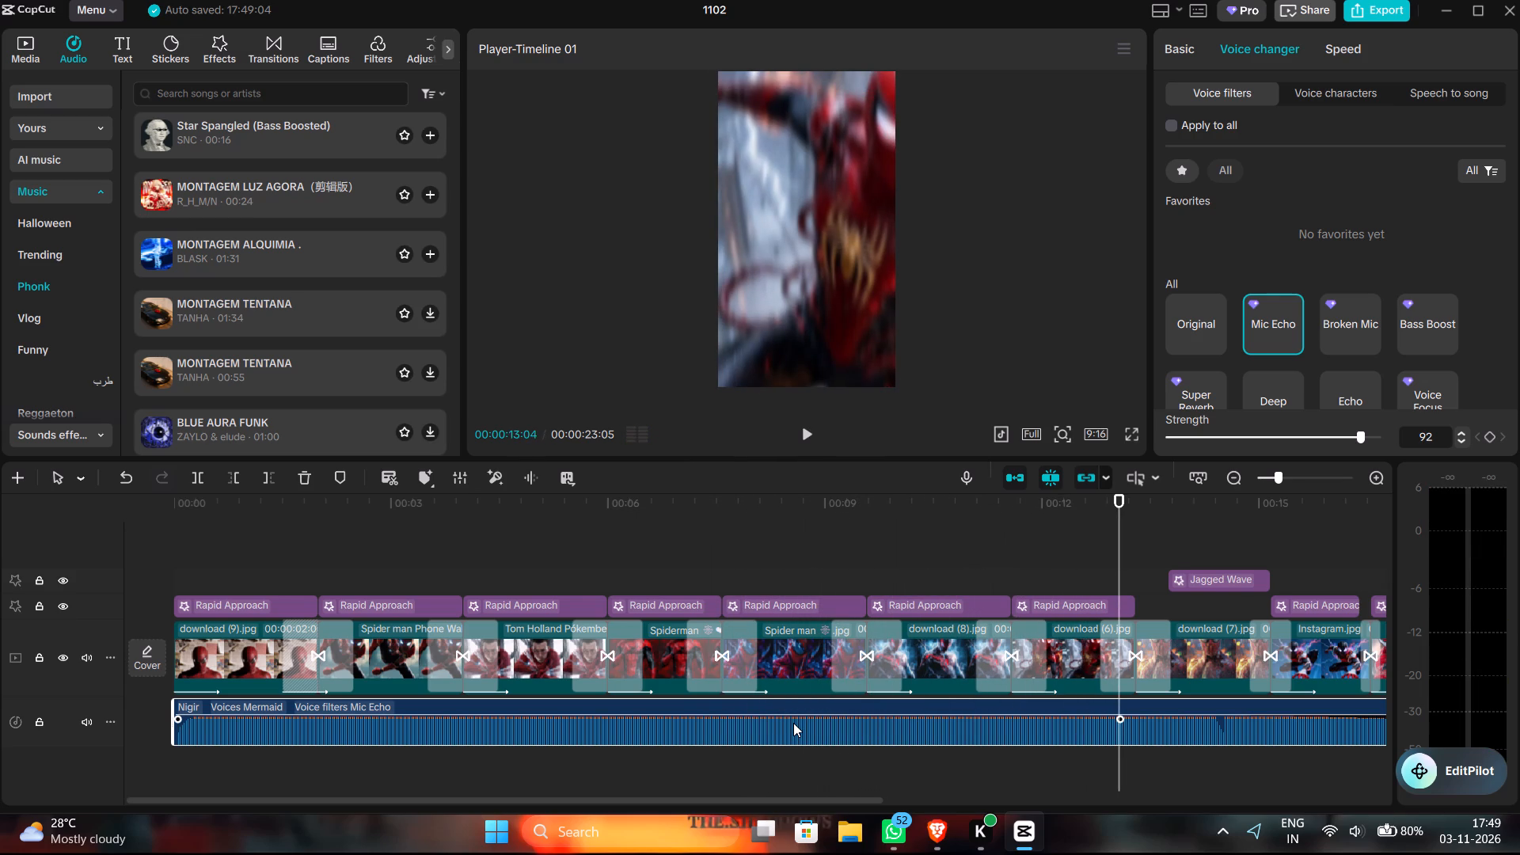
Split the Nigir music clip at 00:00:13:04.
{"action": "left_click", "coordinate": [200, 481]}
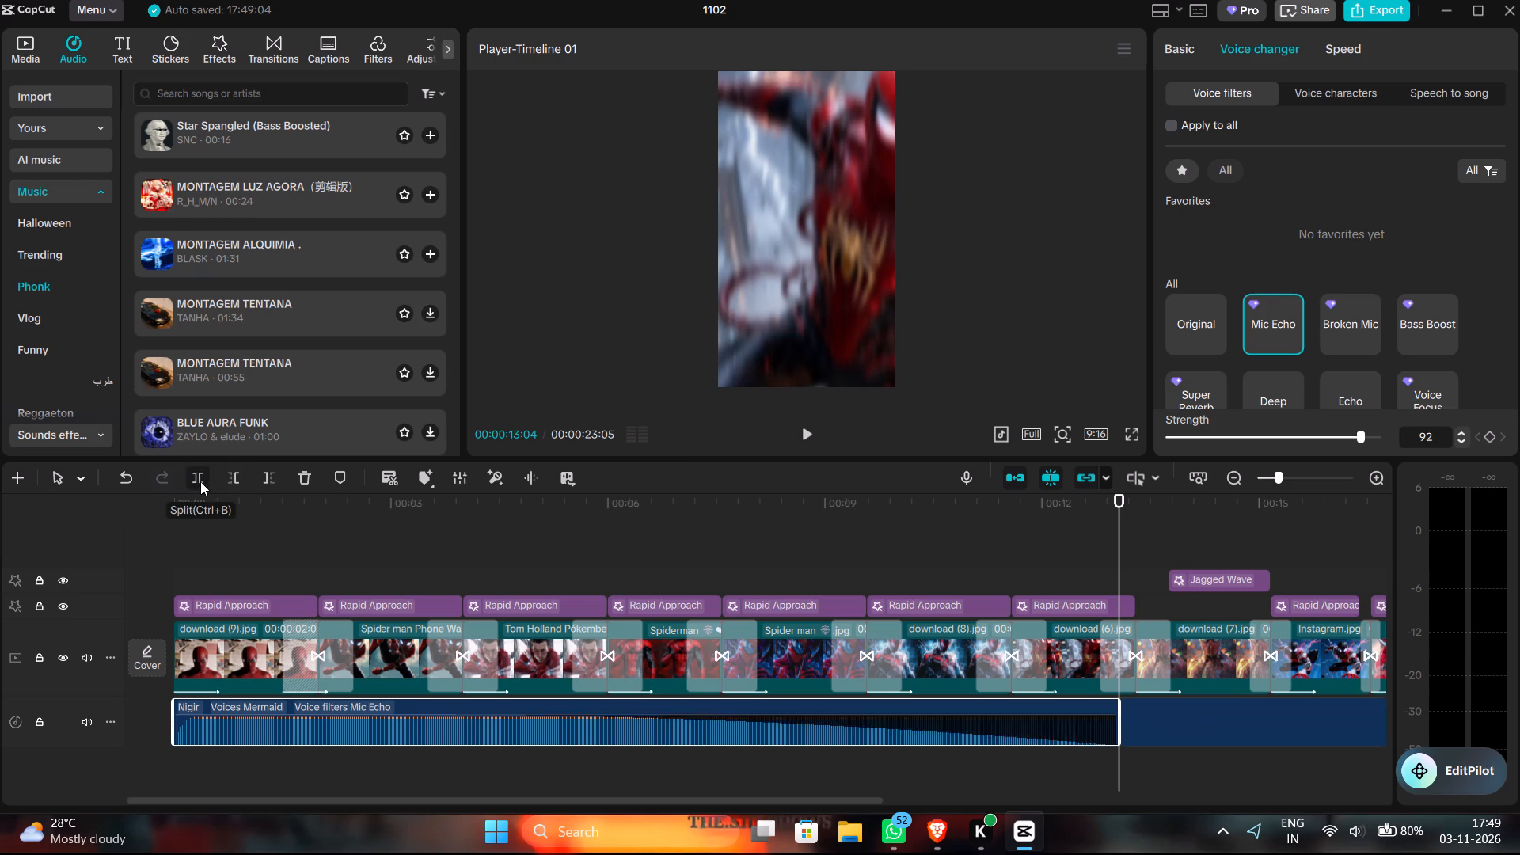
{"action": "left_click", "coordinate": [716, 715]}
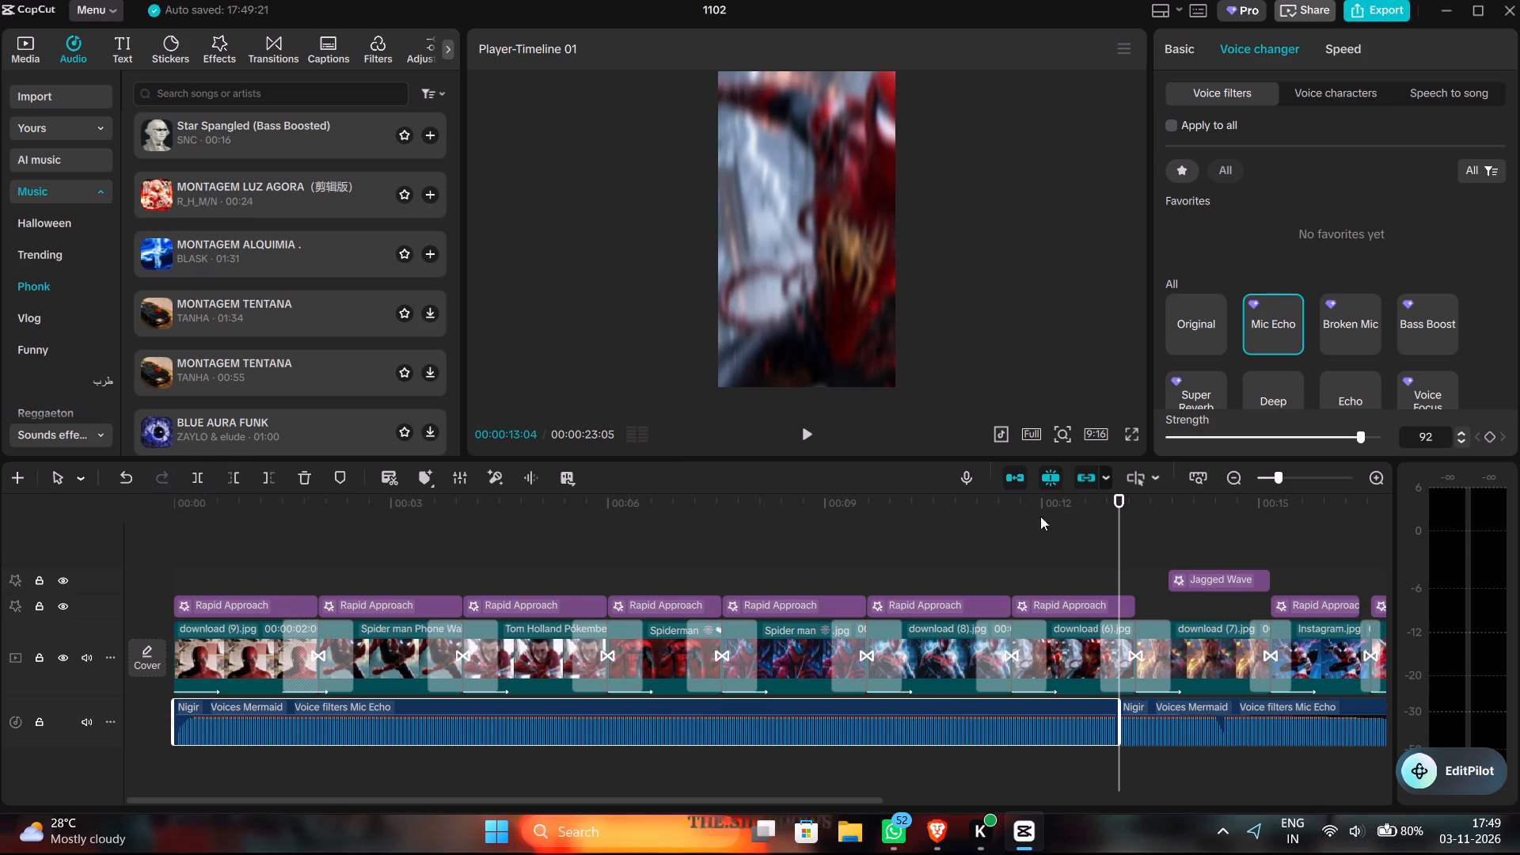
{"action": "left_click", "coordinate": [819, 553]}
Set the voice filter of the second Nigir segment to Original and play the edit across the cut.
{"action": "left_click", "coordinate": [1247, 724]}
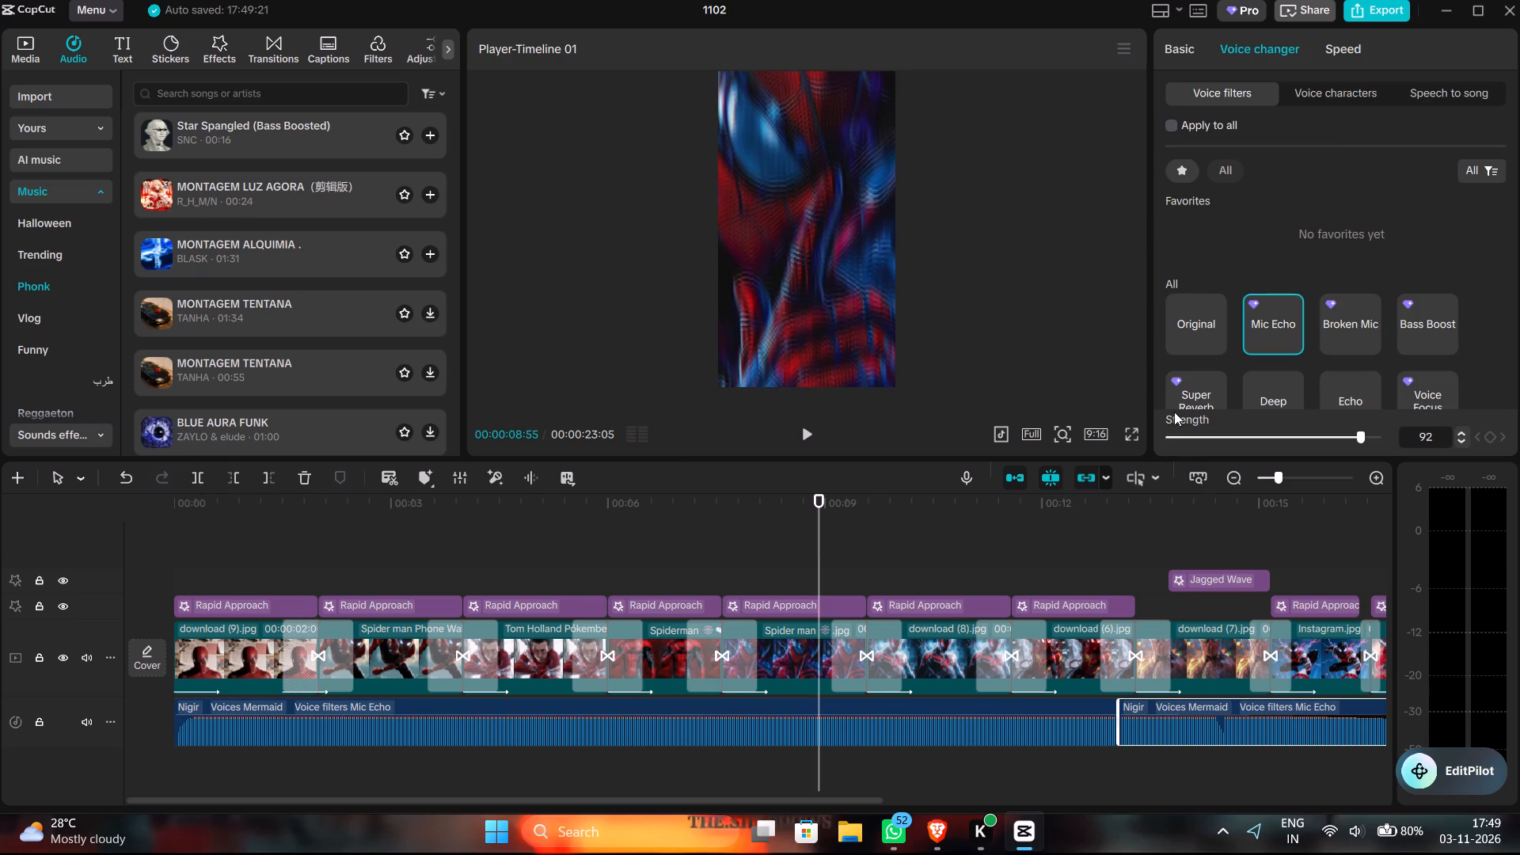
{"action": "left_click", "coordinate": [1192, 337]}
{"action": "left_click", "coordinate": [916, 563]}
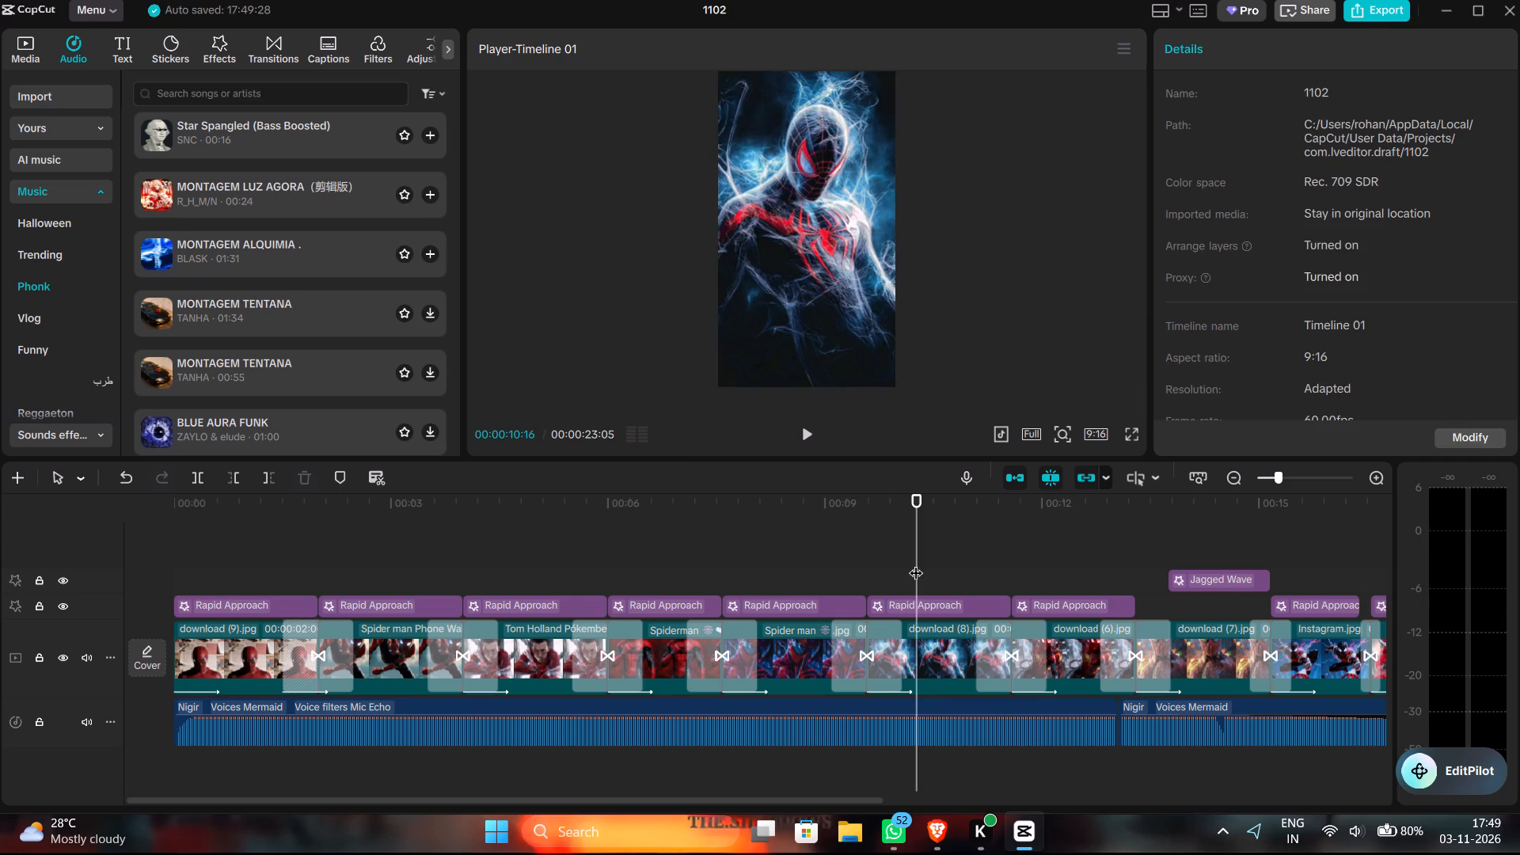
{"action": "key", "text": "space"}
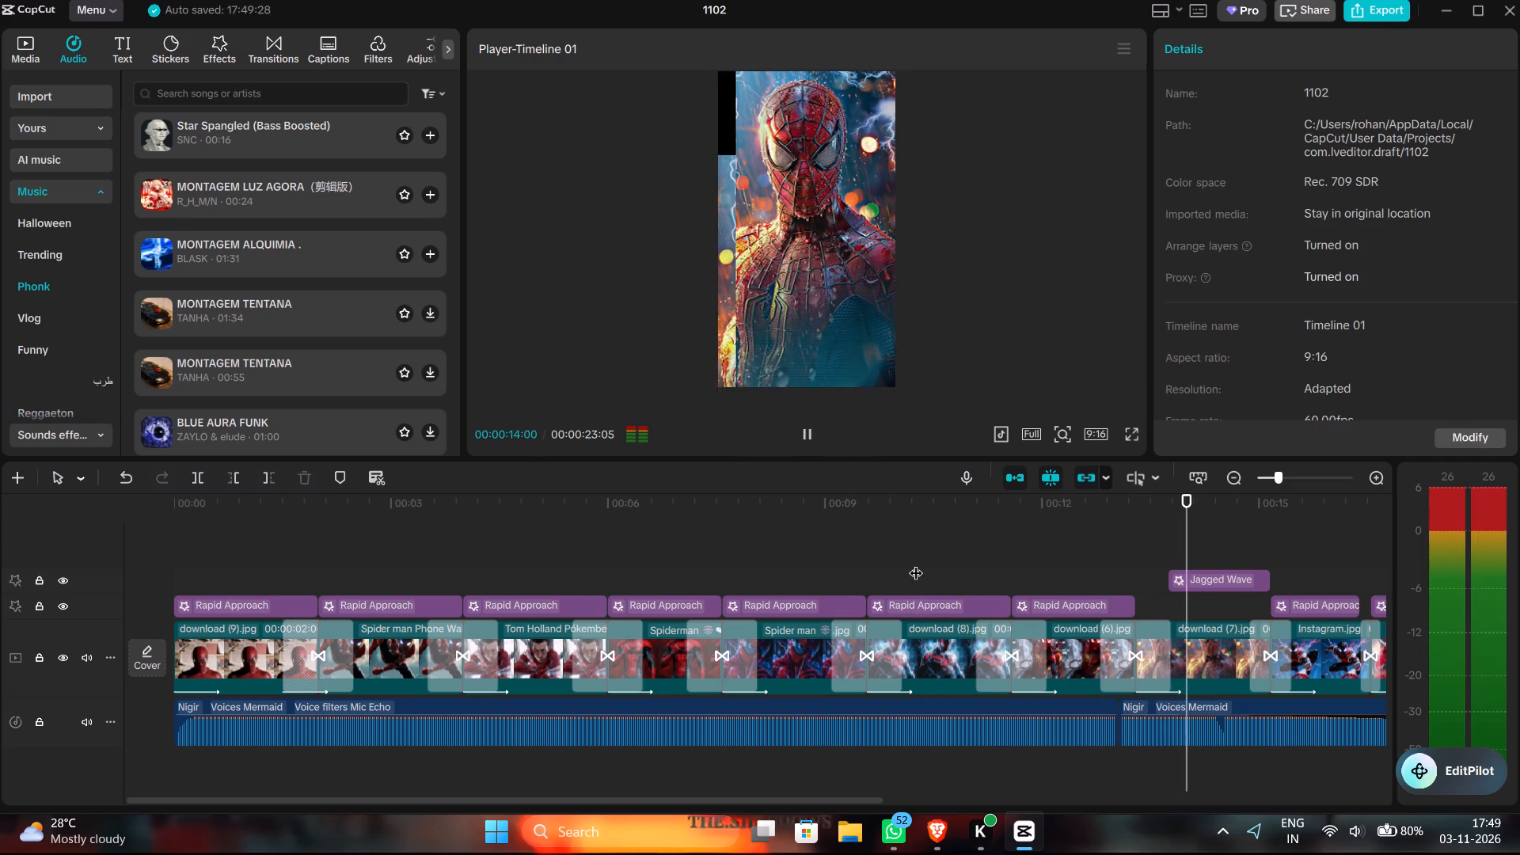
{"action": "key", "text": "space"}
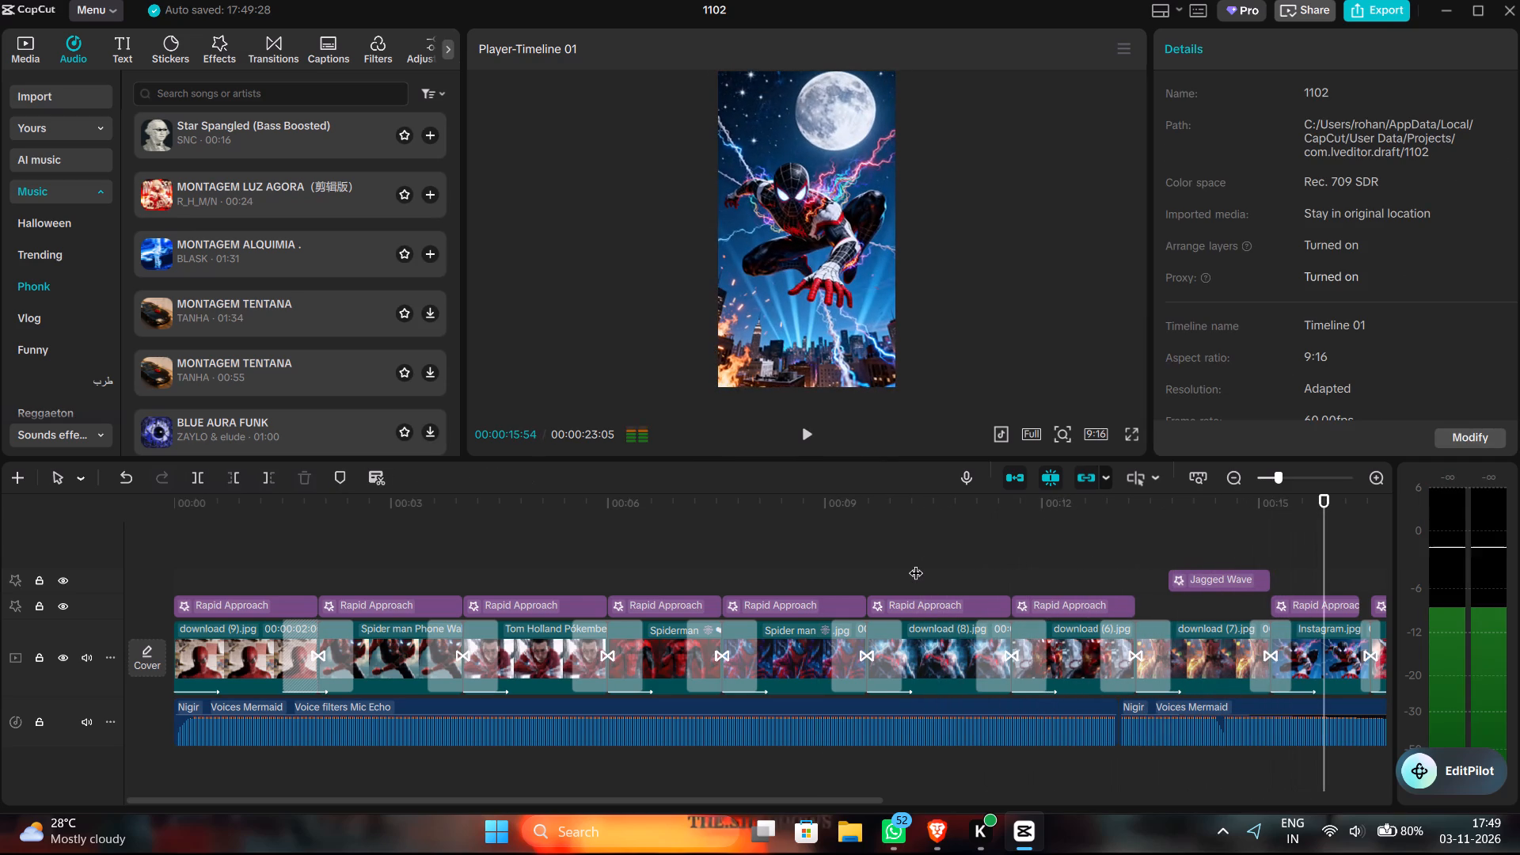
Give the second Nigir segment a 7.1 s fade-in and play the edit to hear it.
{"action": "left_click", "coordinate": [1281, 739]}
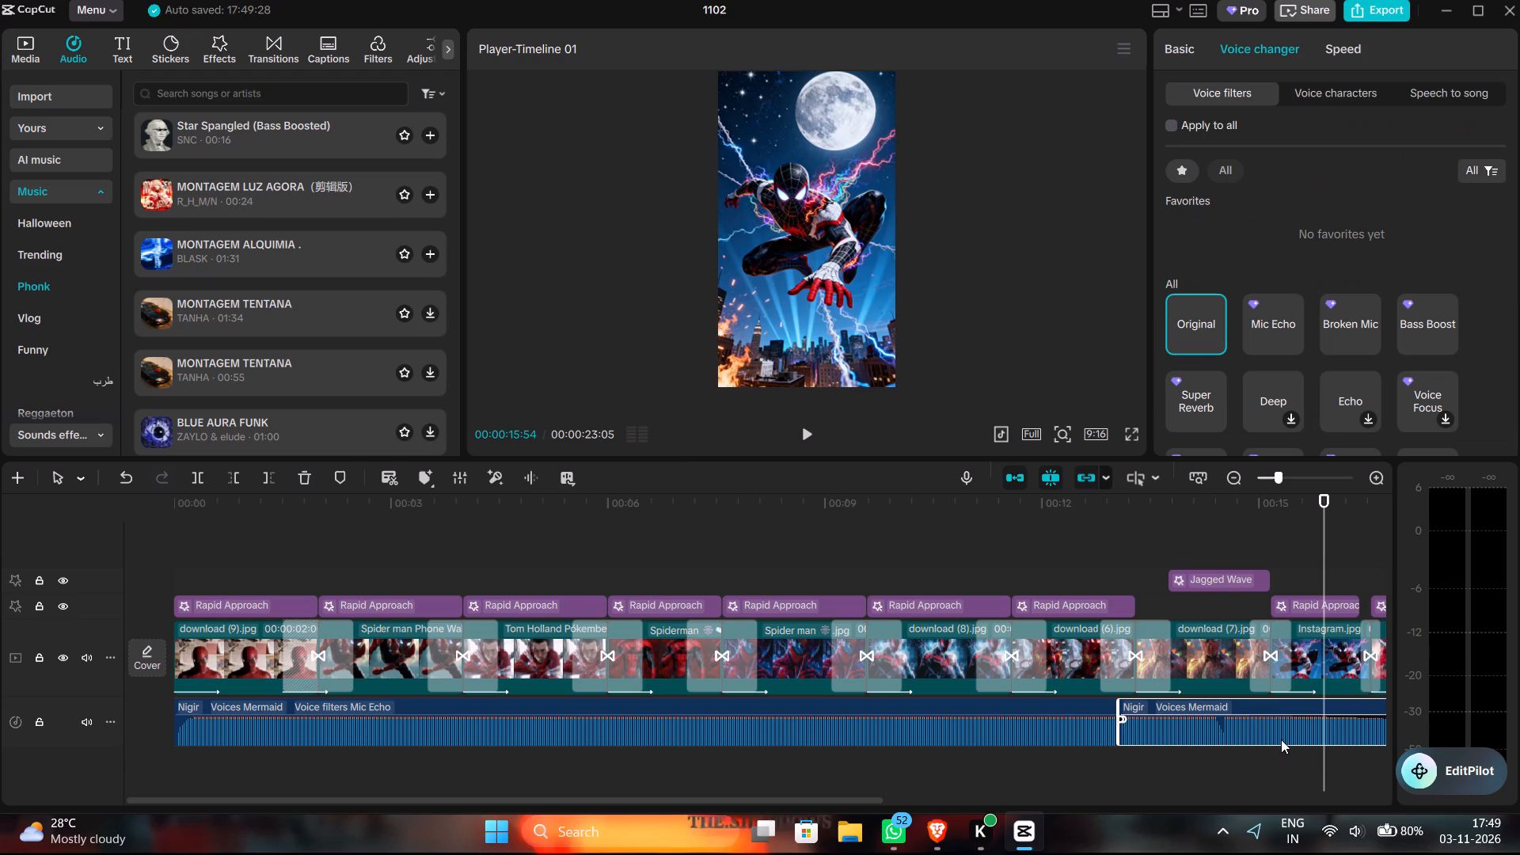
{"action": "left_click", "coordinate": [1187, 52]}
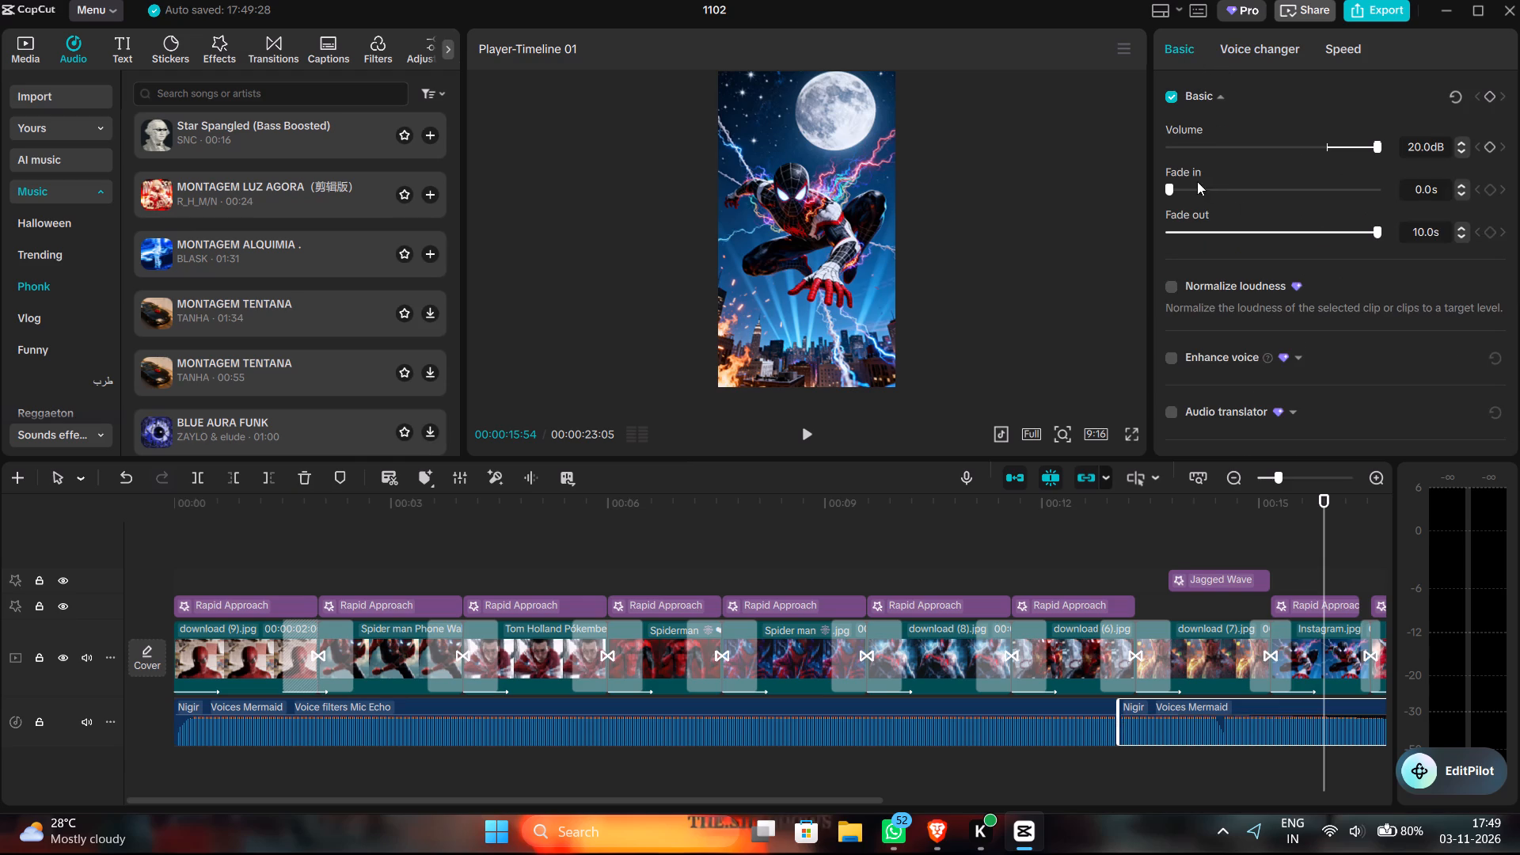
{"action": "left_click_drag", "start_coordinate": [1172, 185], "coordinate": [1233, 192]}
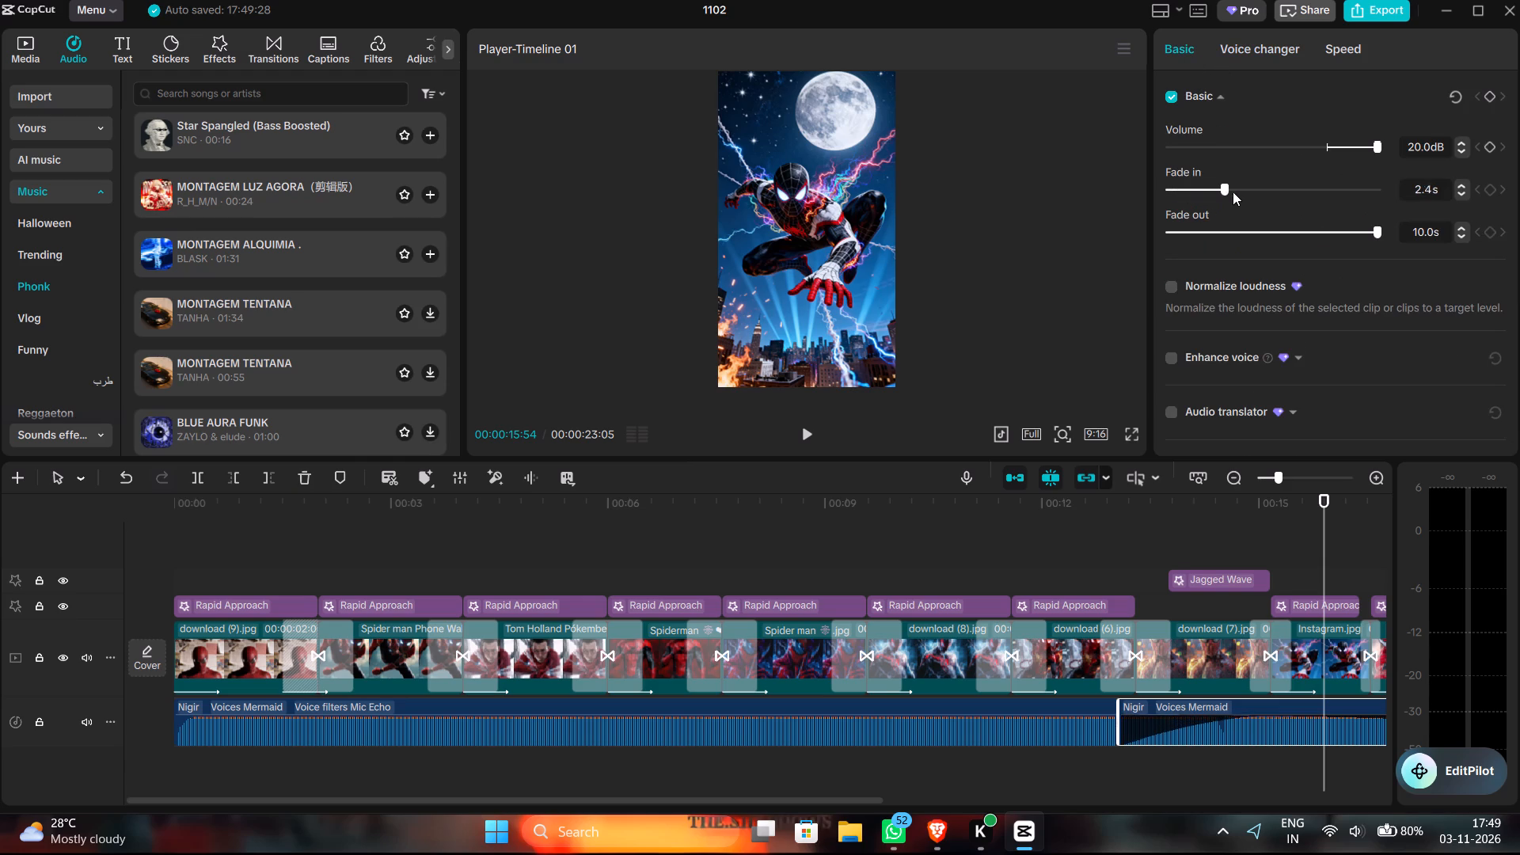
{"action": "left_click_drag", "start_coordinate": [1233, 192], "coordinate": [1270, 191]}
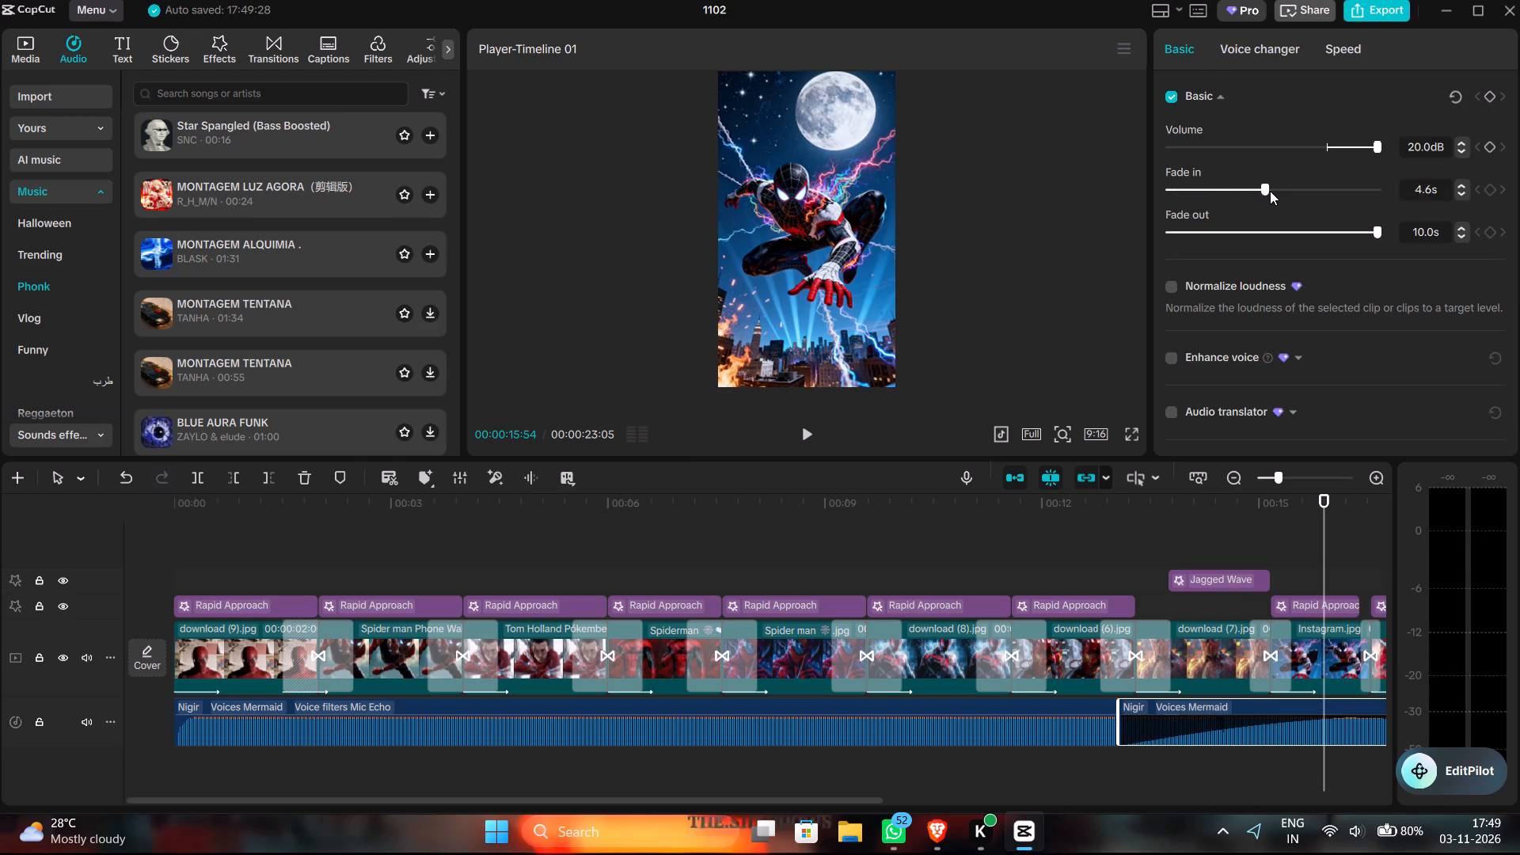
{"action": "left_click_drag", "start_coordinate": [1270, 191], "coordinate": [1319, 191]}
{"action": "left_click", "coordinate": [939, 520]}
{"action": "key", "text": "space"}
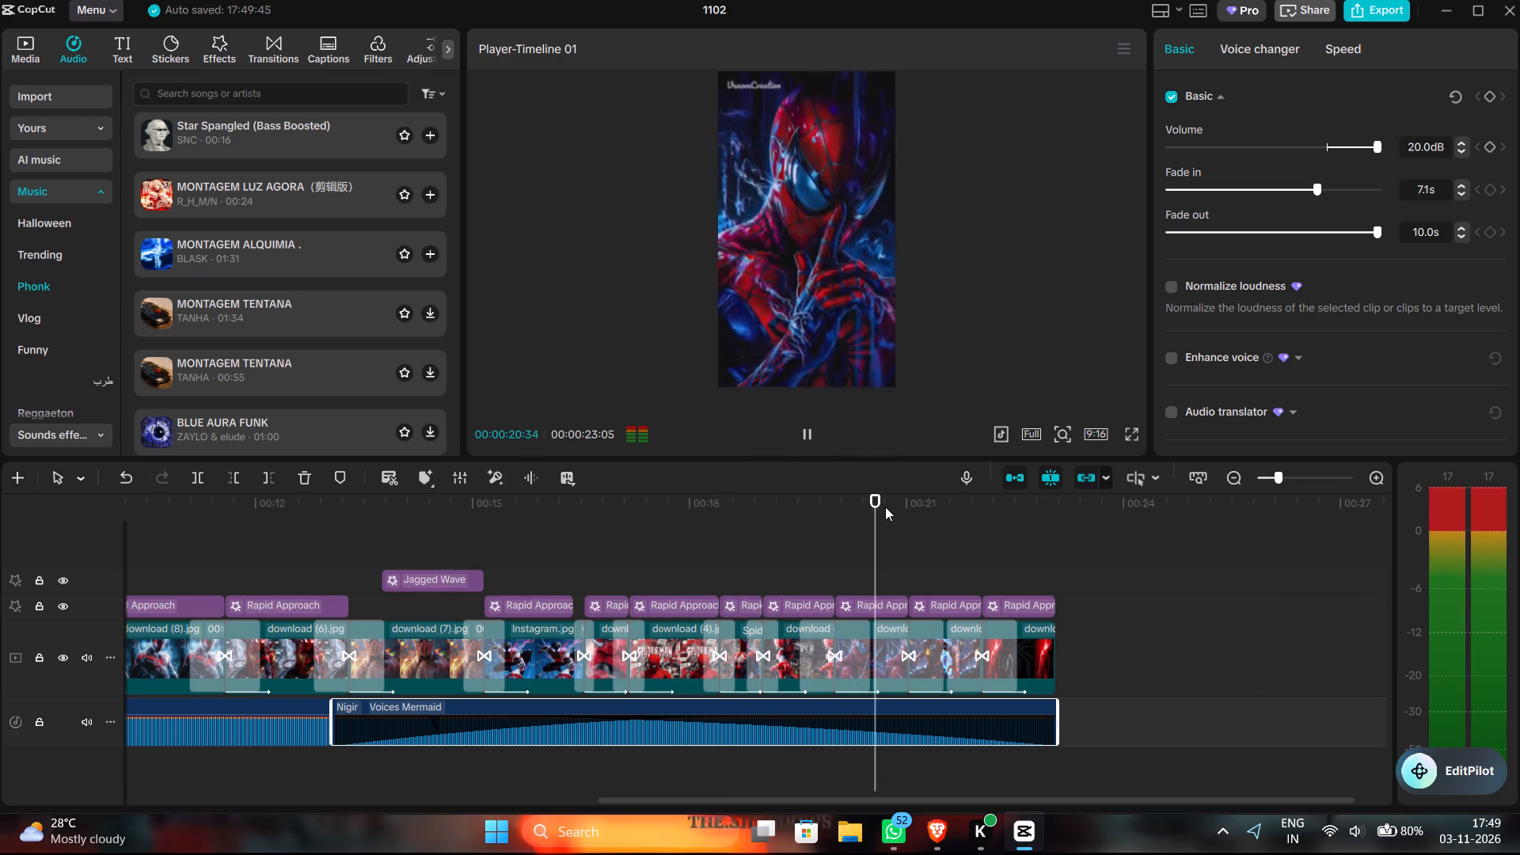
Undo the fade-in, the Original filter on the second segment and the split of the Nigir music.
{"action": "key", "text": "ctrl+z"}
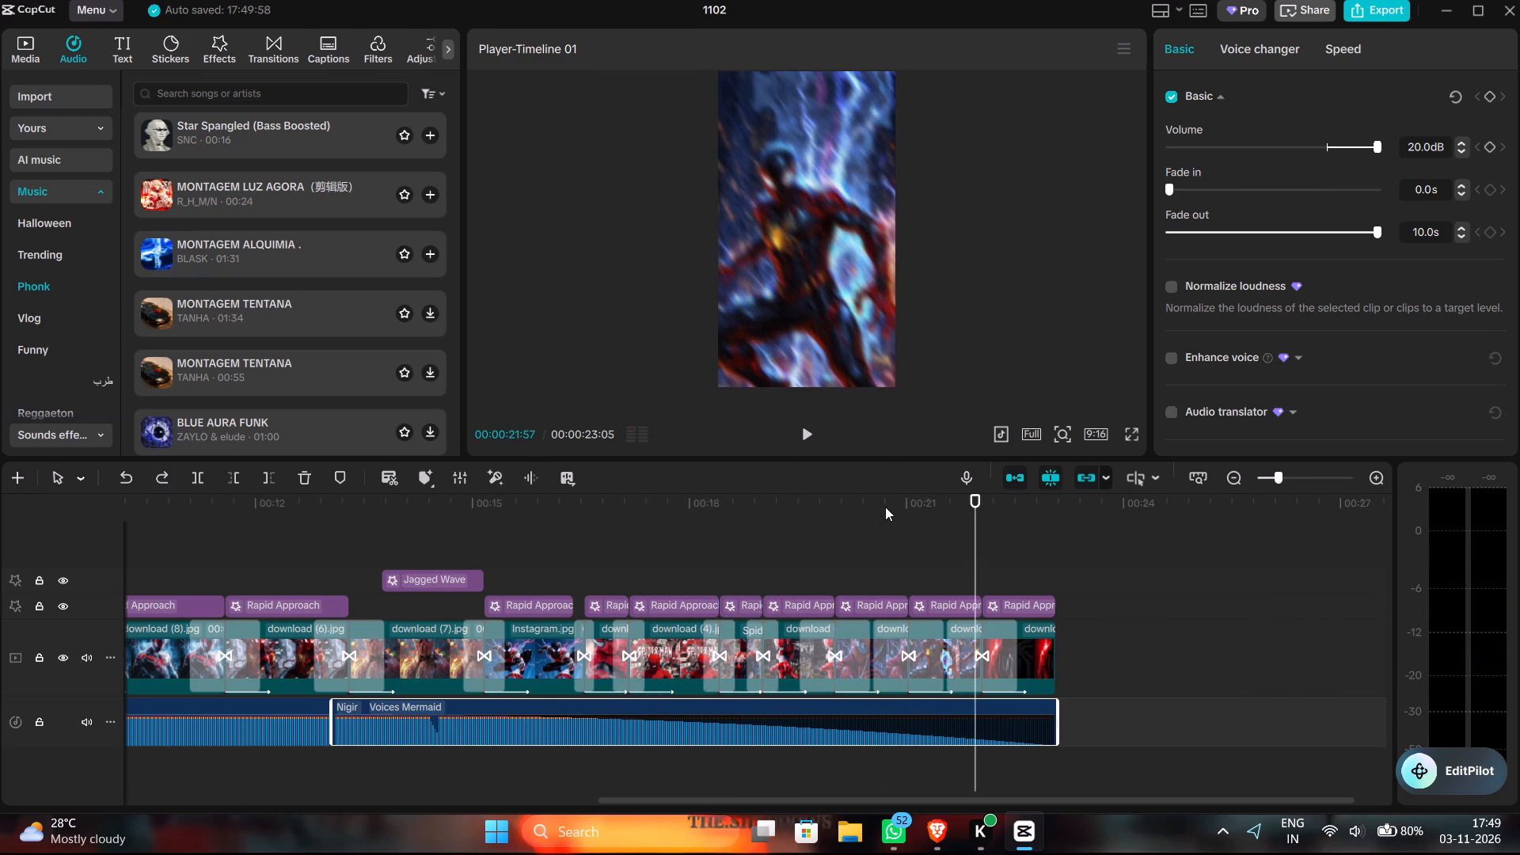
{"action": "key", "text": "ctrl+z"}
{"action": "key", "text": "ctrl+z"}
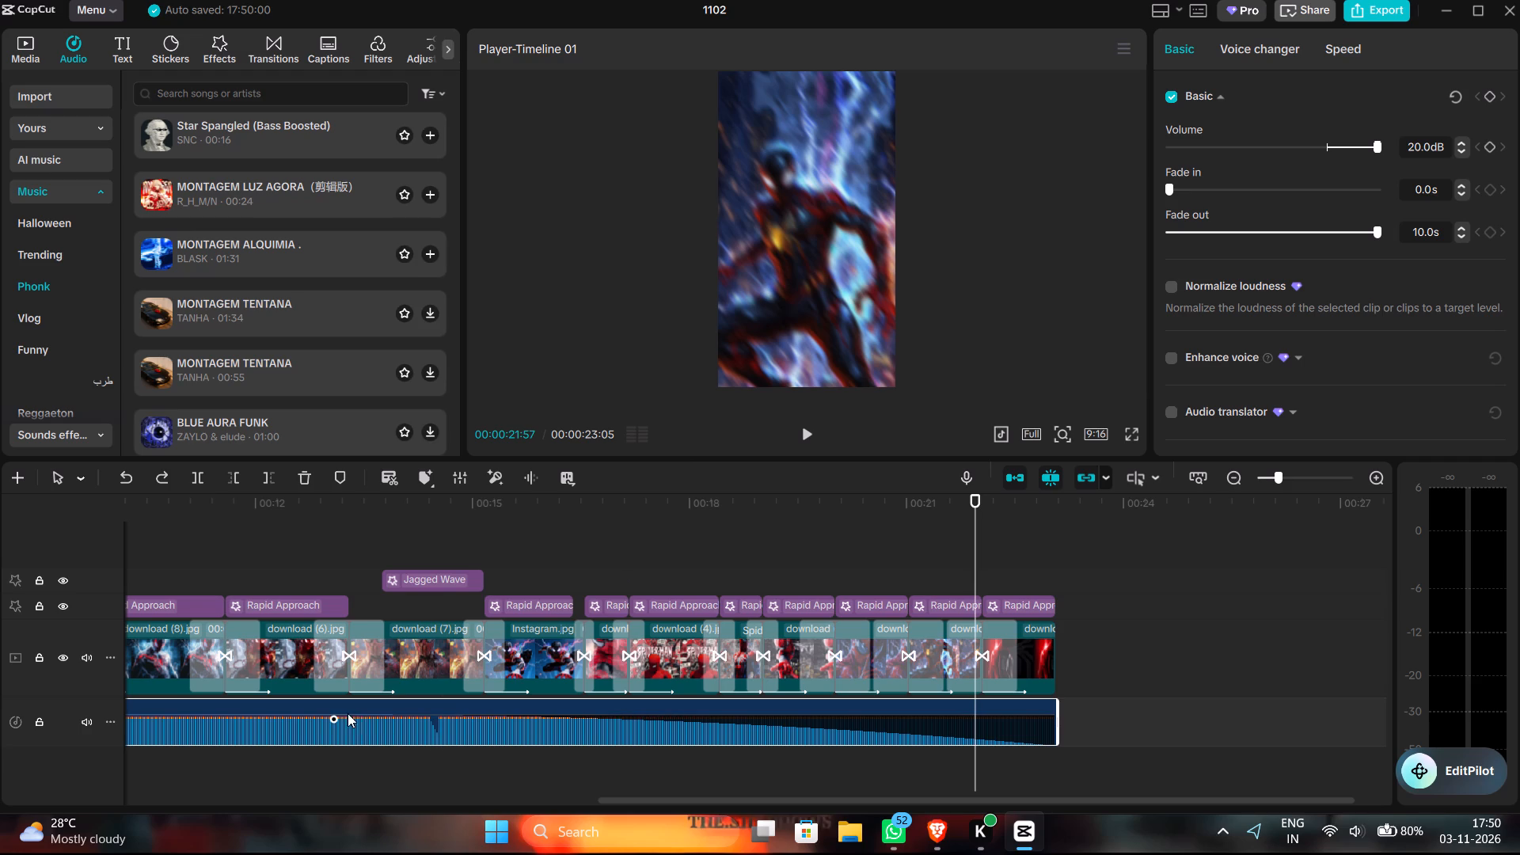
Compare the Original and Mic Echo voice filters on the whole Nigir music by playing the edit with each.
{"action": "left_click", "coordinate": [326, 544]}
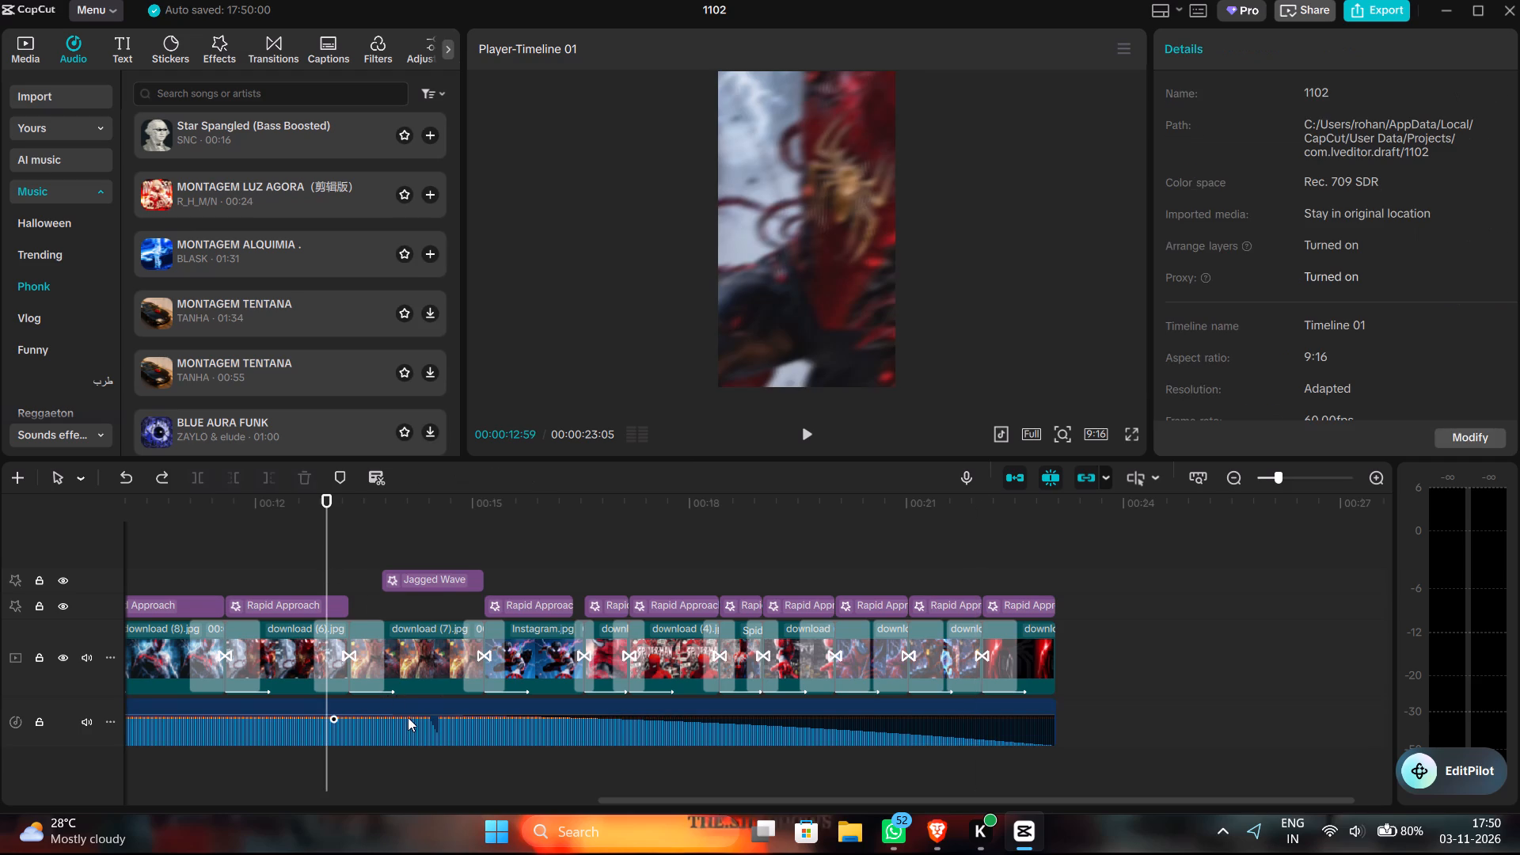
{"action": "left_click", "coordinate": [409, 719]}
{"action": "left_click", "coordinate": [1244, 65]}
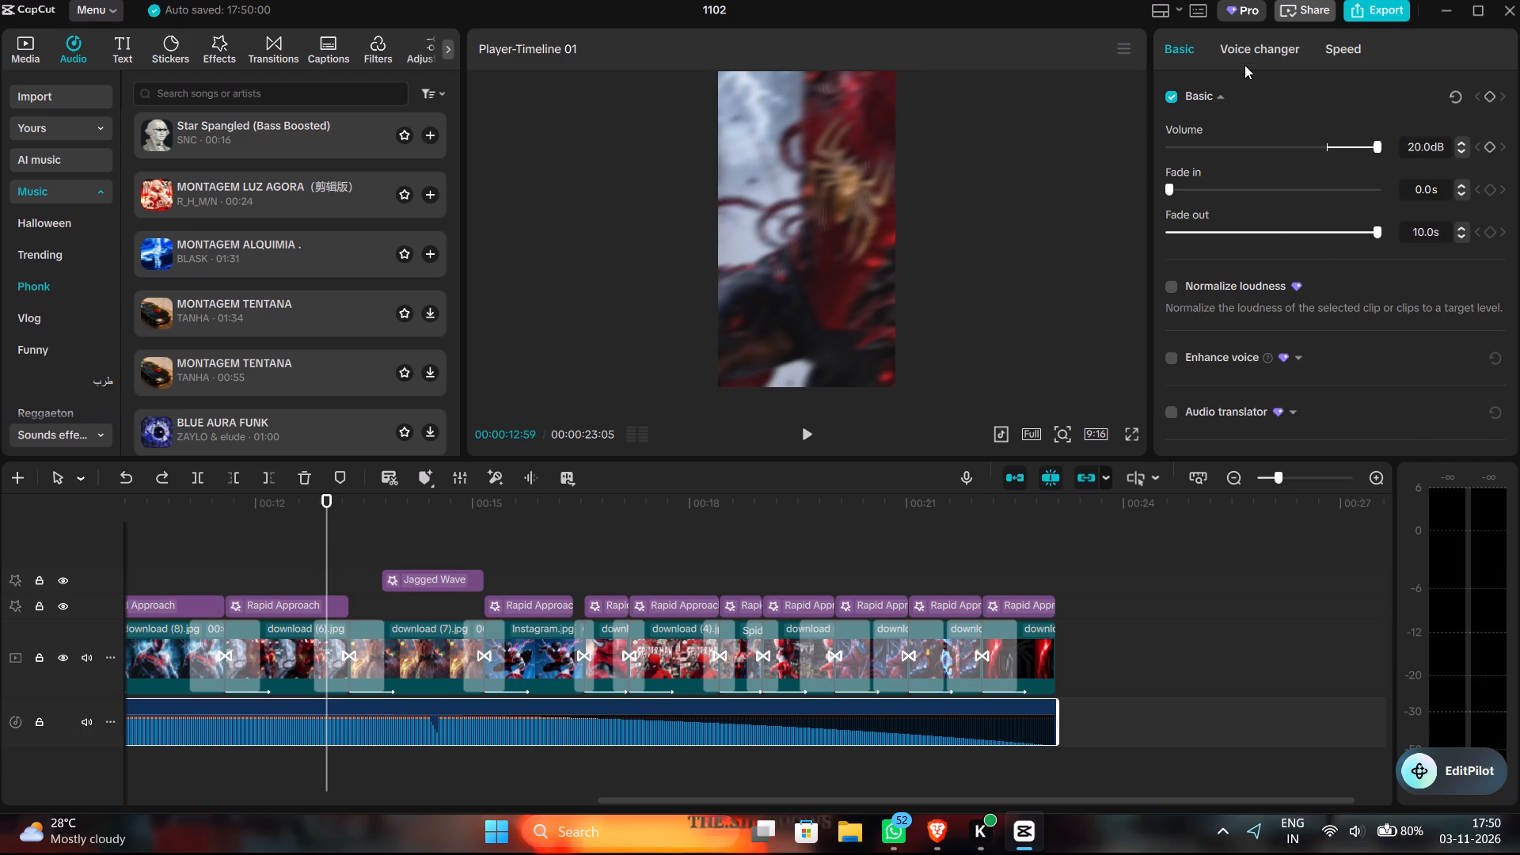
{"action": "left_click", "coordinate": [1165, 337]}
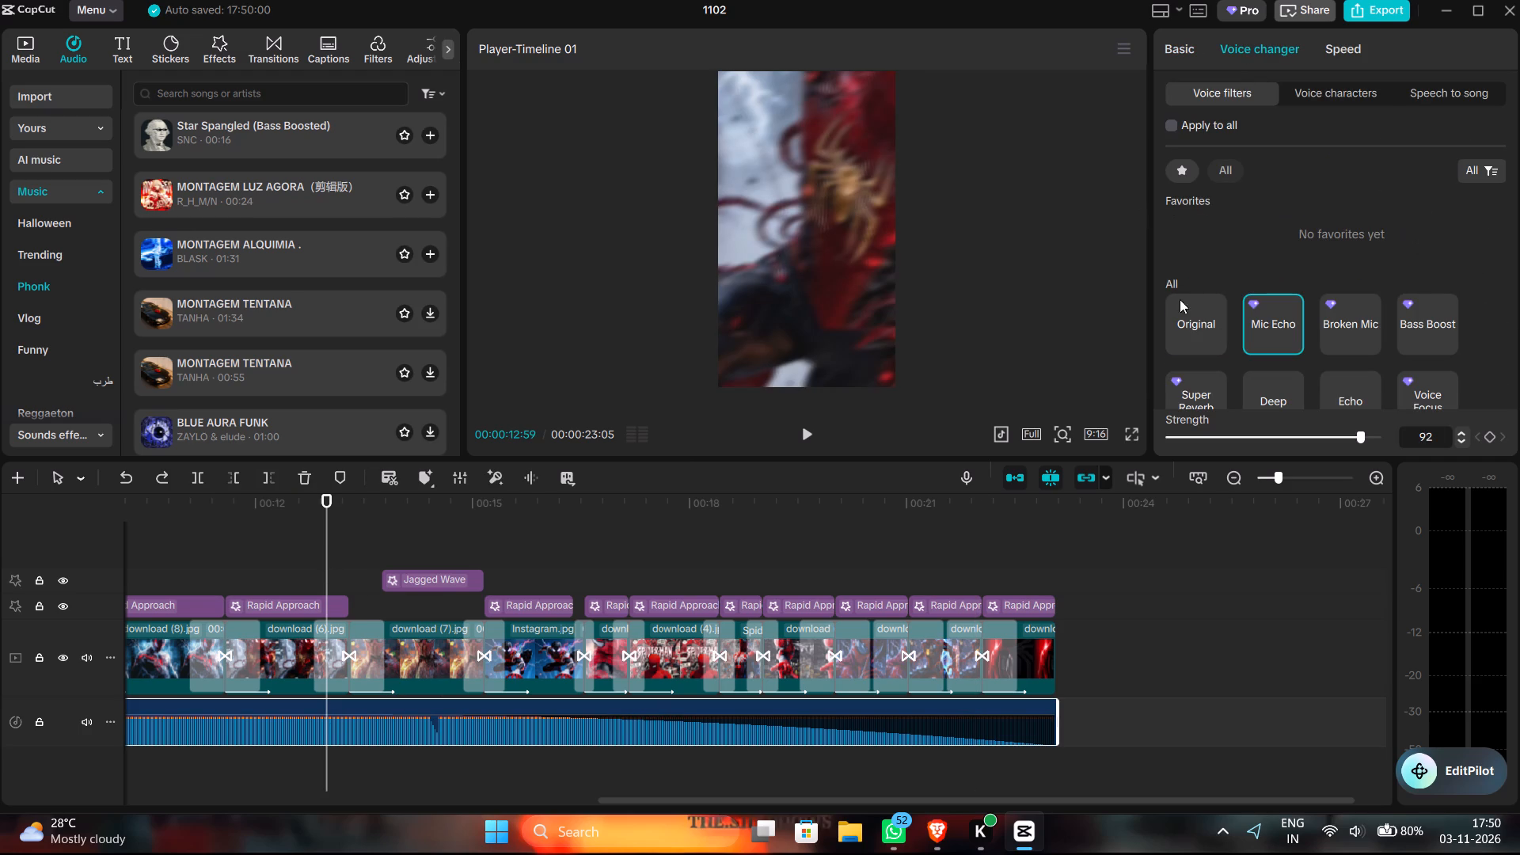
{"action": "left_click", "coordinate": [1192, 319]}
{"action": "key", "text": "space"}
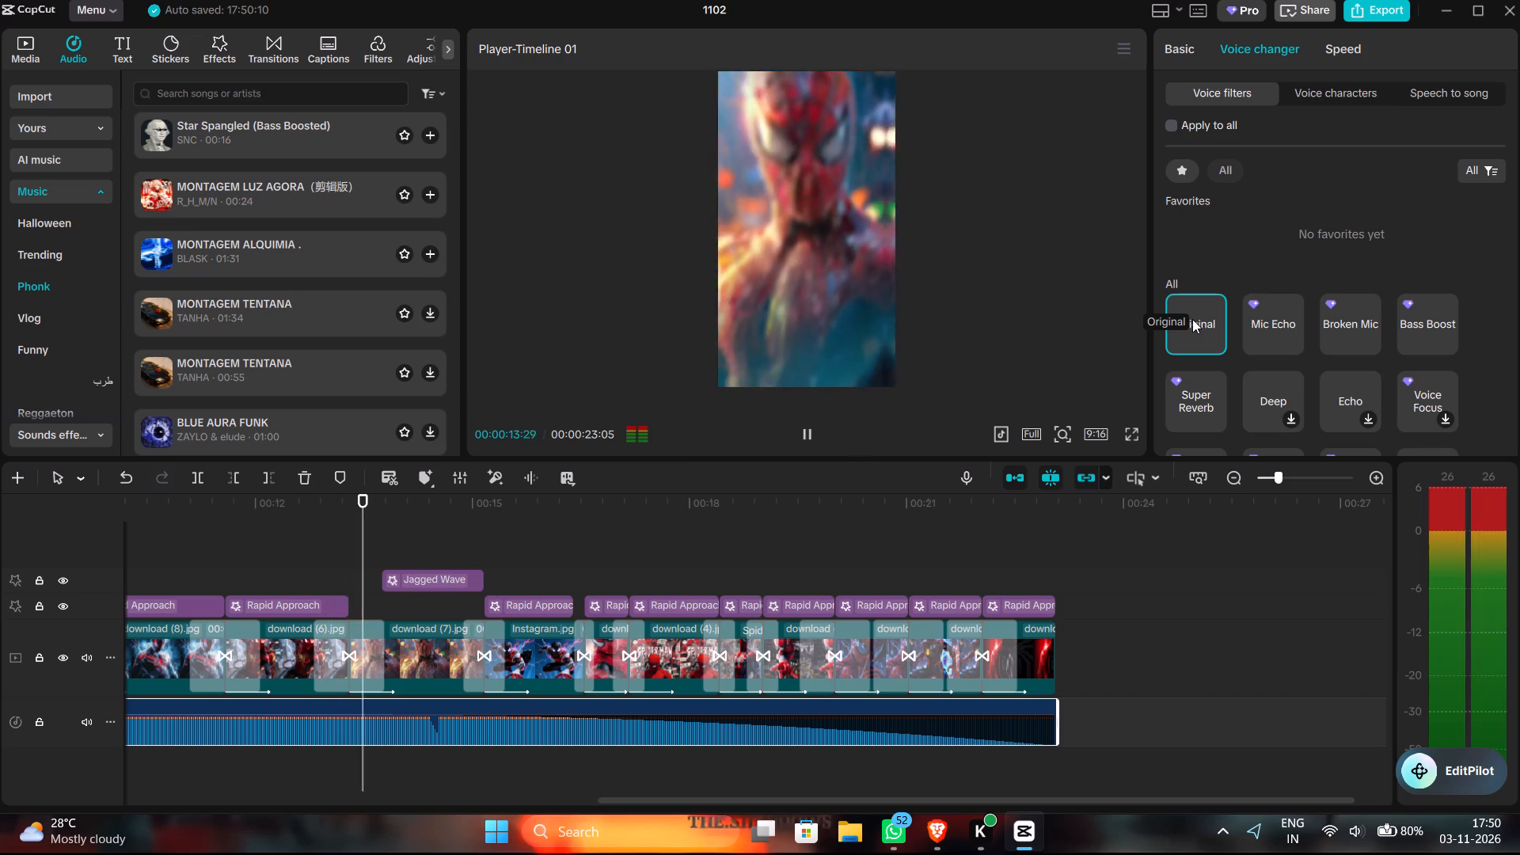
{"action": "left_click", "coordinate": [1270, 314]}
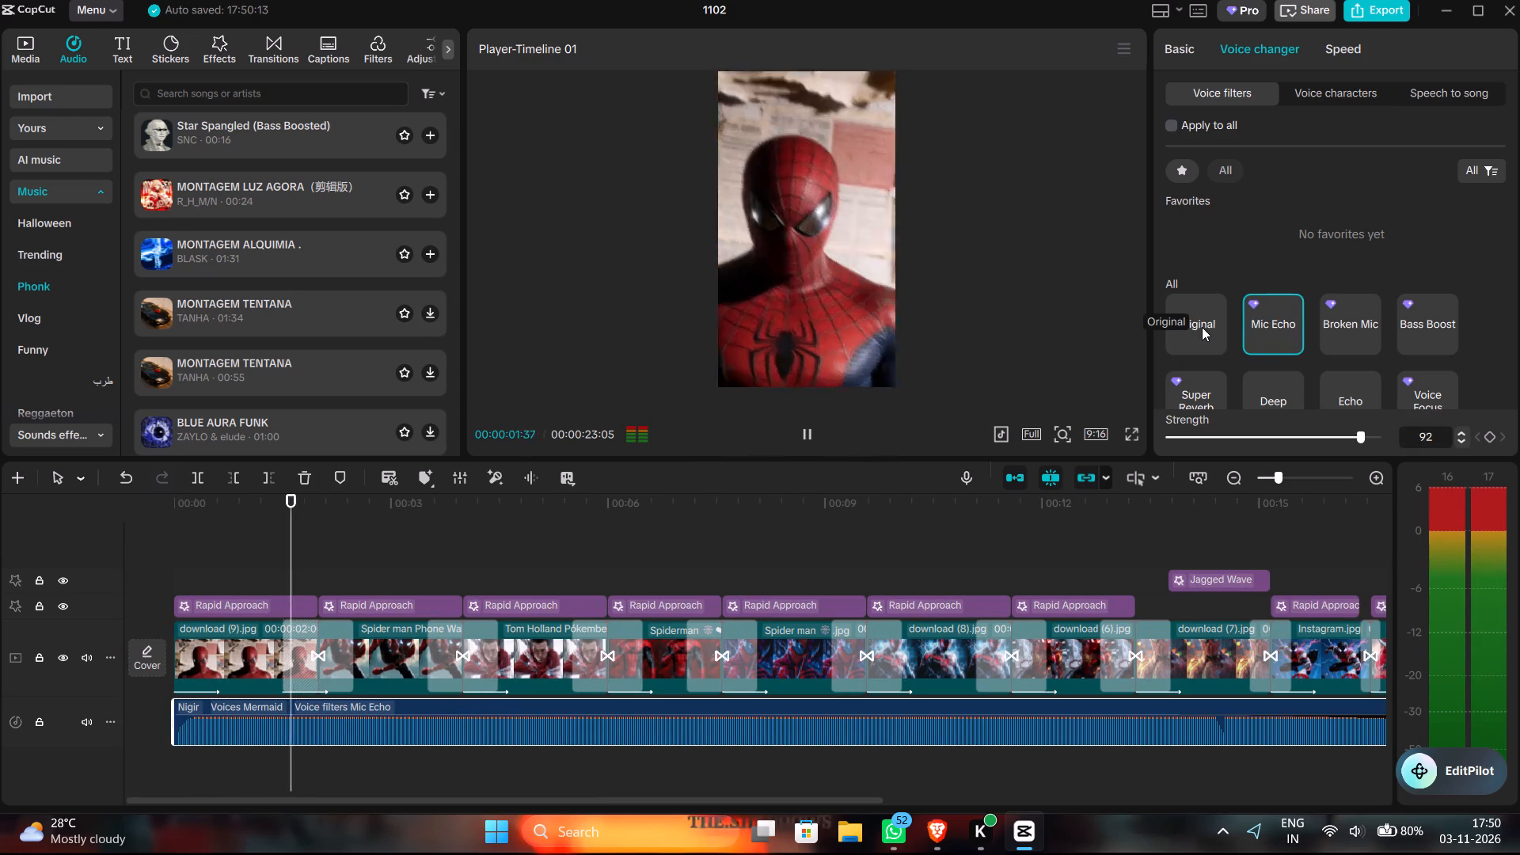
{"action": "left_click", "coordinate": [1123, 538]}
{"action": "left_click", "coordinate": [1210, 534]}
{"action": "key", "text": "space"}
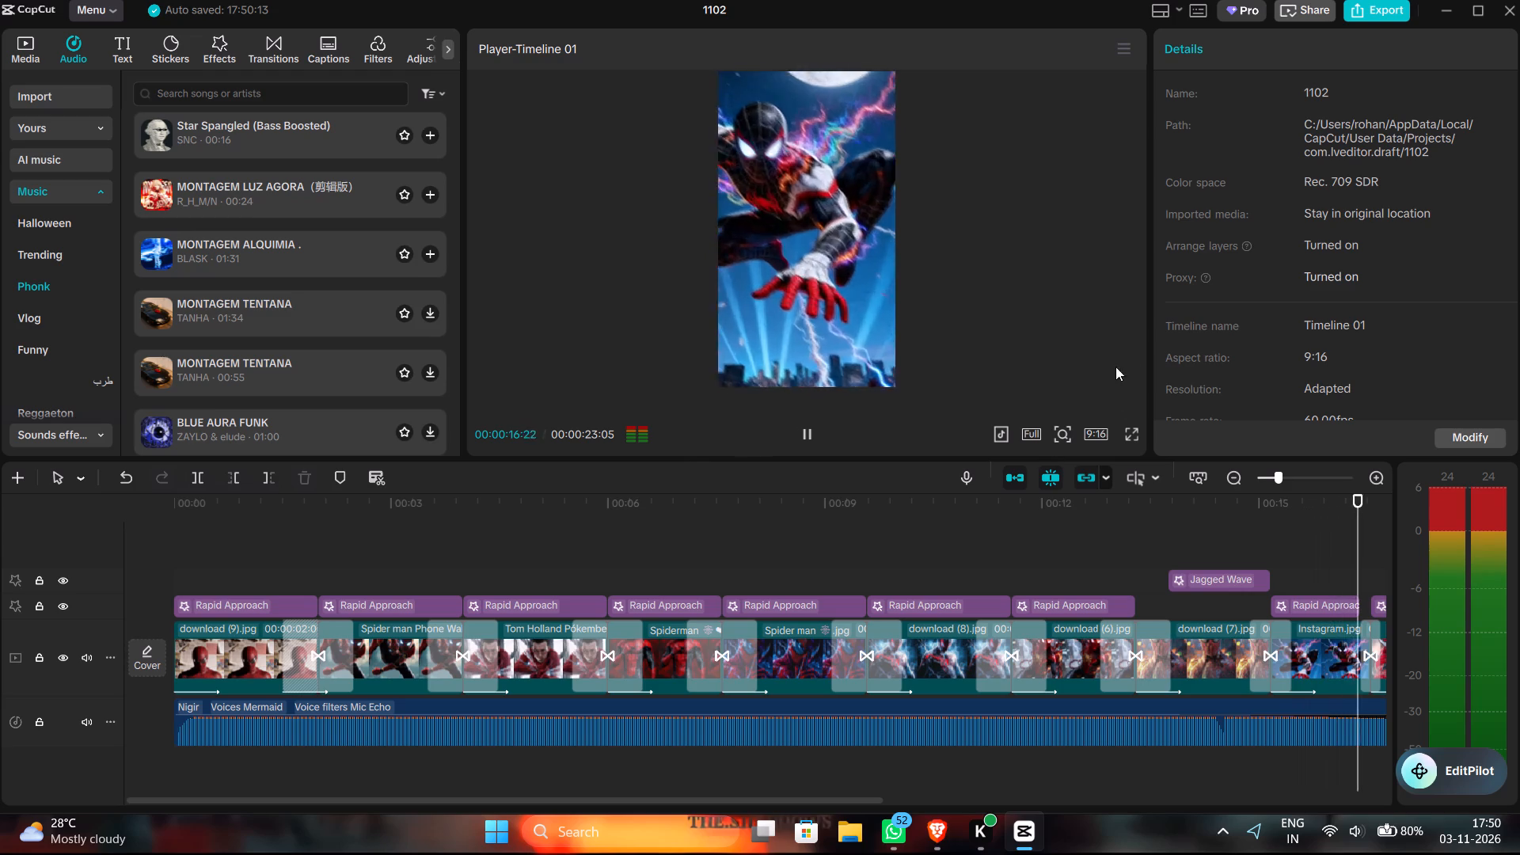
Set the Nigir music's voice filter to Original and play the rest of the edit.
{"action": "left_click", "coordinate": [1020, 731]}
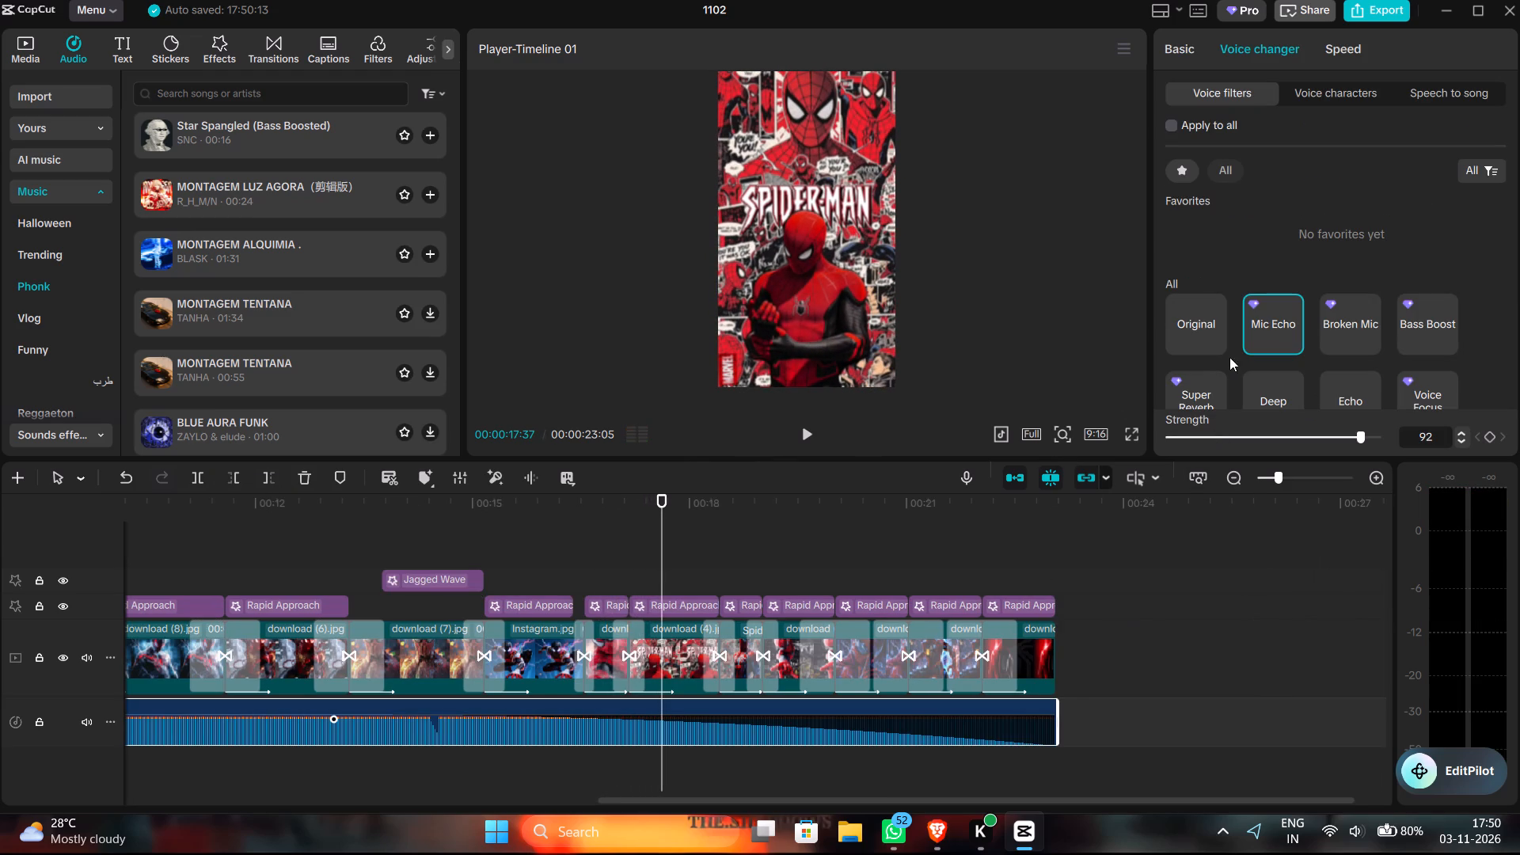
{"action": "left_click", "coordinate": [1207, 347]}
{"action": "left_click", "coordinate": [1195, 314]}
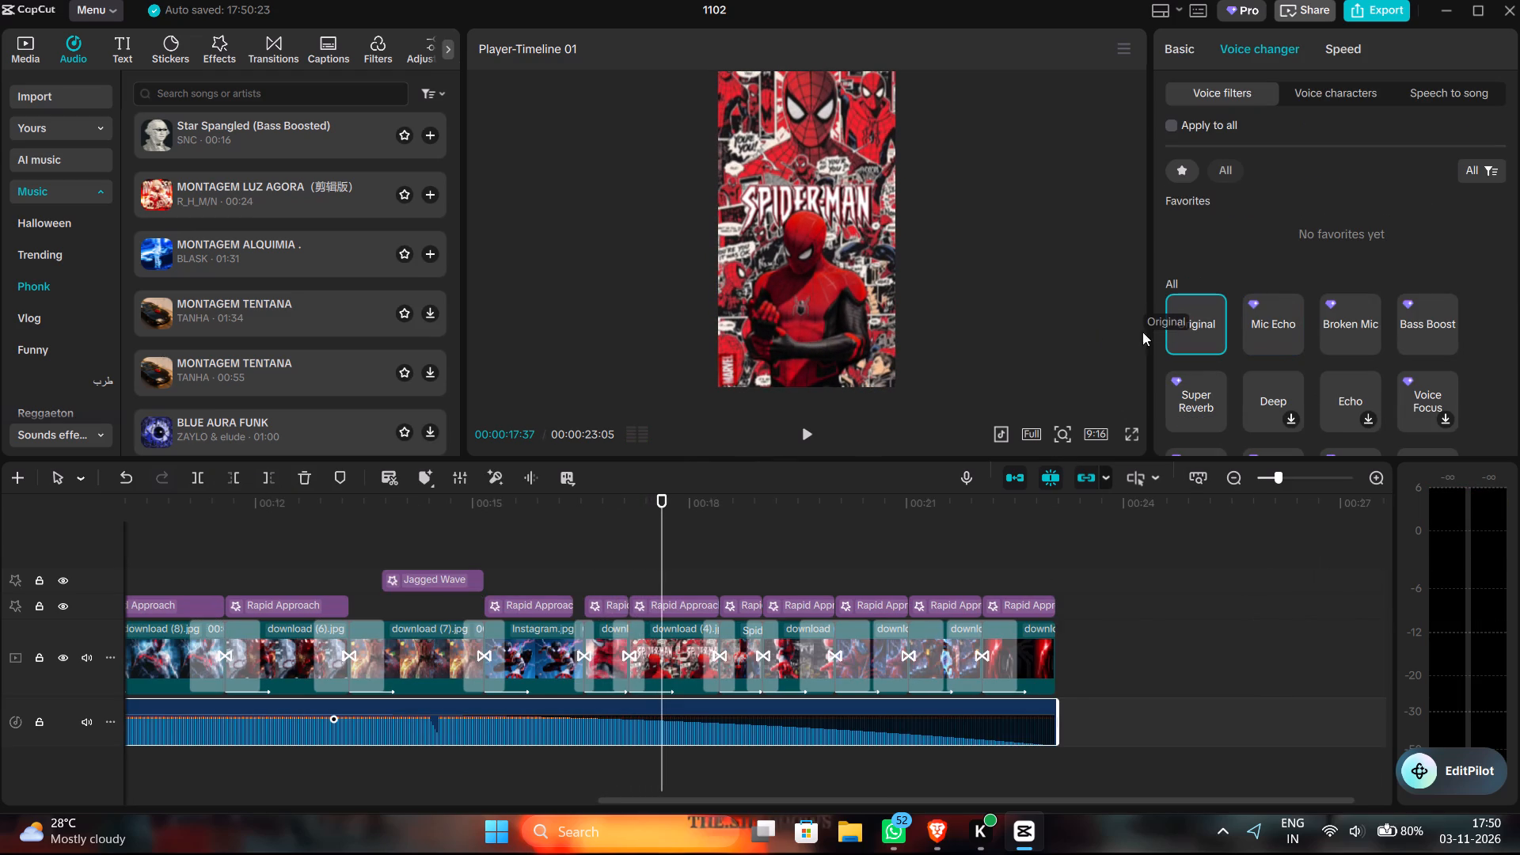
{"action": "key", "text": "space"}
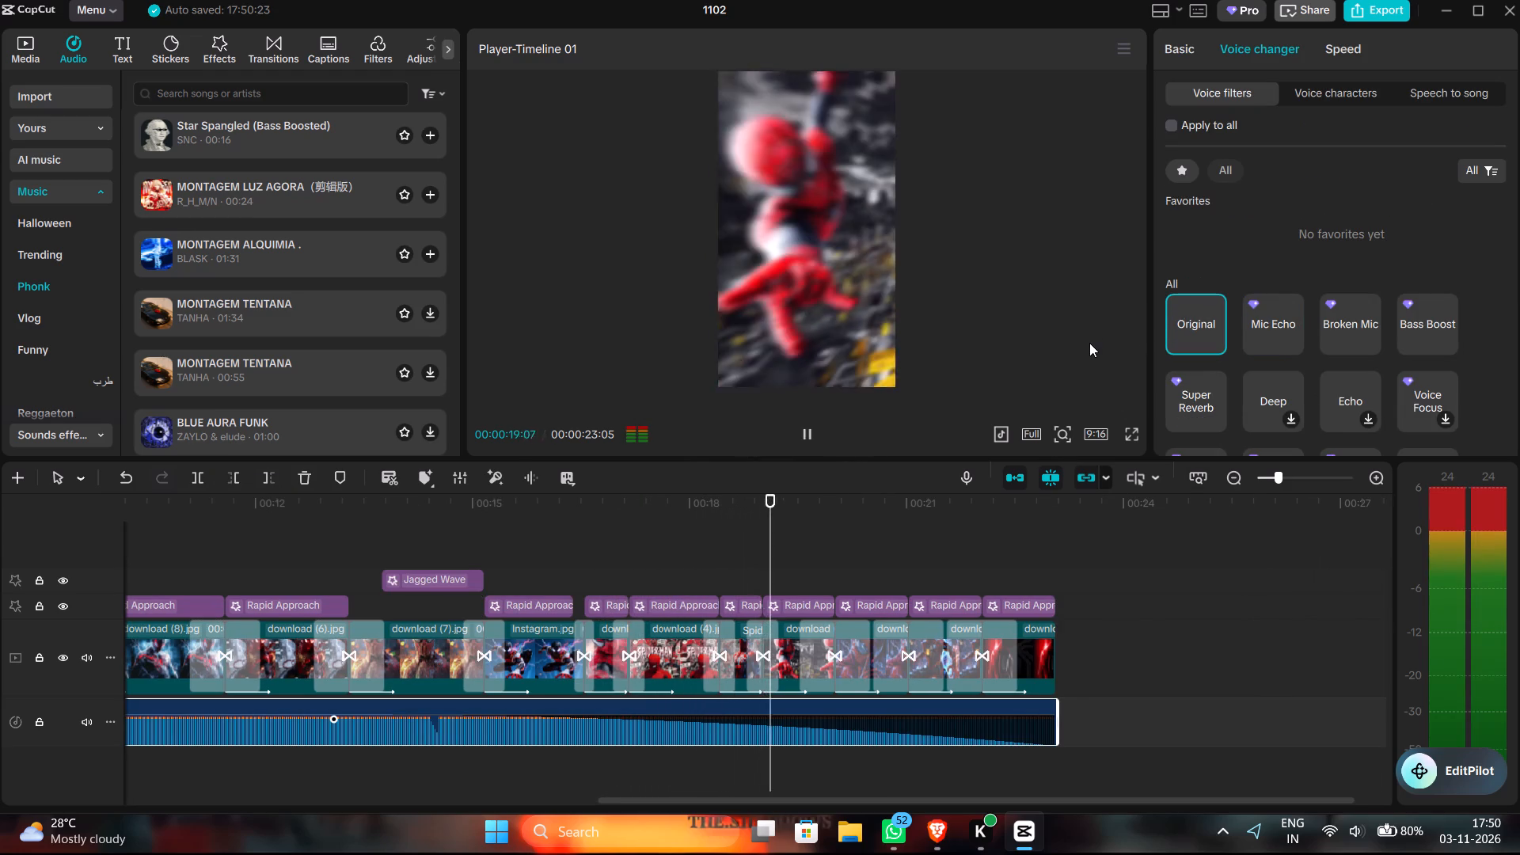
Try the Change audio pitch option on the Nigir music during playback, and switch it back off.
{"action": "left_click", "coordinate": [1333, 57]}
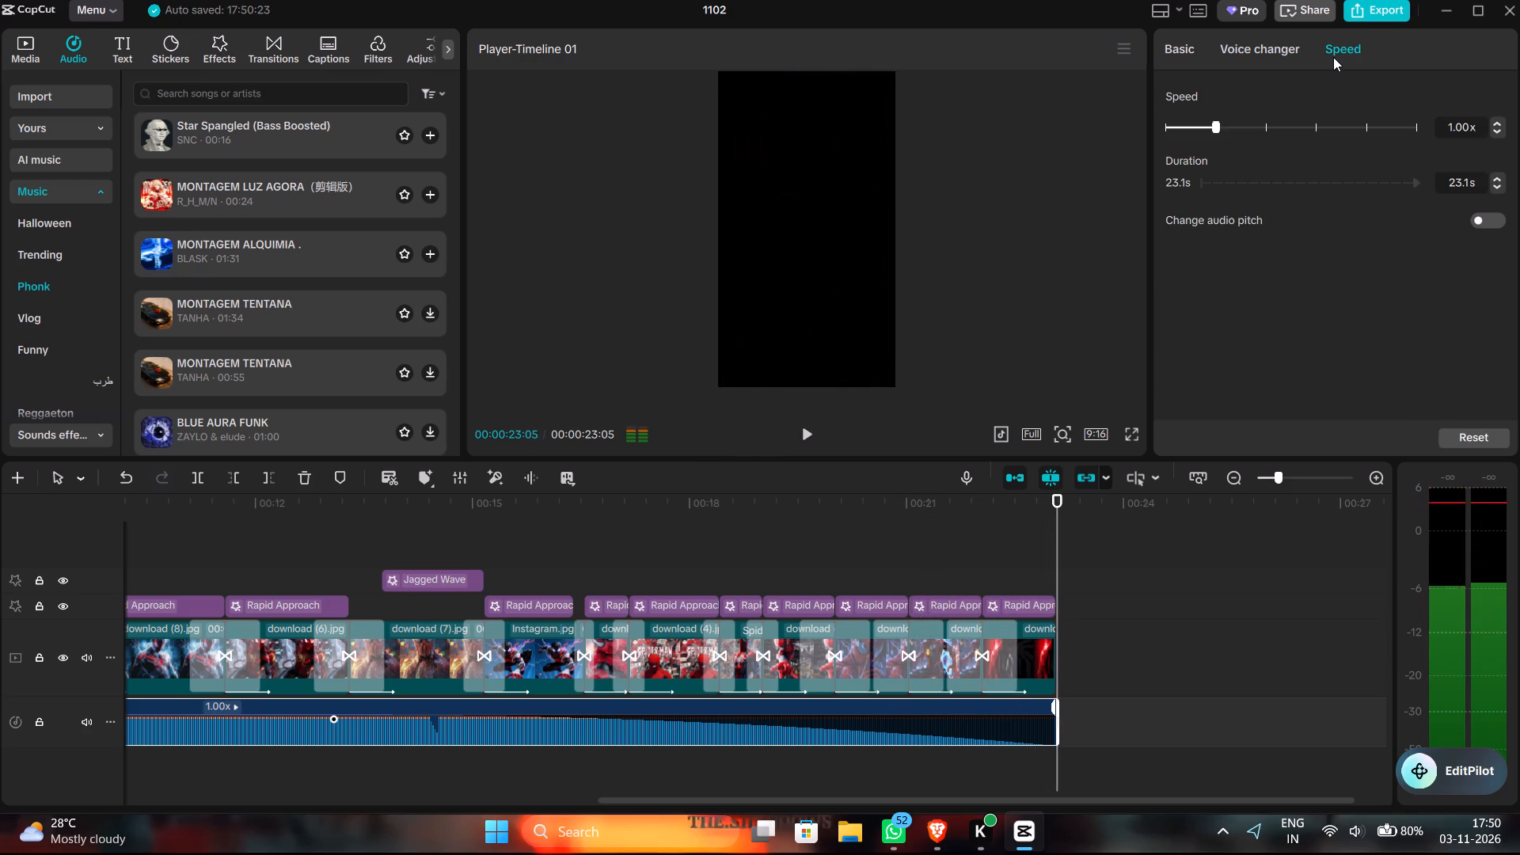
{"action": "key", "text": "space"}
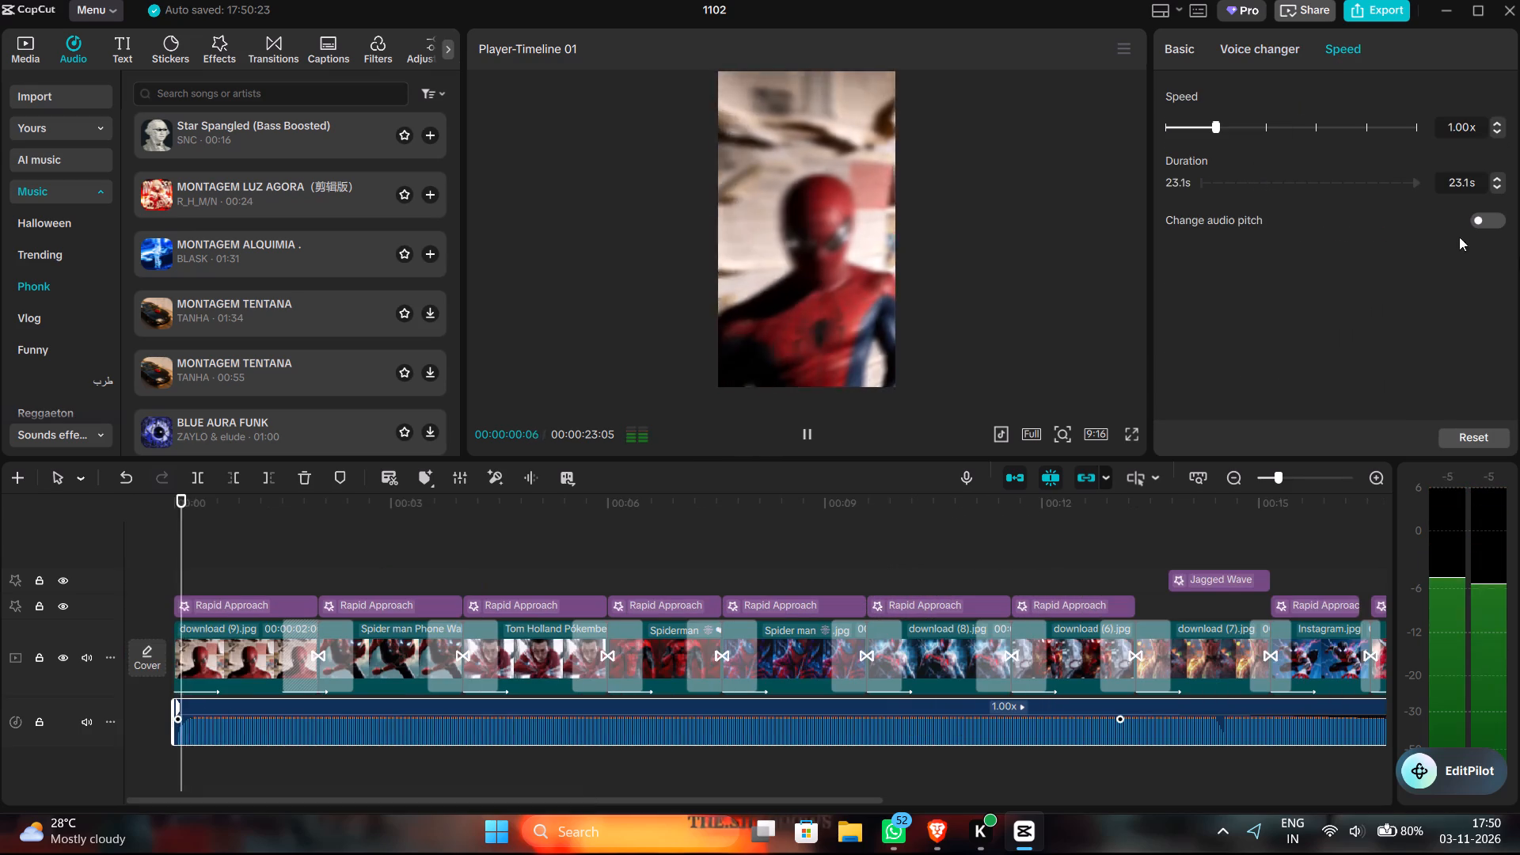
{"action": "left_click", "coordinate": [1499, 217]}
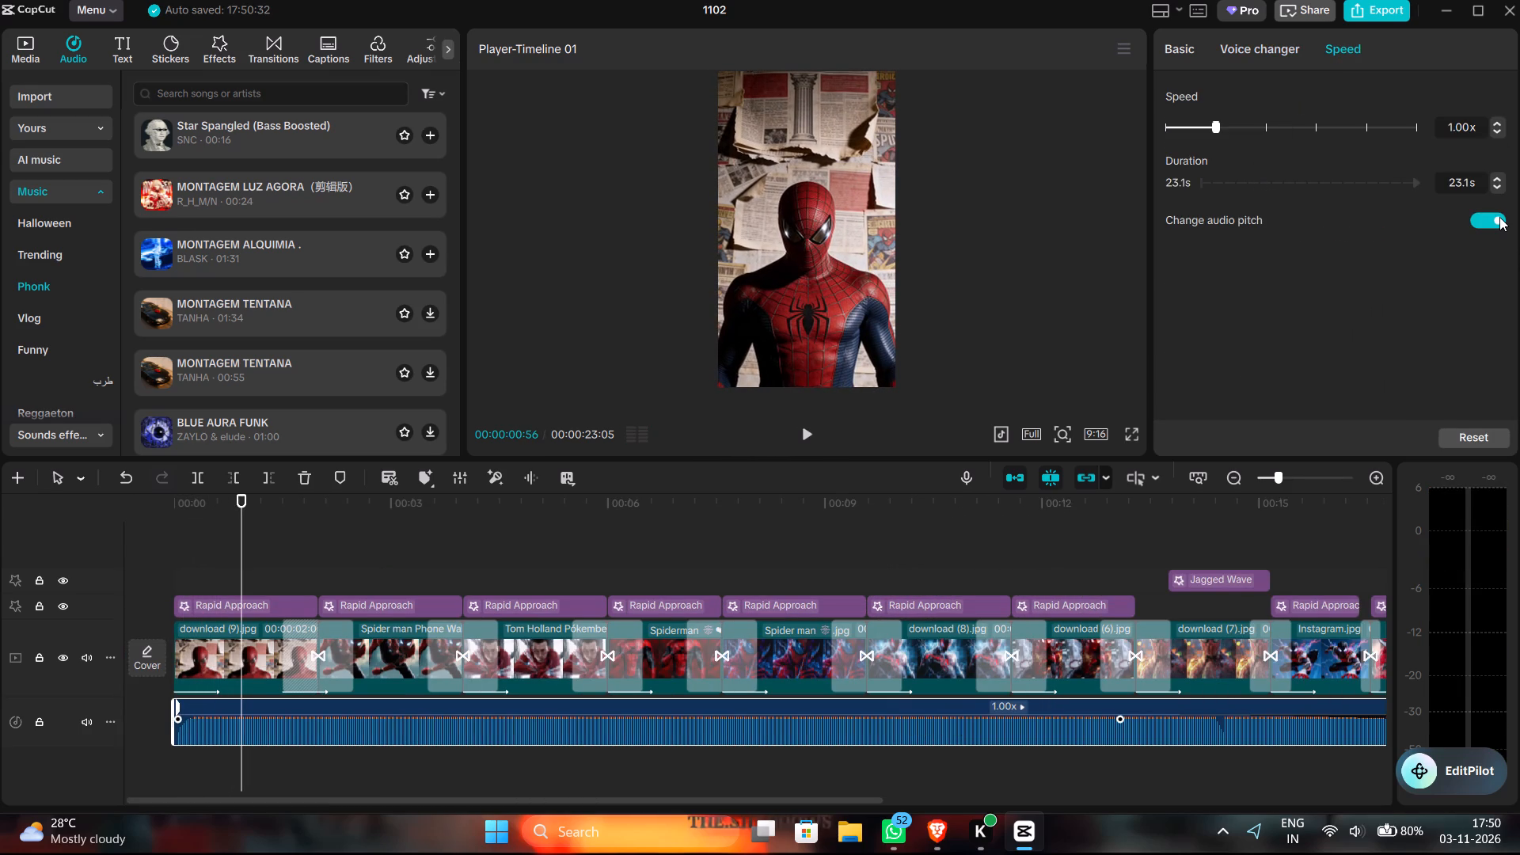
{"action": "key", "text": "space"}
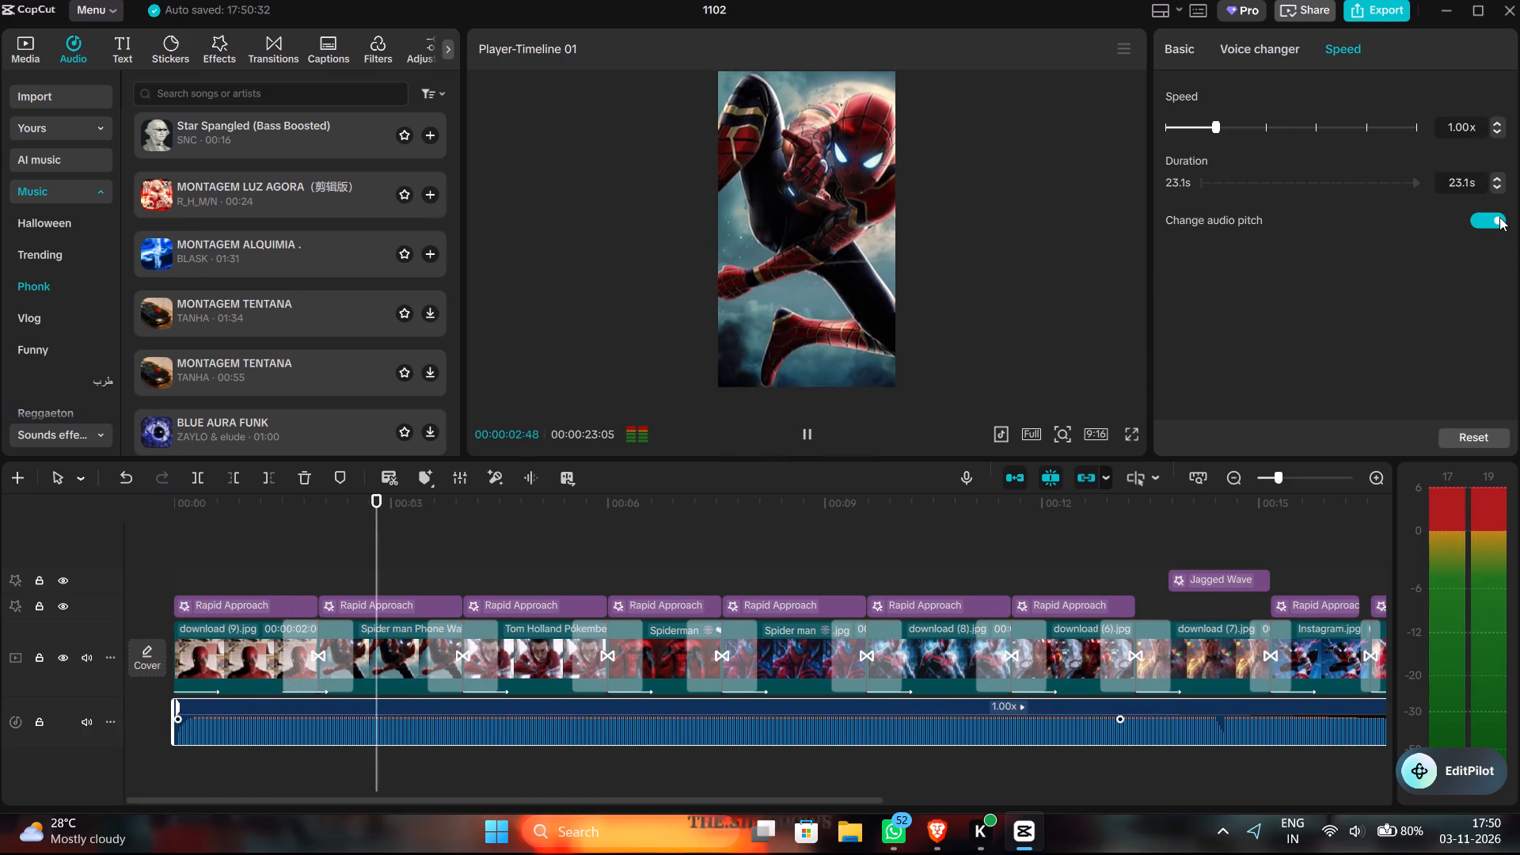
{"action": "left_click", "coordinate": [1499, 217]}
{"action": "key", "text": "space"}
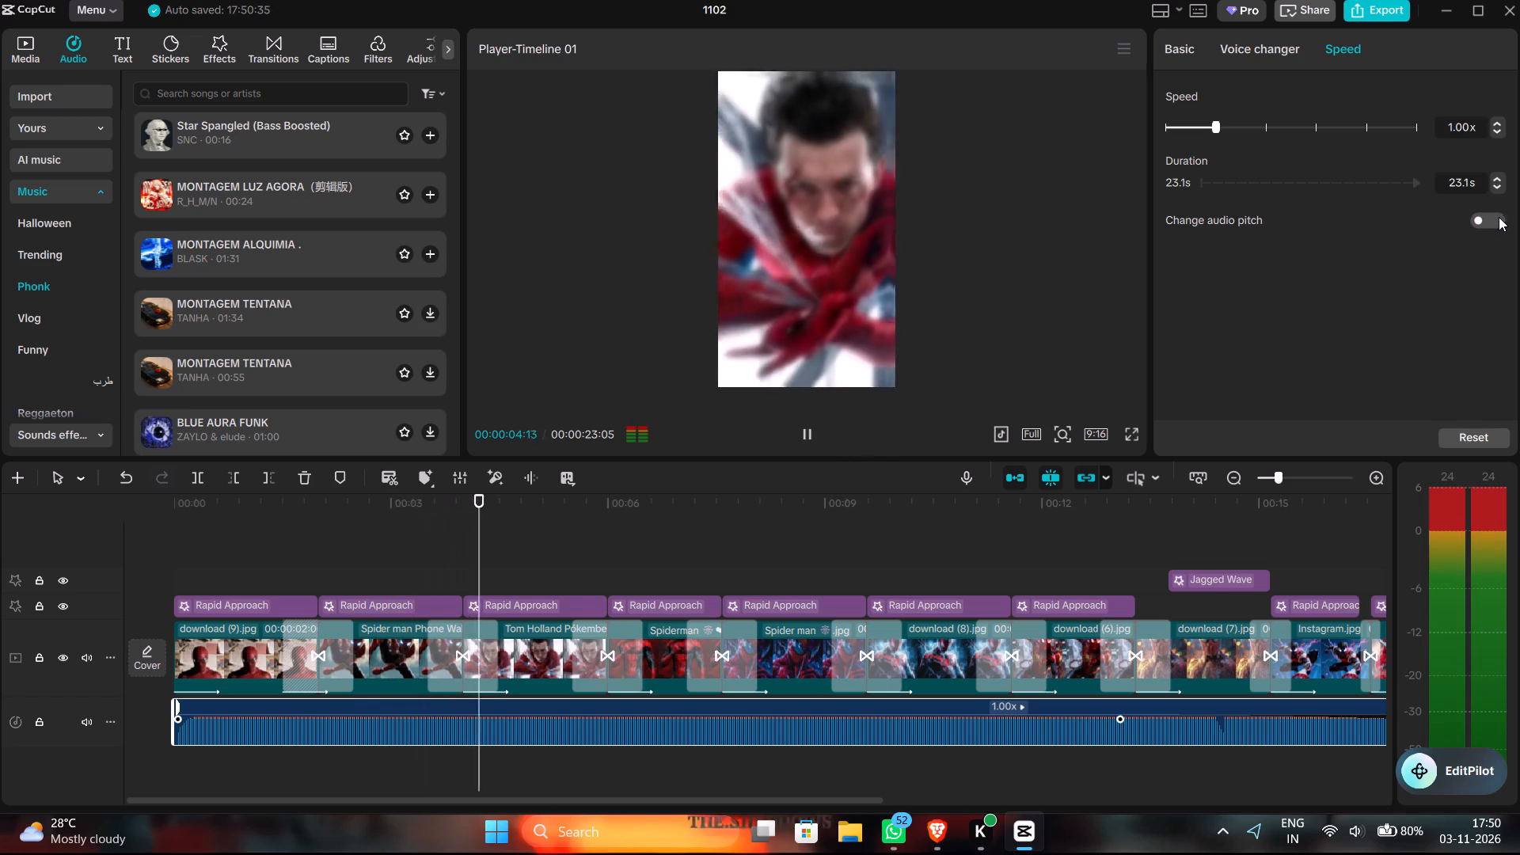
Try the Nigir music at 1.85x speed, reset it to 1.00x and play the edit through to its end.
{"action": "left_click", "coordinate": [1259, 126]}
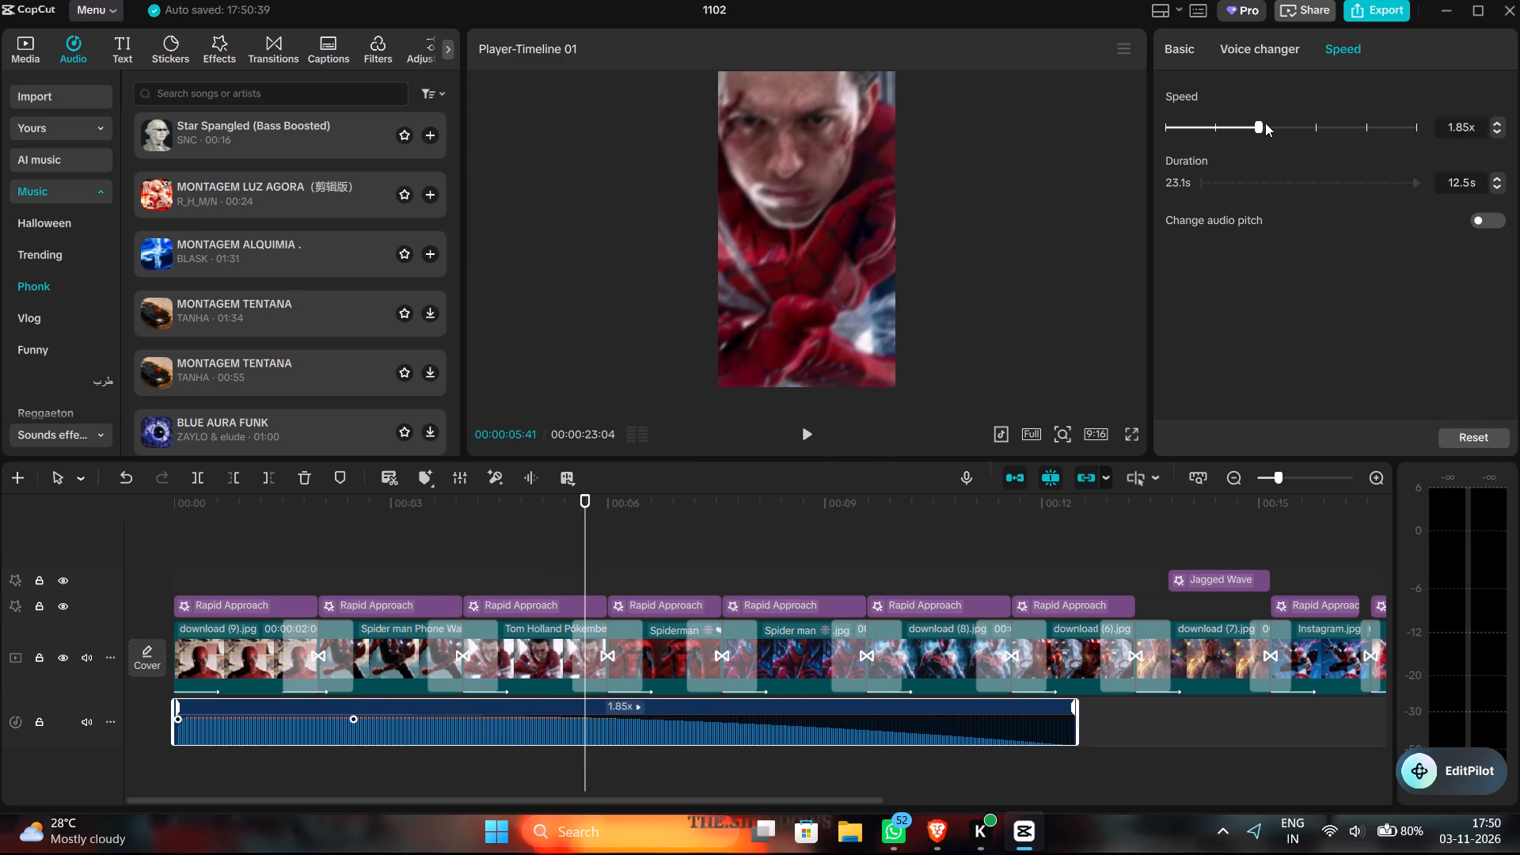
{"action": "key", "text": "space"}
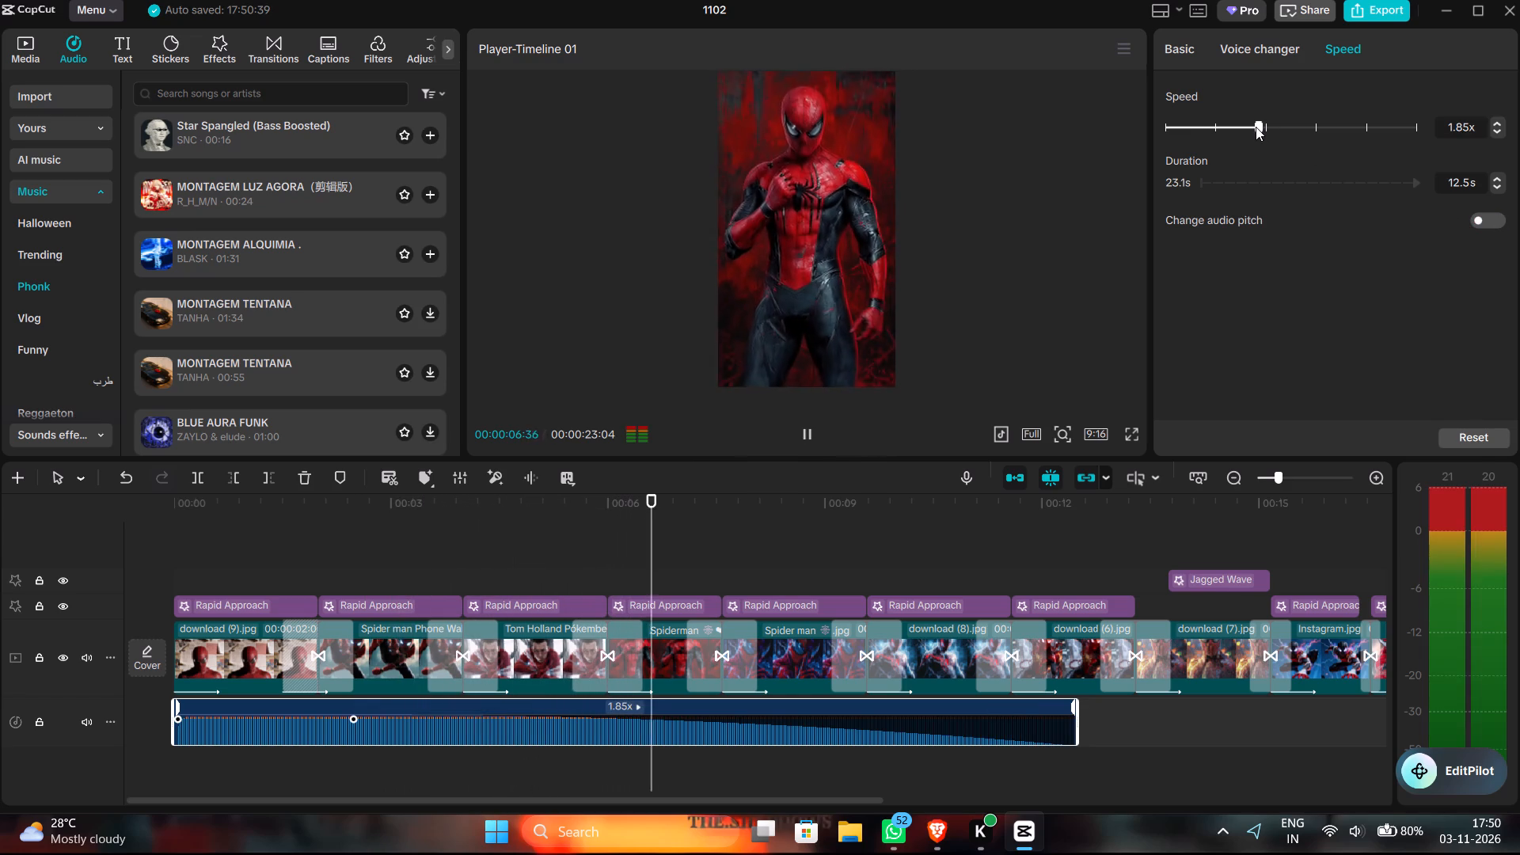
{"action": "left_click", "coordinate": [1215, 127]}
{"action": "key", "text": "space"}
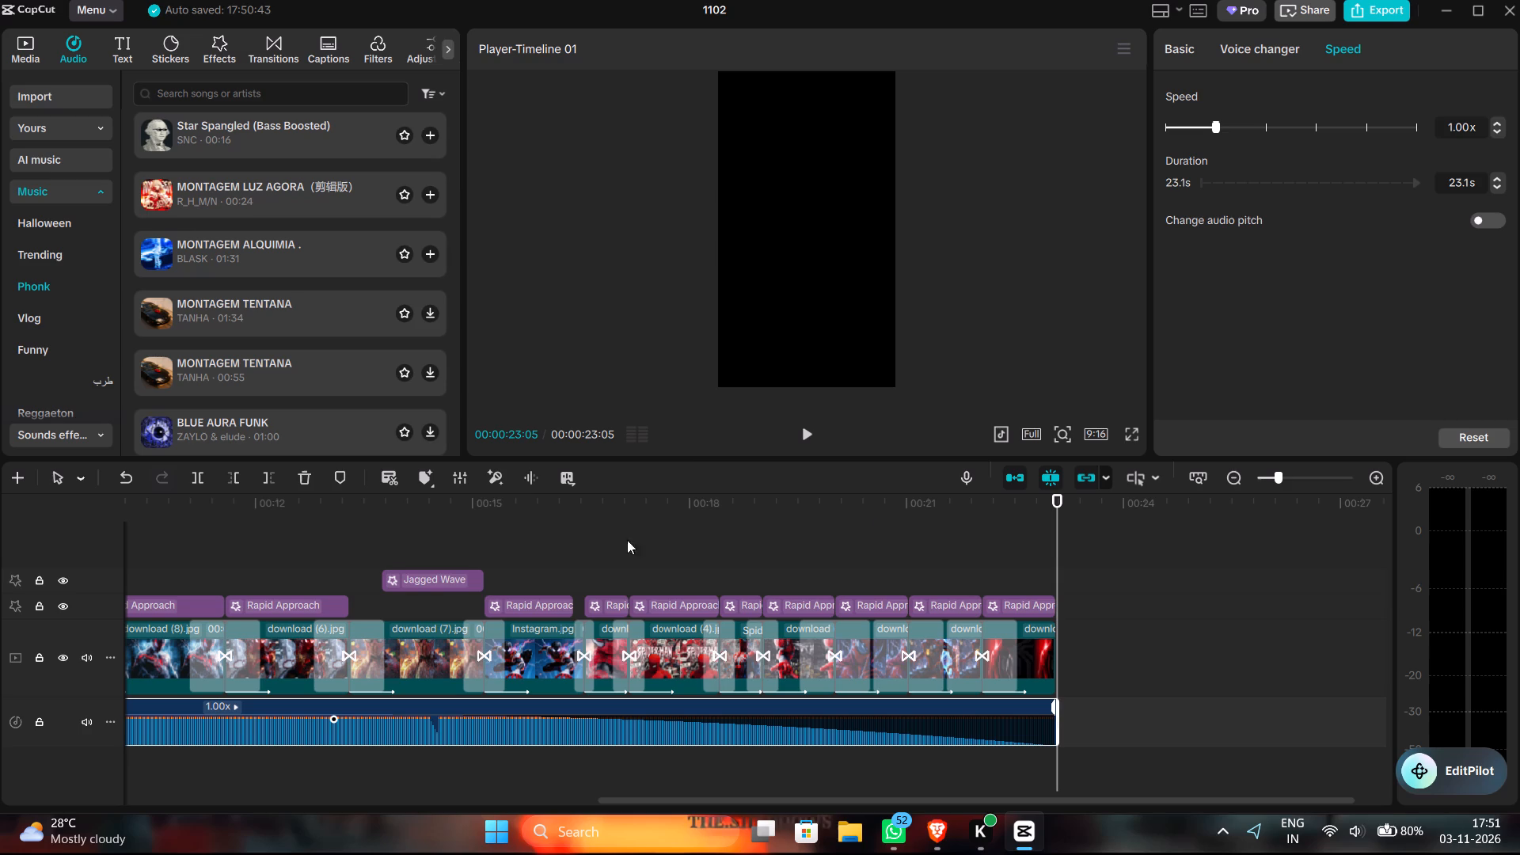
Return the playhead to the start of the timeline with no clip selected.
{"action": "scroll", "coordinate": [293, 528], "scroll_direction": "up", "scroll_amount": 5}
{"action": "scroll", "coordinate": [293, 528], "scroll_direction": "down", "scroll_amount": 6}
{"action": "middle_click_drag", "start_coordinate": [275, 536], "coordinate": [199, 538]}
{"action": "middle_click", "coordinate": [199, 545]}
{"action": "scroll", "coordinate": [199, 545], "scroll_direction": "up", "scroll_amount": 1}
{"action": "middle_click", "coordinate": [199, 545]}
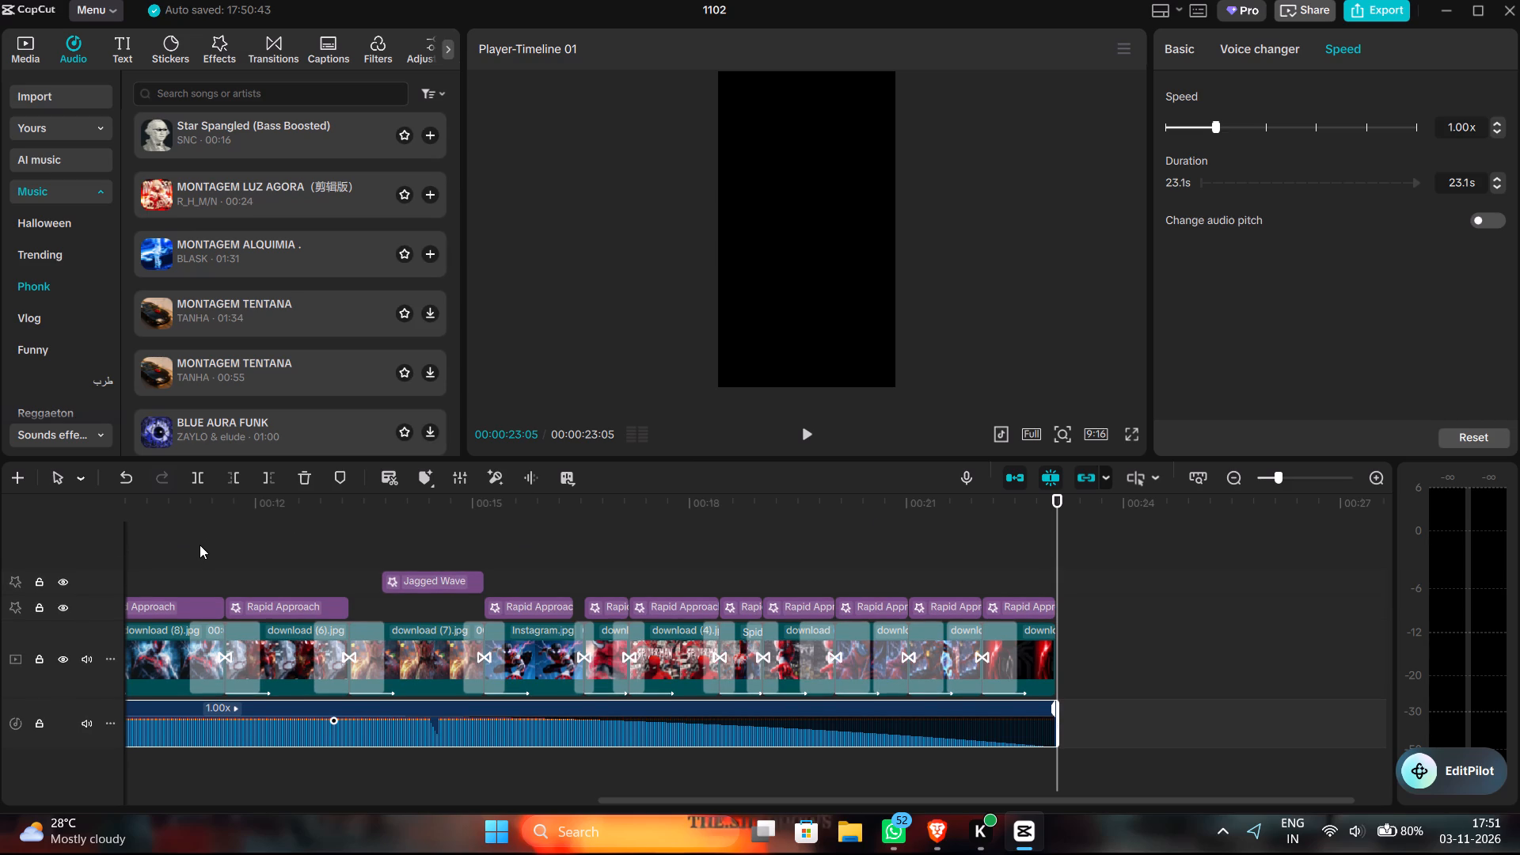
{"action": "left_click", "coordinate": [199, 545]}
{"action": "left_click_drag", "start_coordinate": [199, 545], "coordinate": [0, 496]}
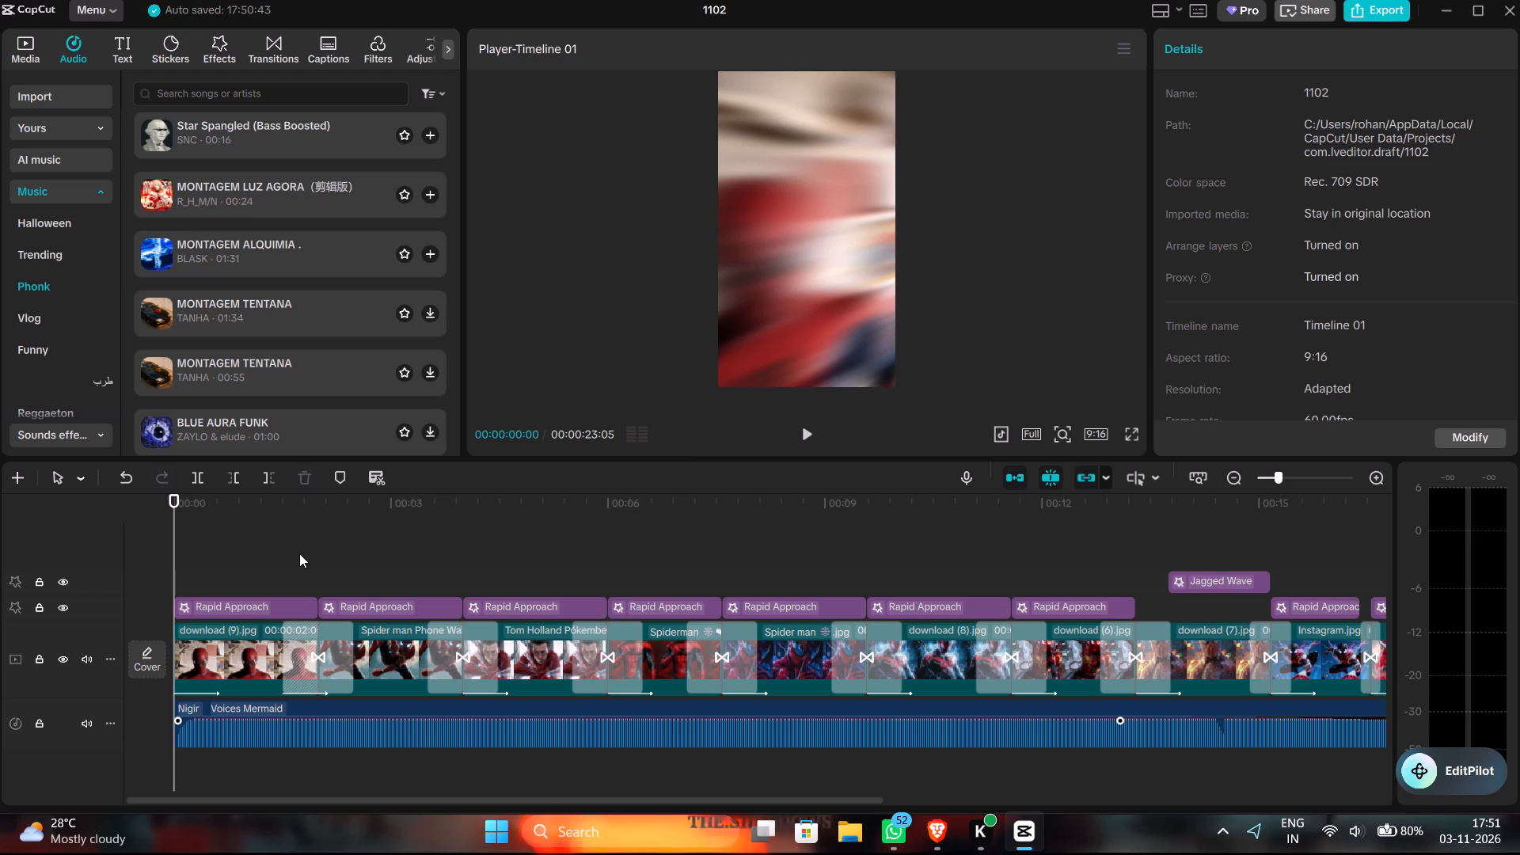
{"action": "right_click", "coordinate": [1453, 489]}
Narrow the audio level meter so that the timeline area becomes wider.
{"action": "right_click", "coordinate": [1408, 477]}
{"action": "right_click", "coordinate": [1408, 477]}
{"action": "left_click_drag", "start_coordinate": [1408, 477], "coordinate": [1390, 481]}
{"action": "left_click_drag", "start_coordinate": [1396, 503], "coordinate": [1496, 506]}
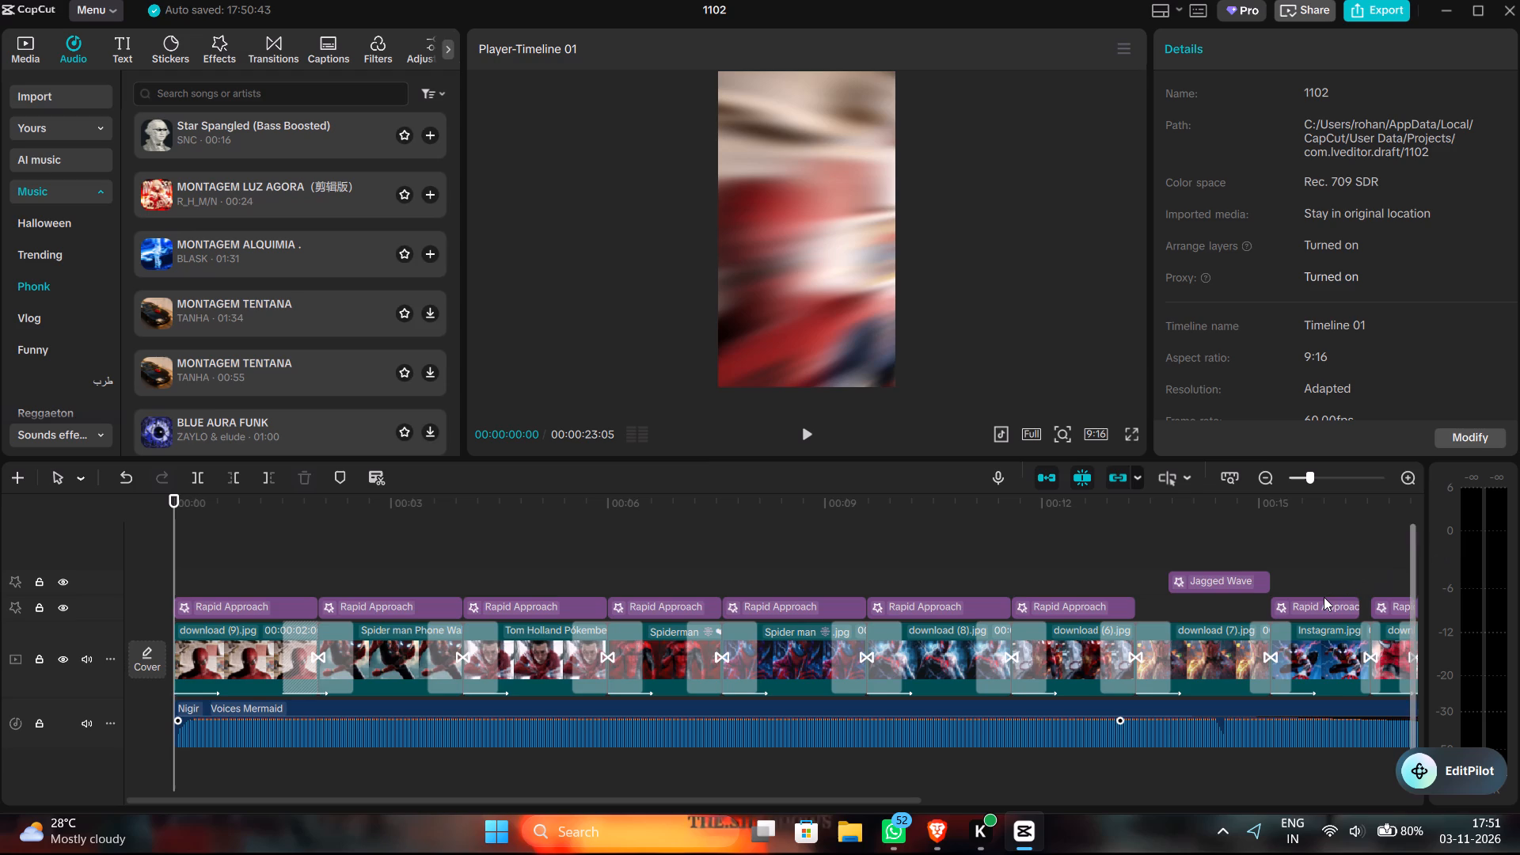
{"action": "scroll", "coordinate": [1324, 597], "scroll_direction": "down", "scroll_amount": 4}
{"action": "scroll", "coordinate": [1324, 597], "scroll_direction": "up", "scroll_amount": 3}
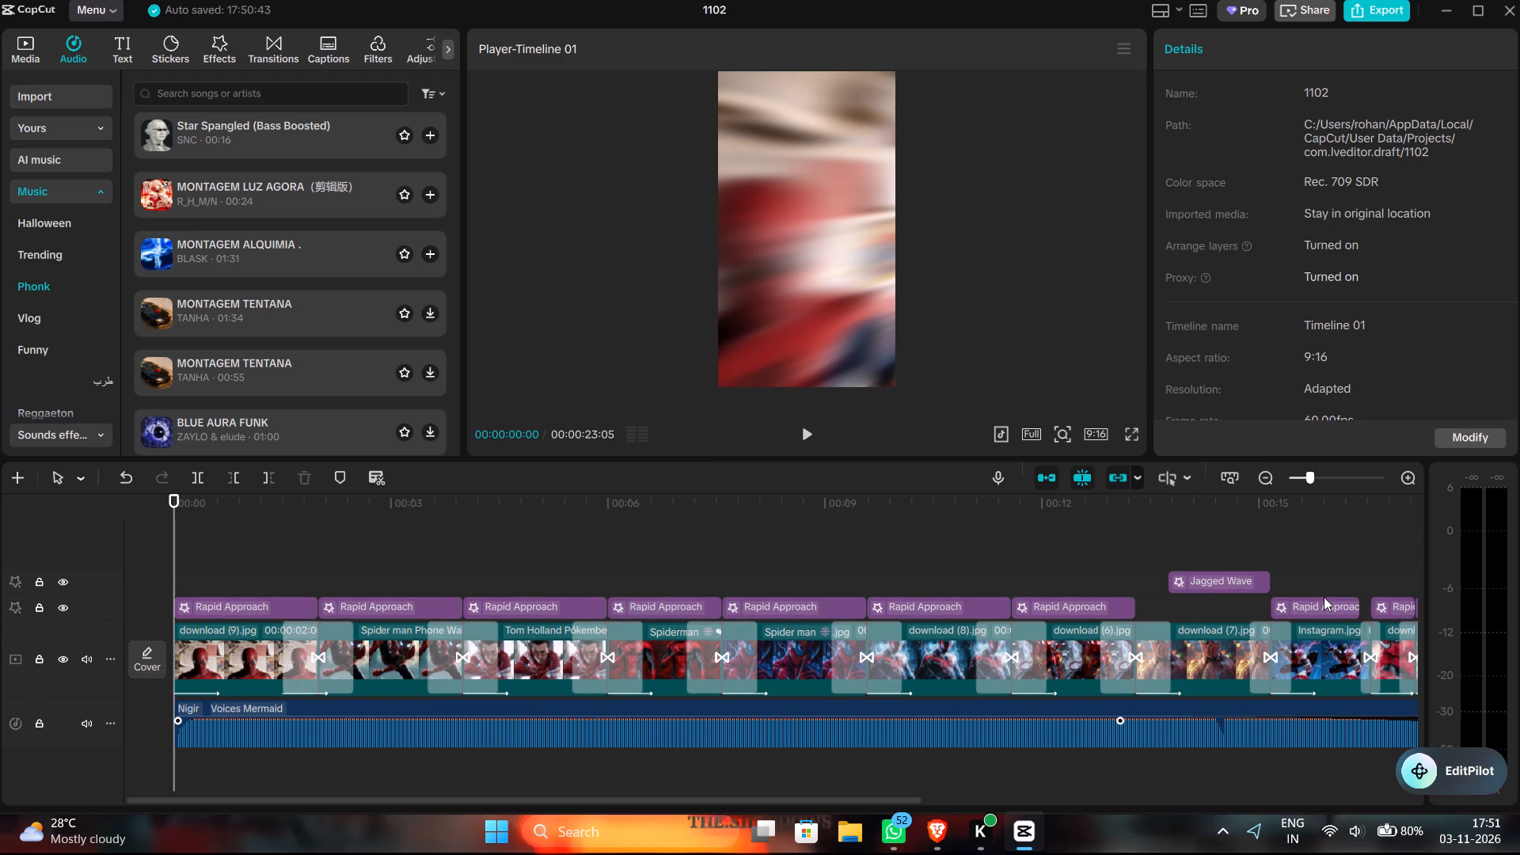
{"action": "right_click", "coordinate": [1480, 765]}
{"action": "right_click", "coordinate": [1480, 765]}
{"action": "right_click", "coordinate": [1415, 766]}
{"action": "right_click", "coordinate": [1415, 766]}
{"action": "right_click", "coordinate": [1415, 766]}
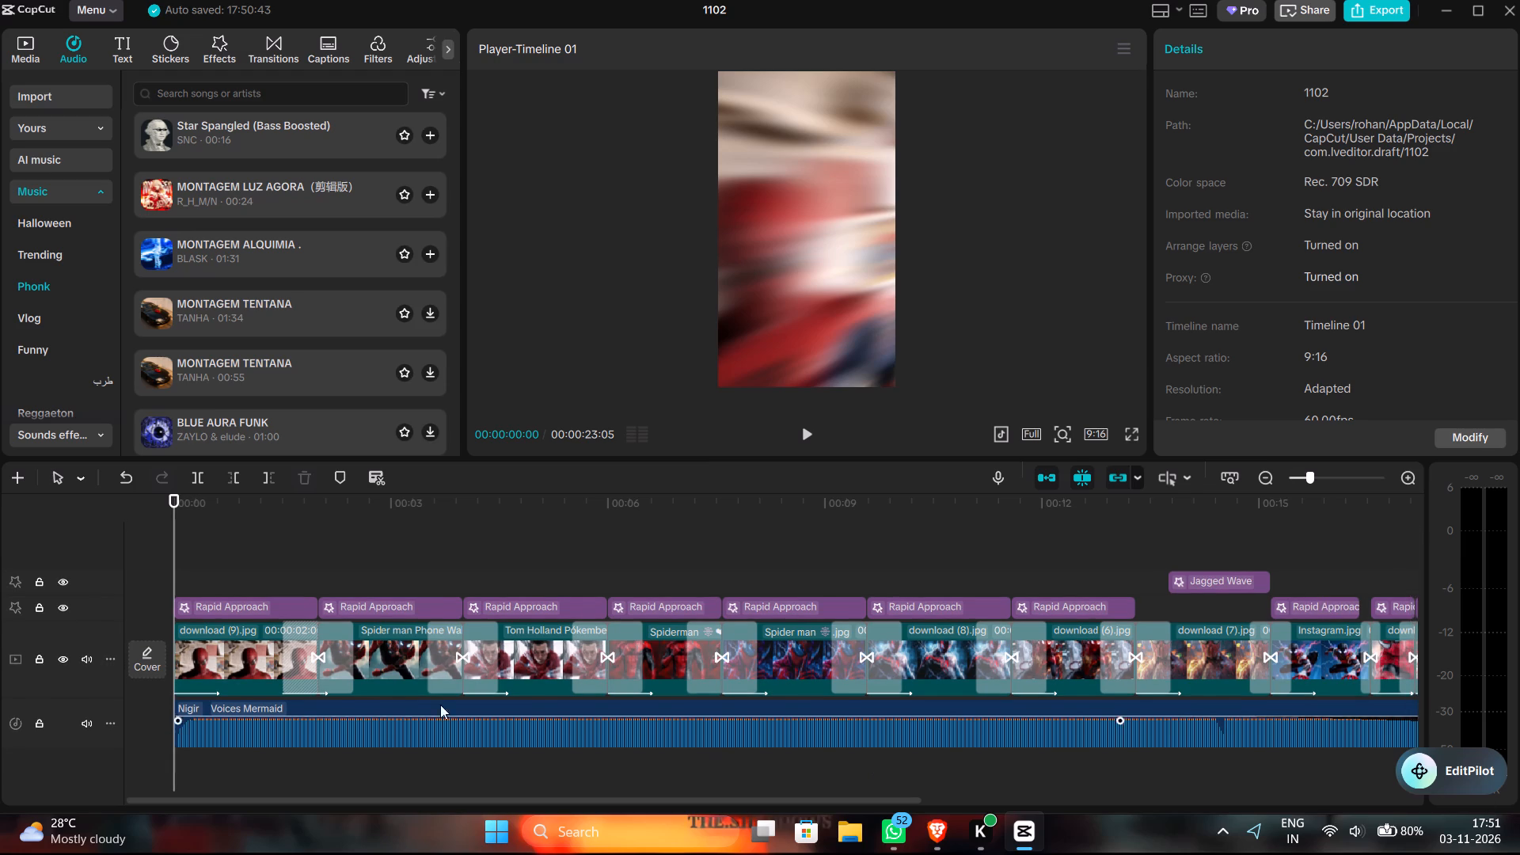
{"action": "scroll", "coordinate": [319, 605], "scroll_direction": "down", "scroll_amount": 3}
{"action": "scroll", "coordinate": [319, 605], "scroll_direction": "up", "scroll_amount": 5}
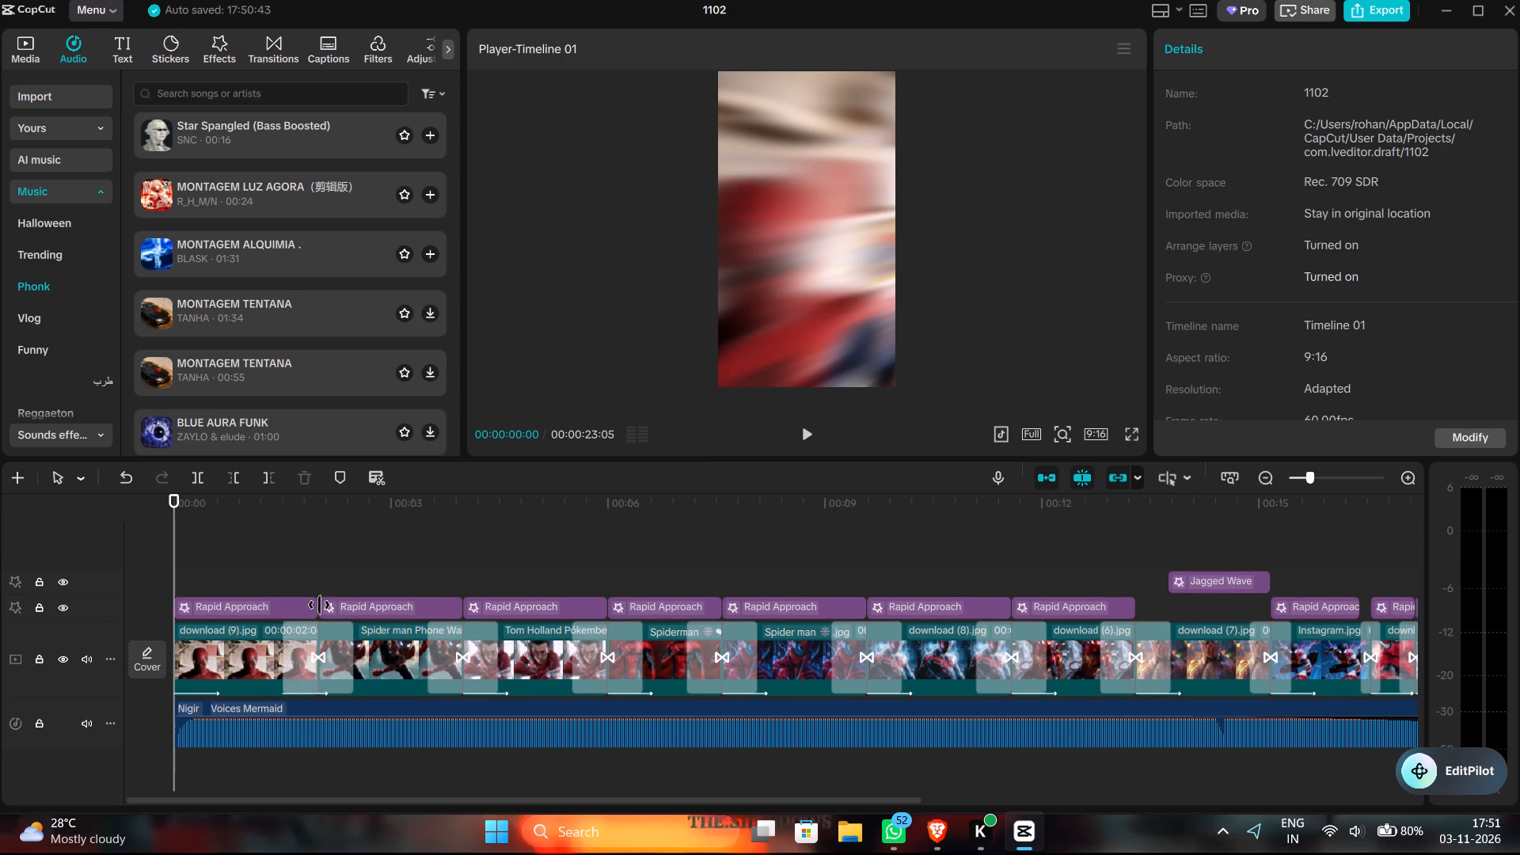
Audition the Phonk tracks MONTAGEM TENTANA (00:55), BLUE AURA FUNK, TOMA DORMINDO (Slowed) and NEXT as alternative music.
{"action": "left_click", "coordinate": [253, 370]}
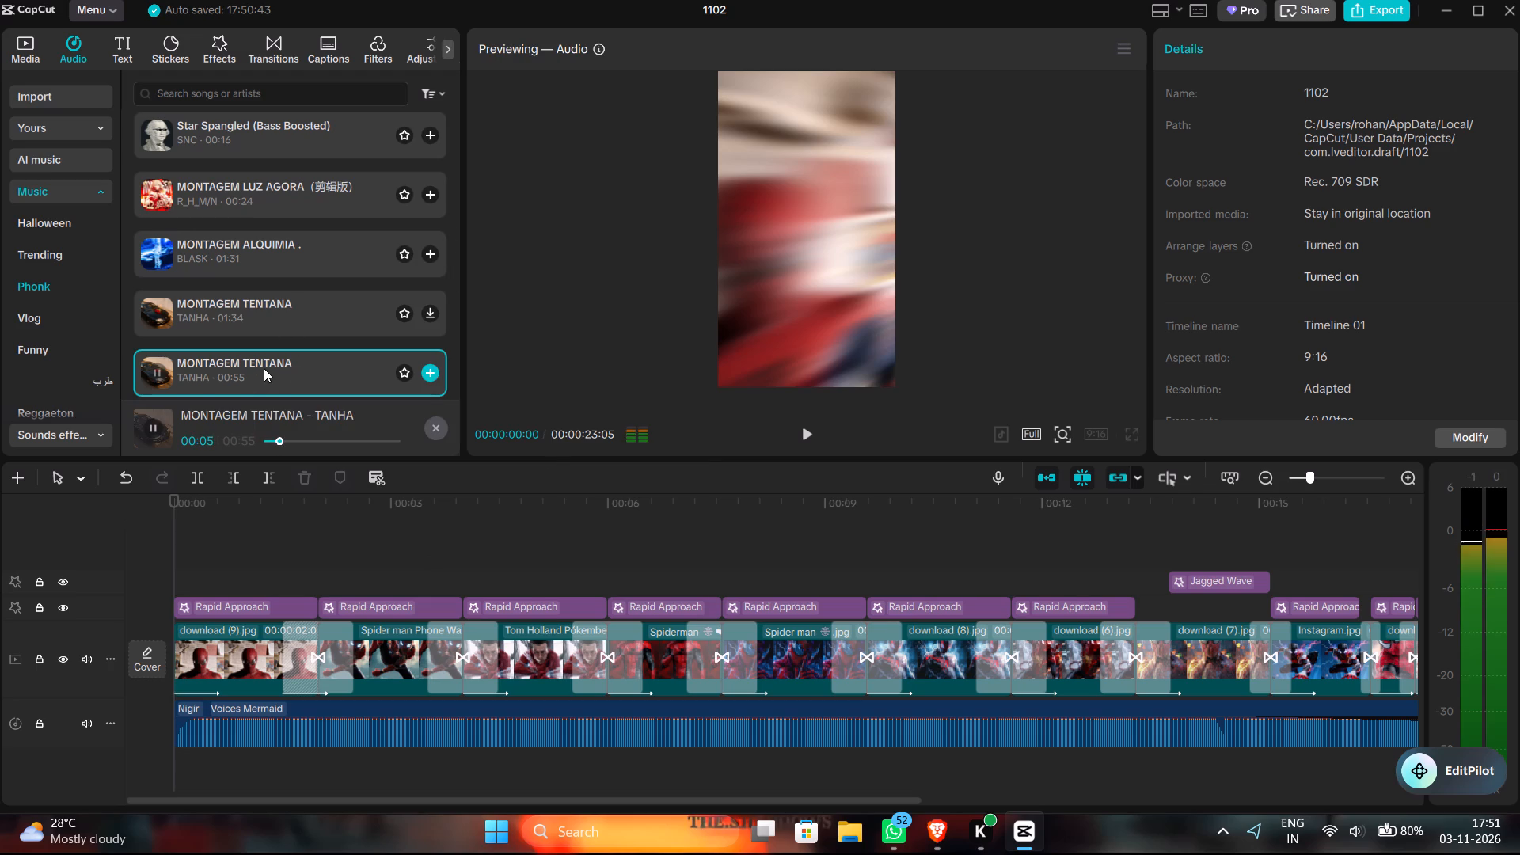
{"action": "scroll", "coordinate": [264, 368], "scroll_direction": "down", "scroll_amount": 1}
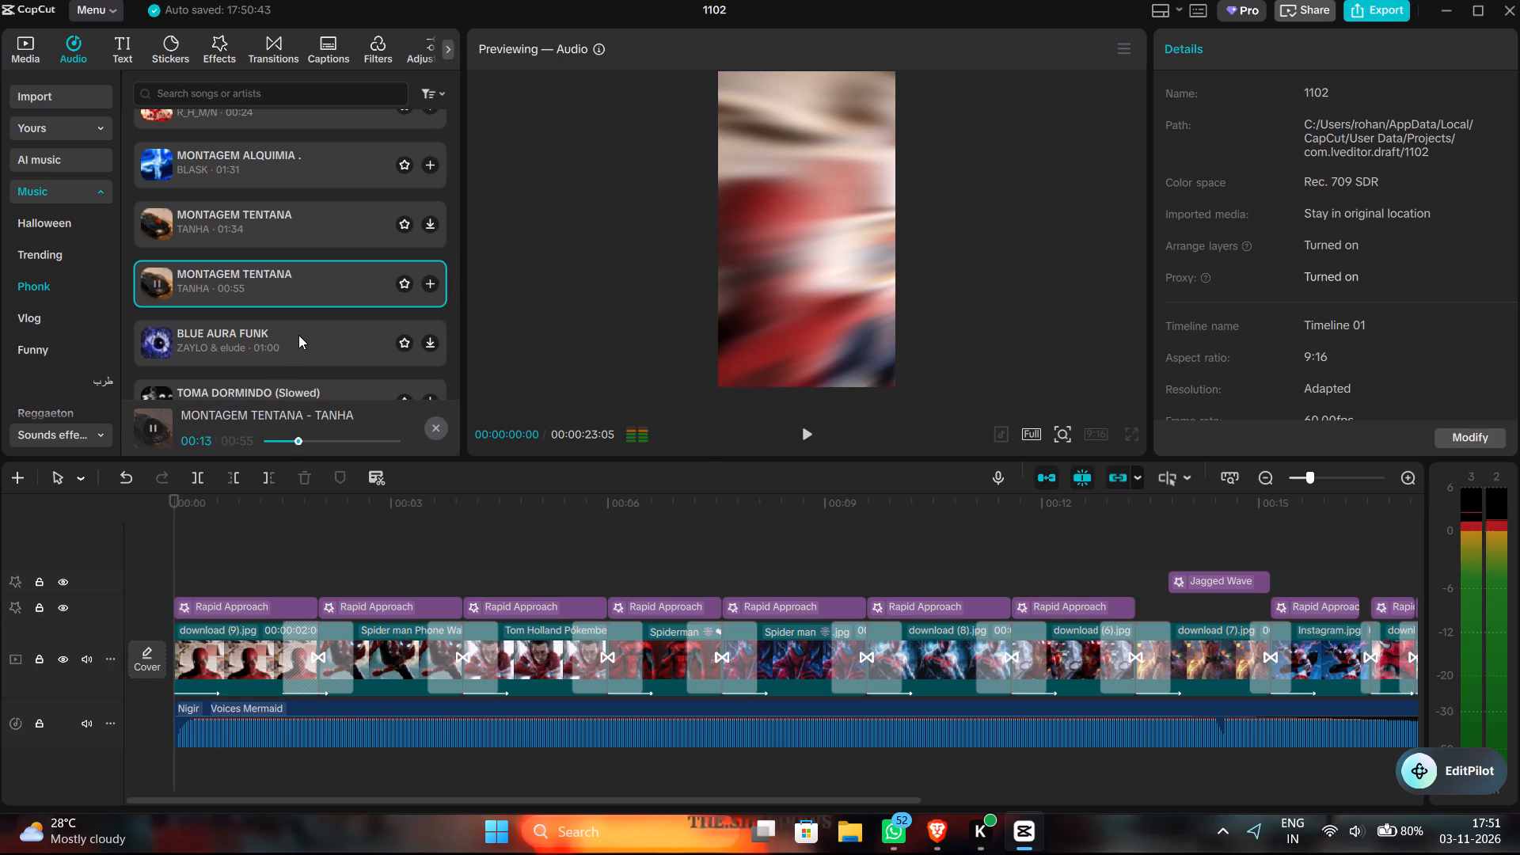
{"action": "left_click", "coordinate": [303, 335]}
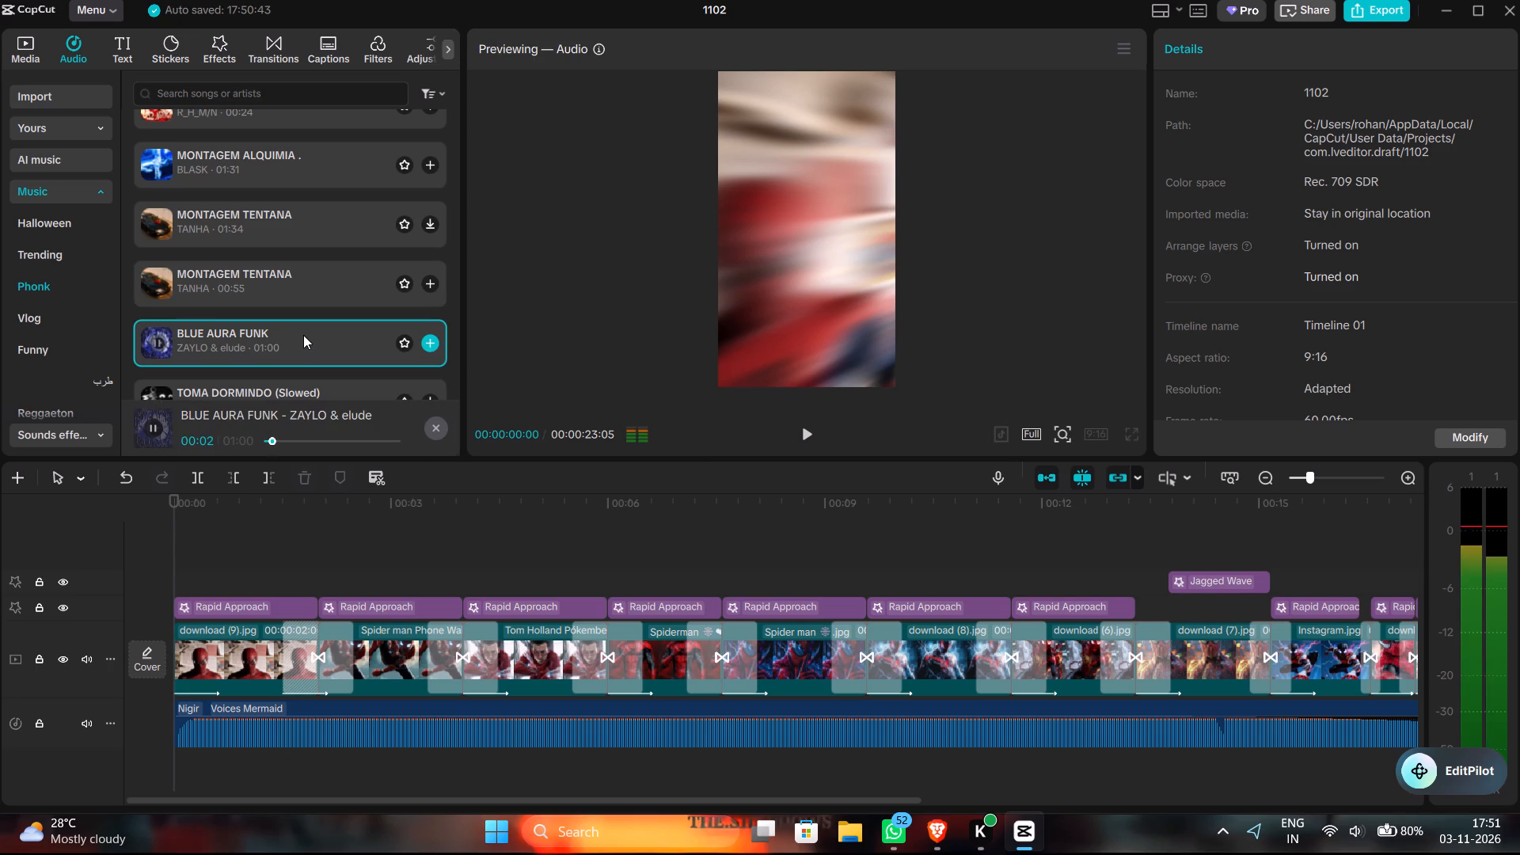
{"action": "scroll", "coordinate": [303, 335], "scroll_direction": "down", "scroll_amount": 1}
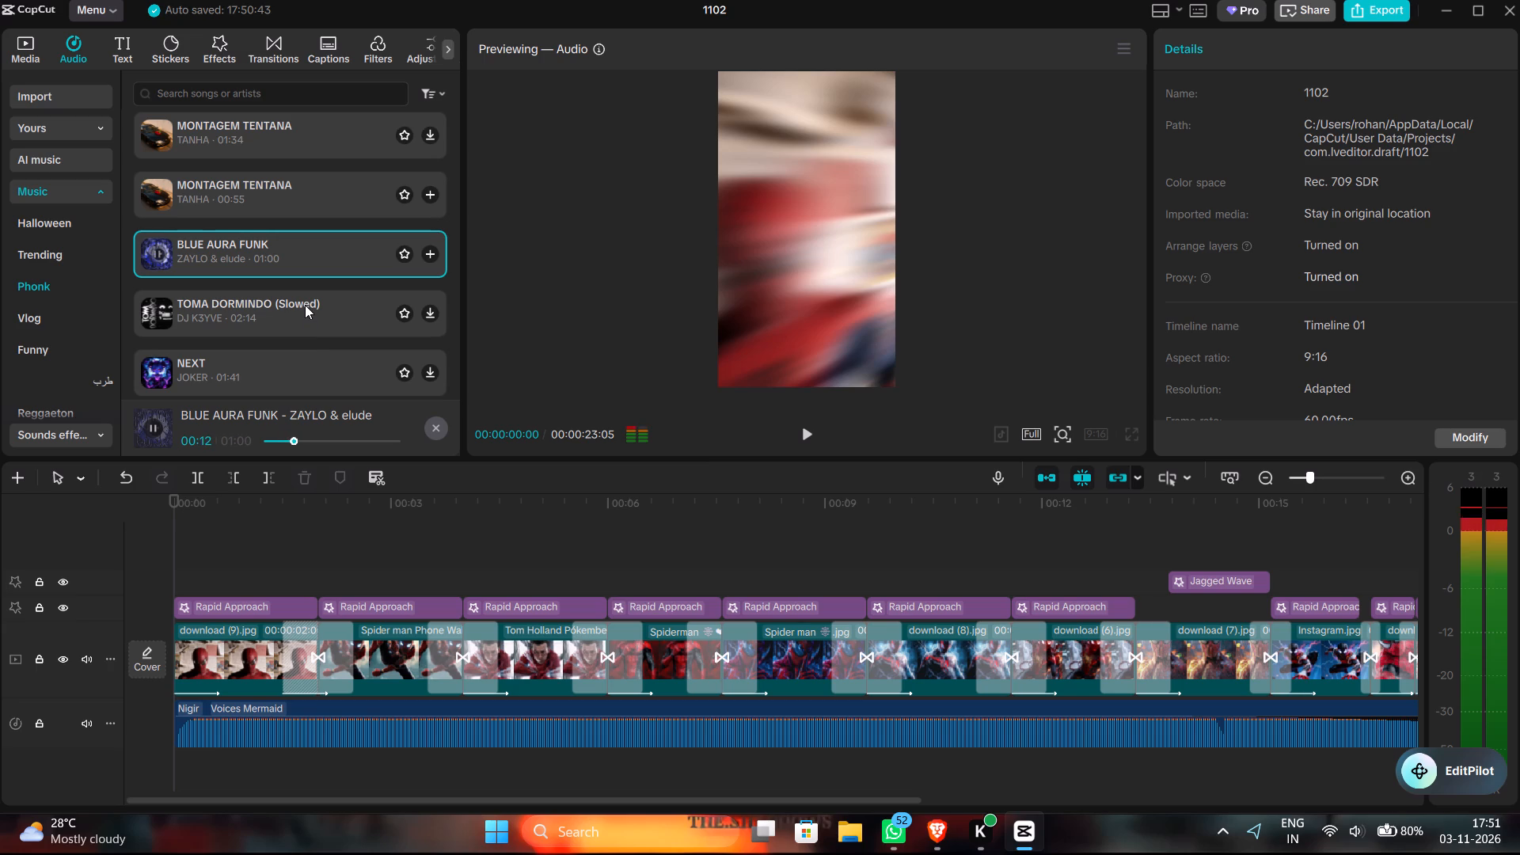
{"action": "left_click", "coordinate": [305, 305]}
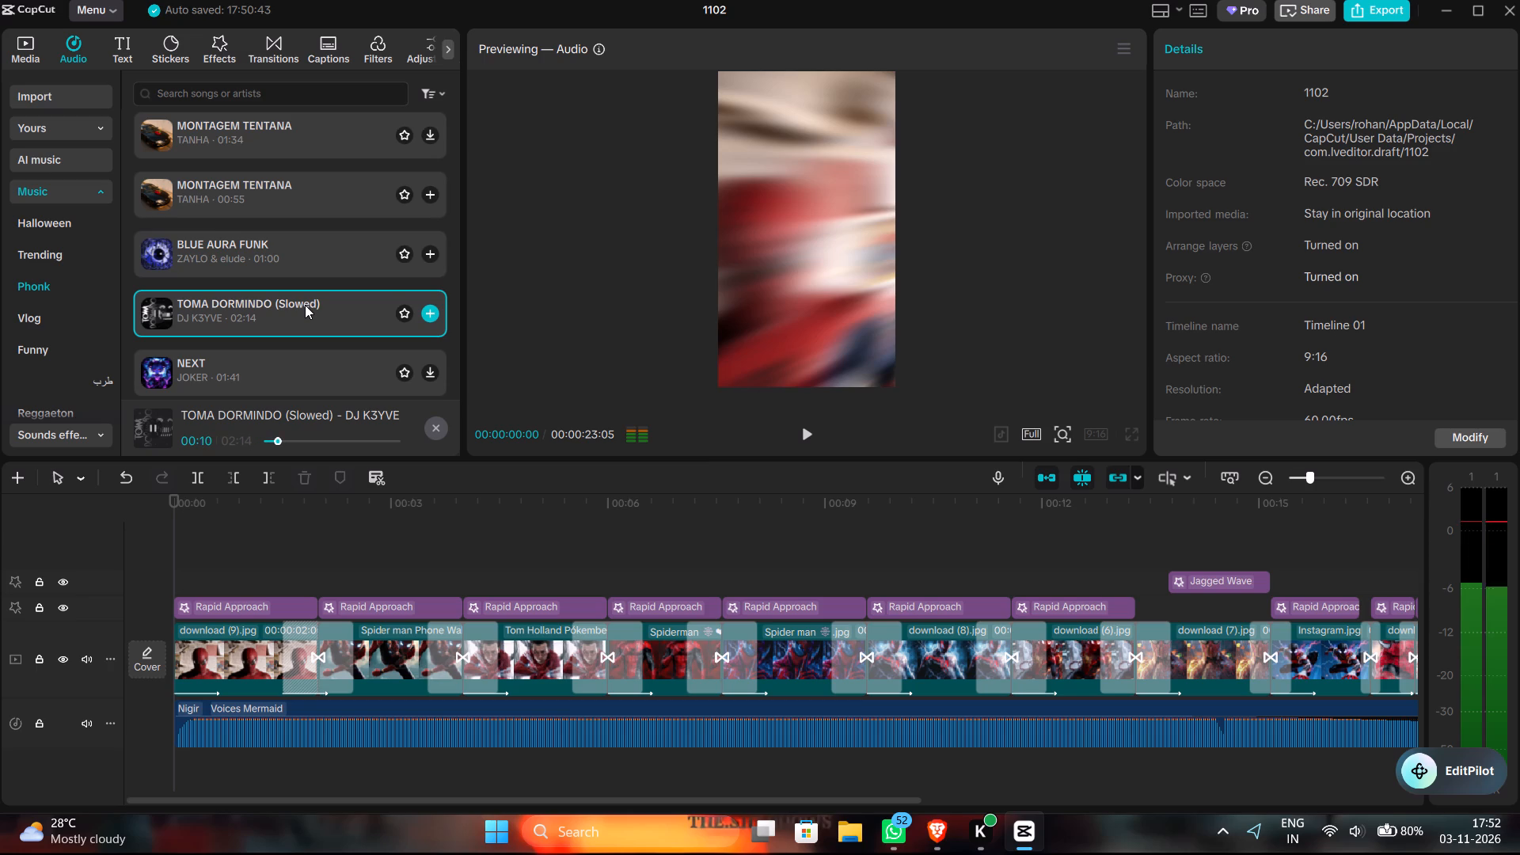
{"action": "left_click", "coordinate": [279, 359]}
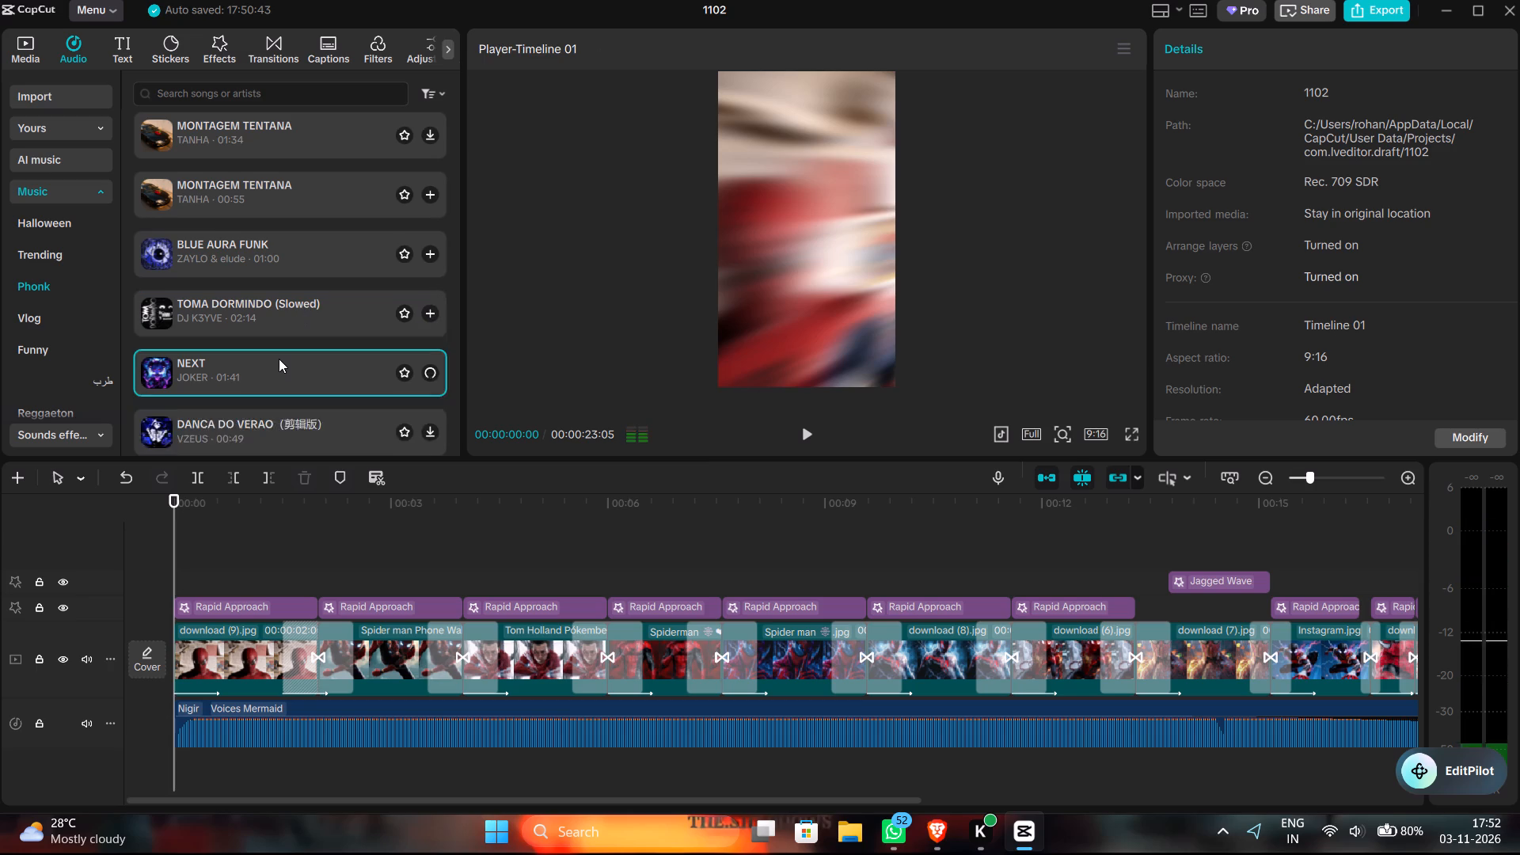
{"action": "scroll", "coordinate": [279, 359], "scroll_direction": "down", "scroll_amount": 1}
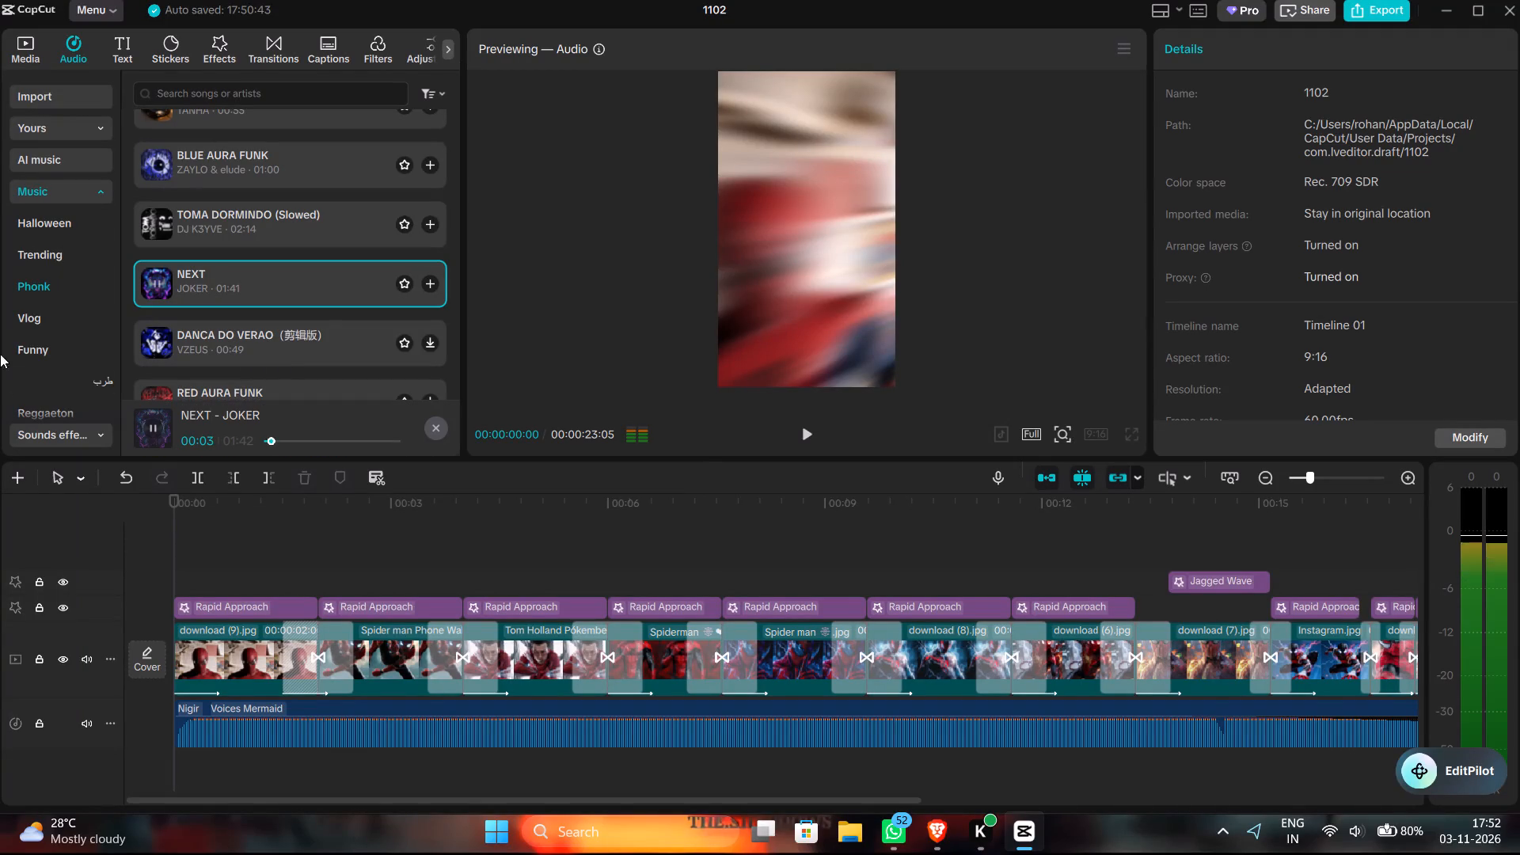
{"action": "scroll", "coordinate": [599, 569], "scroll_direction": "down", "scroll_amount": 2}
{"action": "scroll", "coordinate": [600, 569], "scroll_direction": "up", "scroll_amount": 3}
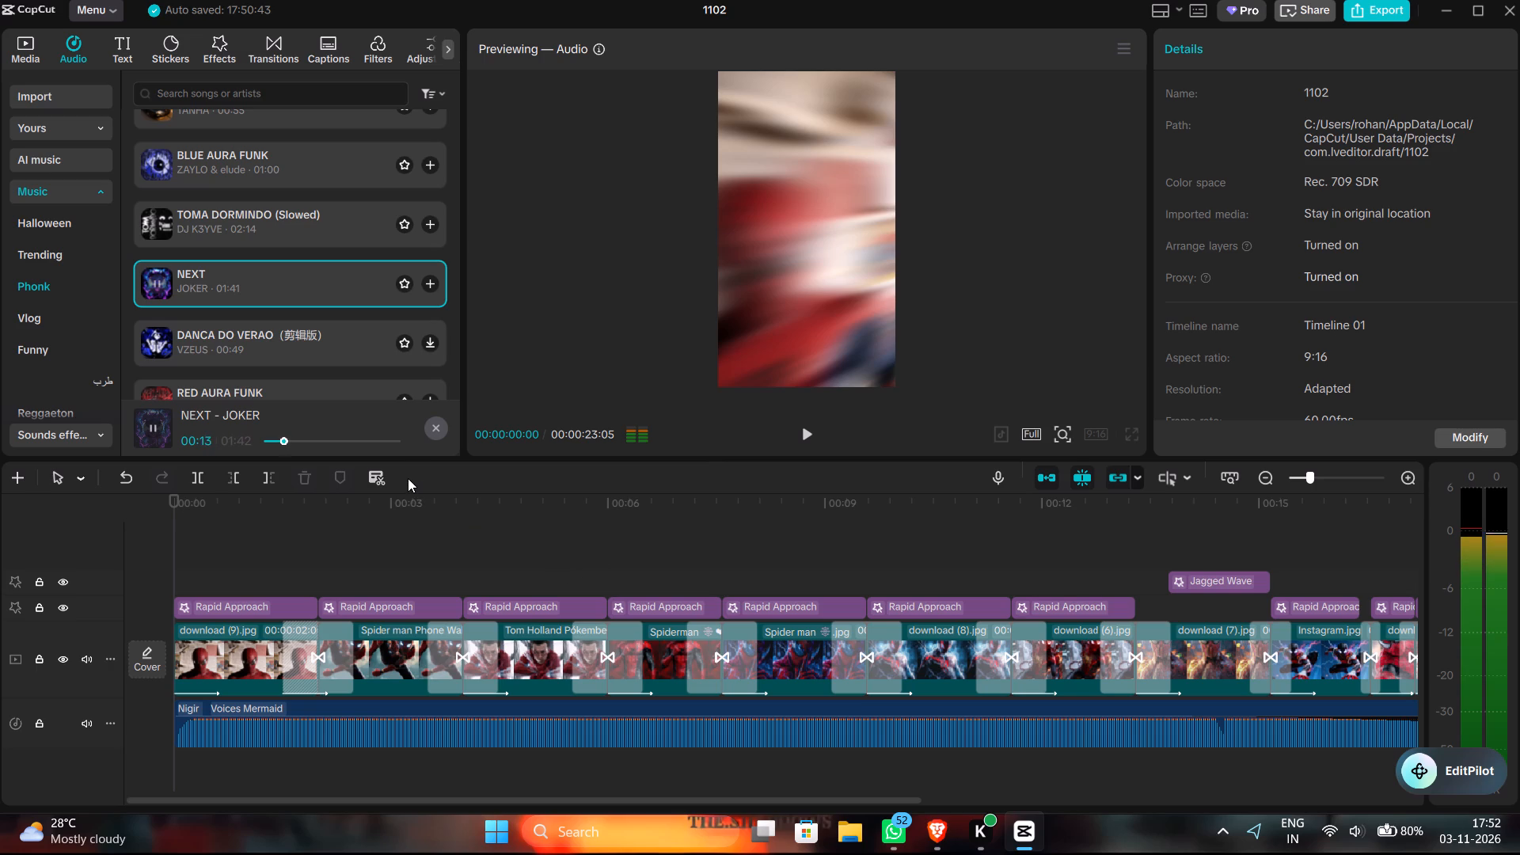
{"action": "left_click", "coordinate": [232, 293]}
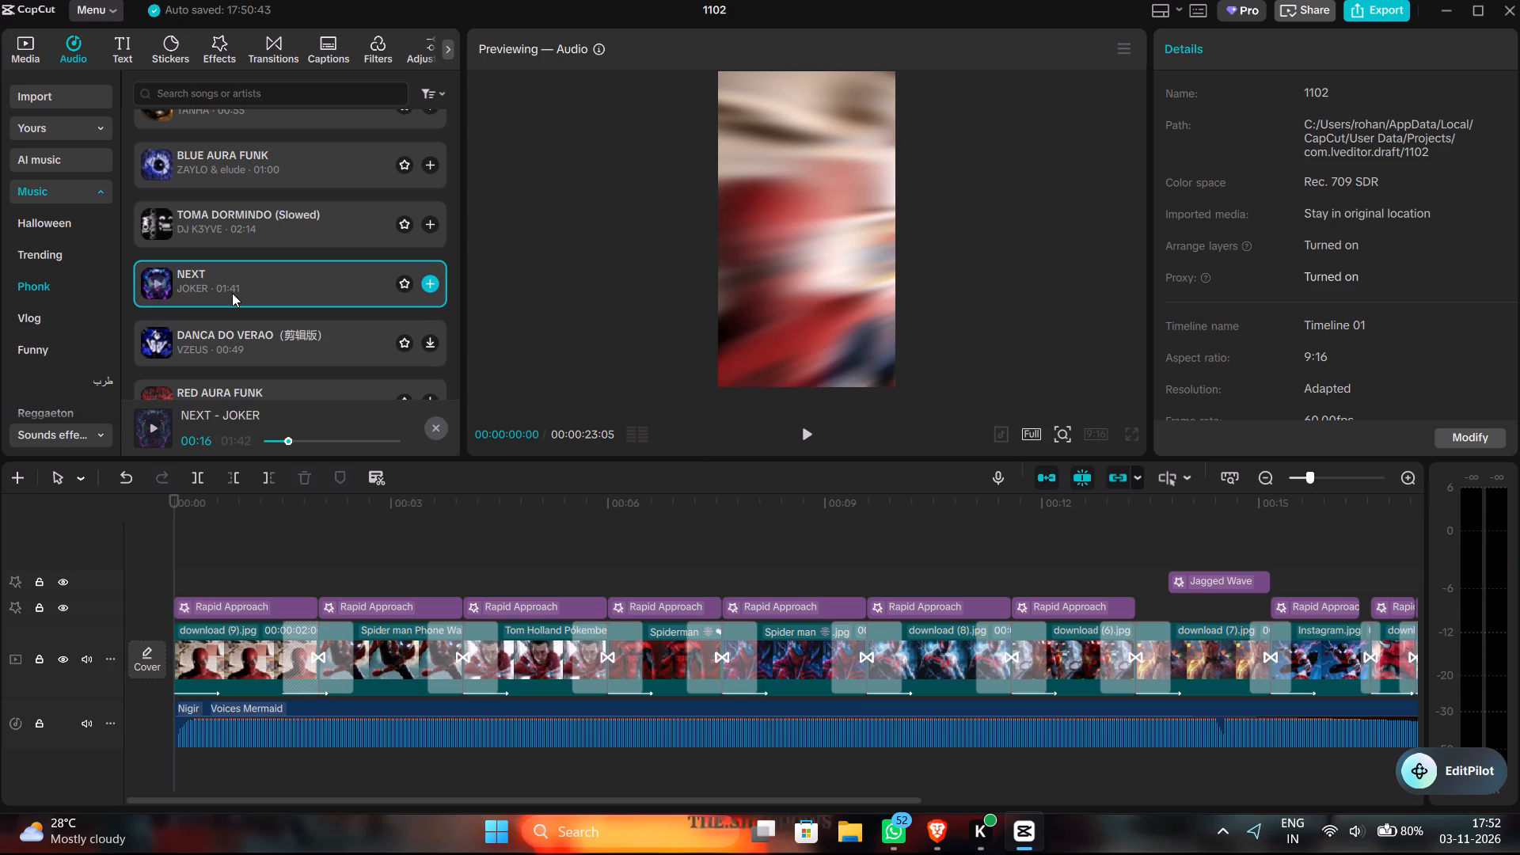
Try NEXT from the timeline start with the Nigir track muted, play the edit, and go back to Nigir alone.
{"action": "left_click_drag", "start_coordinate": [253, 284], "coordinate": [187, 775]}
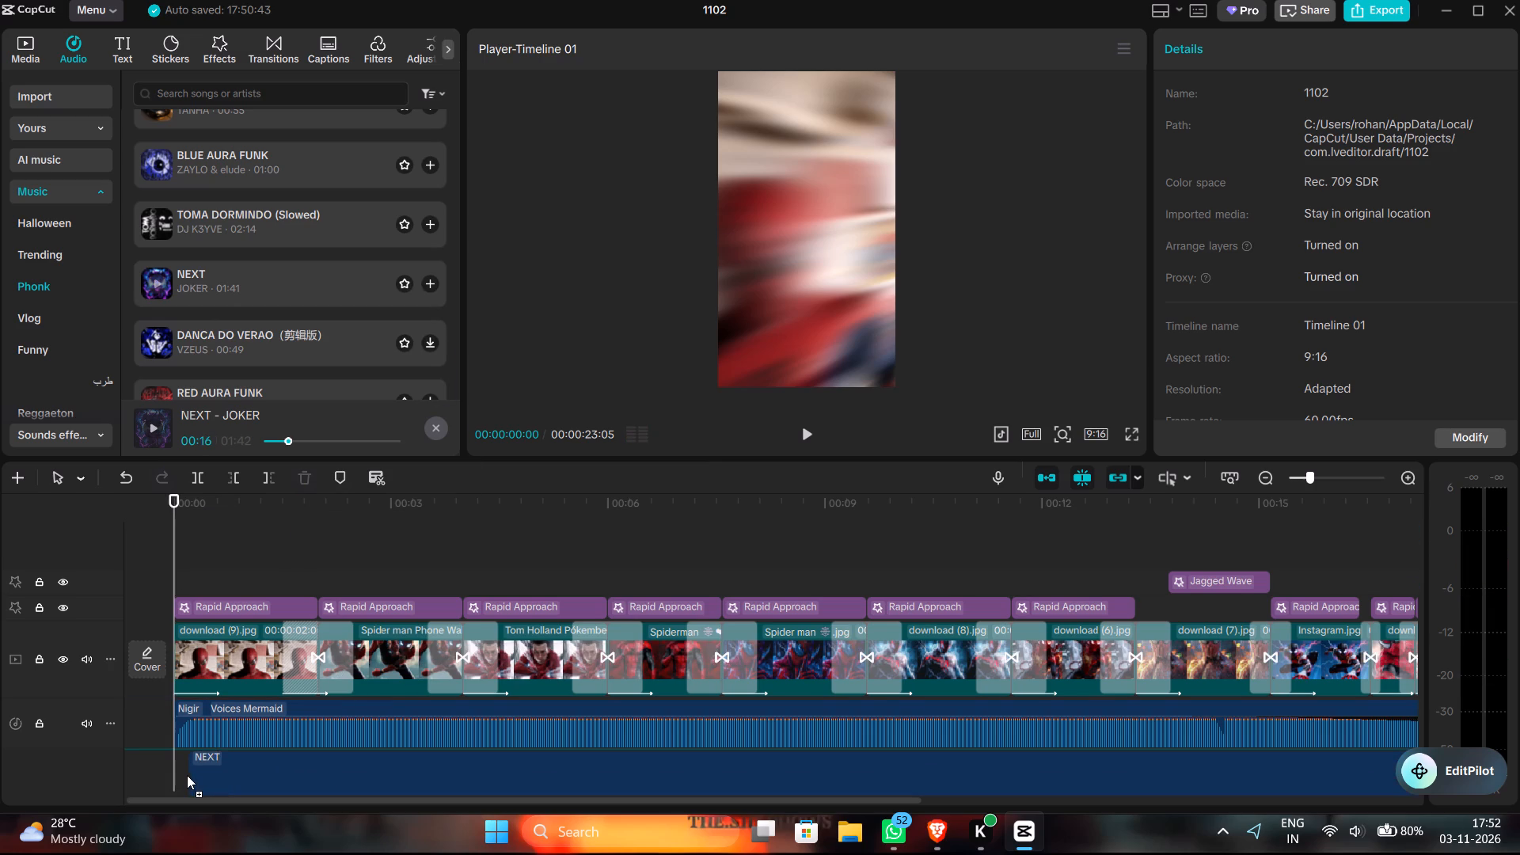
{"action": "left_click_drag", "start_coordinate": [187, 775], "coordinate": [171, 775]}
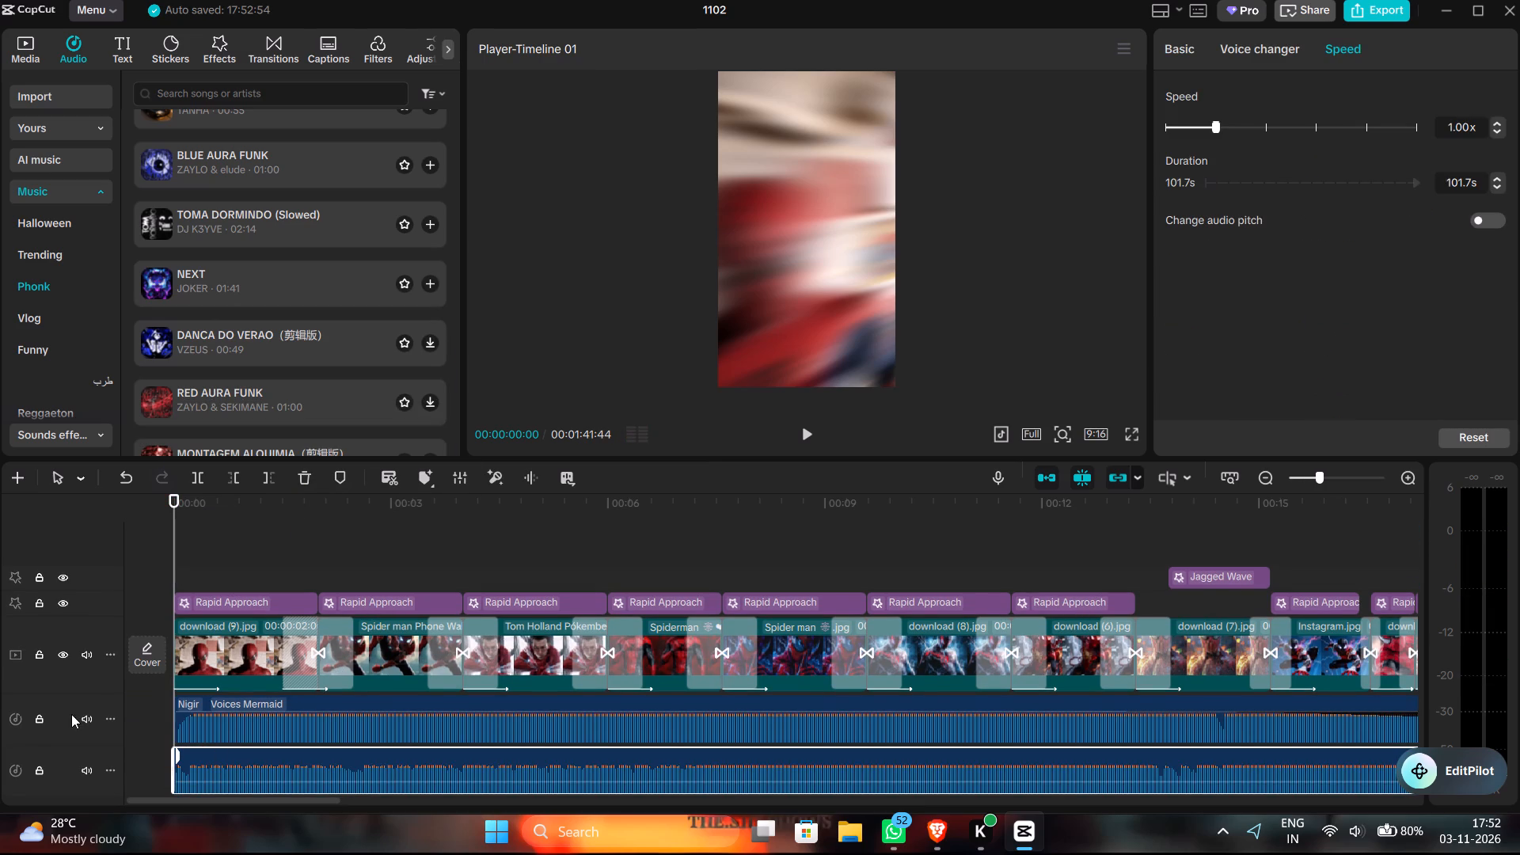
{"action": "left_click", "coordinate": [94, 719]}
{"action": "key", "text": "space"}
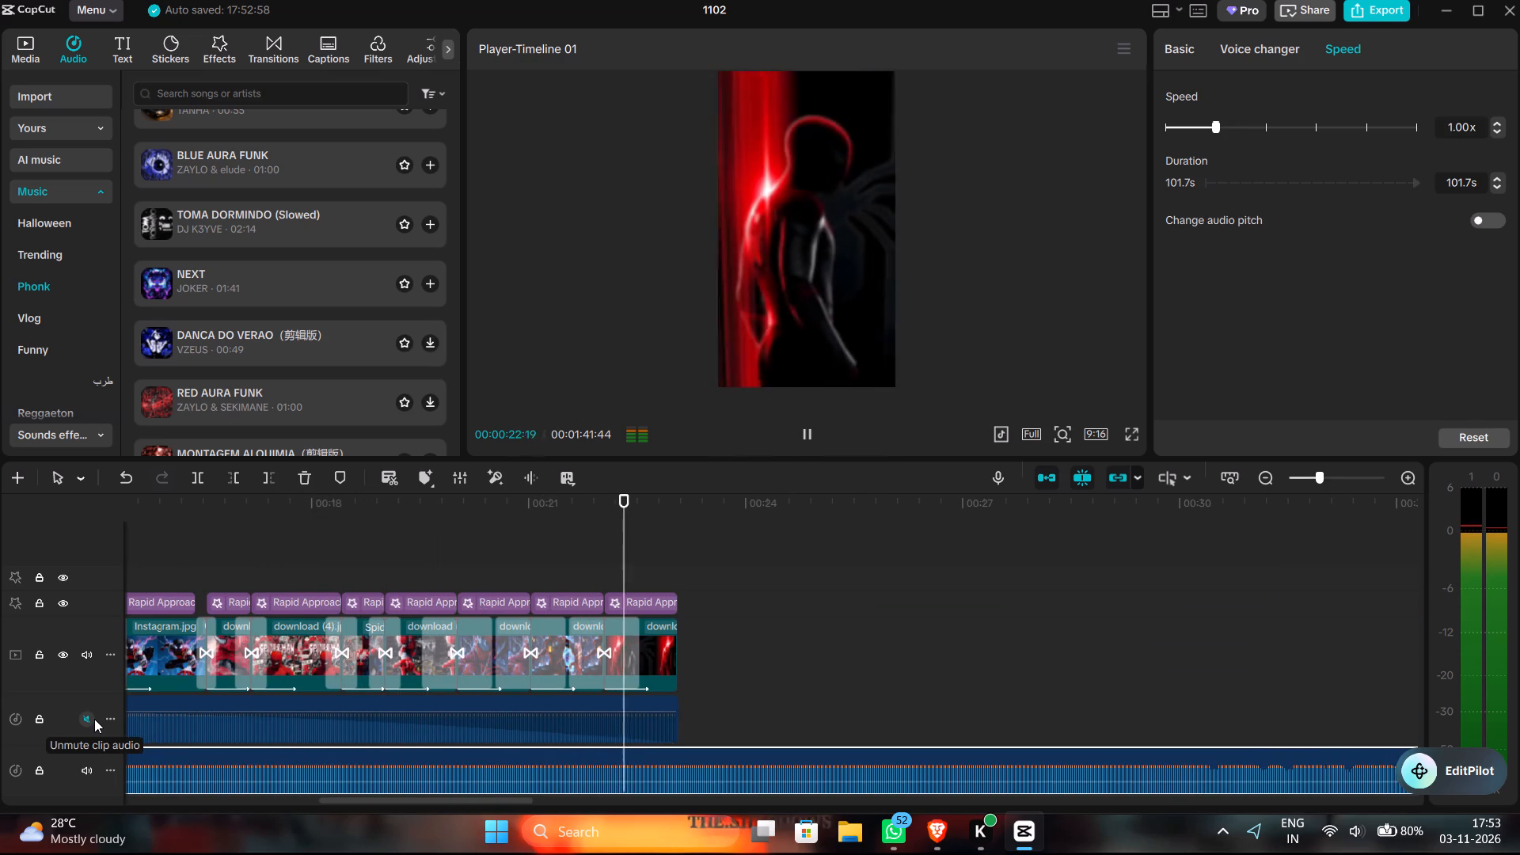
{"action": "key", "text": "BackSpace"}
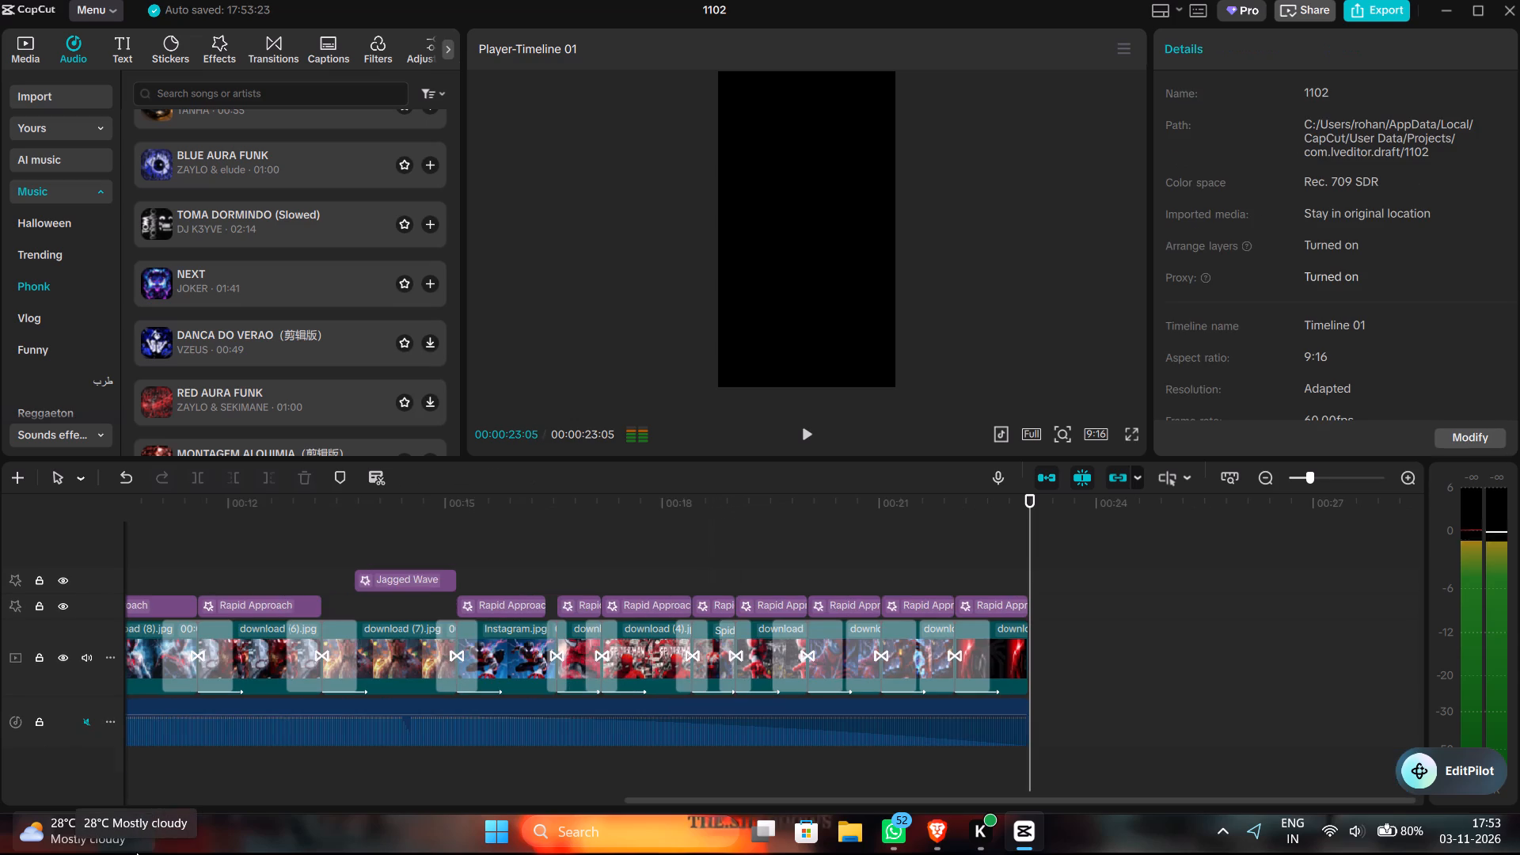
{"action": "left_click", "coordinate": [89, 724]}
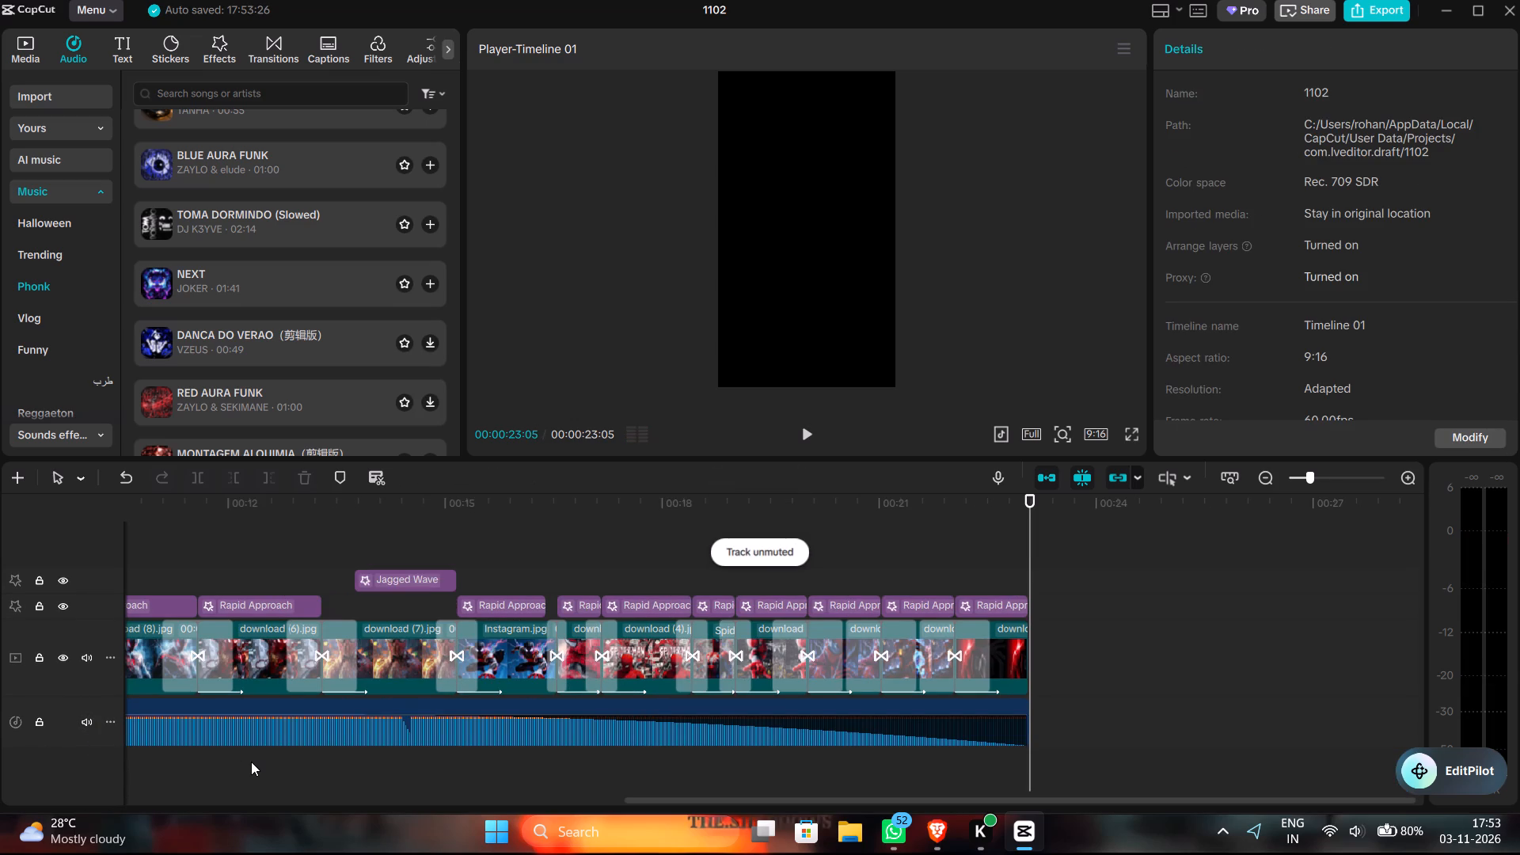
Play the whole edit through with the Nigir music.
{"action": "key", "text": "space"}
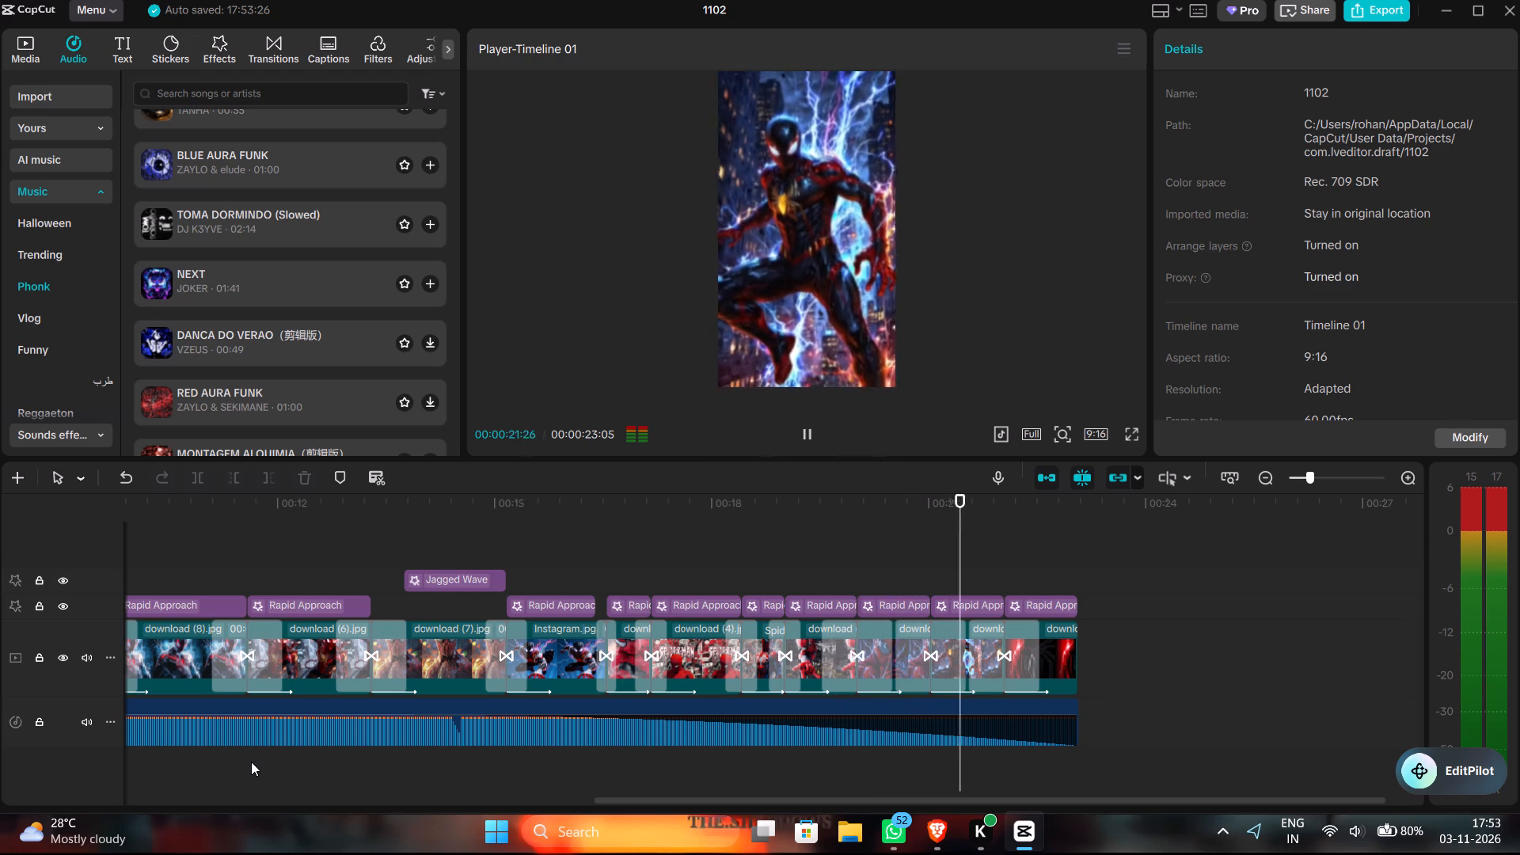
Move the Jagged Wave effect earlier on the timeline so it starts at about 00:00:13:27.
{"action": "left_click", "coordinate": [750, 526]}
{"action": "left_click", "coordinate": [450, 588]}
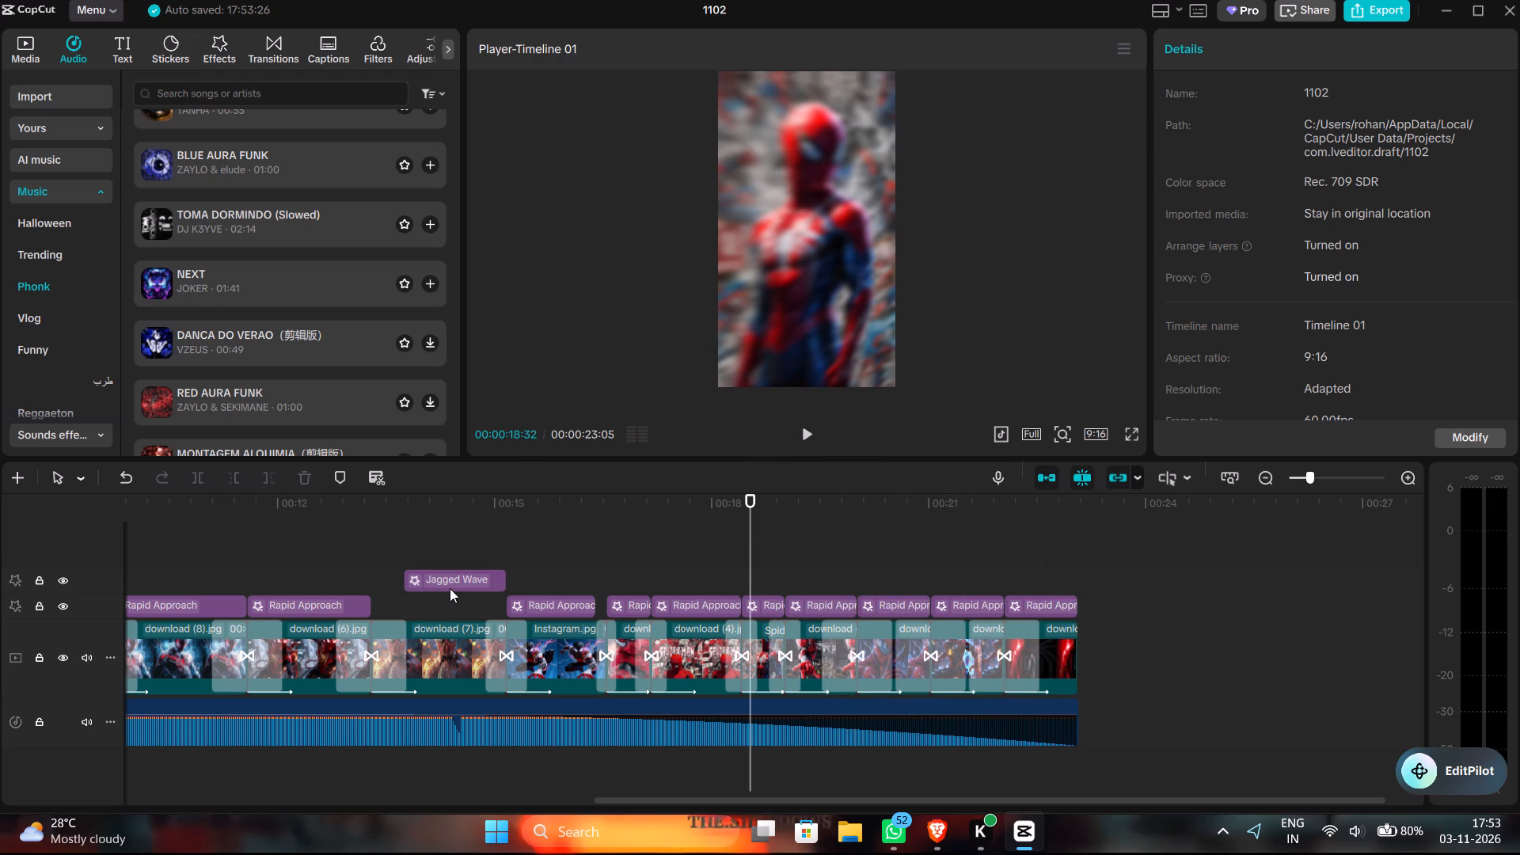
{"action": "left_click_drag", "start_coordinate": [446, 588], "coordinate": [439, 588]}
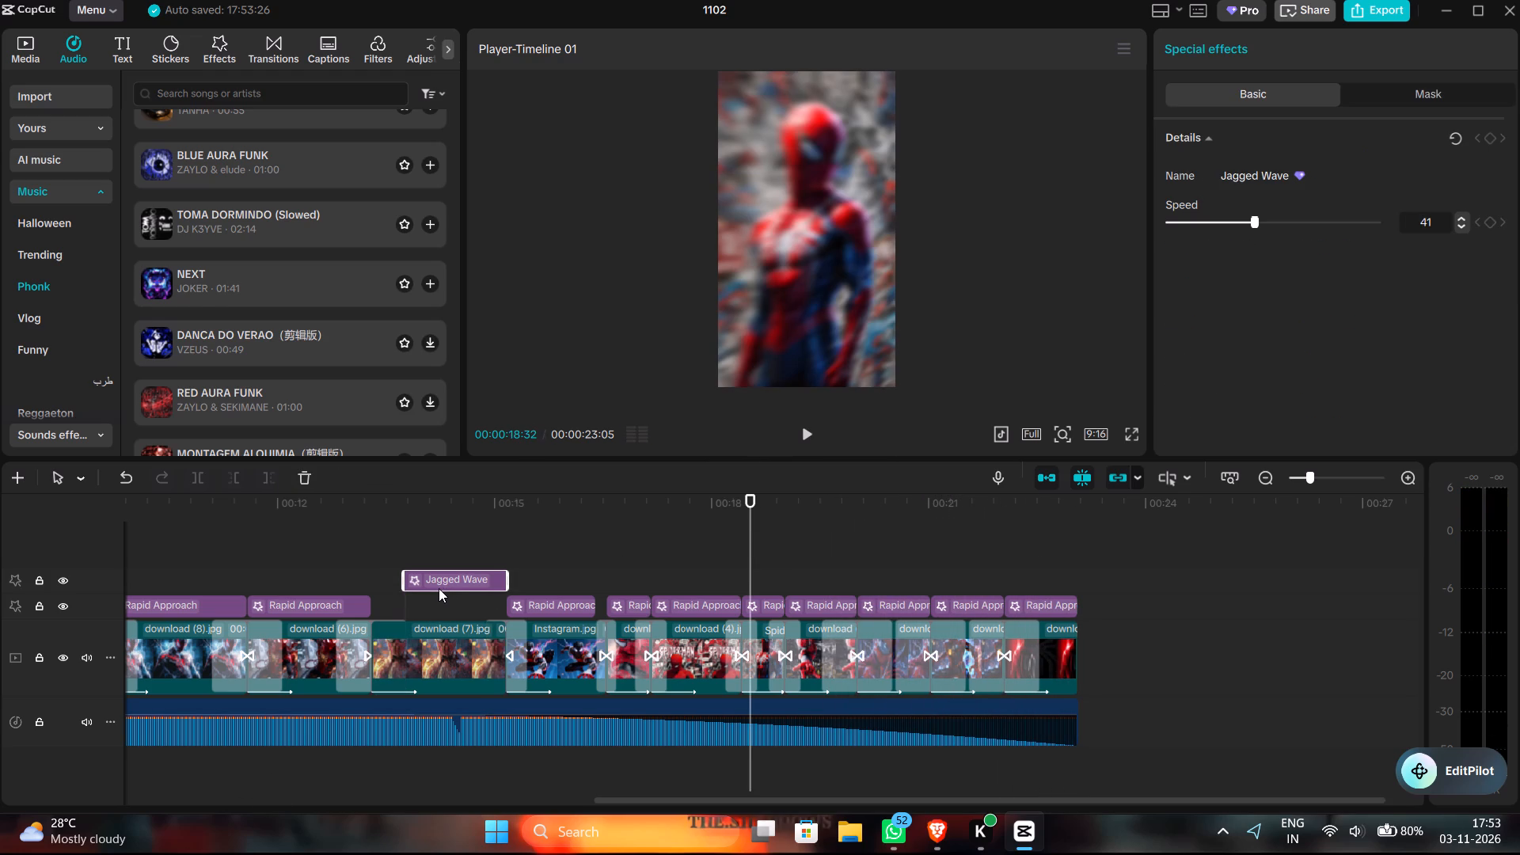
{"action": "left_click_drag", "start_coordinate": [439, 588], "coordinate": [427, 587]}
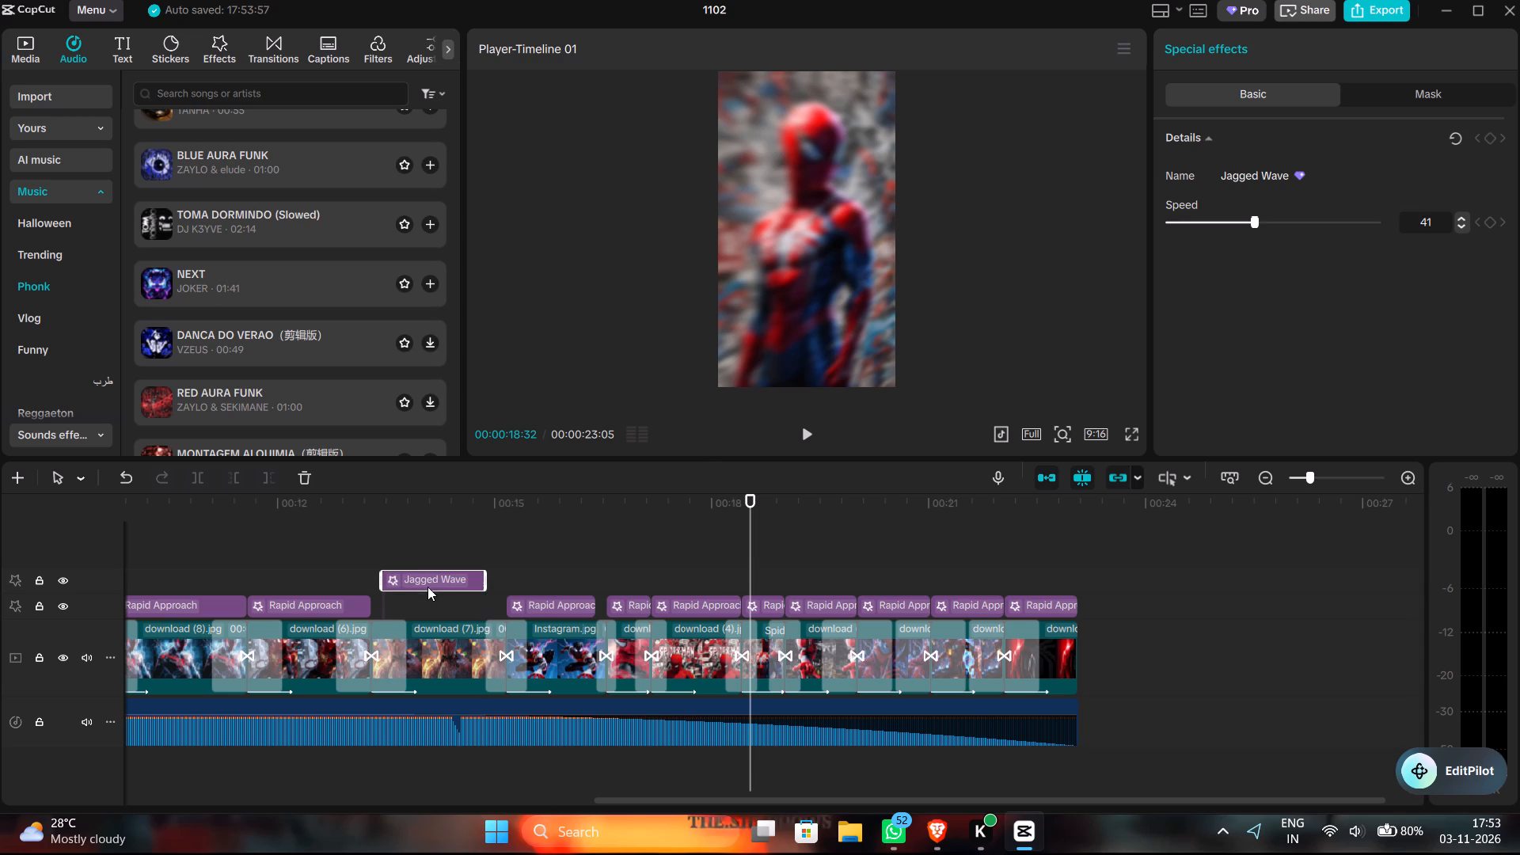
Play the section around the Jagged Wave effect, the run-up to it through the end, and the opening of the edit.
{"action": "left_click", "coordinate": [382, 548]}
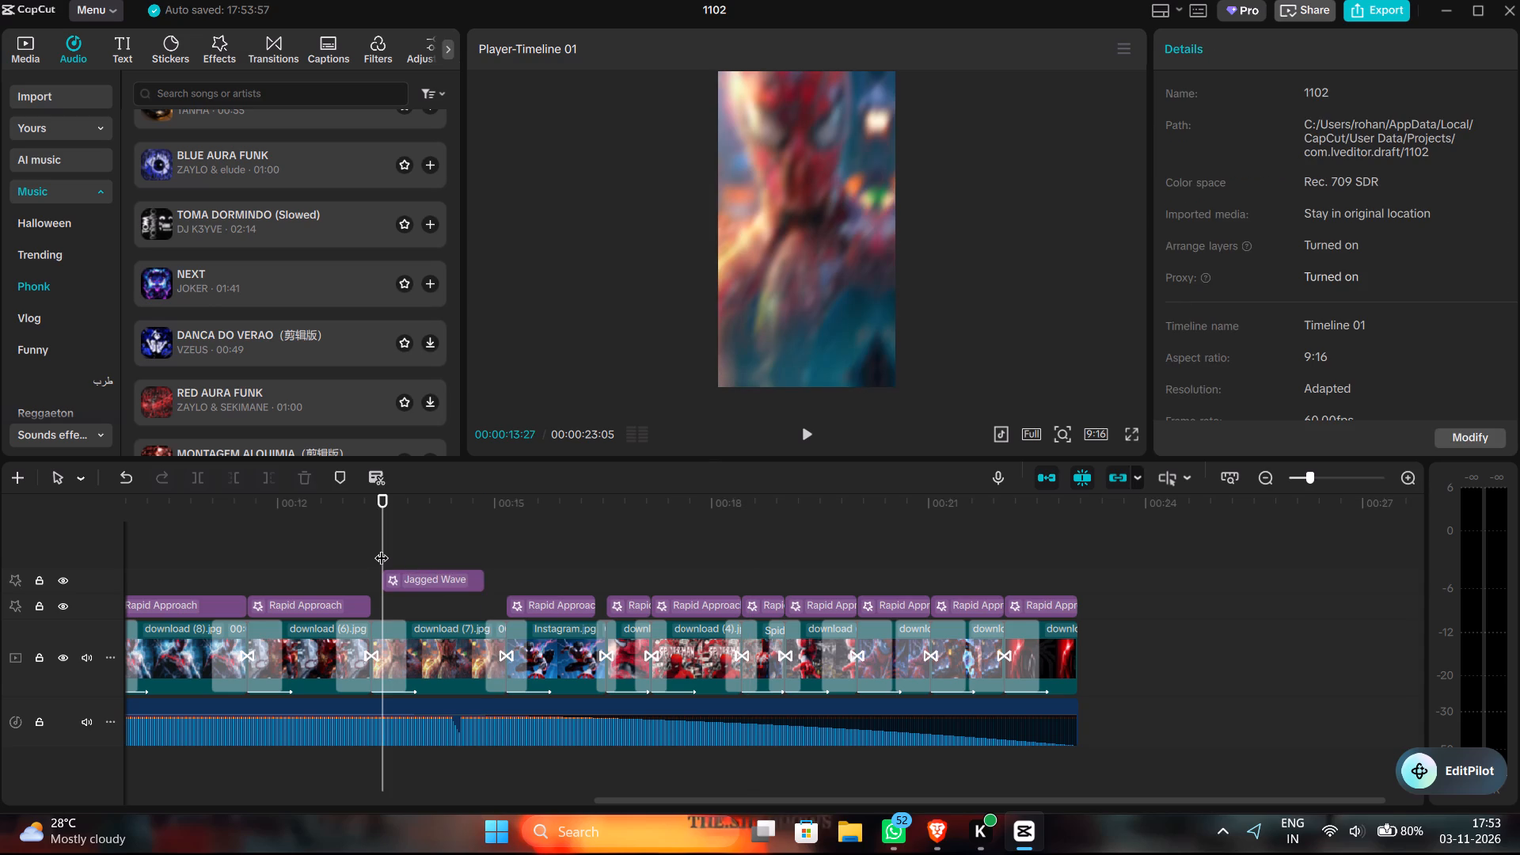
{"action": "key", "text": "space"}
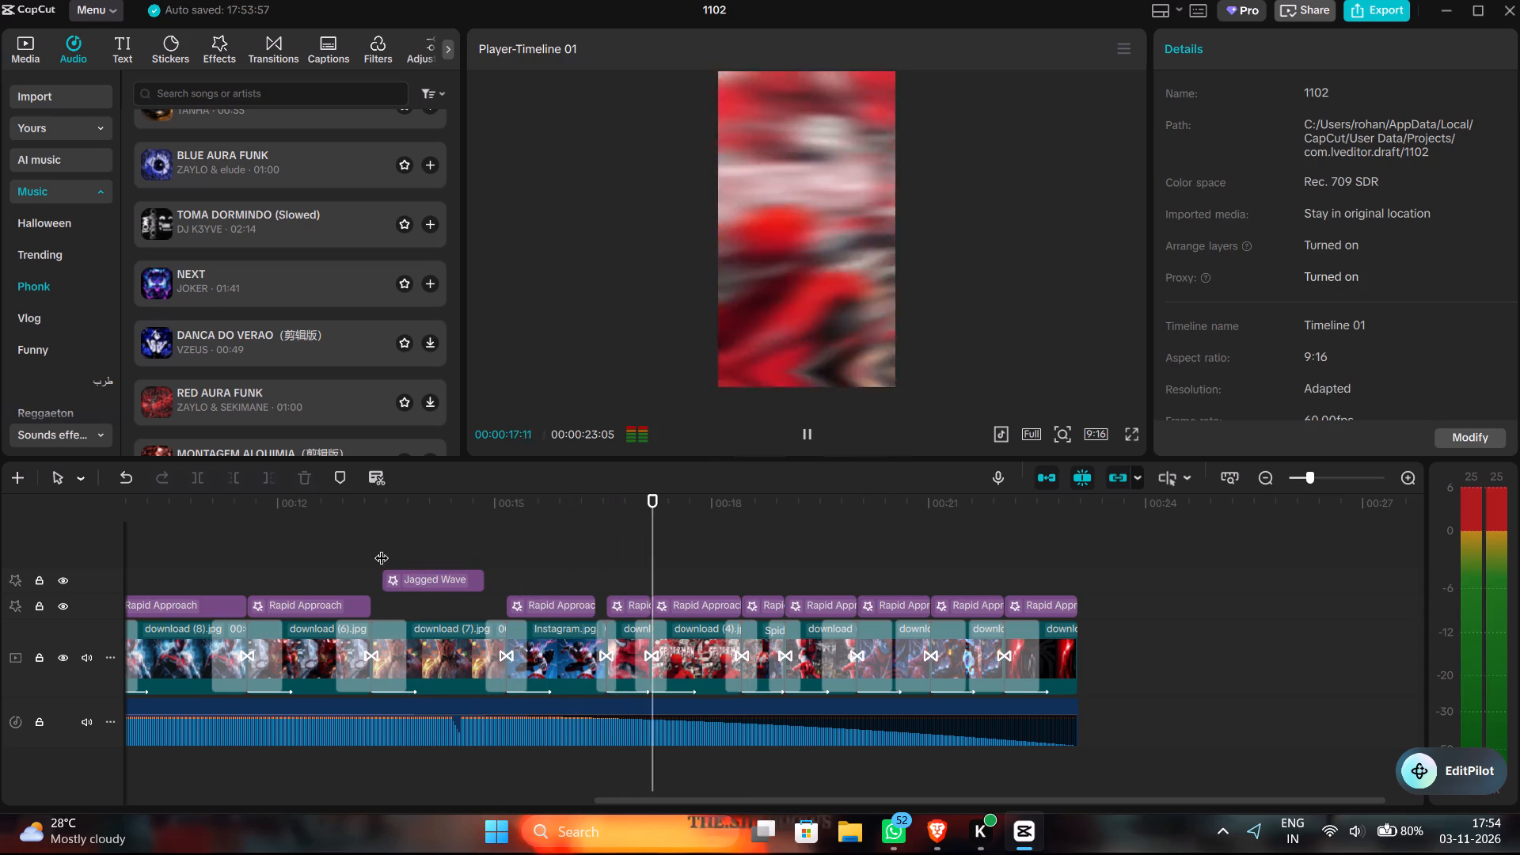
{"action": "key", "text": "space"}
{"action": "left_click", "coordinate": [382, 548]}
{"action": "key", "text": "space"}
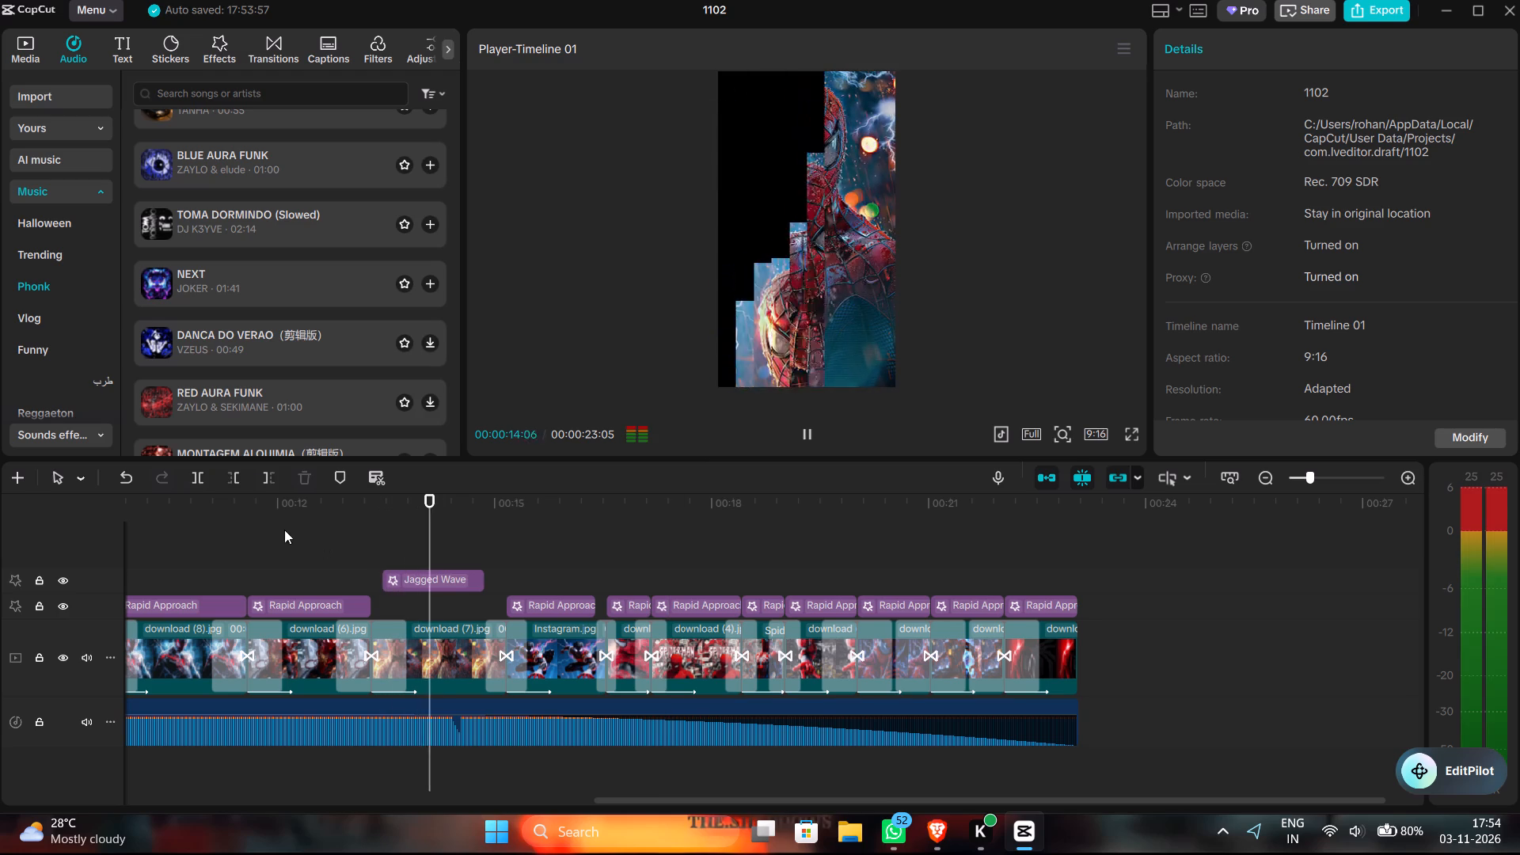
{"action": "left_click", "coordinate": [279, 529]}
{"action": "key", "text": "space"}
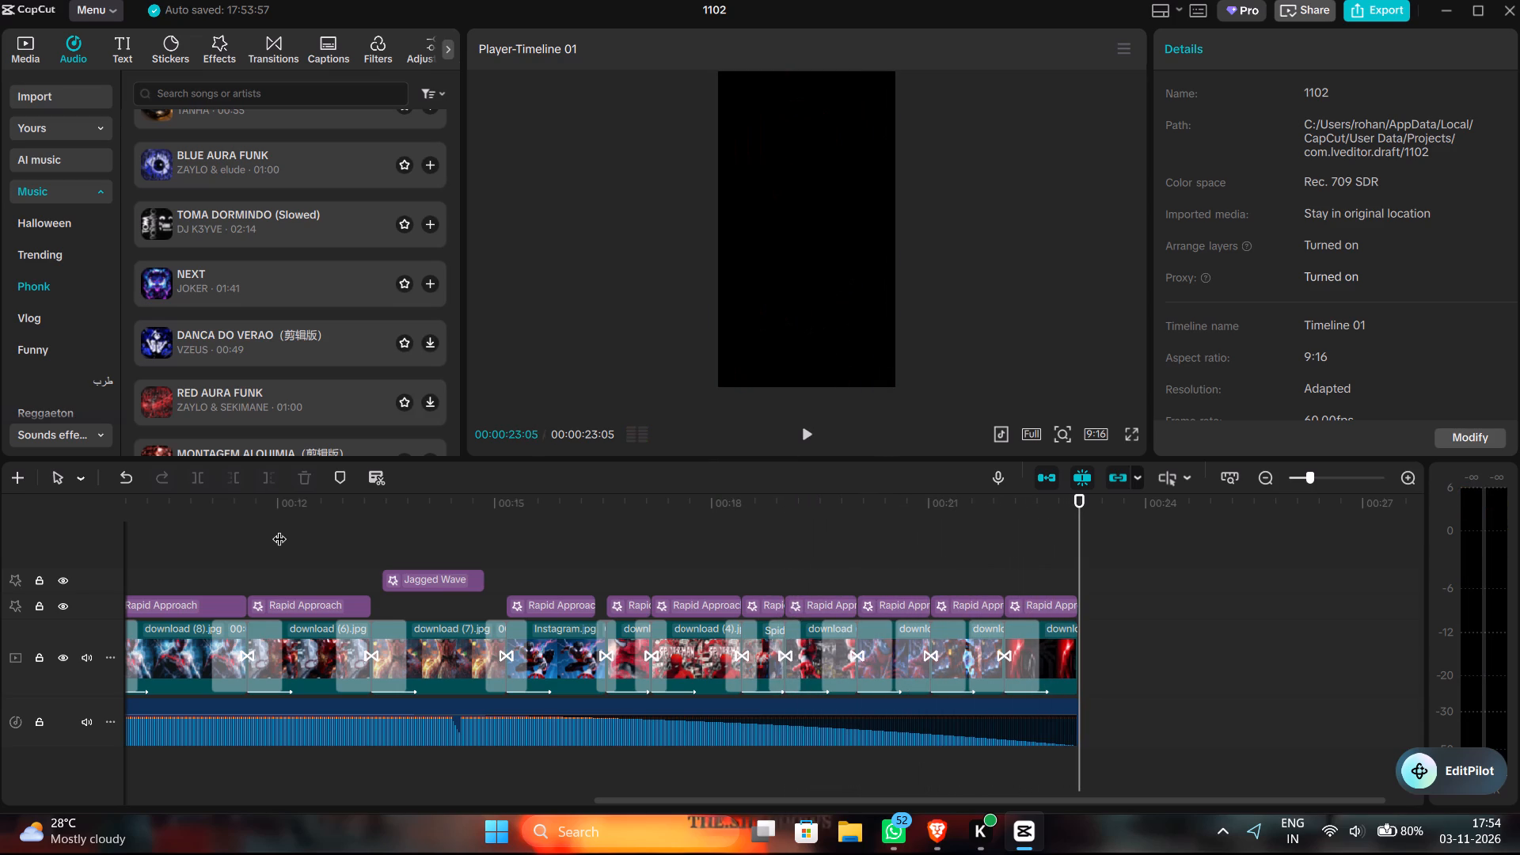
{"action": "key", "text": "space"}
{"action": "key", "text": "space"}
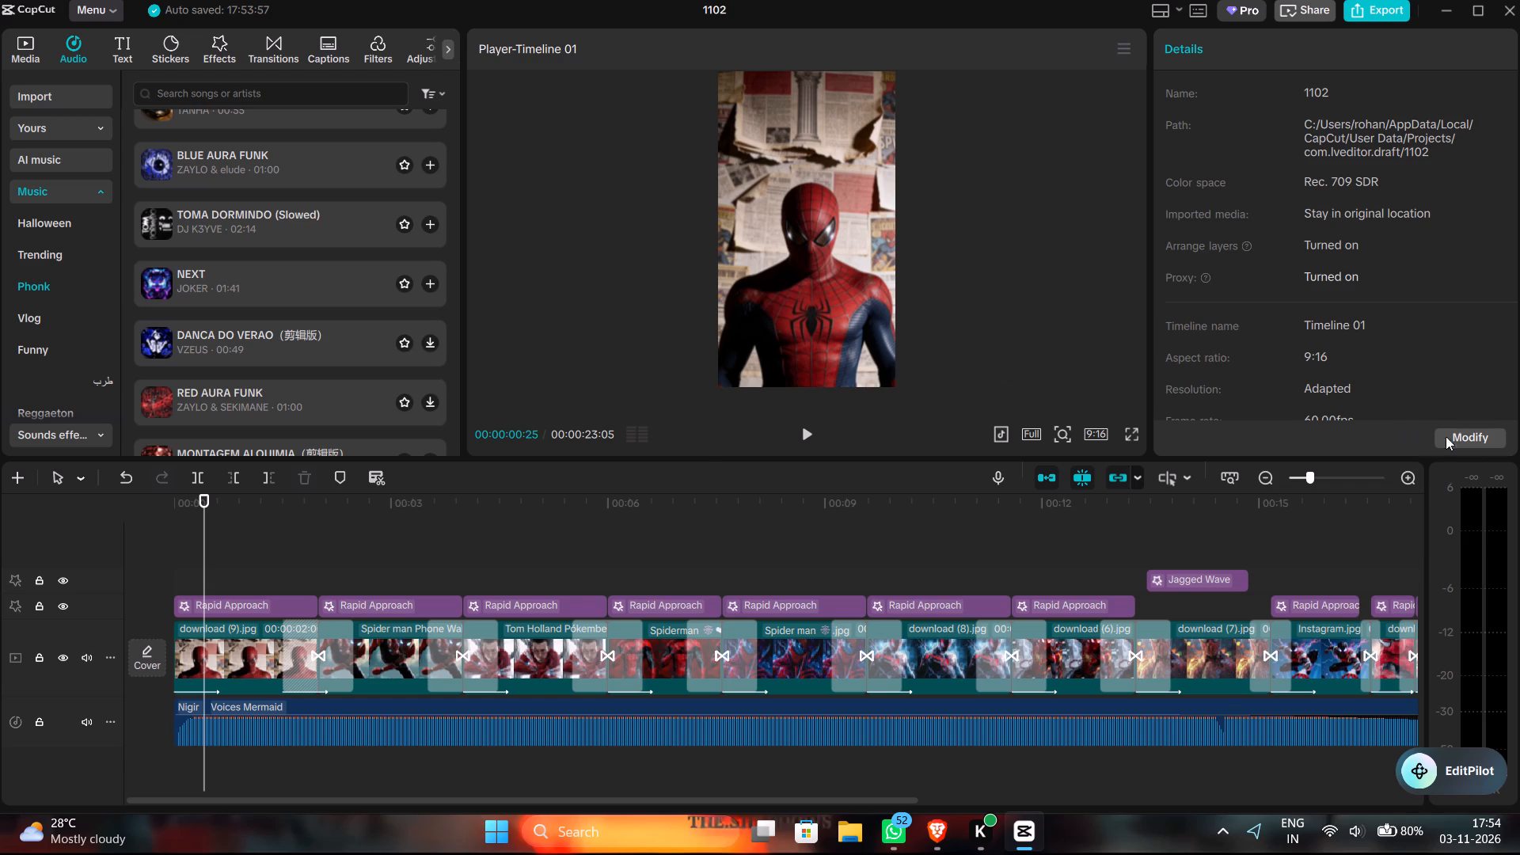
Review the project settings for details, timeline and proxy performance, and save them with 9:16, 60.00 fps and 720P proxy.
{"action": "left_click", "coordinate": [1477, 442]}
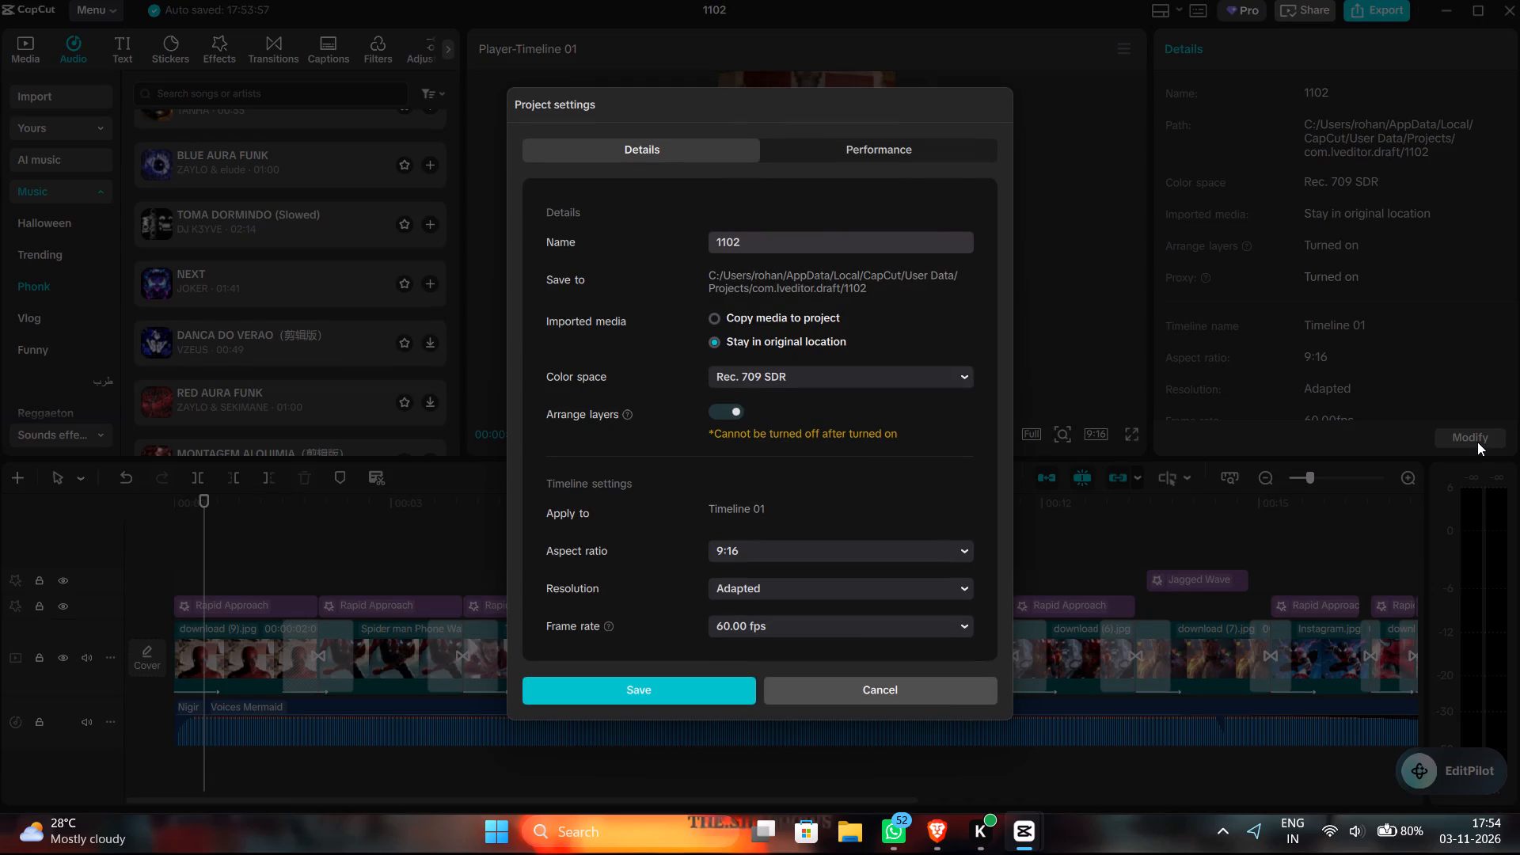
{"action": "left_click", "coordinate": [831, 149]}
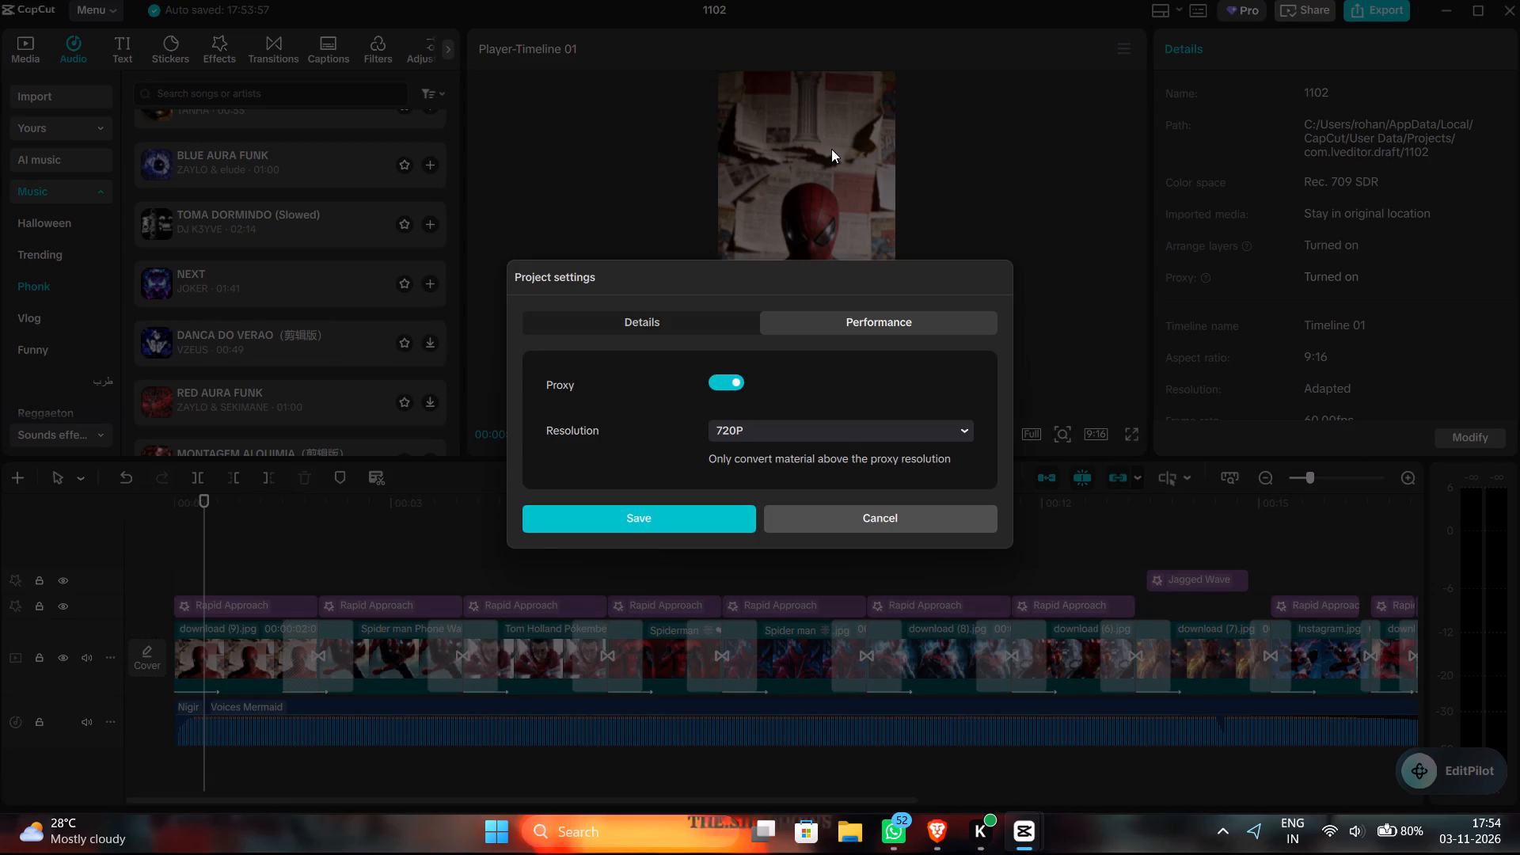
{"action": "left_click", "coordinate": [840, 430]}
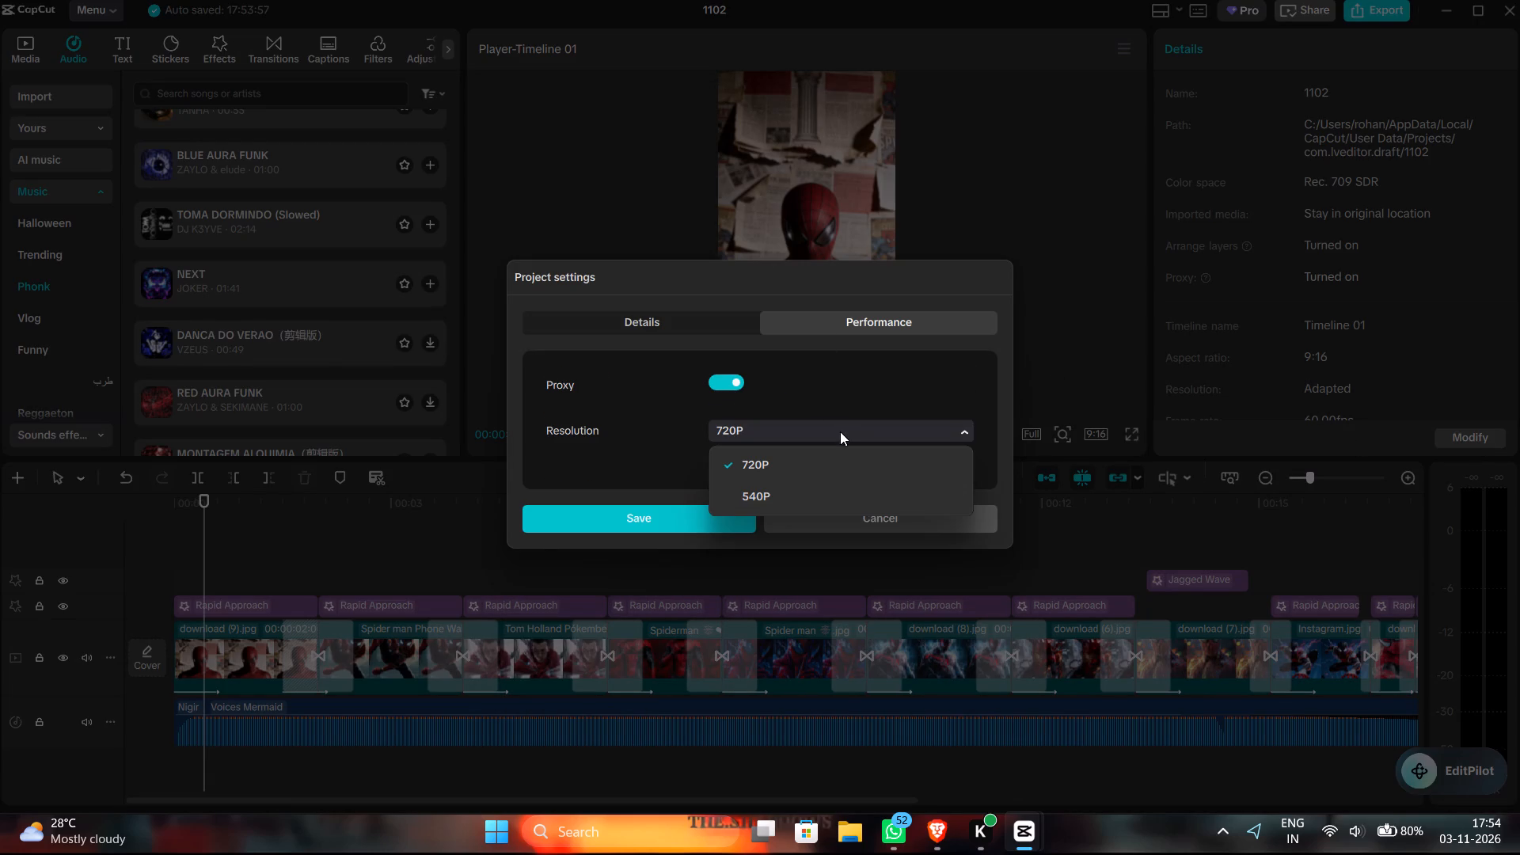
{"action": "left_click", "coordinate": [840, 431]}
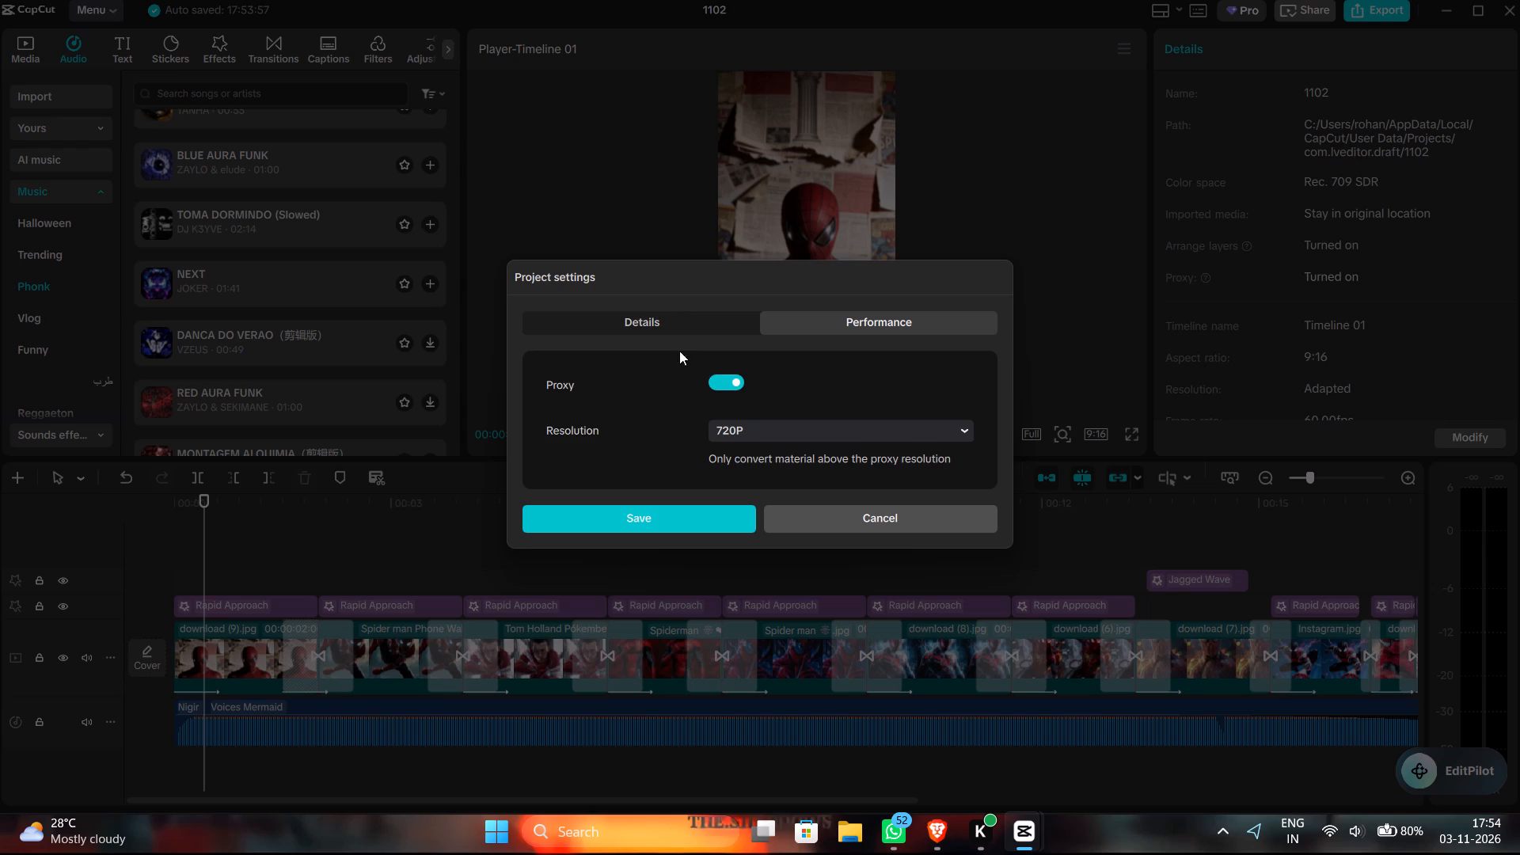
{"action": "left_click", "coordinate": [731, 389]}
{"action": "left_click", "coordinate": [729, 402]}
{"action": "left_click", "coordinate": [632, 325]}
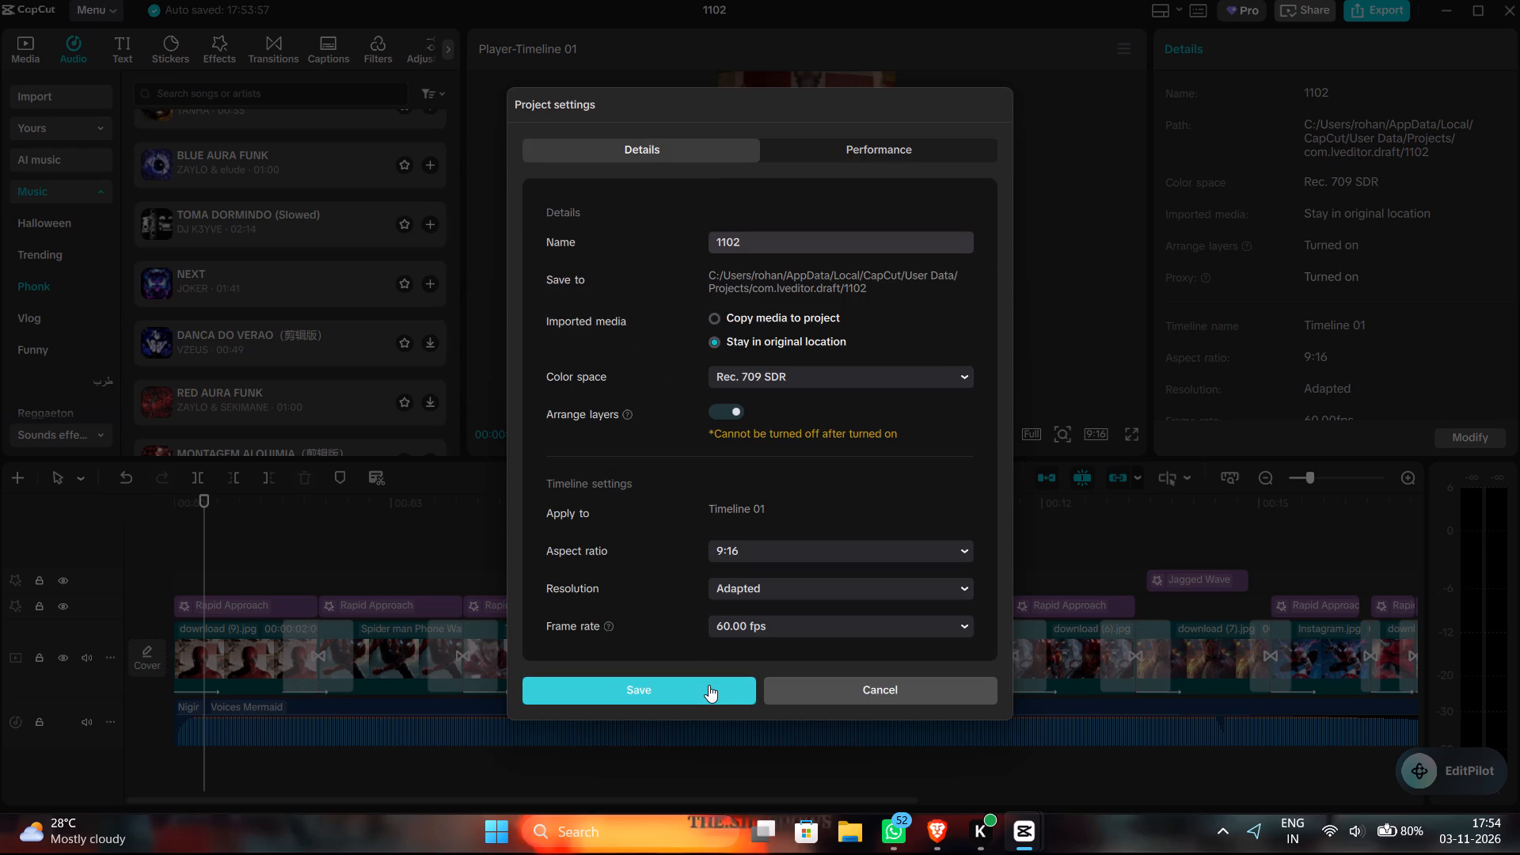
{"action": "left_click", "coordinate": [709, 685]}
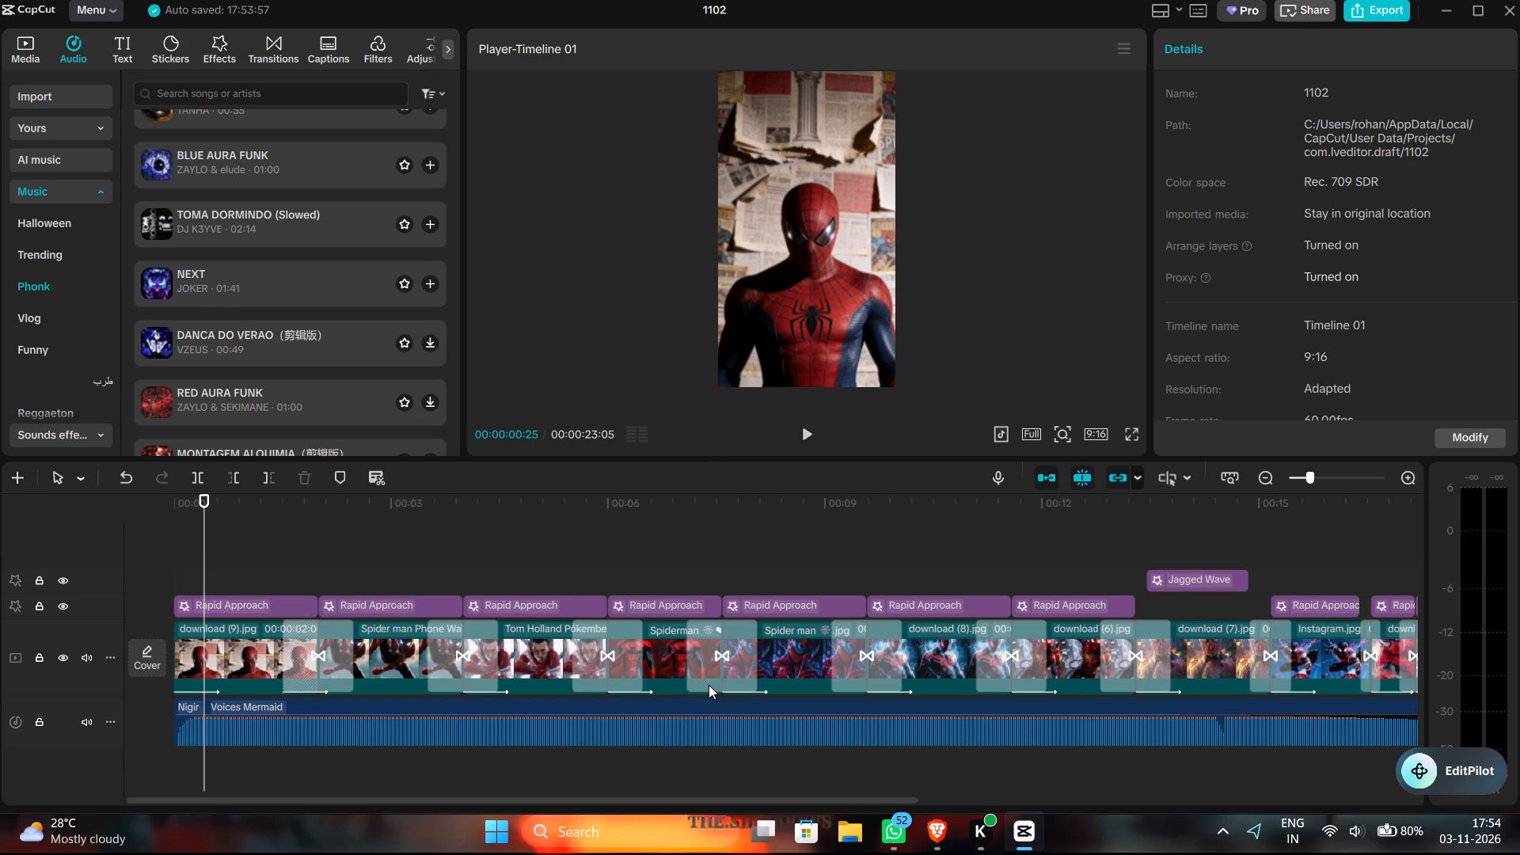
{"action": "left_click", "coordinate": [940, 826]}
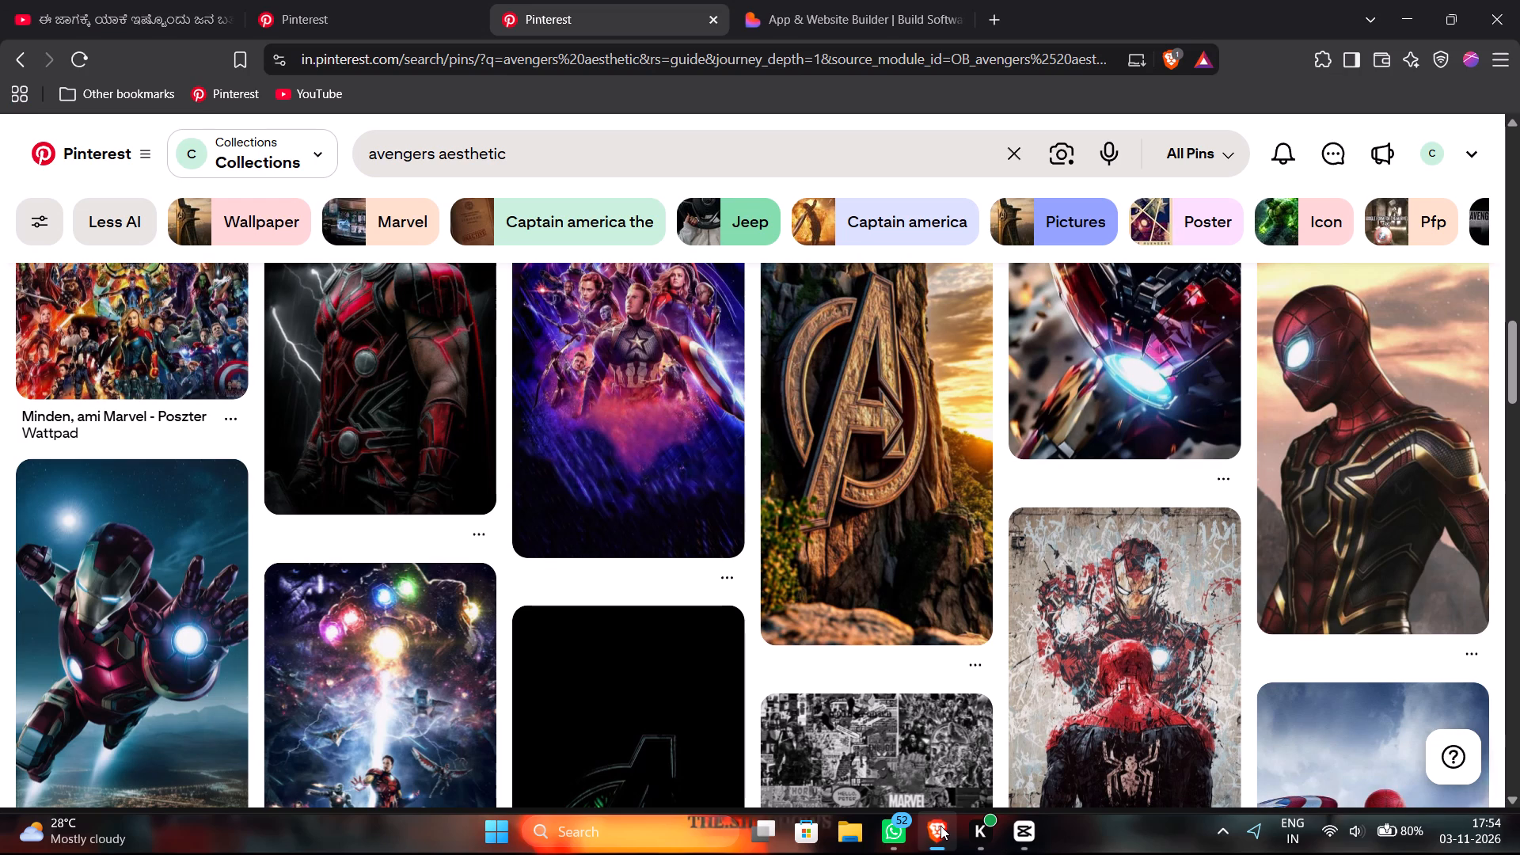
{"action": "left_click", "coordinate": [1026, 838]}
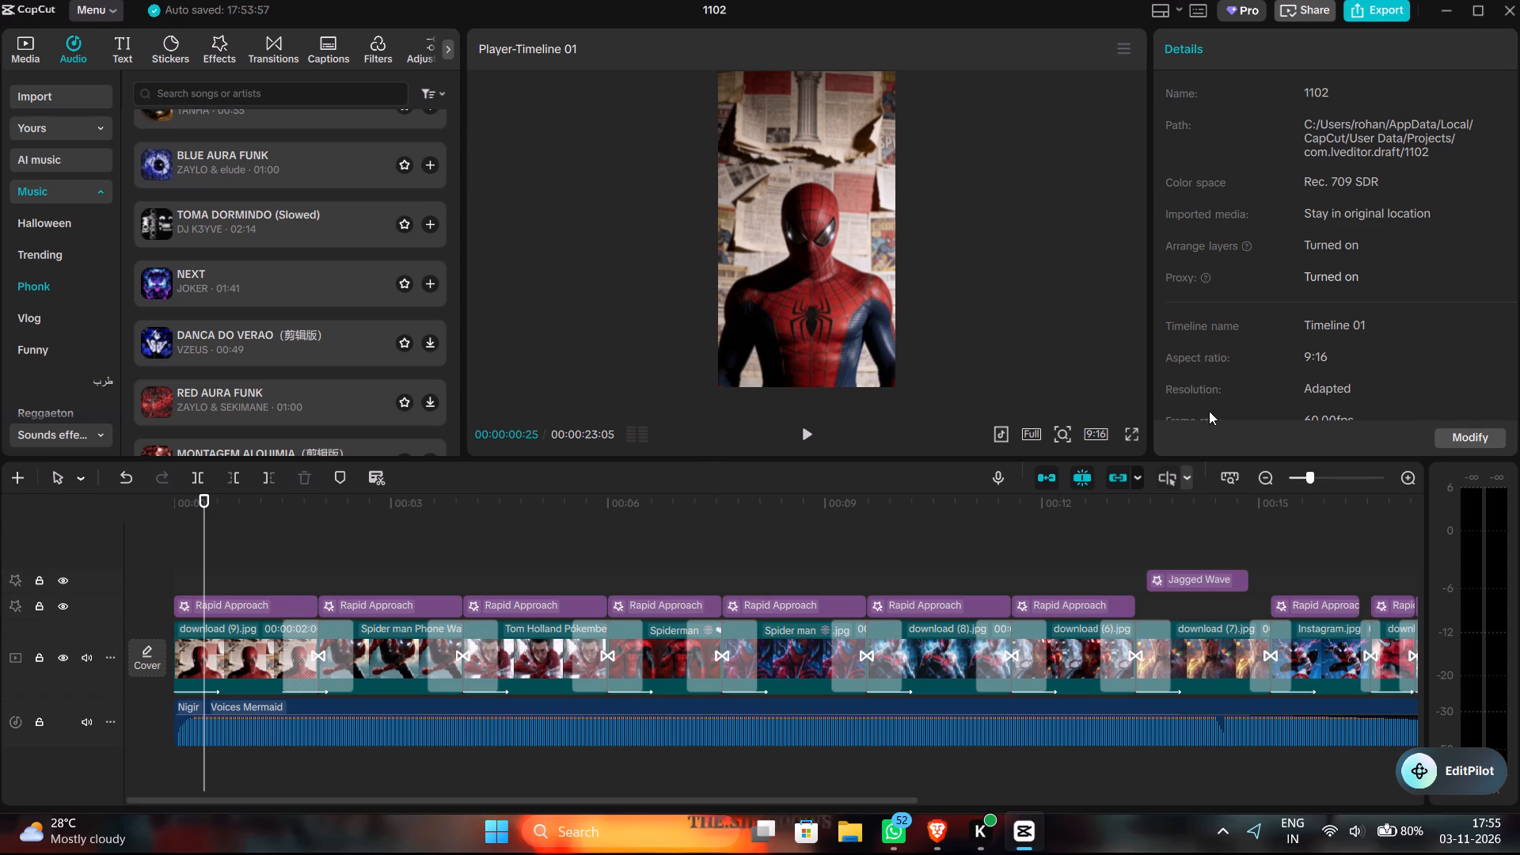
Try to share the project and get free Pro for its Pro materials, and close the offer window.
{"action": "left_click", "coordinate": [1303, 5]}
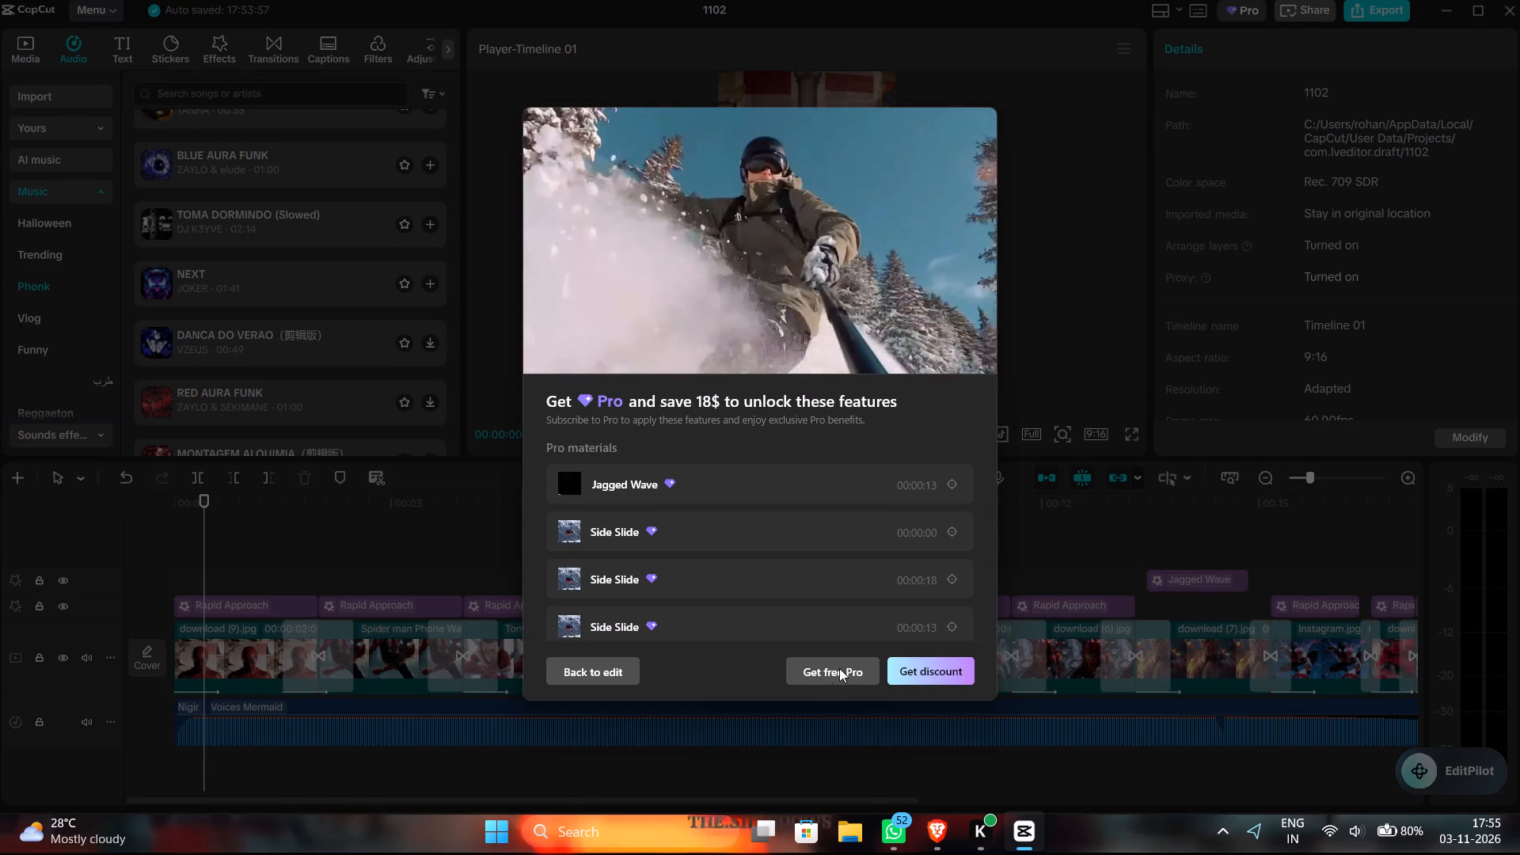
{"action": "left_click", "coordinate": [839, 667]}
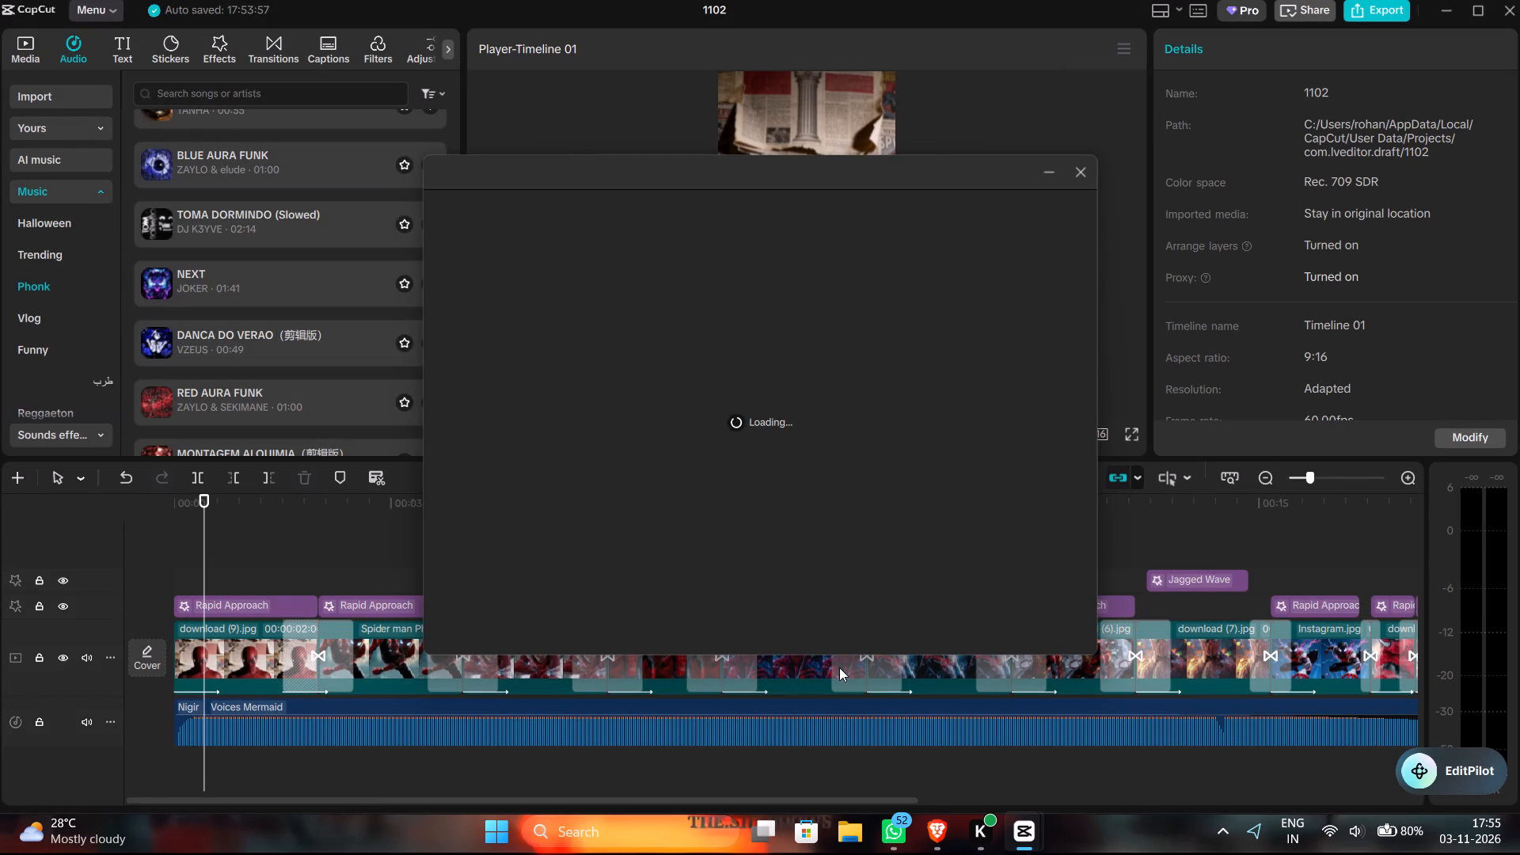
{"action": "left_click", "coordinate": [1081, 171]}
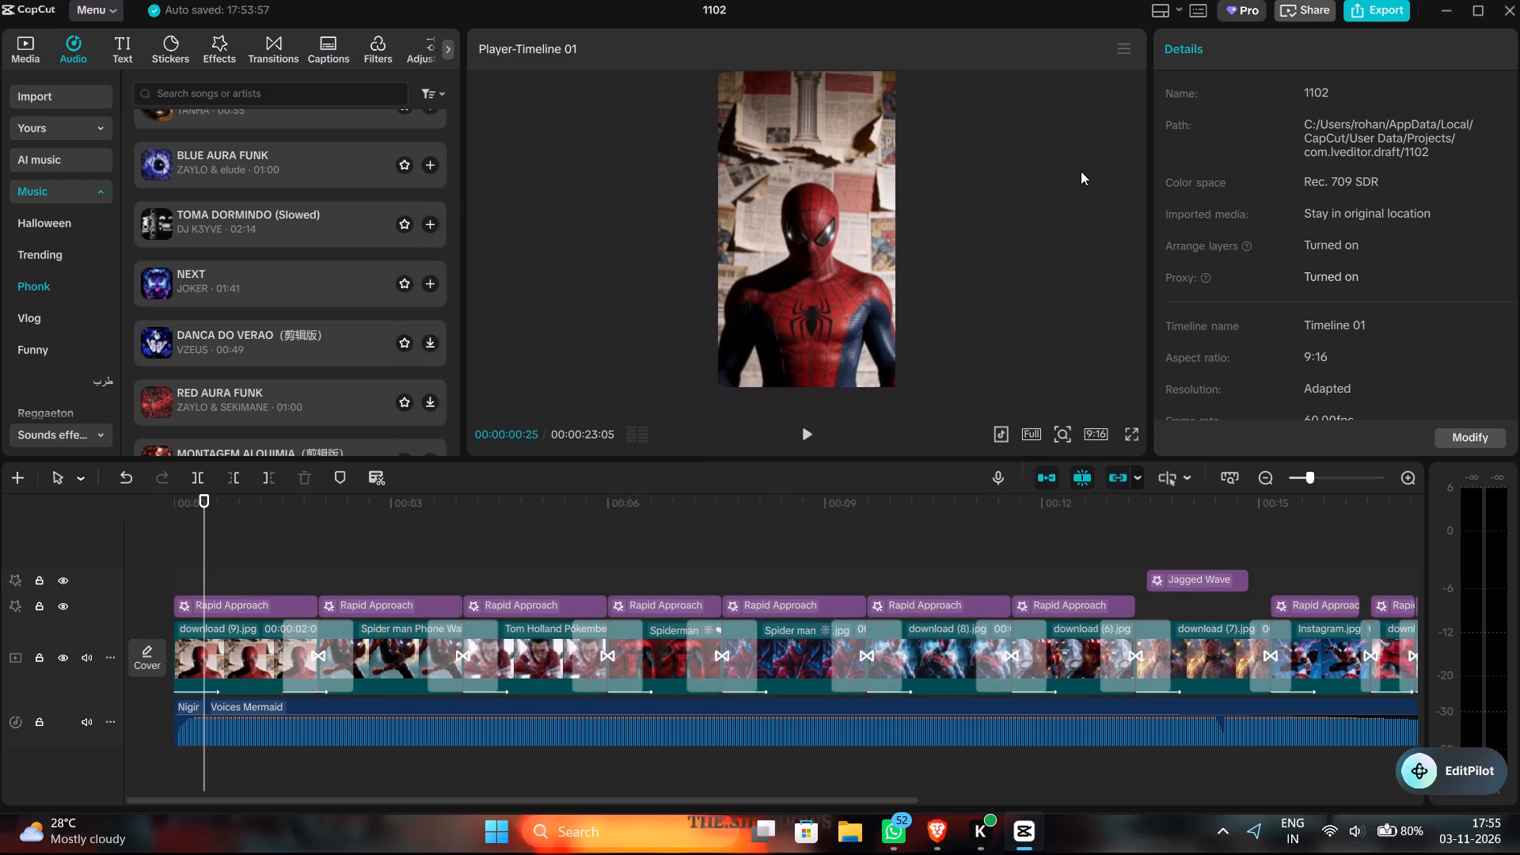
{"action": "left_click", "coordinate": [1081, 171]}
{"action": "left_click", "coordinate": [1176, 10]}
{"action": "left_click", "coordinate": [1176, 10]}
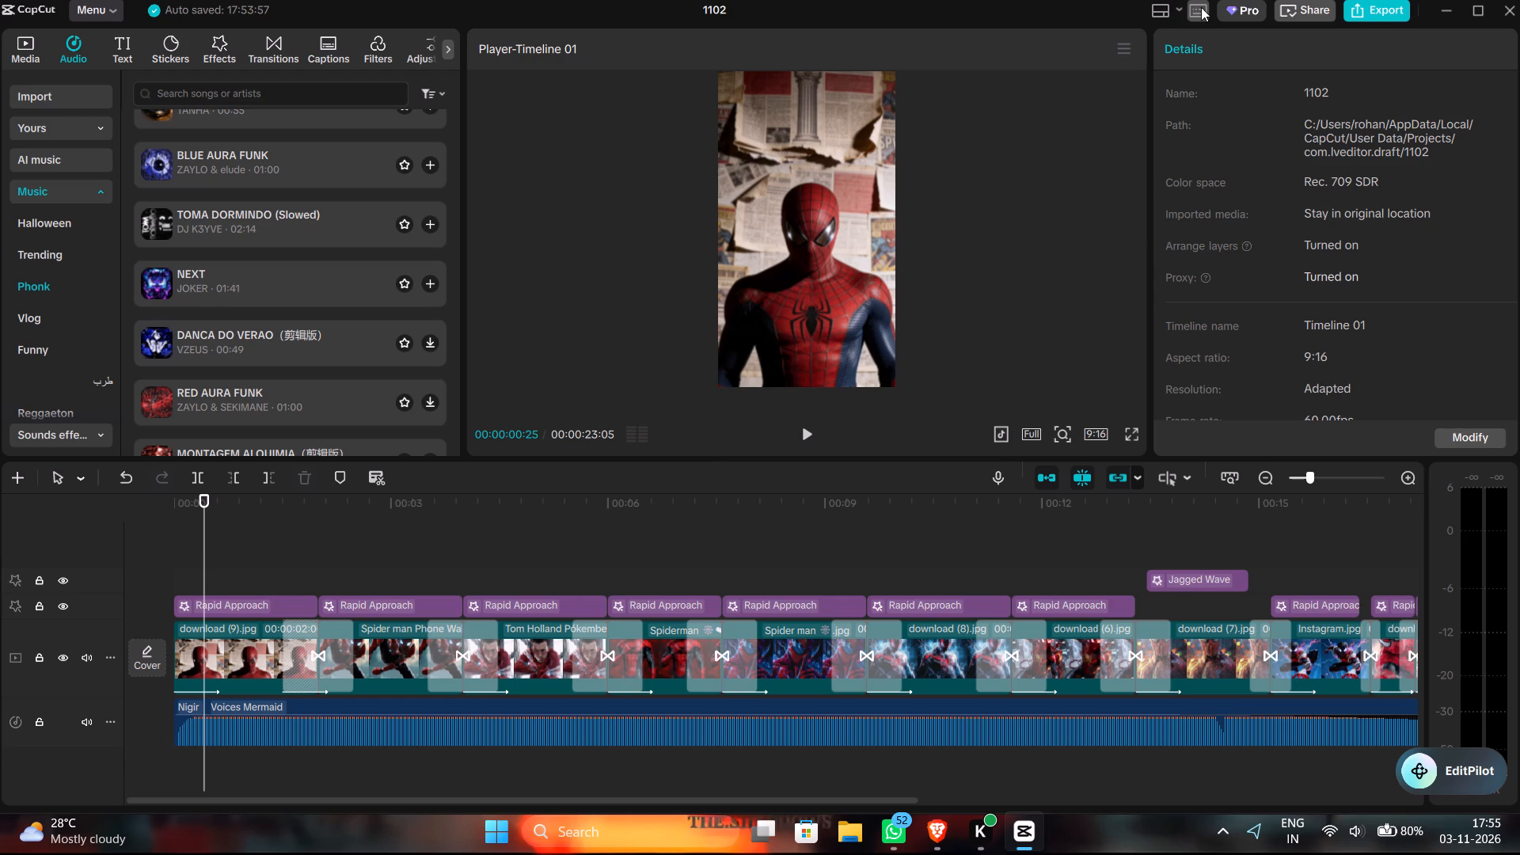
Look through the keyboard shortcut list for timeline, player, basic and other functions, and close it without changes.
{"action": "left_click", "coordinate": [1201, 7]}
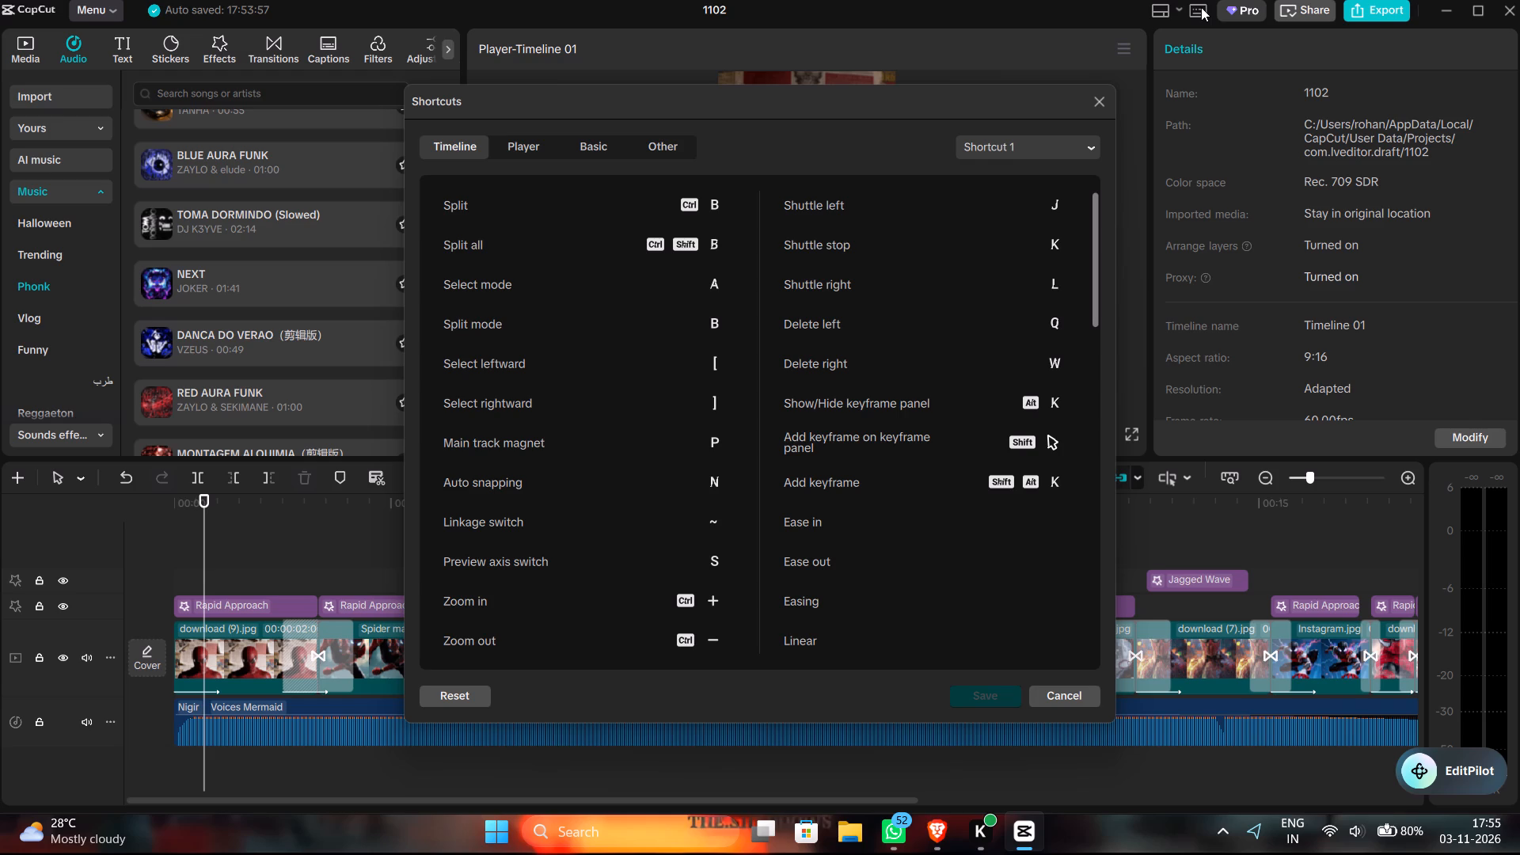
{"action": "scroll", "coordinate": [872, 177], "scroll_direction": "down", "scroll_amount": 4}
{"action": "scroll", "coordinate": [688, 329], "scroll_direction": "down", "scroll_amount": 5}
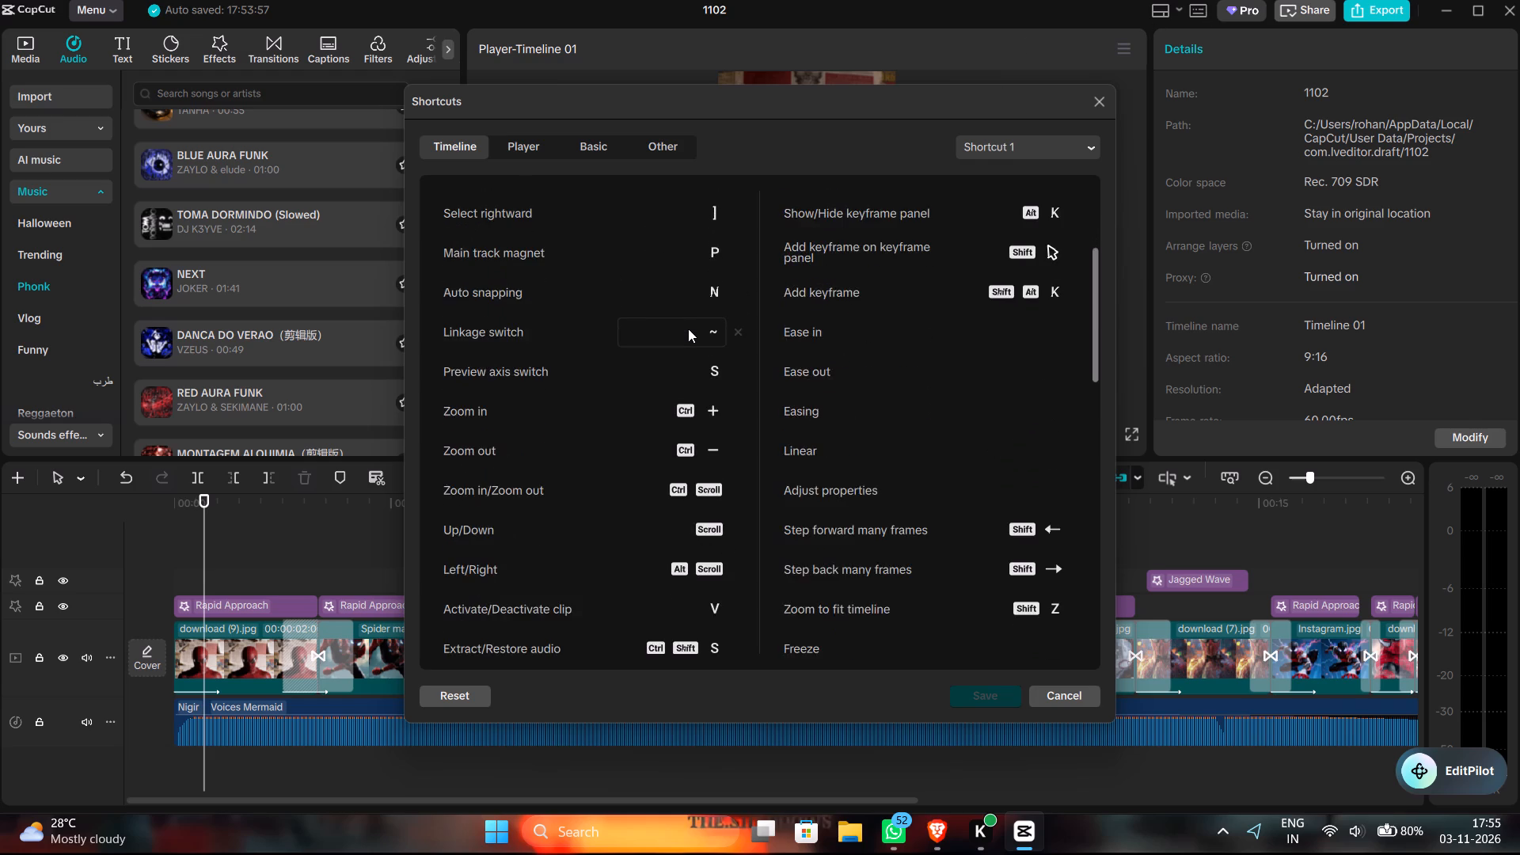
{"action": "scroll", "coordinate": [688, 329], "scroll_direction": "down", "scroll_amount": 18}
{"action": "scroll", "coordinate": [688, 329], "scroll_direction": "down", "scroll_amount": 7}
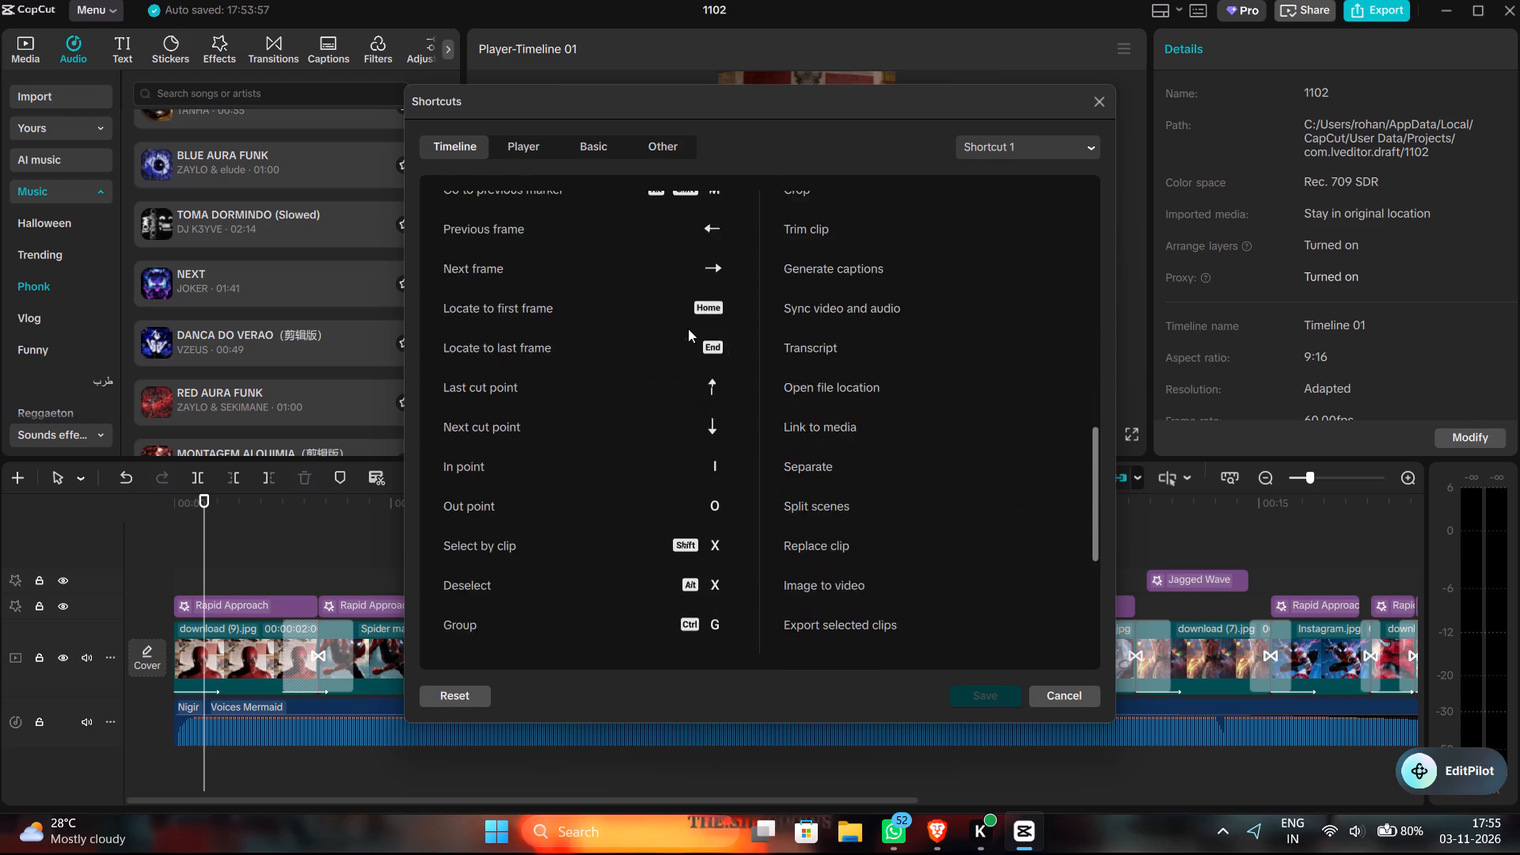
{"action": "scroll", "coordinate": [688, 329], "scroll_direction": "down", "scroll_amount": 20}
{"action": "scroll", "coordinate": [688, 329], "scroll_direction": "down", "scroll_amount": 1}
{"action": "scroll", "coordinate": [688, 329], "scroll_direction": "up", "scroll_amount": 1}
{"action": "scroll", "coordinate": [688, 329], "scroll_direction": "down", "scroll_amount": 9}
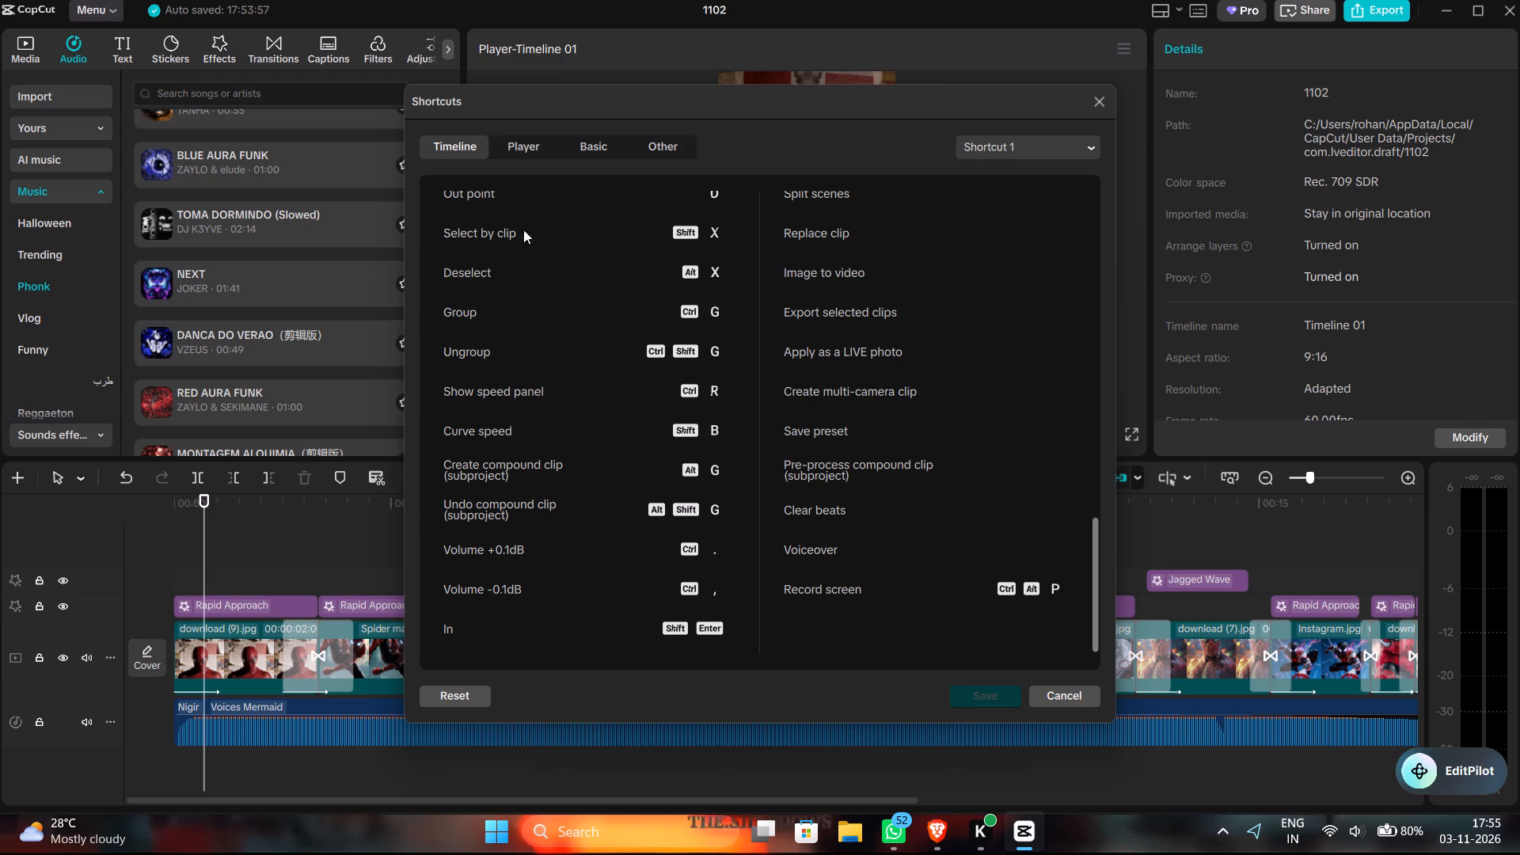
{"action": "left_click", "coordinate": [534, 148]}
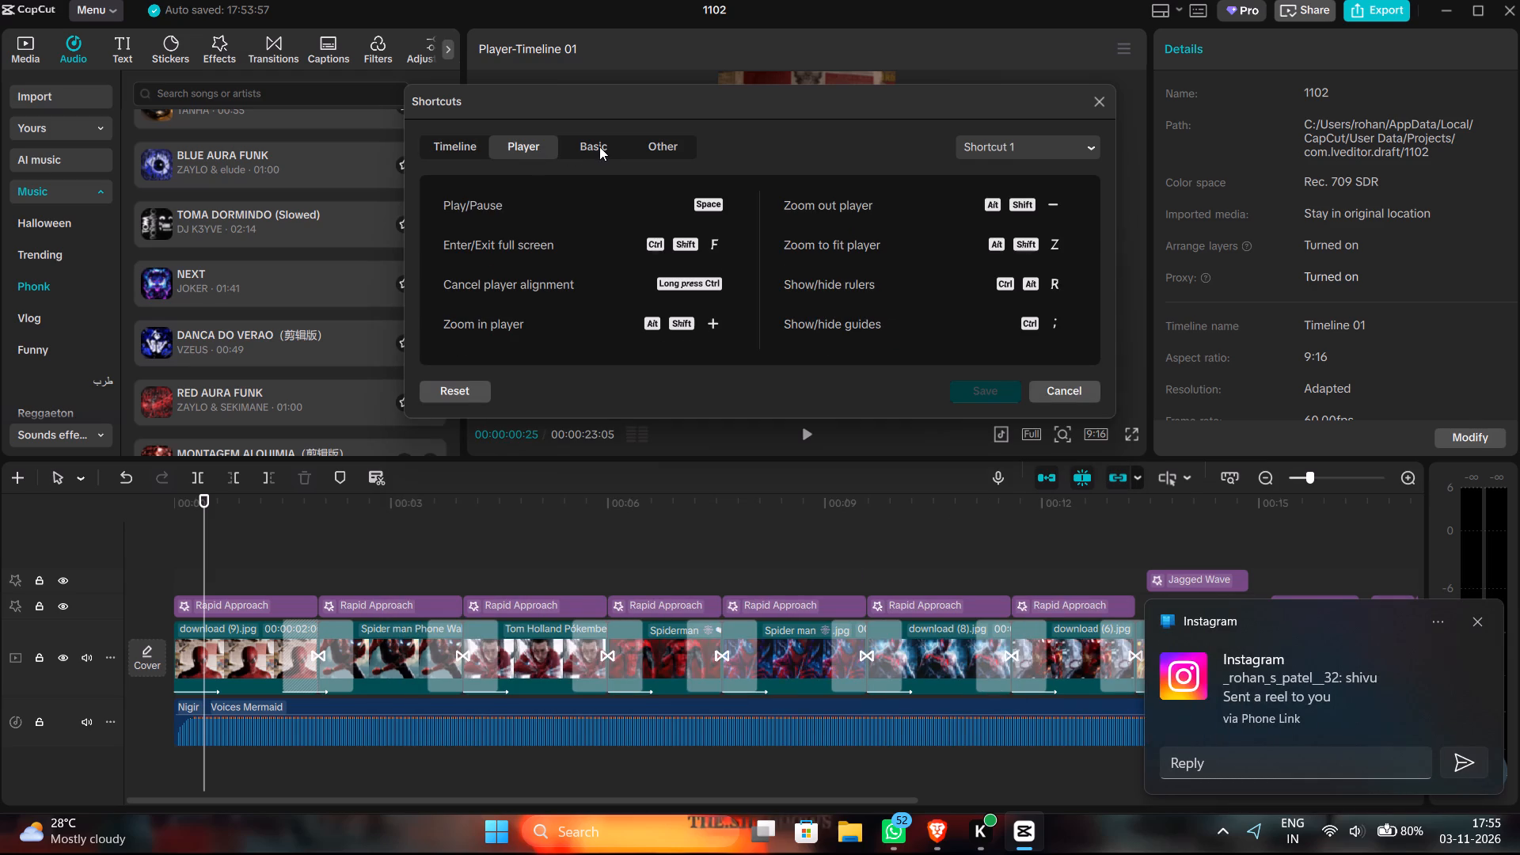
{"action": "left_click", "coordinate": [599, 146]}
{"action": "left_click", "coordinate": [678, 146]}
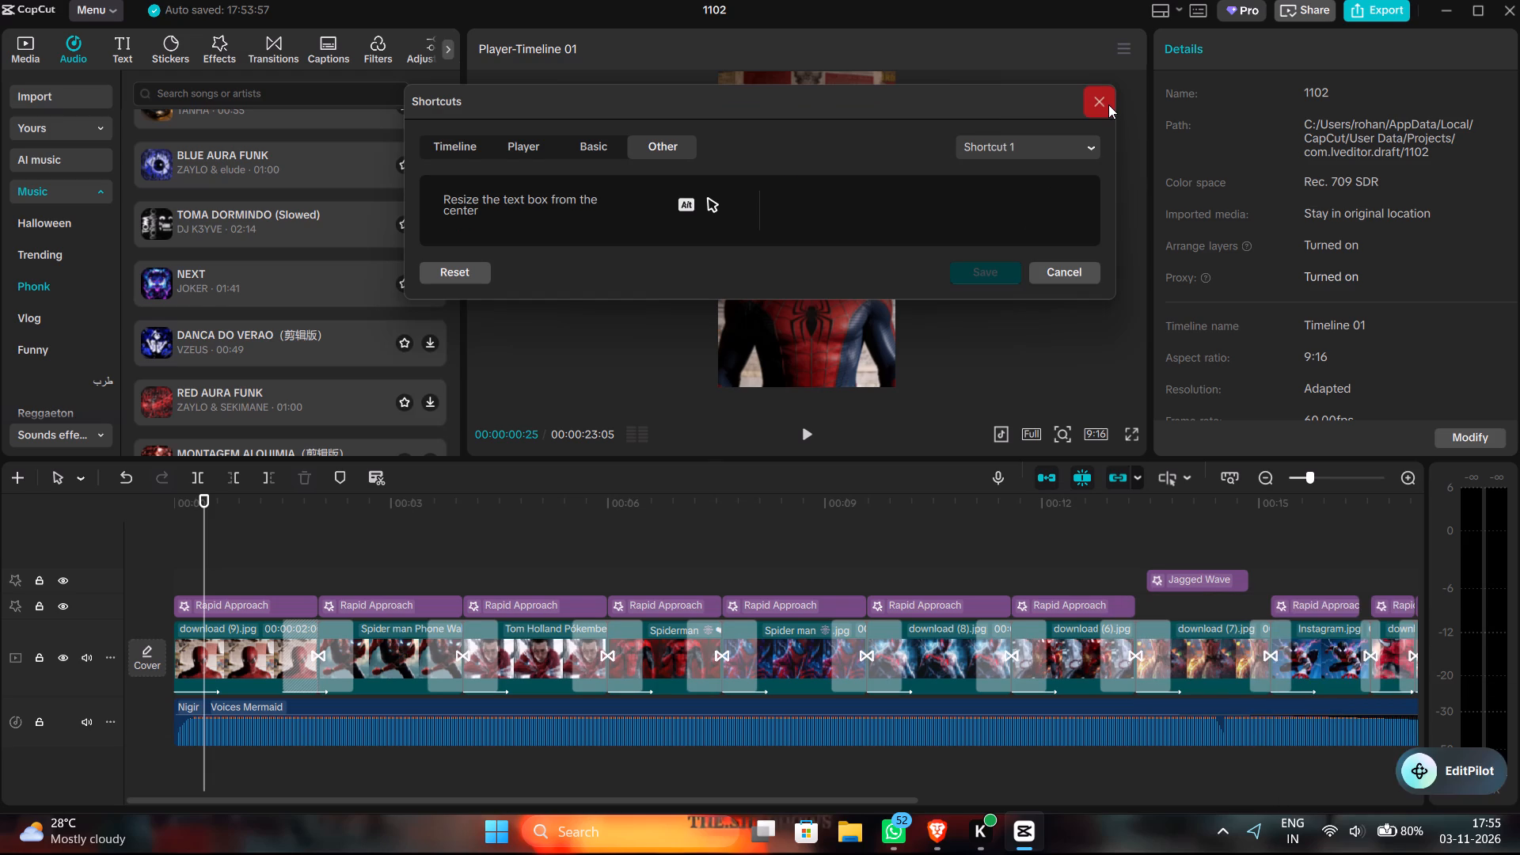
{"action": "left_click", "coordinate": [1108, 104]}
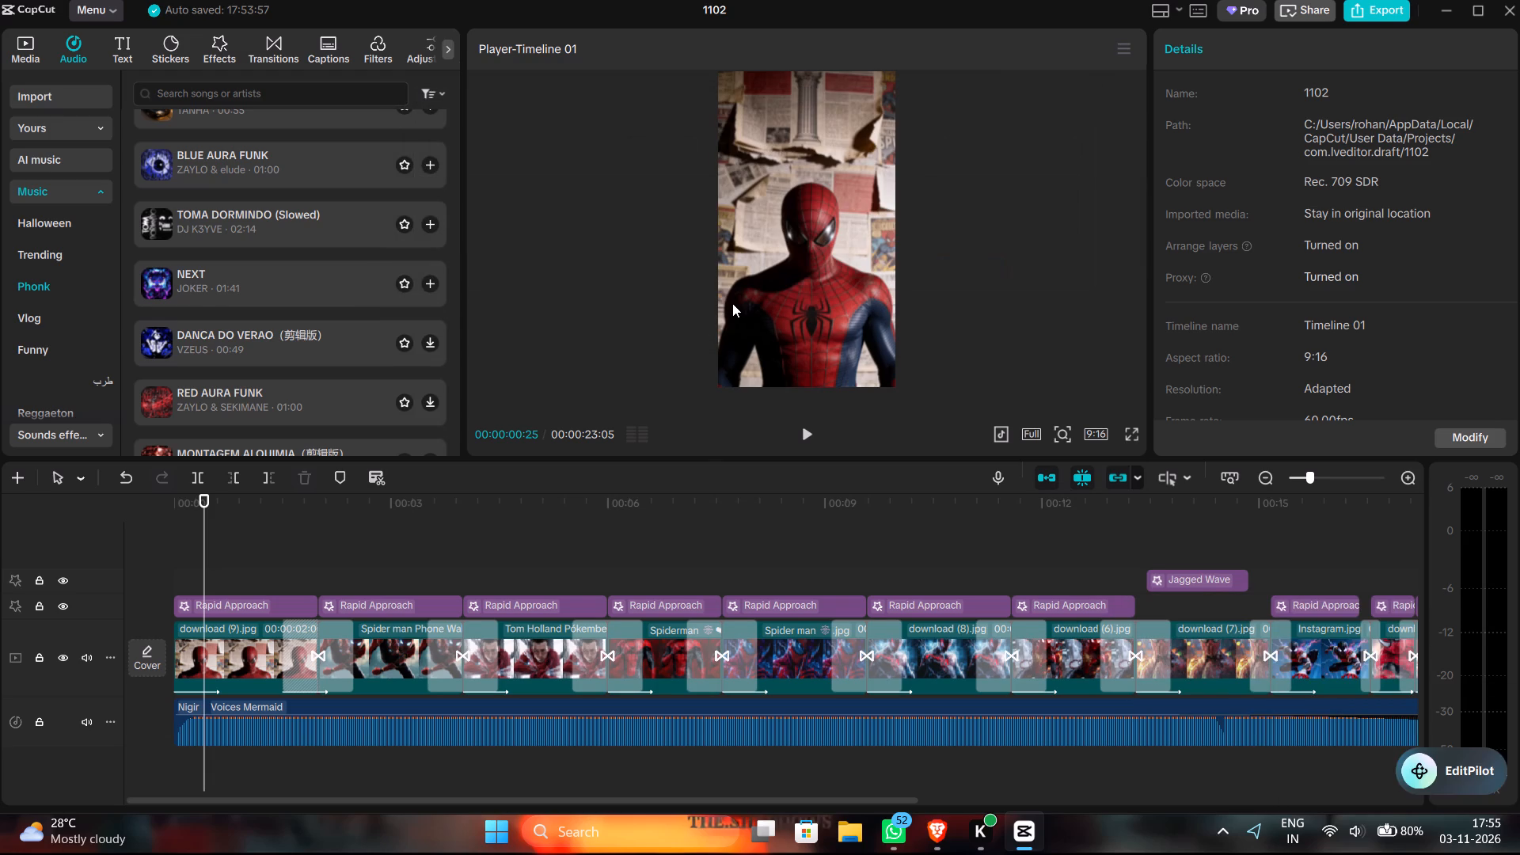
Play the edit from near its opening through the Jagged Wave section to review it.
{"action": "scroll", "coordinate": [732, 303], "scroll_direction": "up", "scroll_amount": 1, "text": "alt"}
{"action": "scroll", "coordinate": [732, 303], "scroll_direction": "down", "scroll_amount": 1, "text": "alt"}
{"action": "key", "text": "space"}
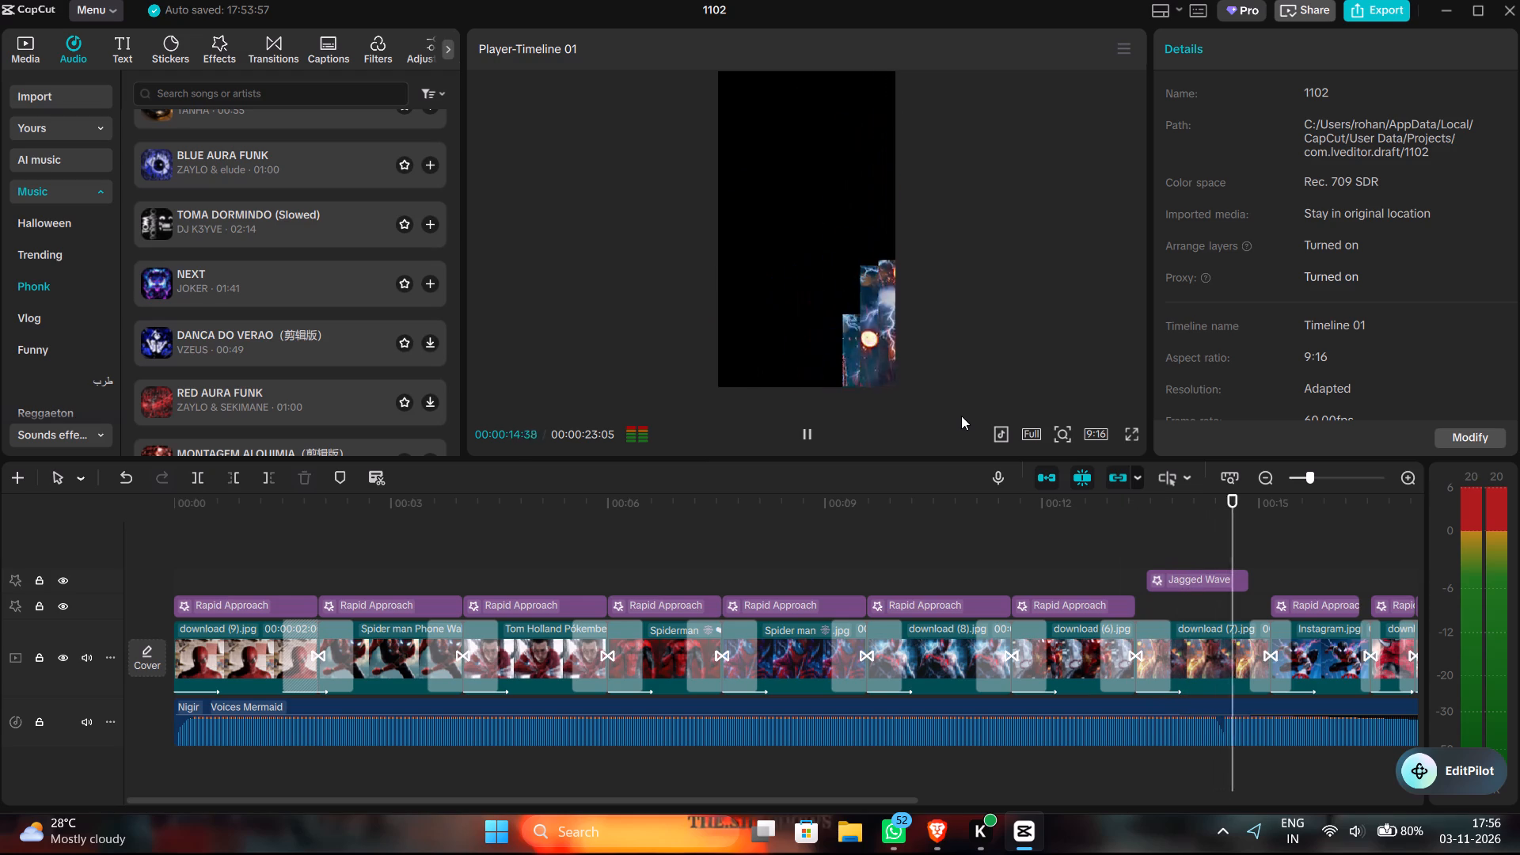
Stop the playback of the edit and close project 1102 to return to the home screen.
{"action": "key", "text": "space"}
{"action": "left_click", "coordinate": [1519, 0]}
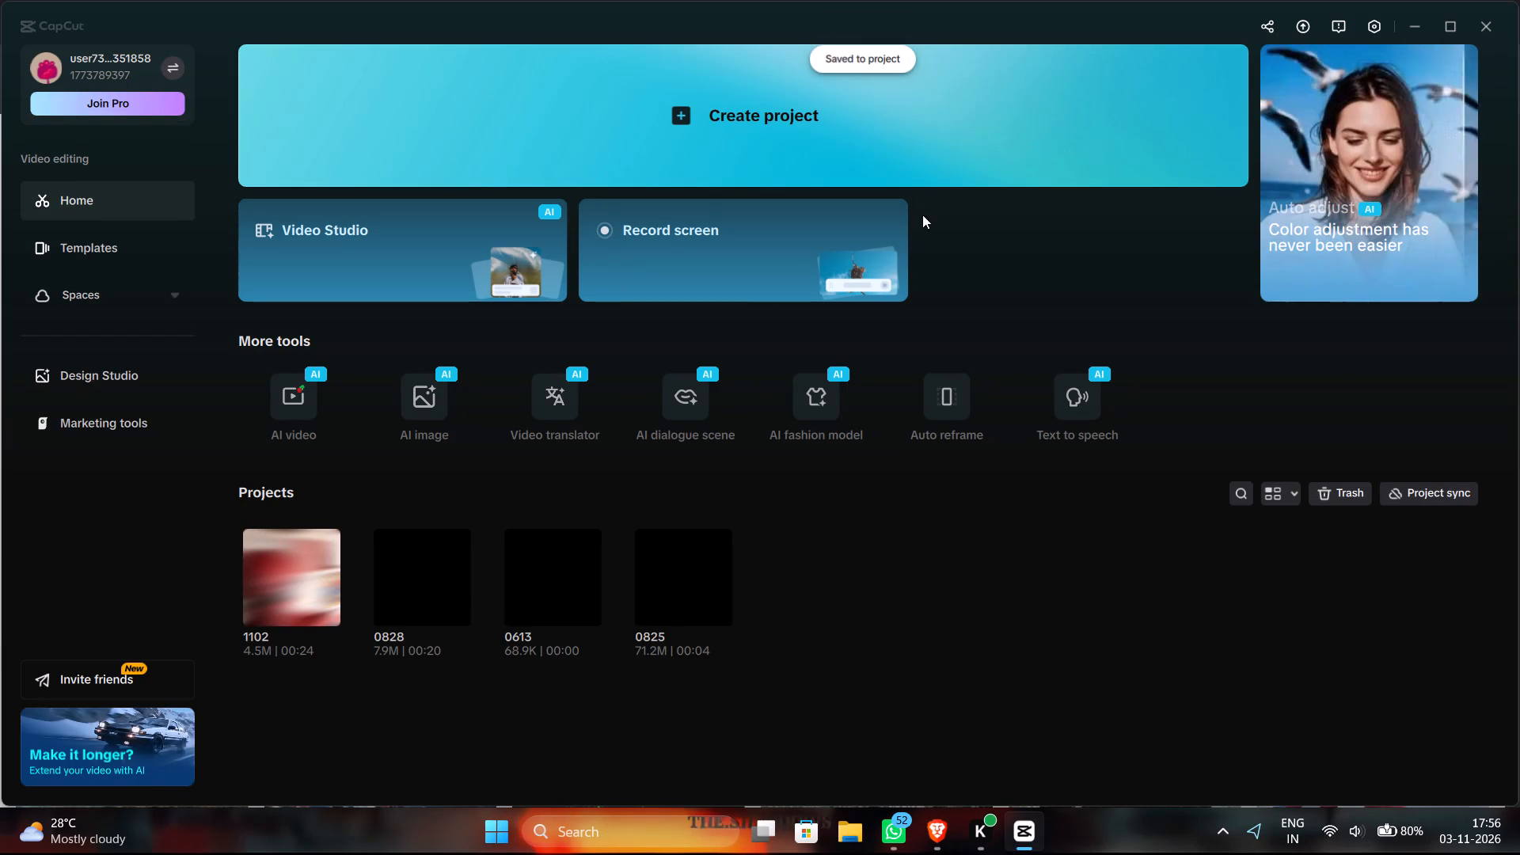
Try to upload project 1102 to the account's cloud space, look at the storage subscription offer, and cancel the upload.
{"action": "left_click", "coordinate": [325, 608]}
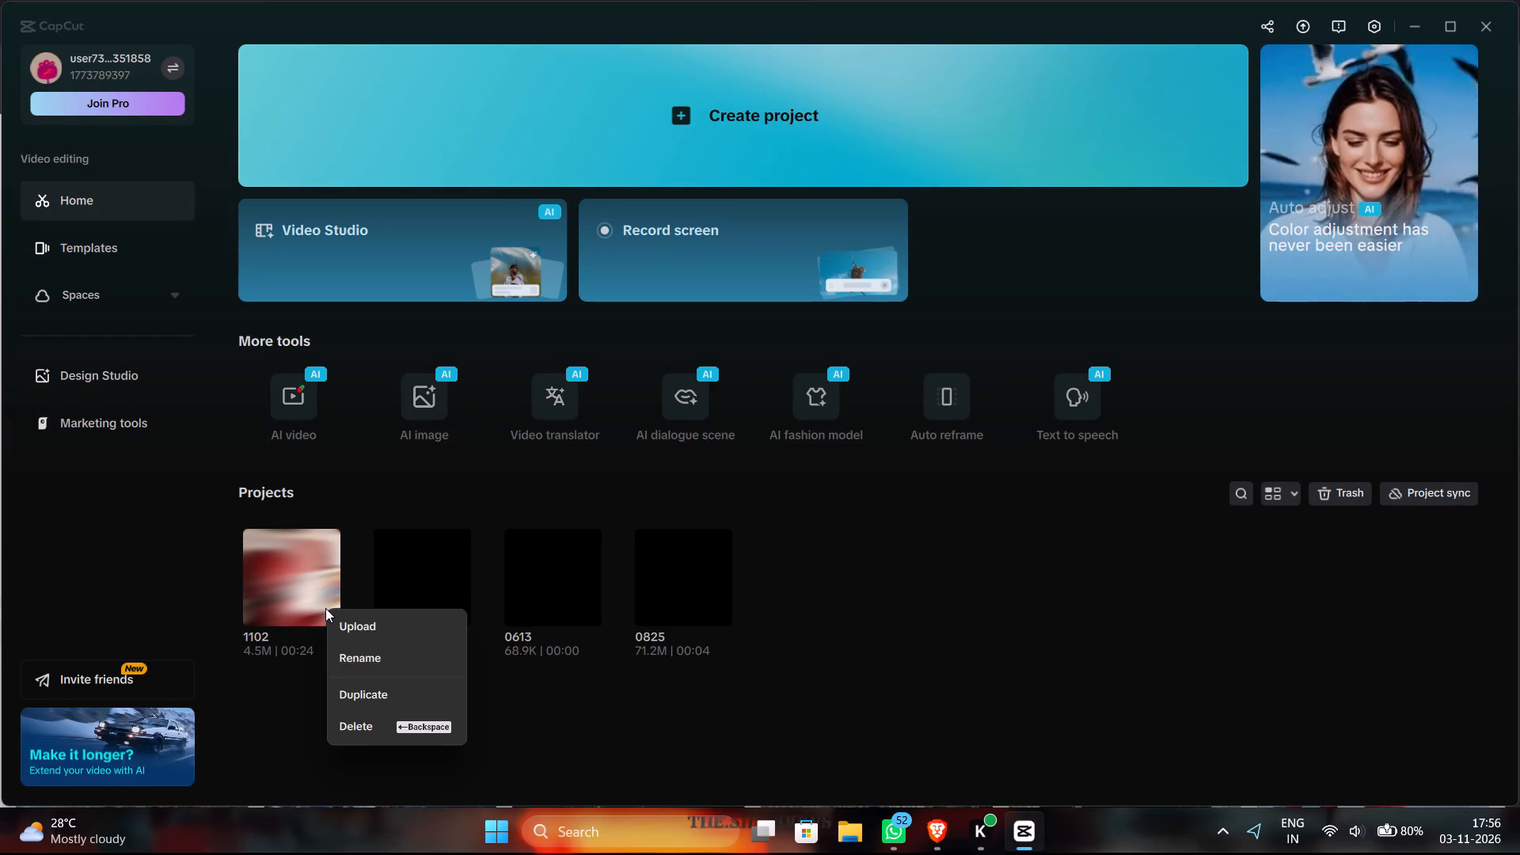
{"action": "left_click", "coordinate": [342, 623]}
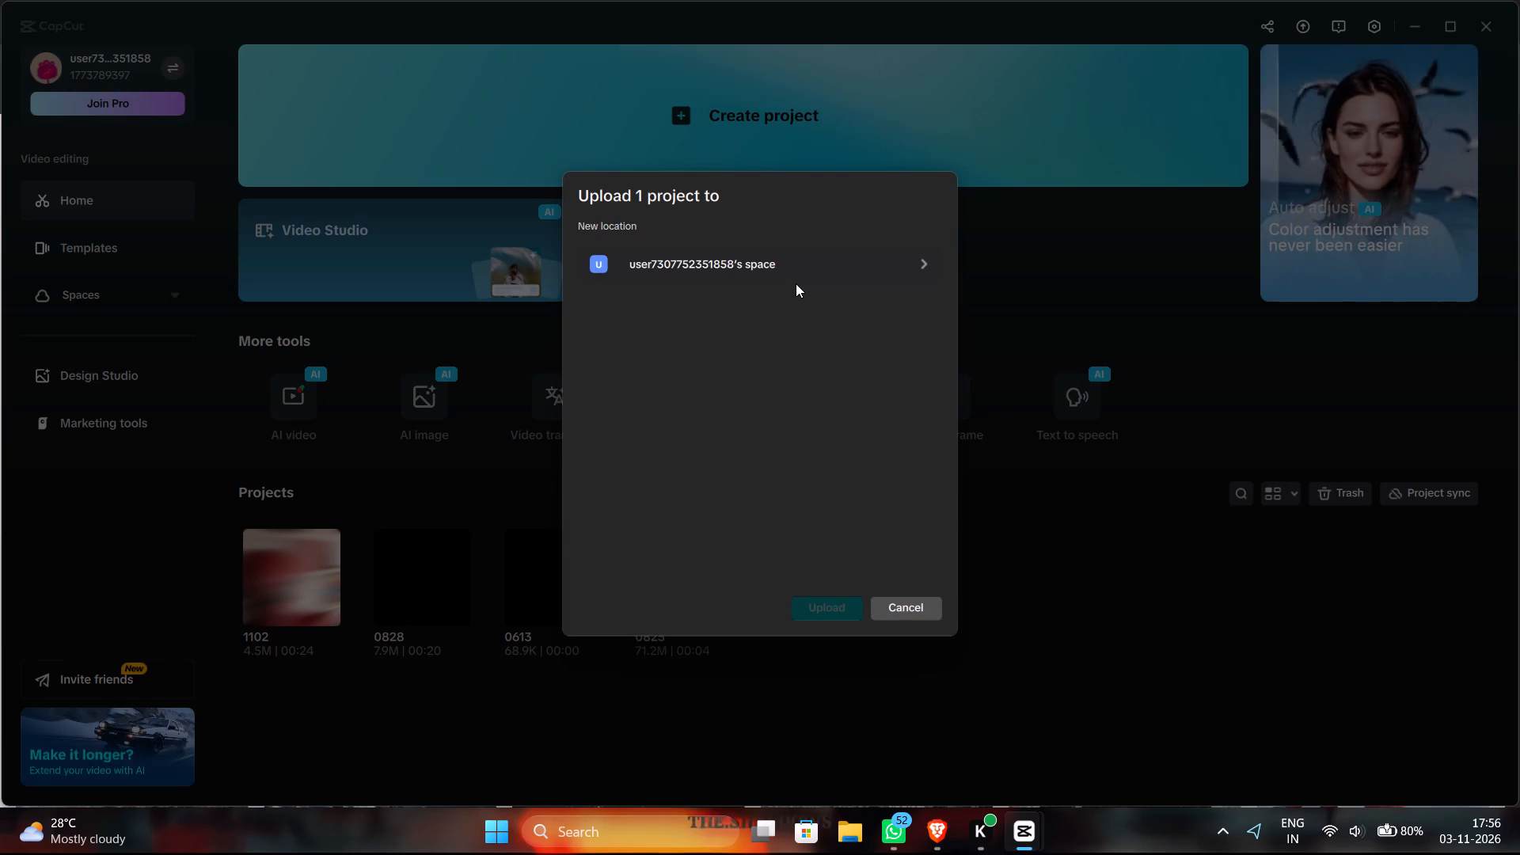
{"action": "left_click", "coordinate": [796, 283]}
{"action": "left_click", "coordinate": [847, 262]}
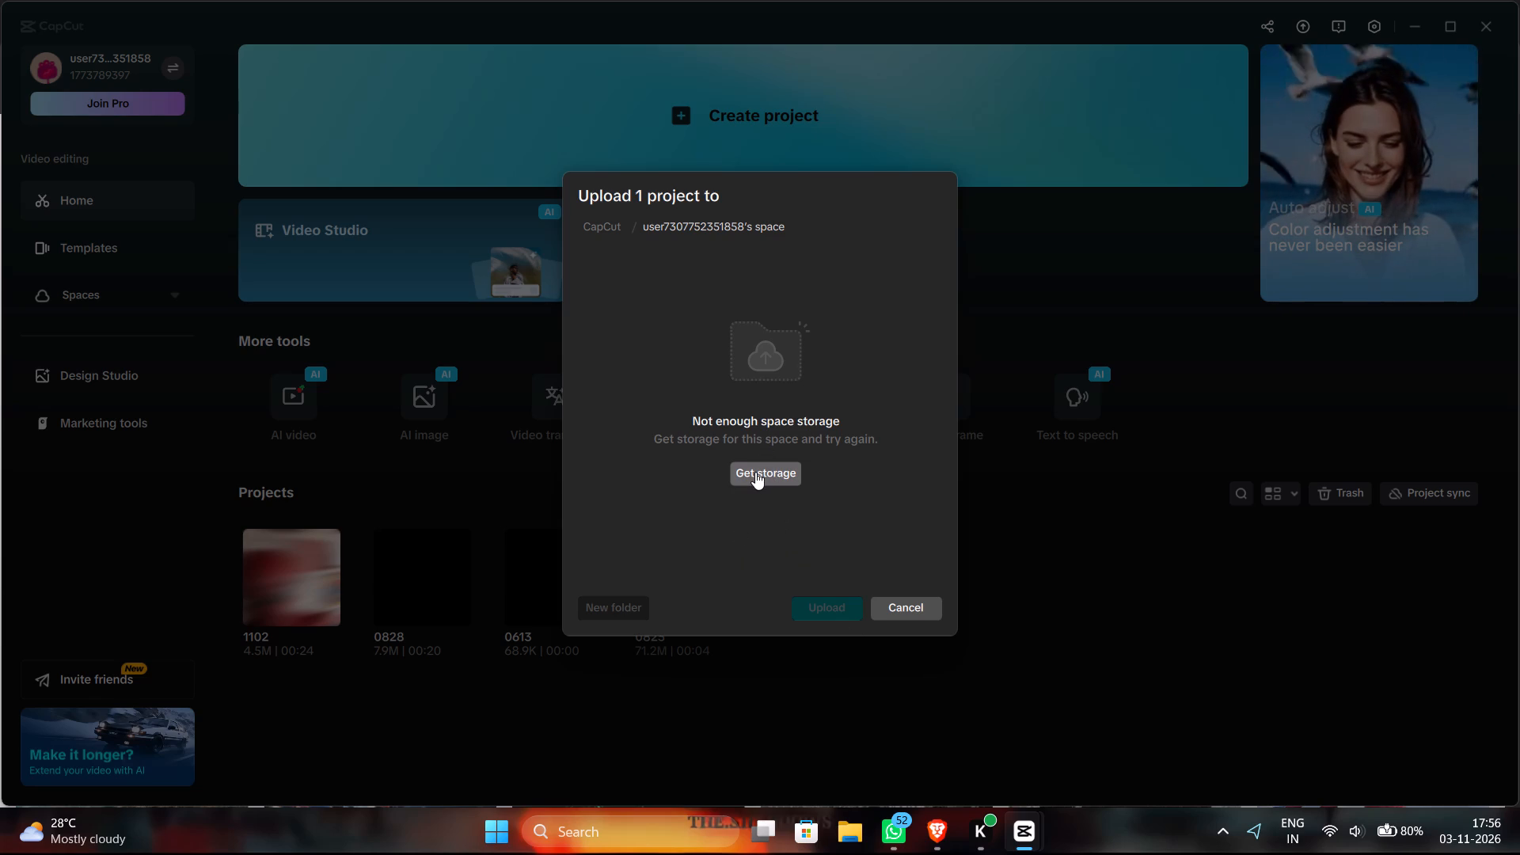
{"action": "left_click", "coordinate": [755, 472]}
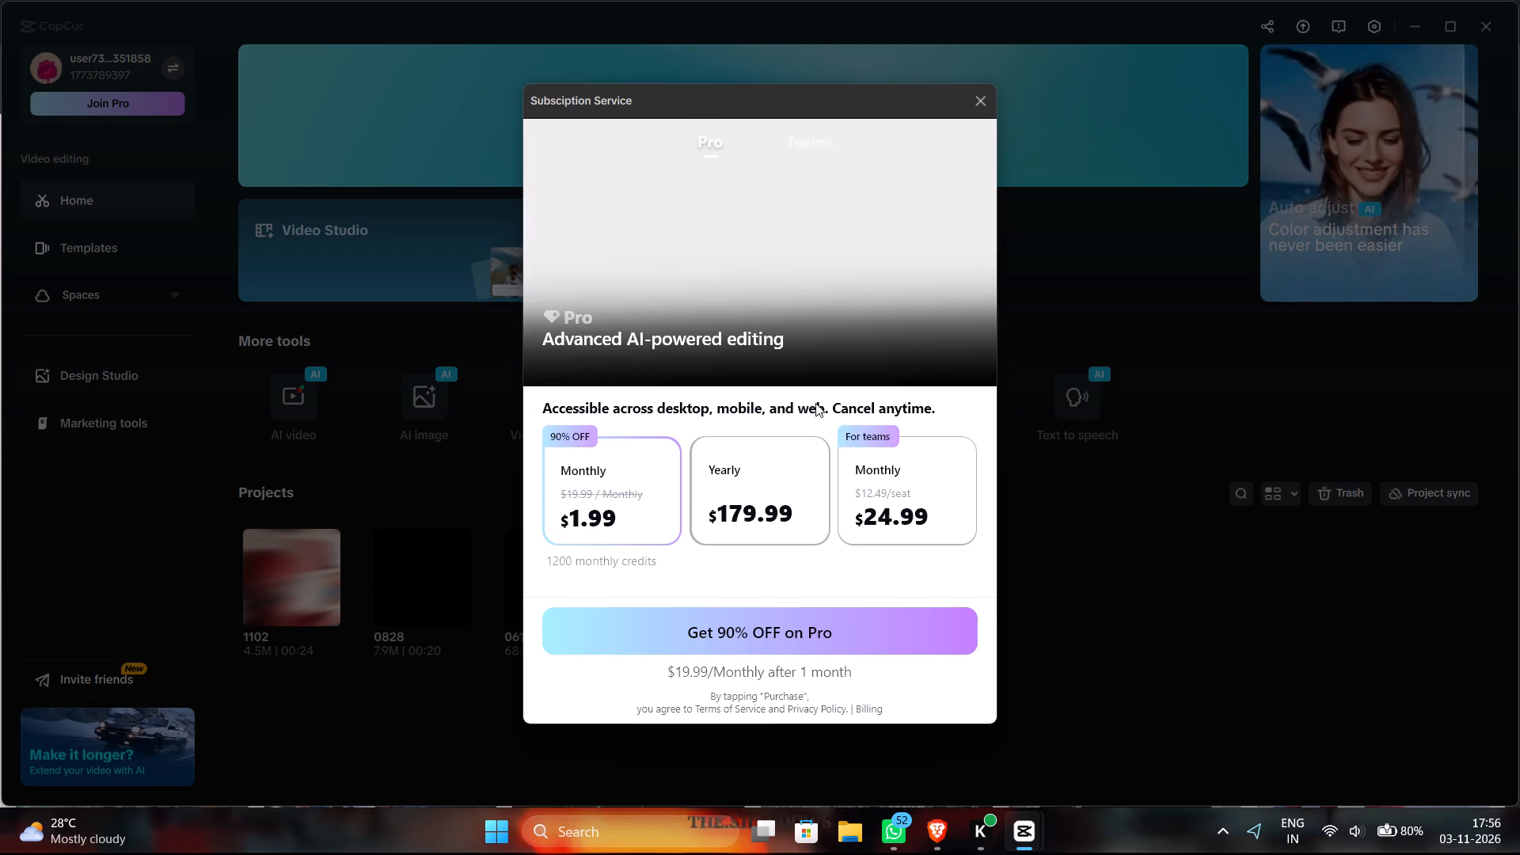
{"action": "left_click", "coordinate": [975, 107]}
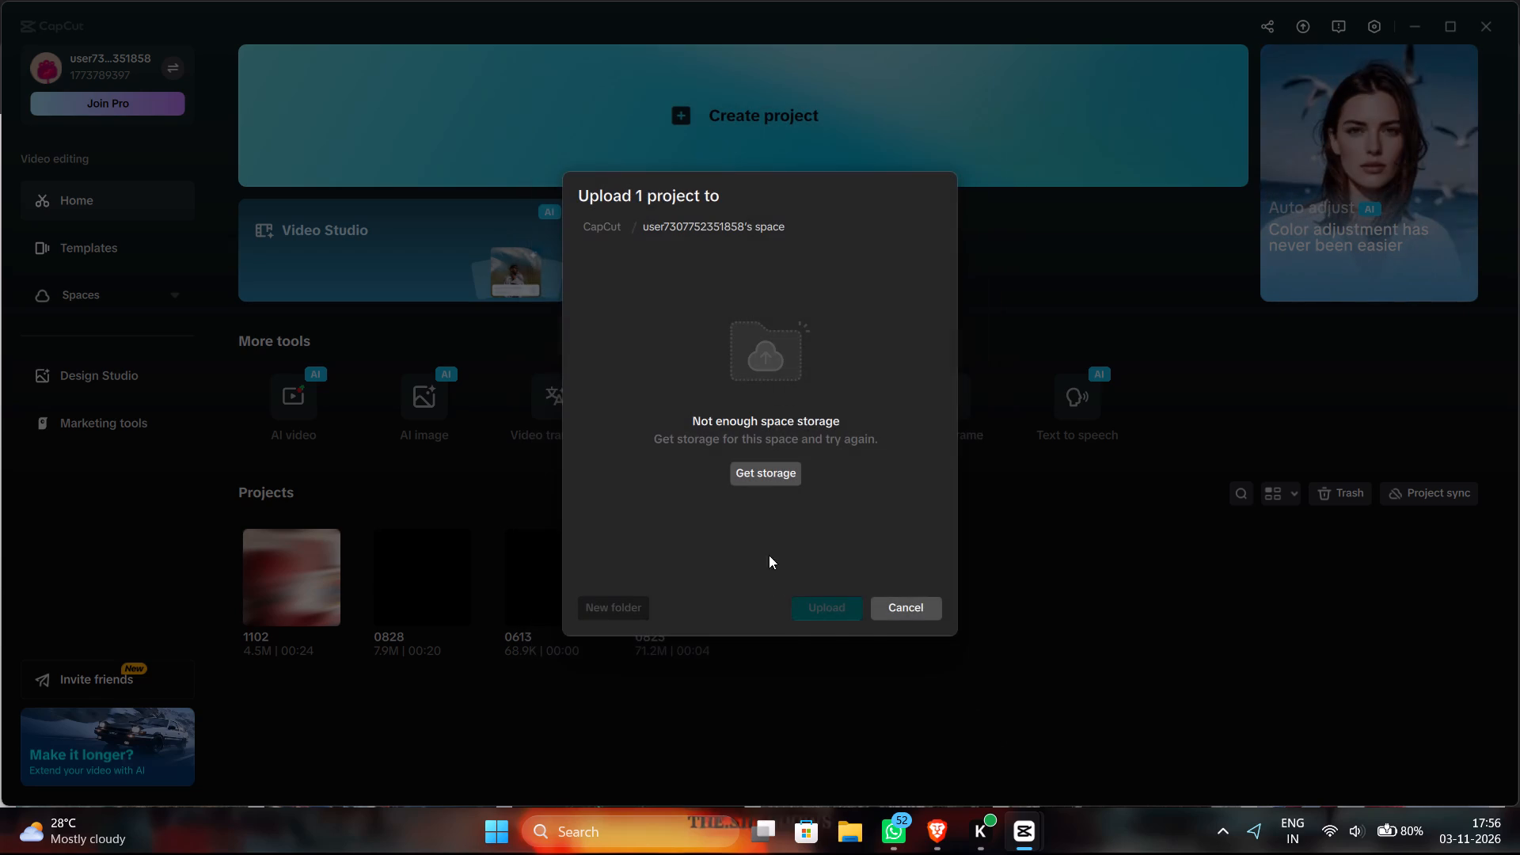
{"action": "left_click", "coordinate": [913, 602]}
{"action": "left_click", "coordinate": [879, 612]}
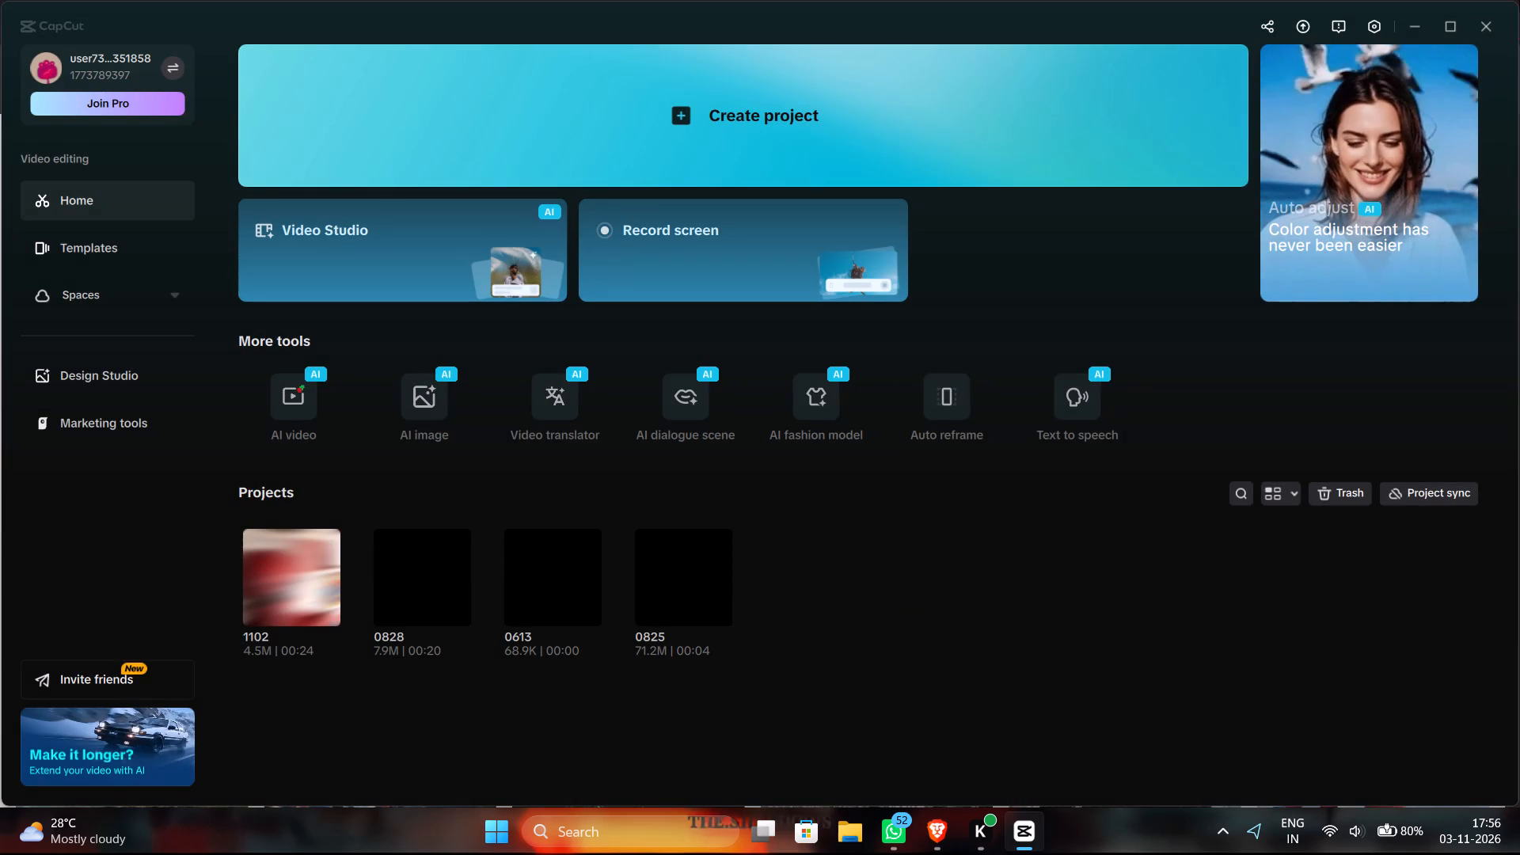
Close CapCut completely and relaunch it from the recent Windows searches.
{"action": "left_click", "coordinate": [1486, 13]}
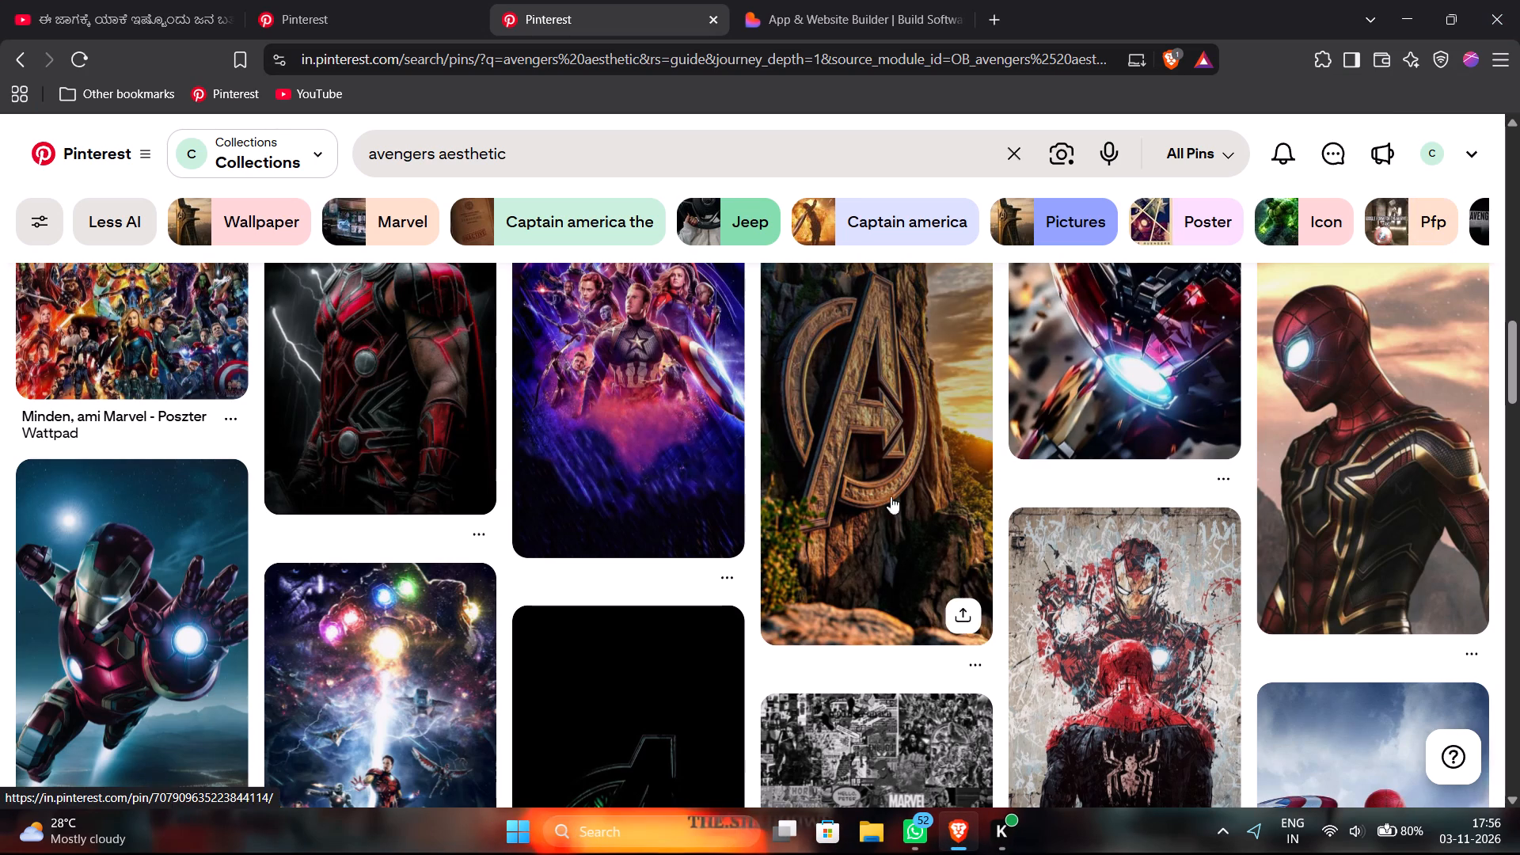
{"action": "left_click", "coordinate": [647, 854]}
{"action": "left_click", "coordinate": [649, 835]}
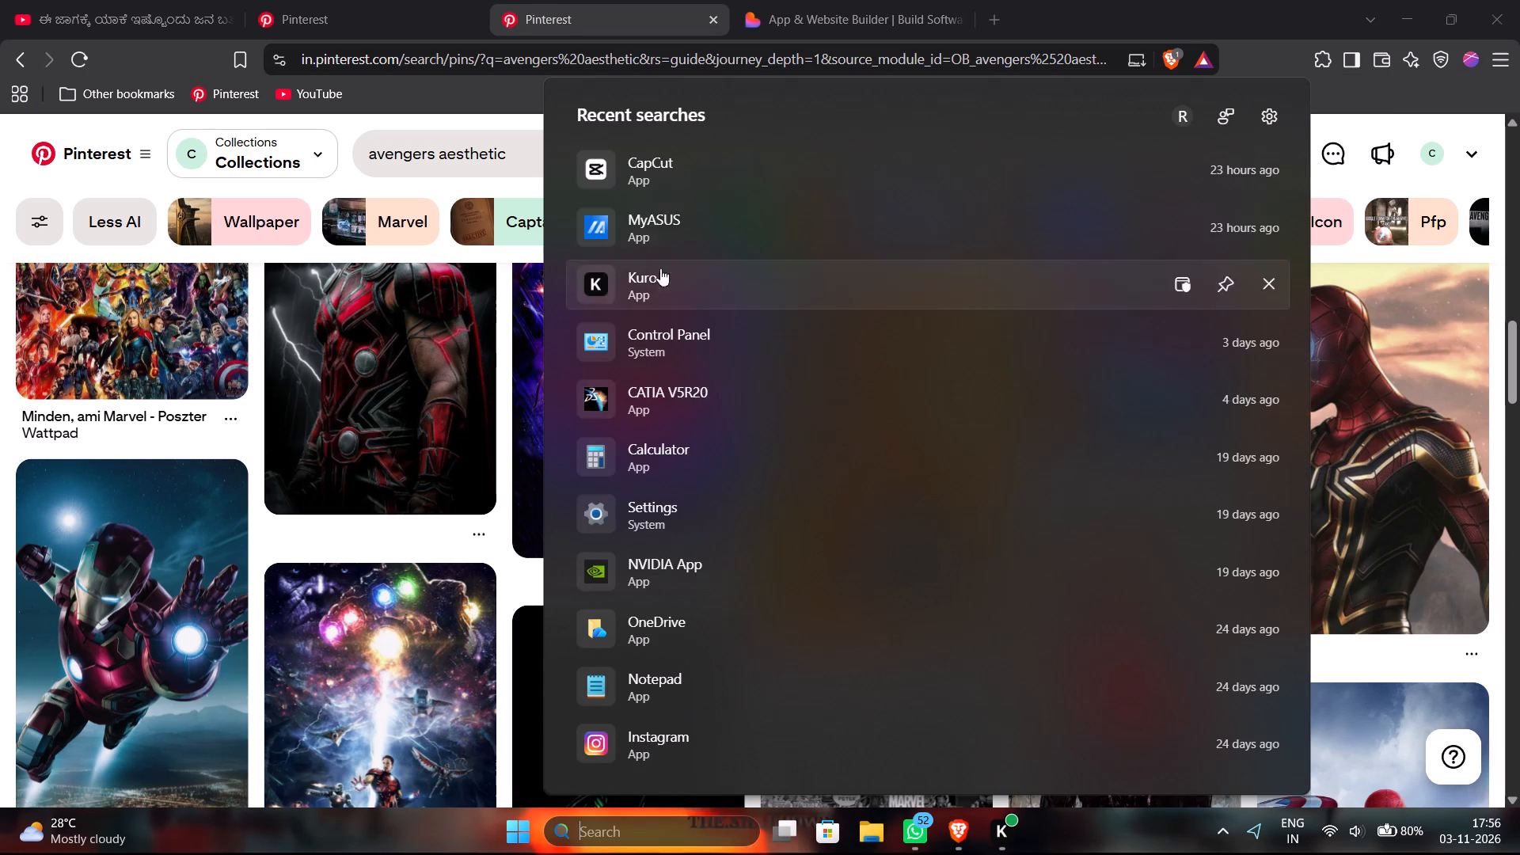
{"action": "left_click", "coordinate": [675, 179]}
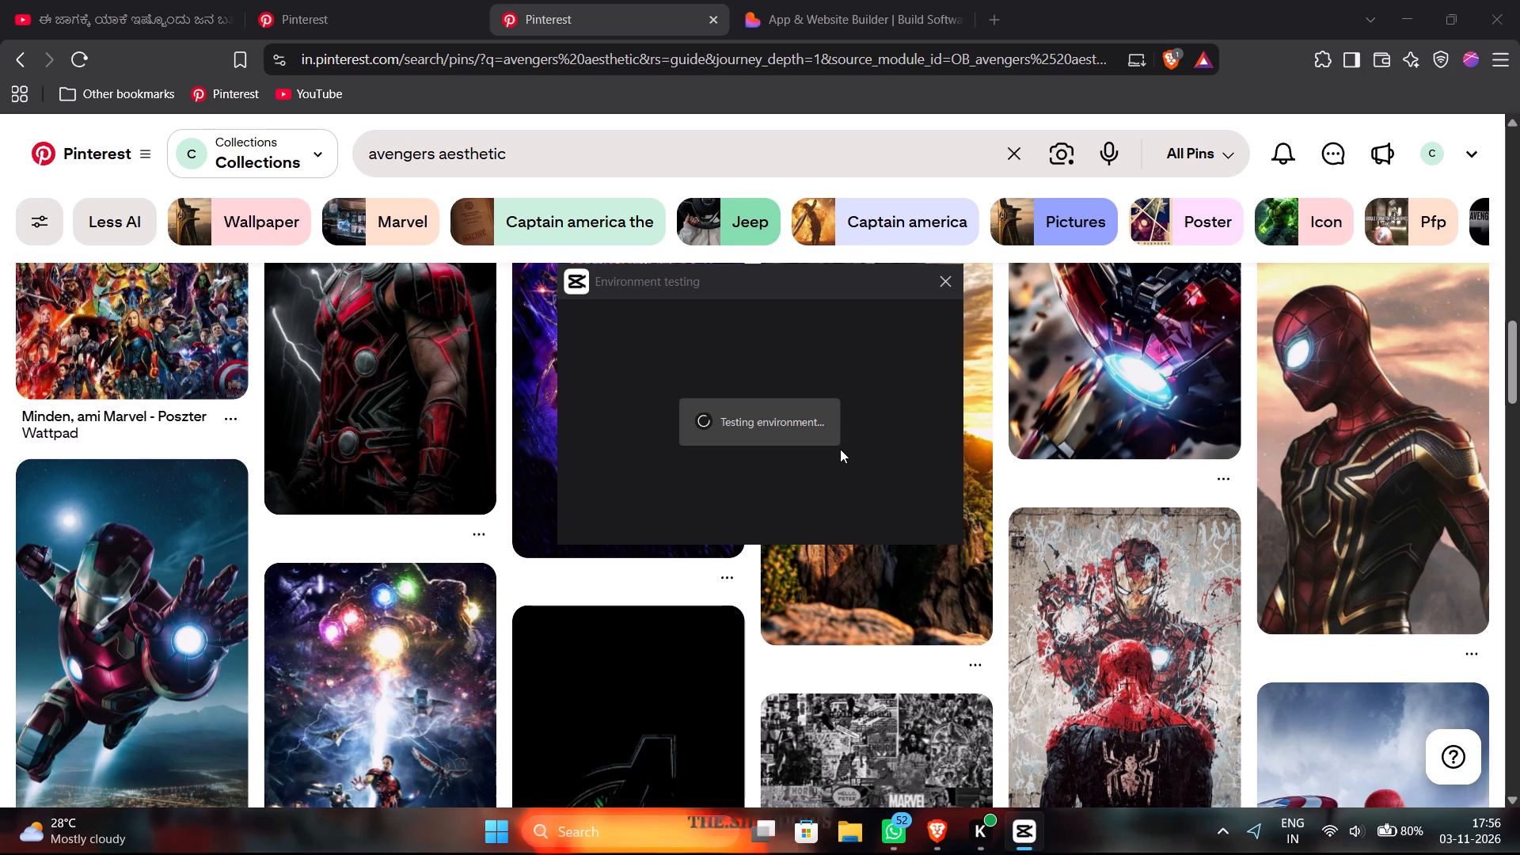
Browse the Pinterest results for avengers aesthetic down to the related searches while CapCut loads.
{"action": "scroll", "coordinate": [1261, 592], "scroll_direction": "down", "scroll_amount": 2}
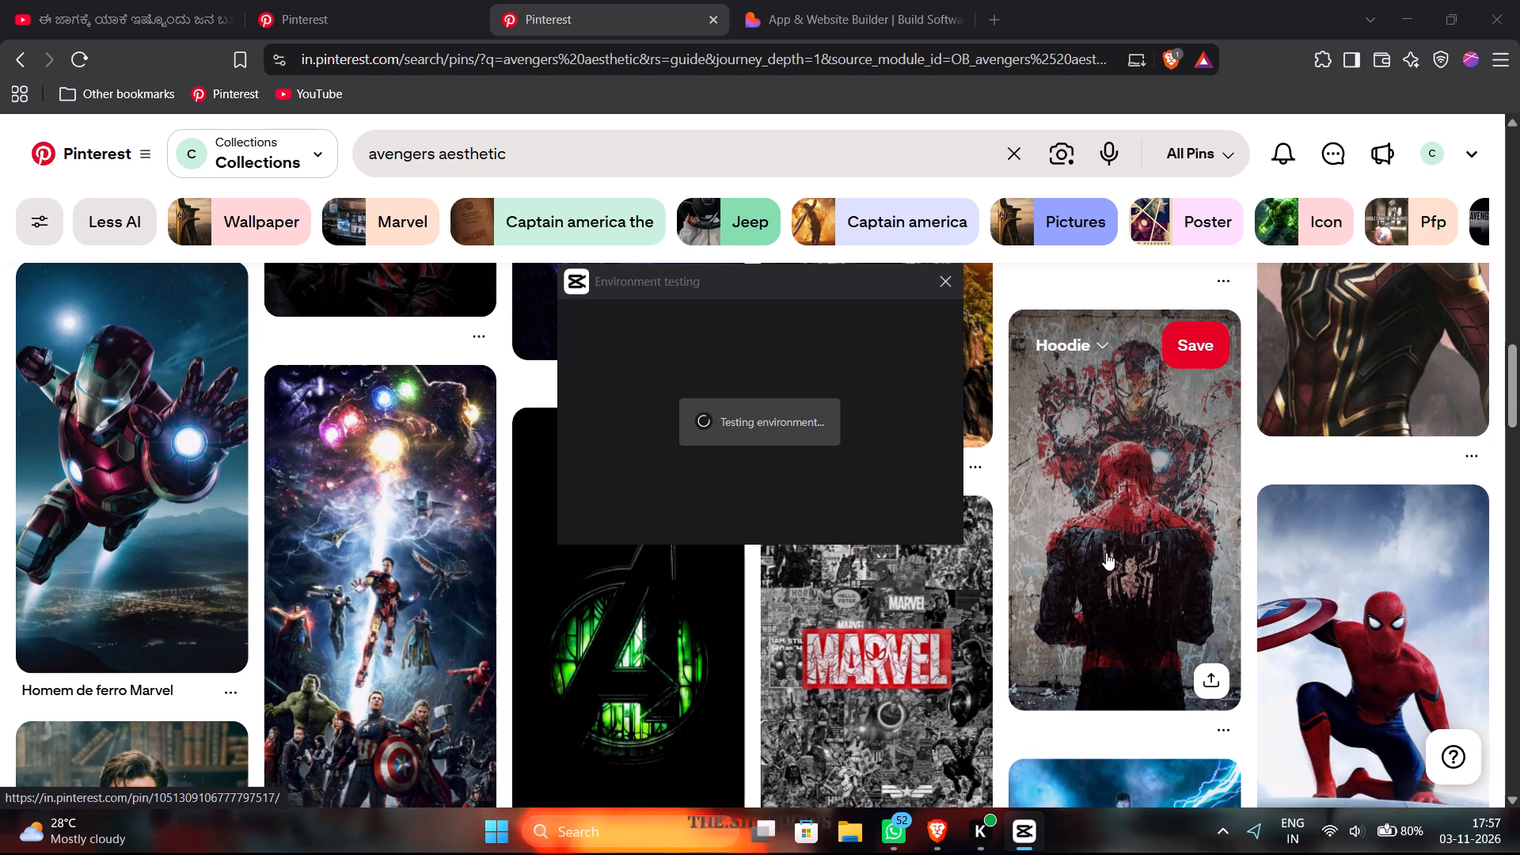
{"action": "scroll", "coordinate": [1106, 553], "scroll_direction": "down", "scroll_amount": 3}
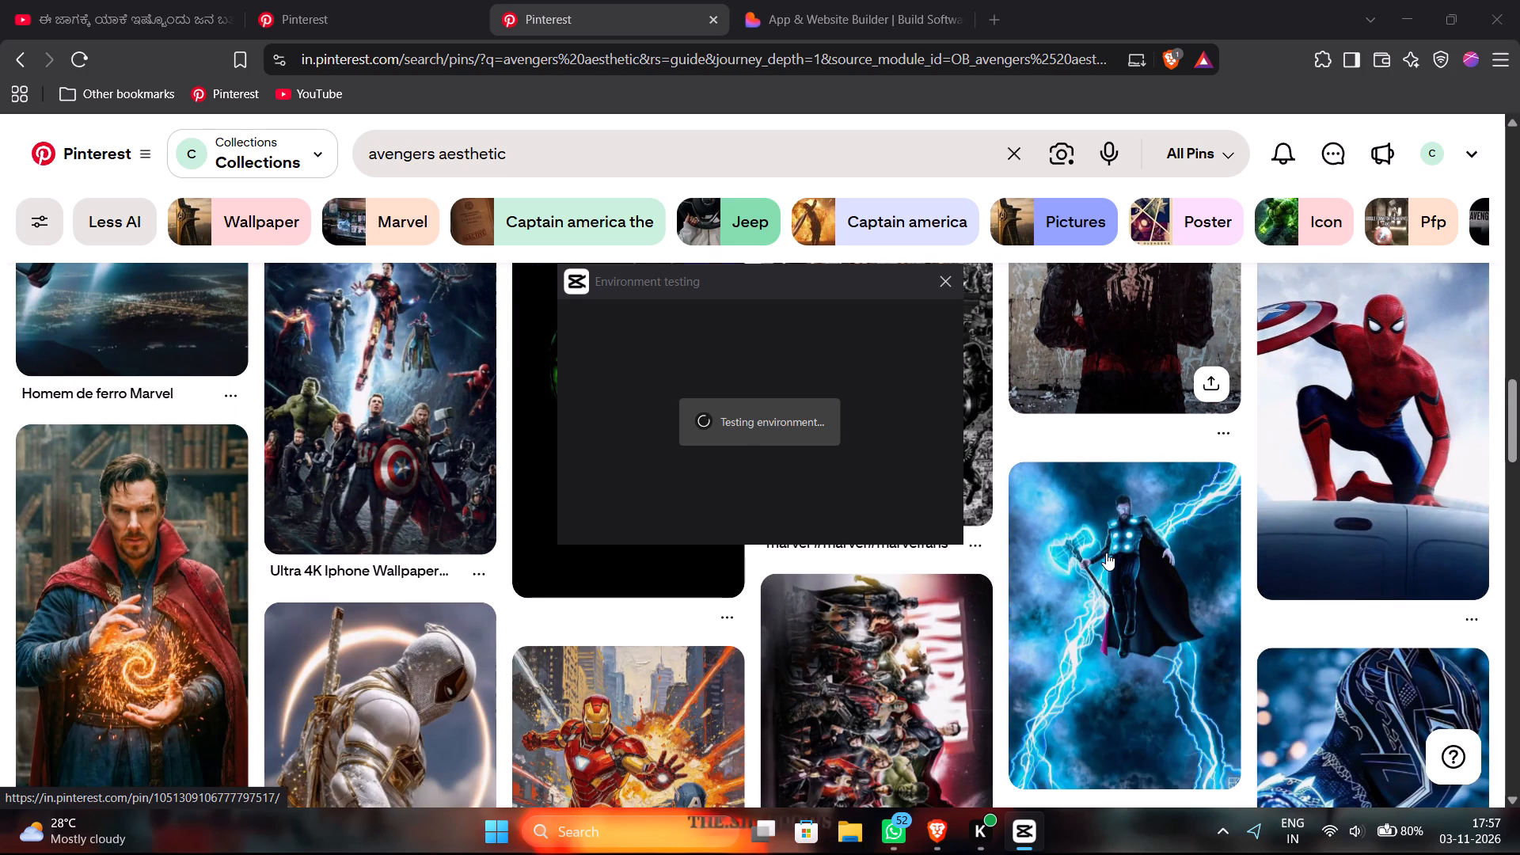
{"action": "scroll", "coordinate": [1106, 553], "scroll_direction": "down", "scroll_amount": 4}
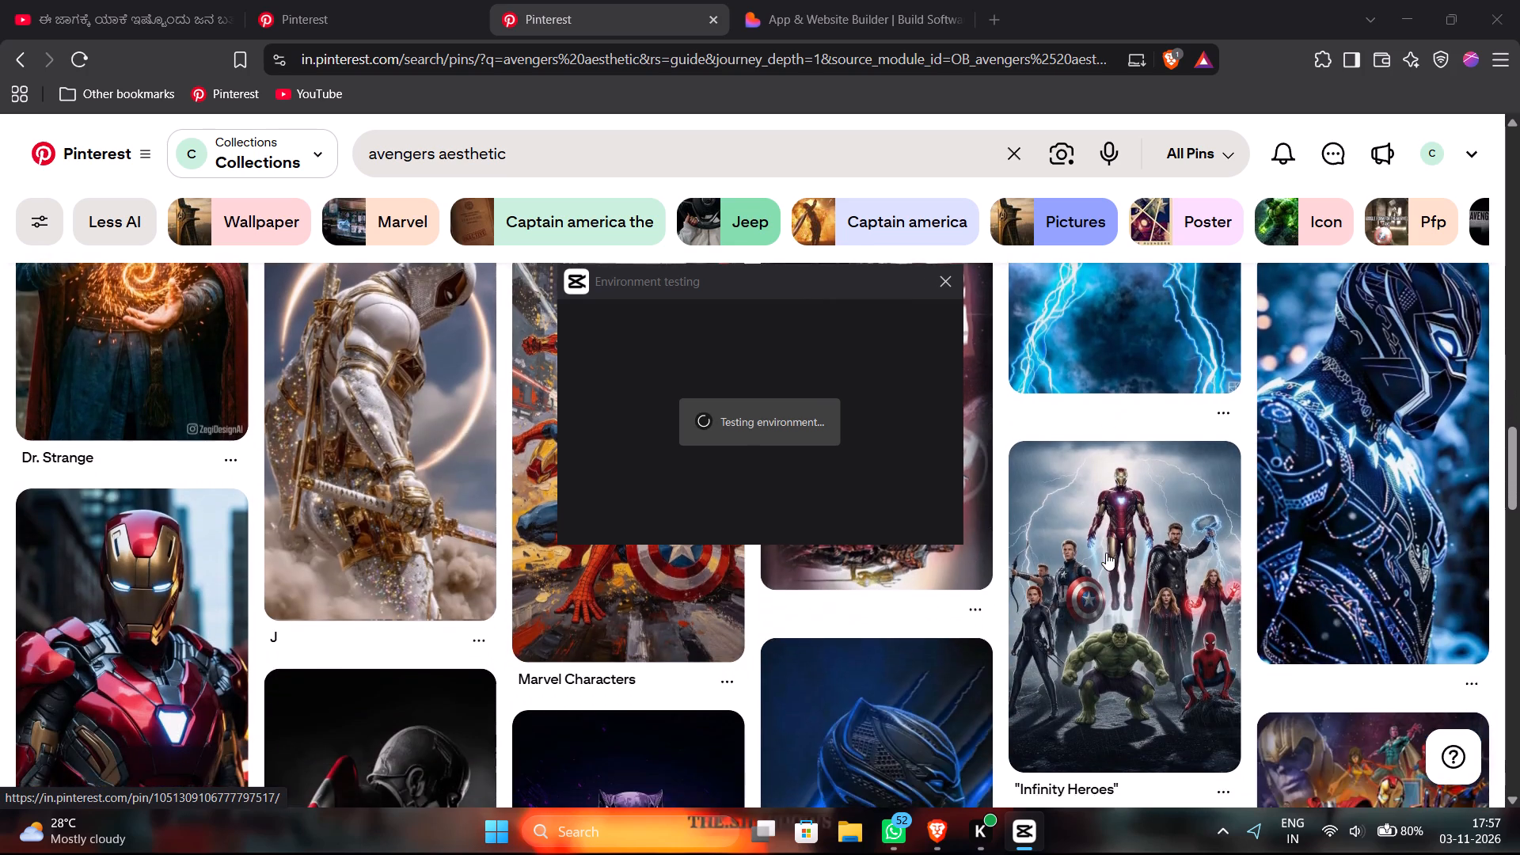
{"action": "scroll", "coordinate": [1106, 553], "scroll_direction": "down", "scroll_amount": 12}
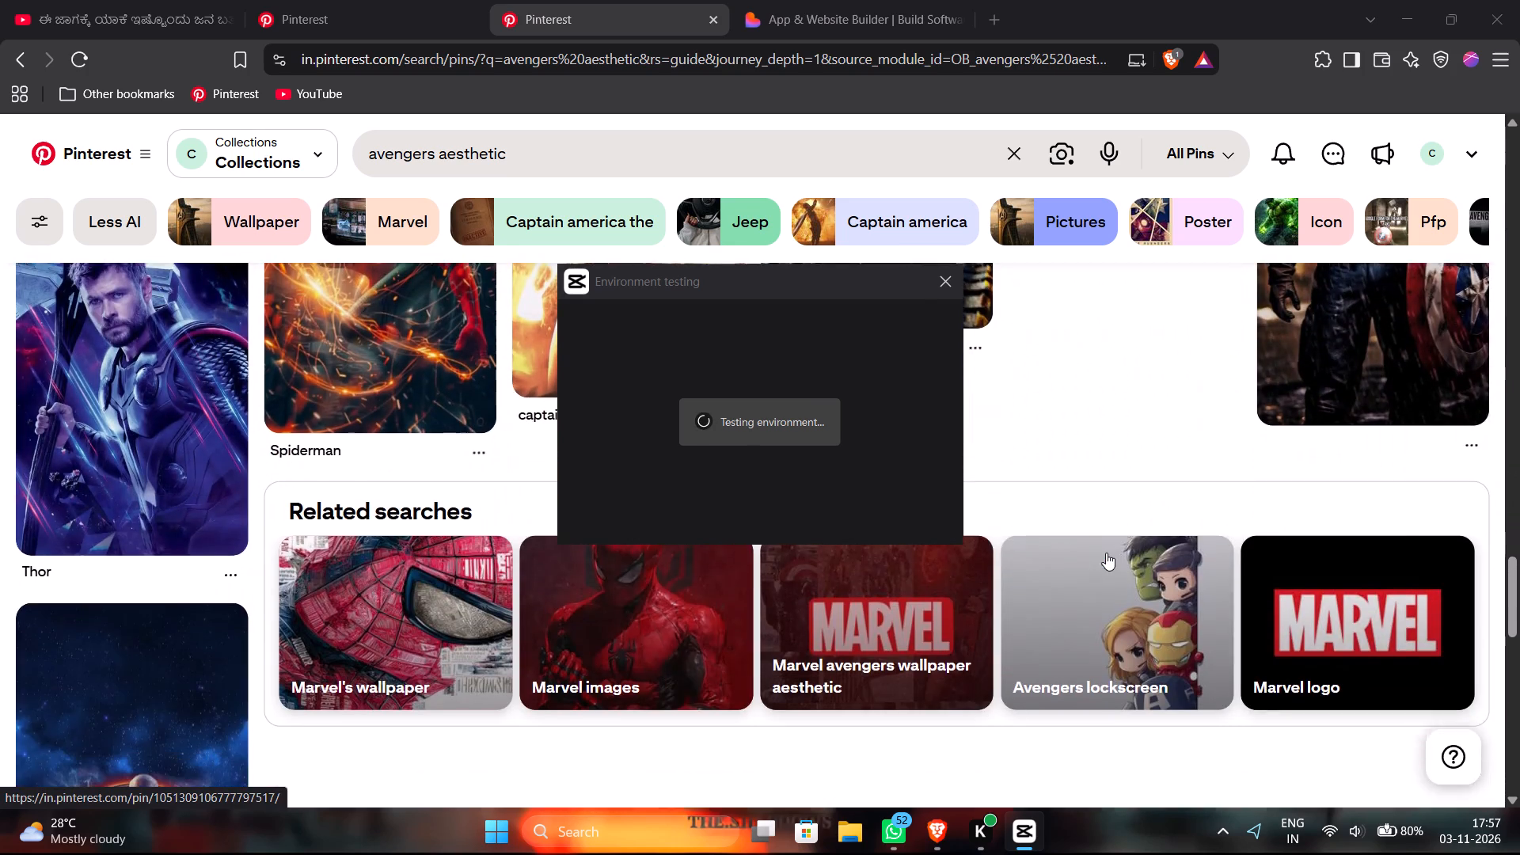
{"action": "scroll", "coordinate": [1106, 553], "scroll_direction": "down", "scroll_amount": 3}
{"action": "scroll", "coordinate": [1106, 553], "scroll_direction": "up", "scroll_amount": 4}
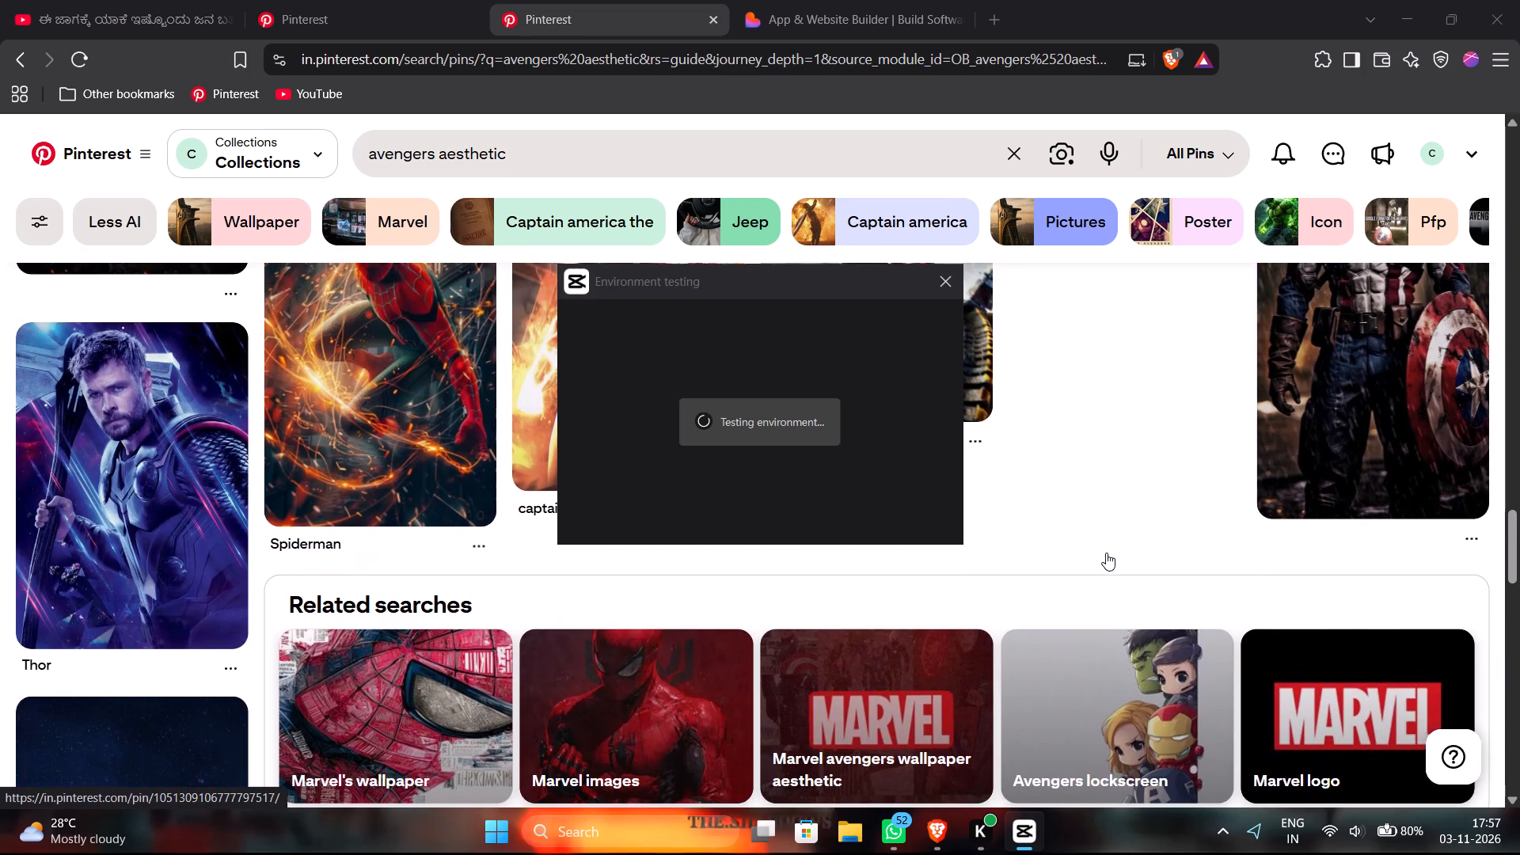
{"action": "scroll", "coordinate": [1106, 553], "scroll_direction": "down", "scroll_amount": 1}
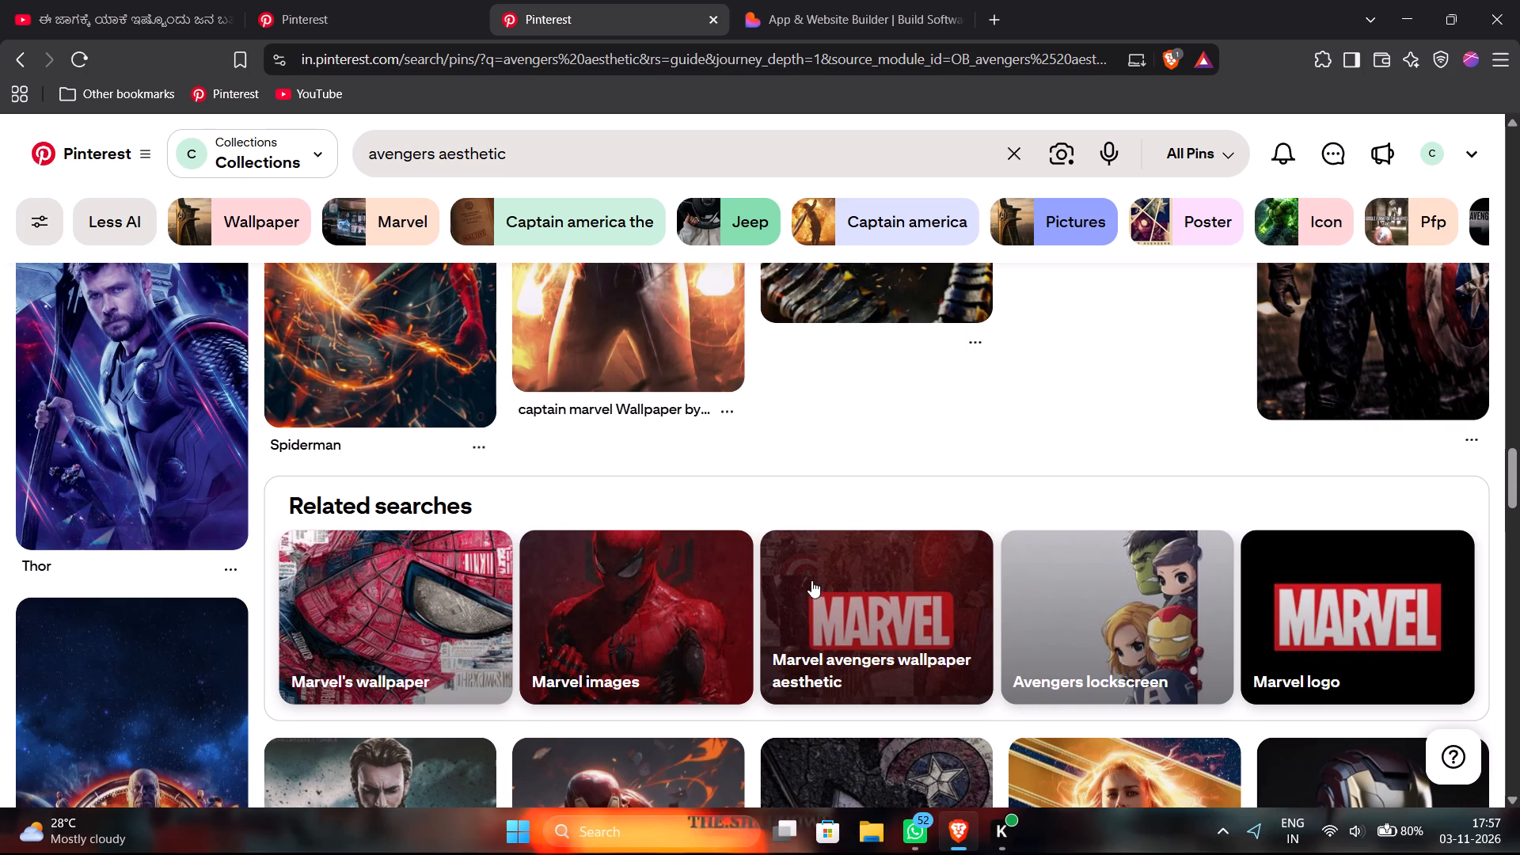
{"action": "scroll", "coordinate": [811, 580], "scroll_direction": "down", "scroll_amount": 1}
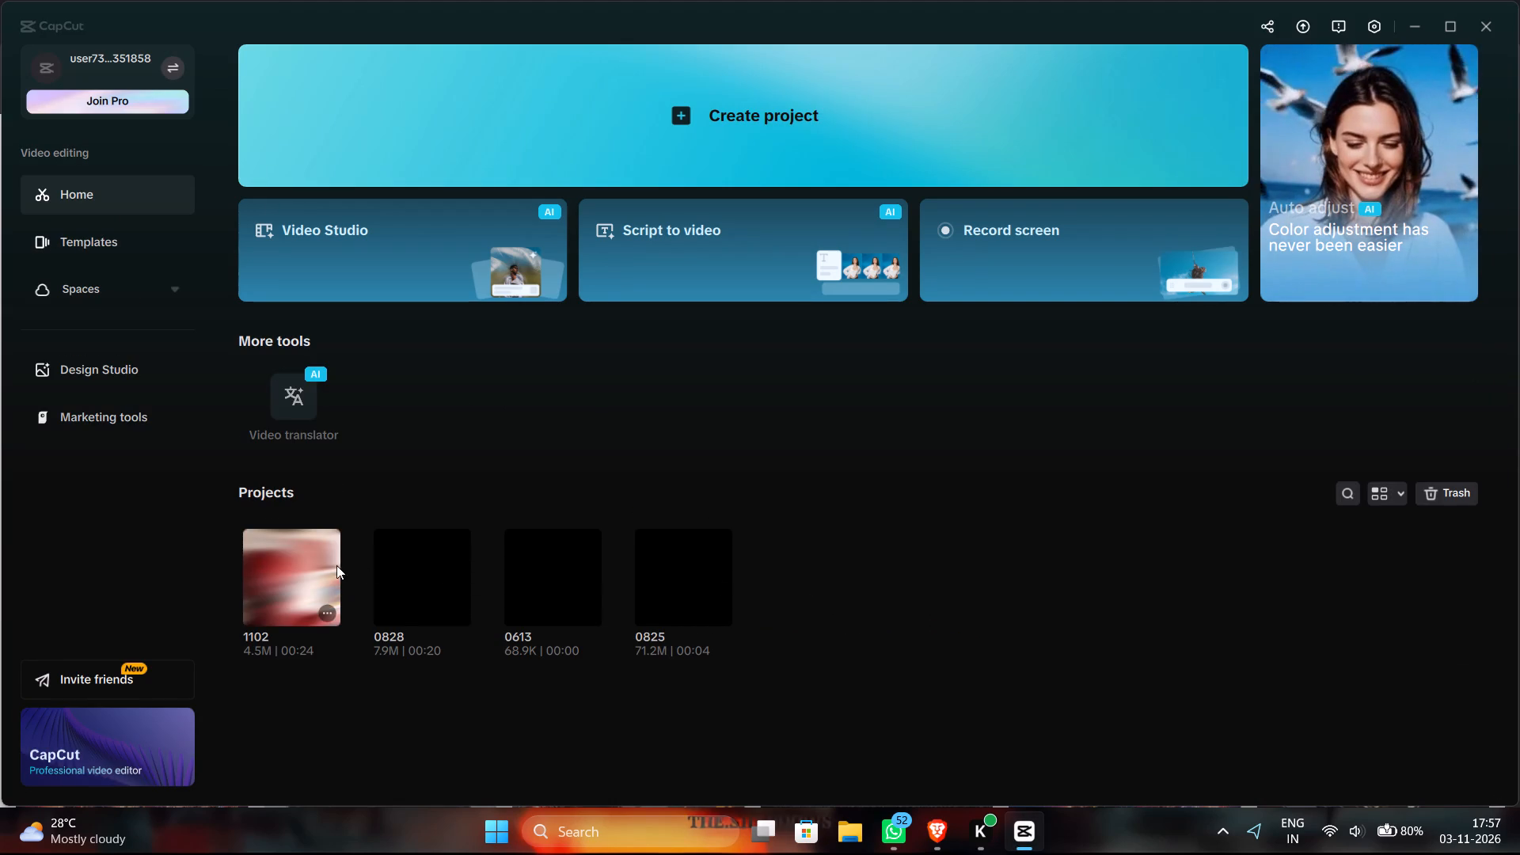
Open project 1102 from the CapCut projects list.
{"action": "left_click", "coordinate": [310, 560]}
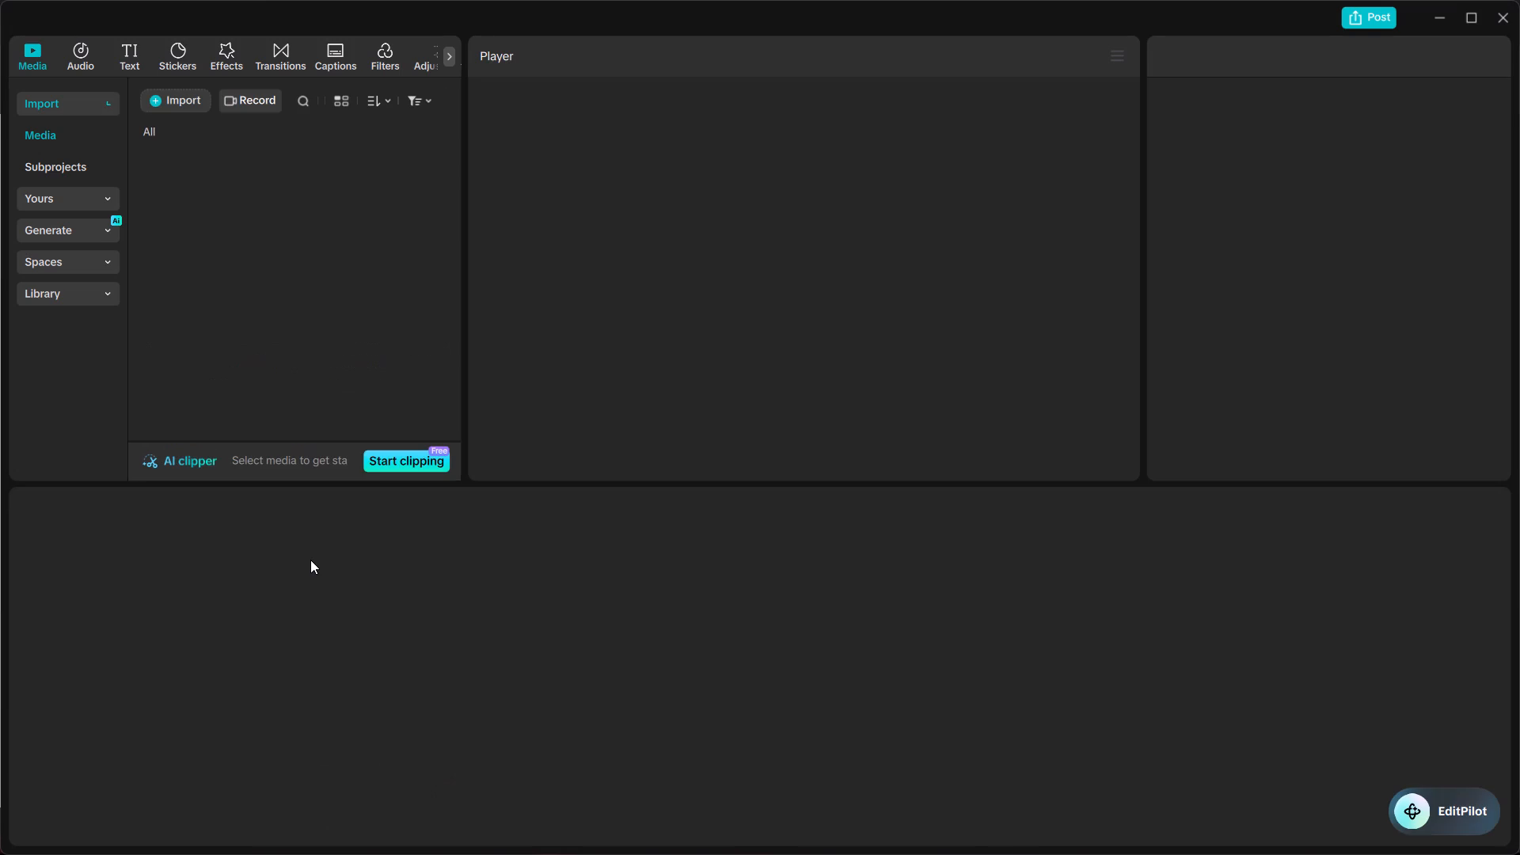
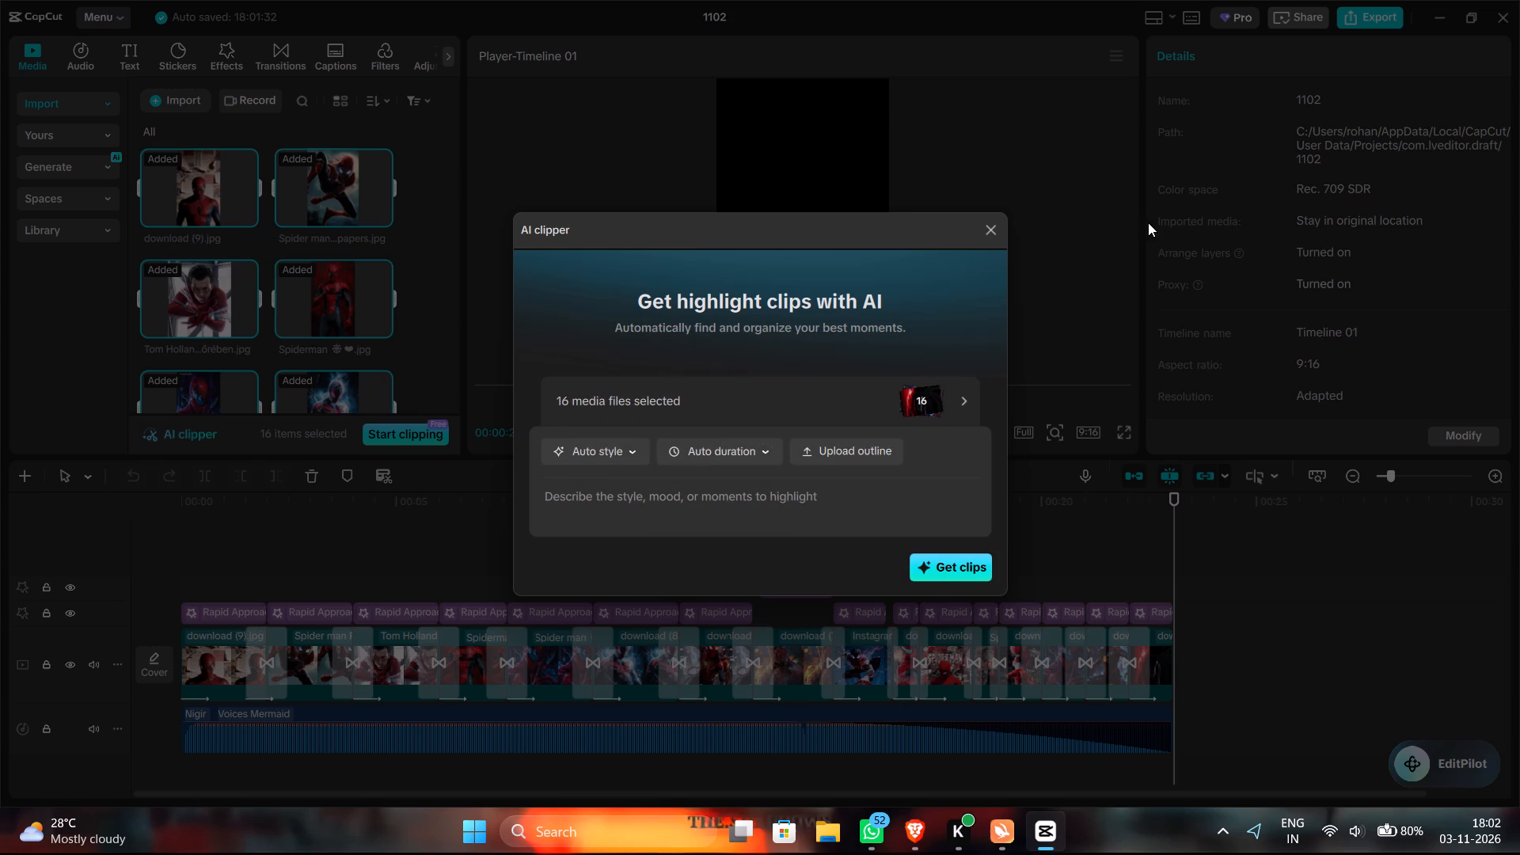
Dismiss the AI clipper window.
{"action": "left_click", "coordinate": [991, 241]}
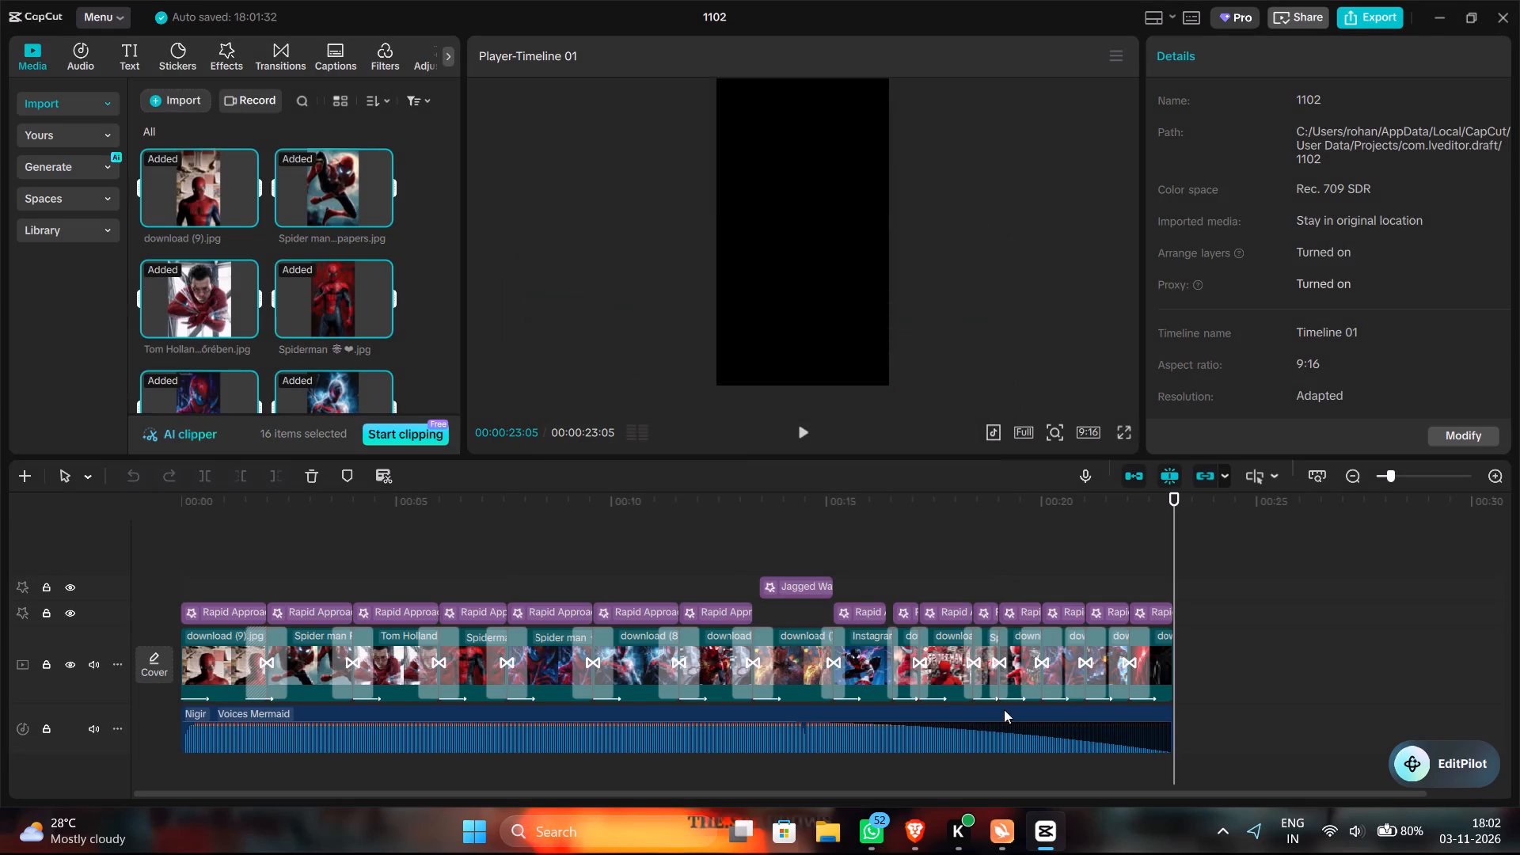
Check the Turbo VPN connection, and return to CapCut to browse the video effects library.
{"action": "left_click", "coordinate": [1020, 834]}
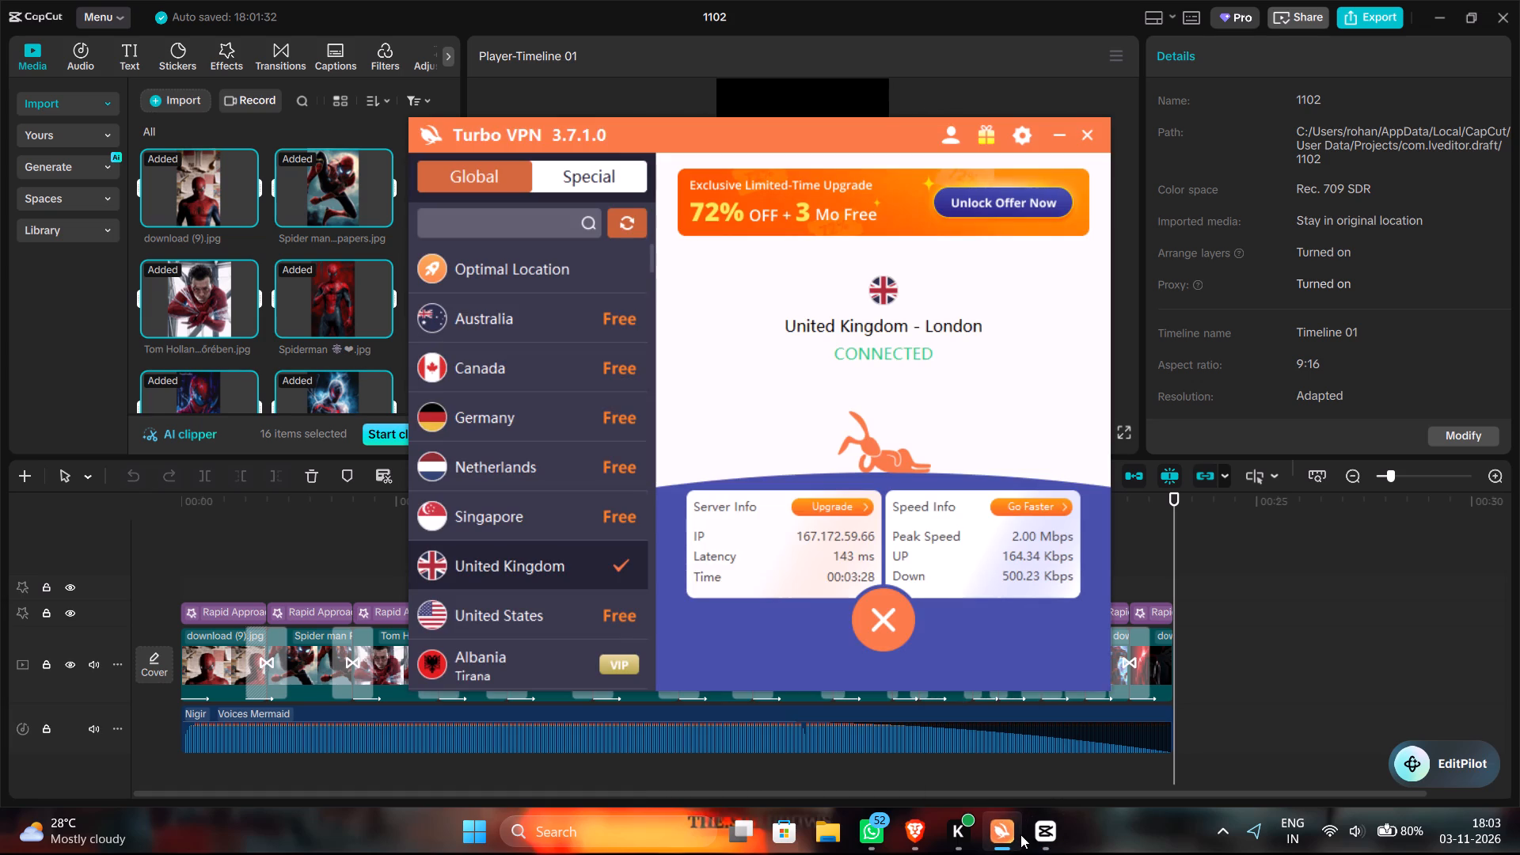
{"action": "left_click", "coordinate": [140, 51]}
{"action": "left_click", "coordinate": [221, 50]}
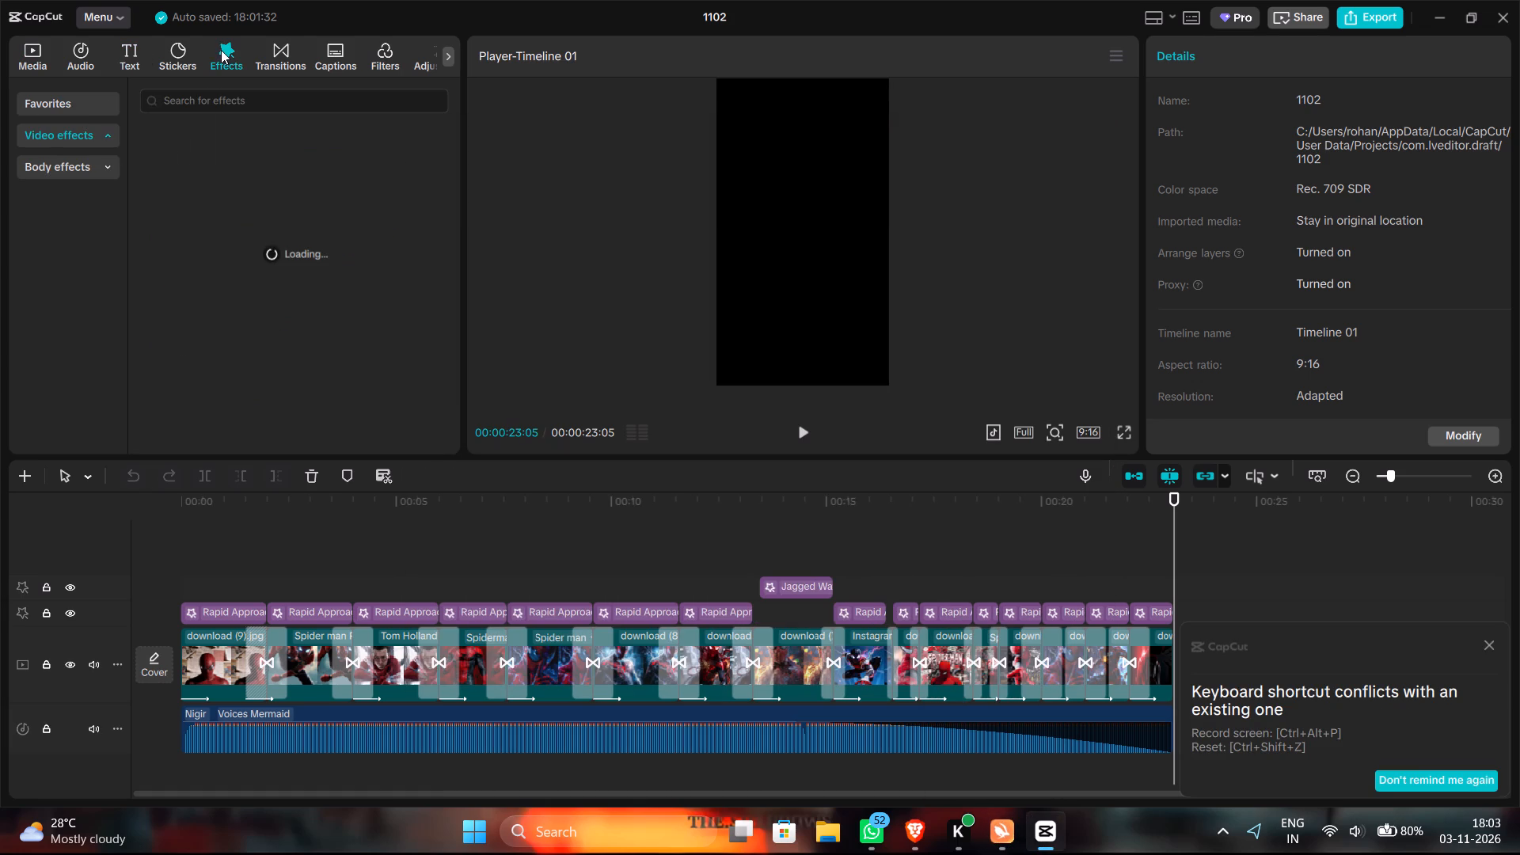
{"action": "scroll", "coordinate": [221, 50], "scroll_direction": "down", "scroll_amount": 1}
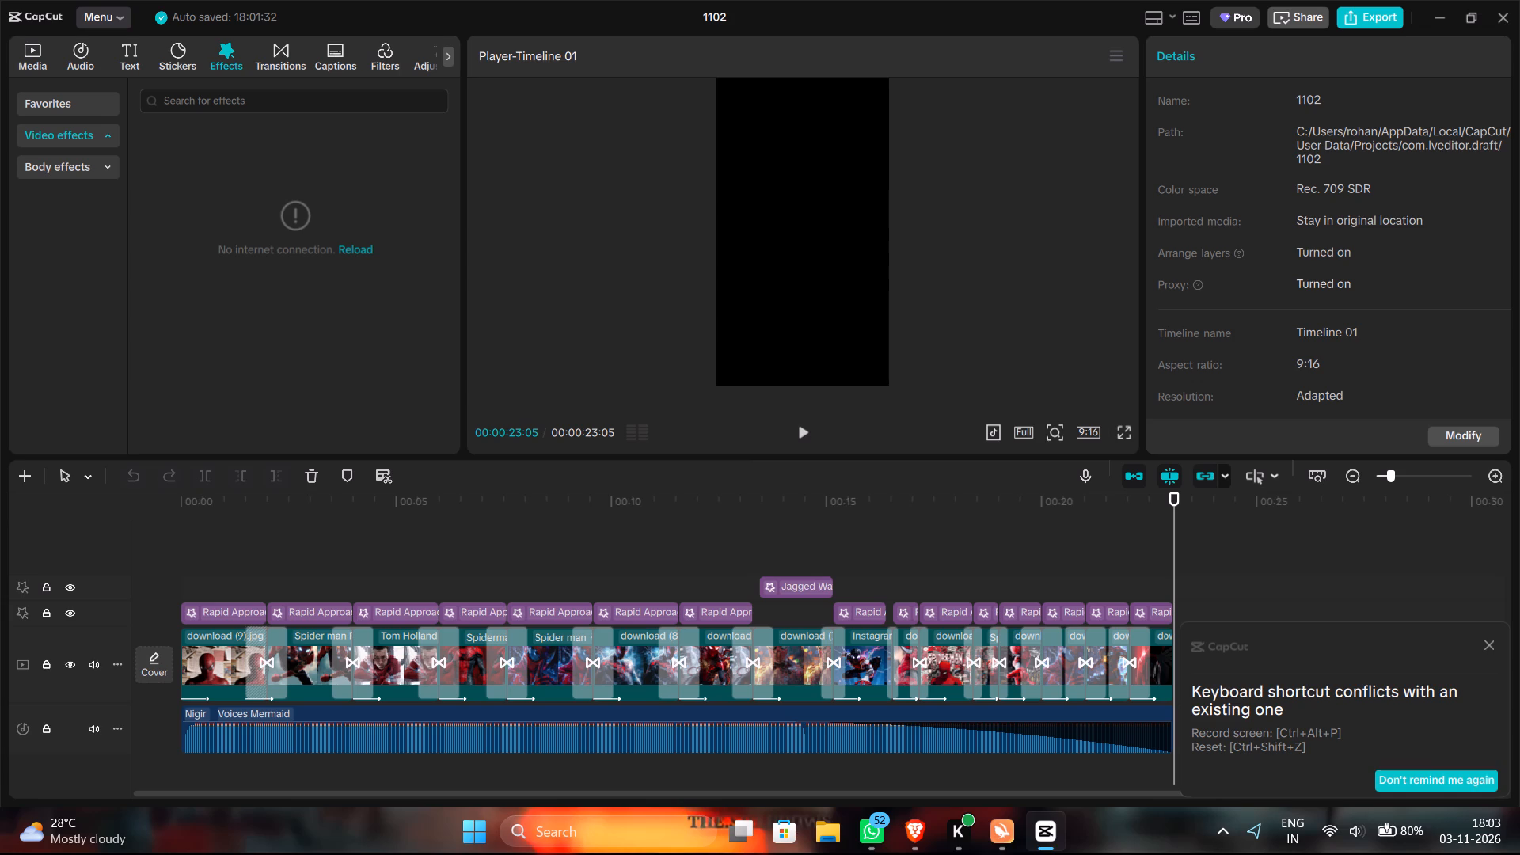
Recheck the Turbo VPN connection and try reloading CapCut's video effects library.
{"action": "left_click", "coordinate": [1004, 814]}
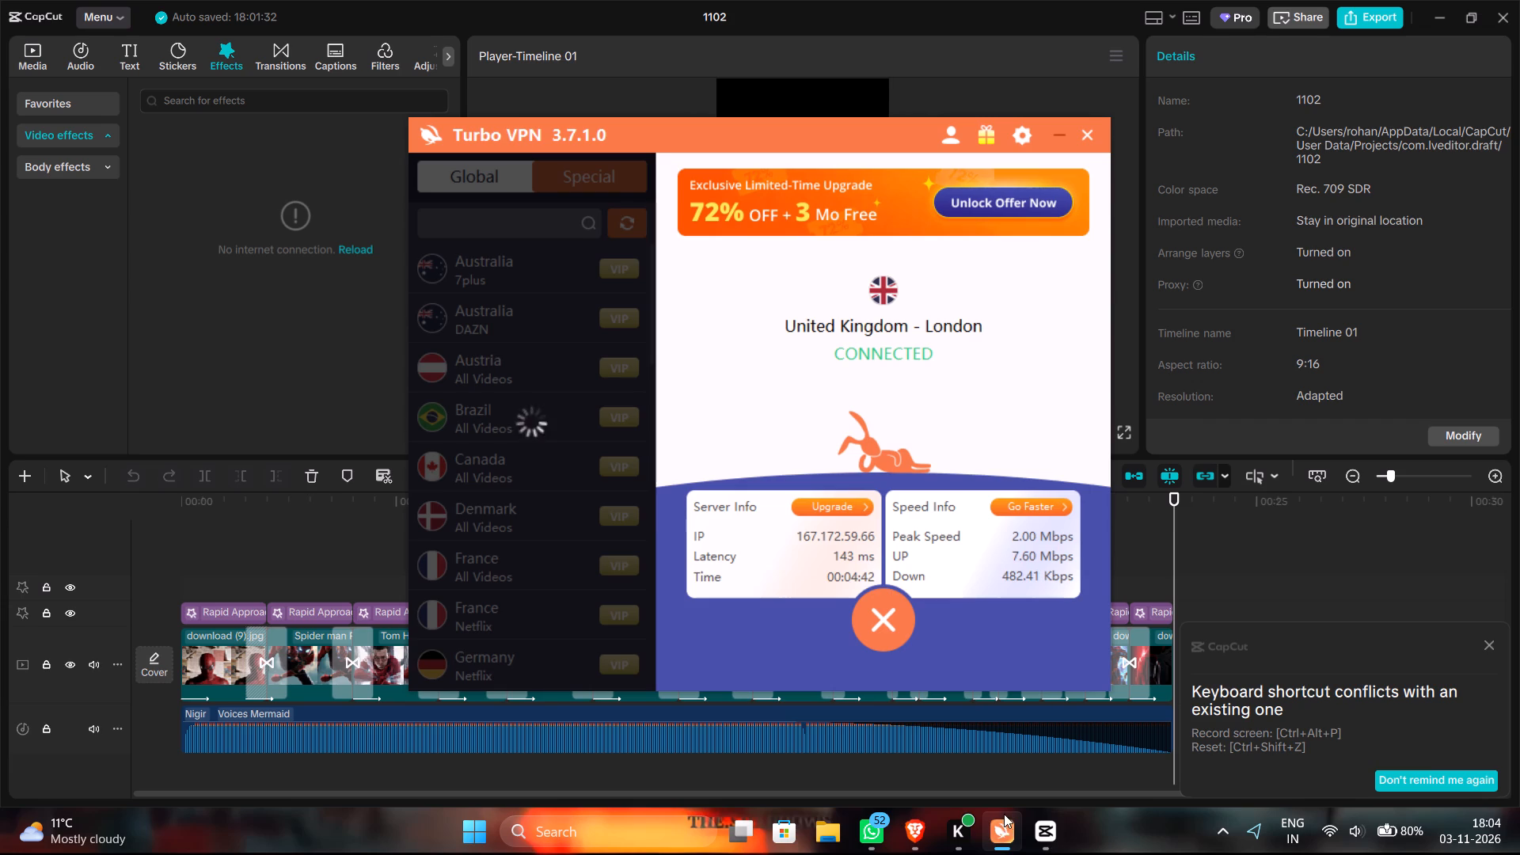
{"action": "left_click", "coordinate": [363, 254]}
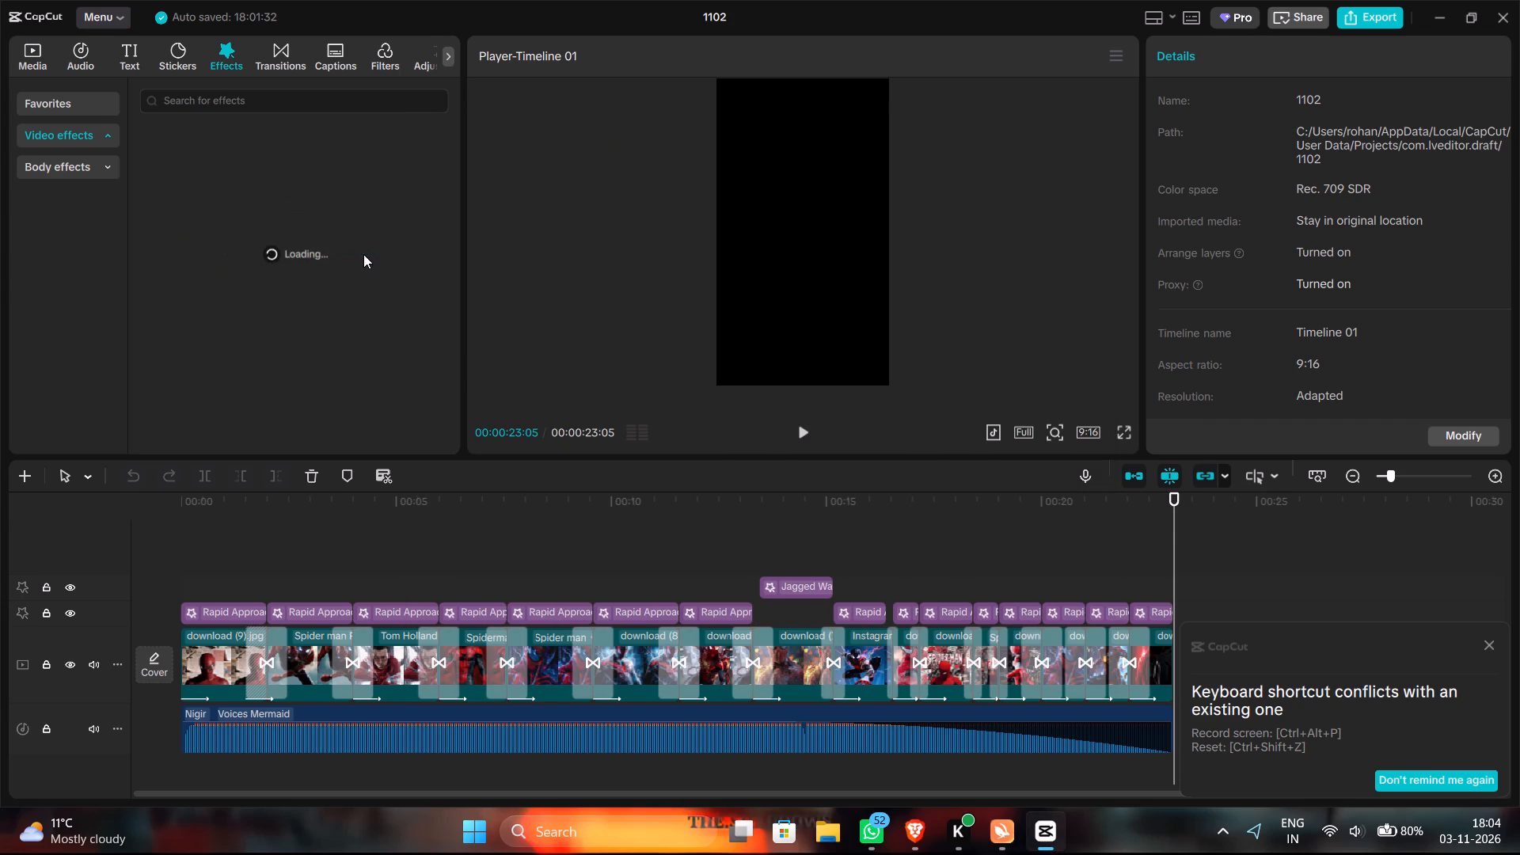
{"action": "scroll", "coordinate": [363, 254], "scroll_direction": "down", "scroll_amount": 1}
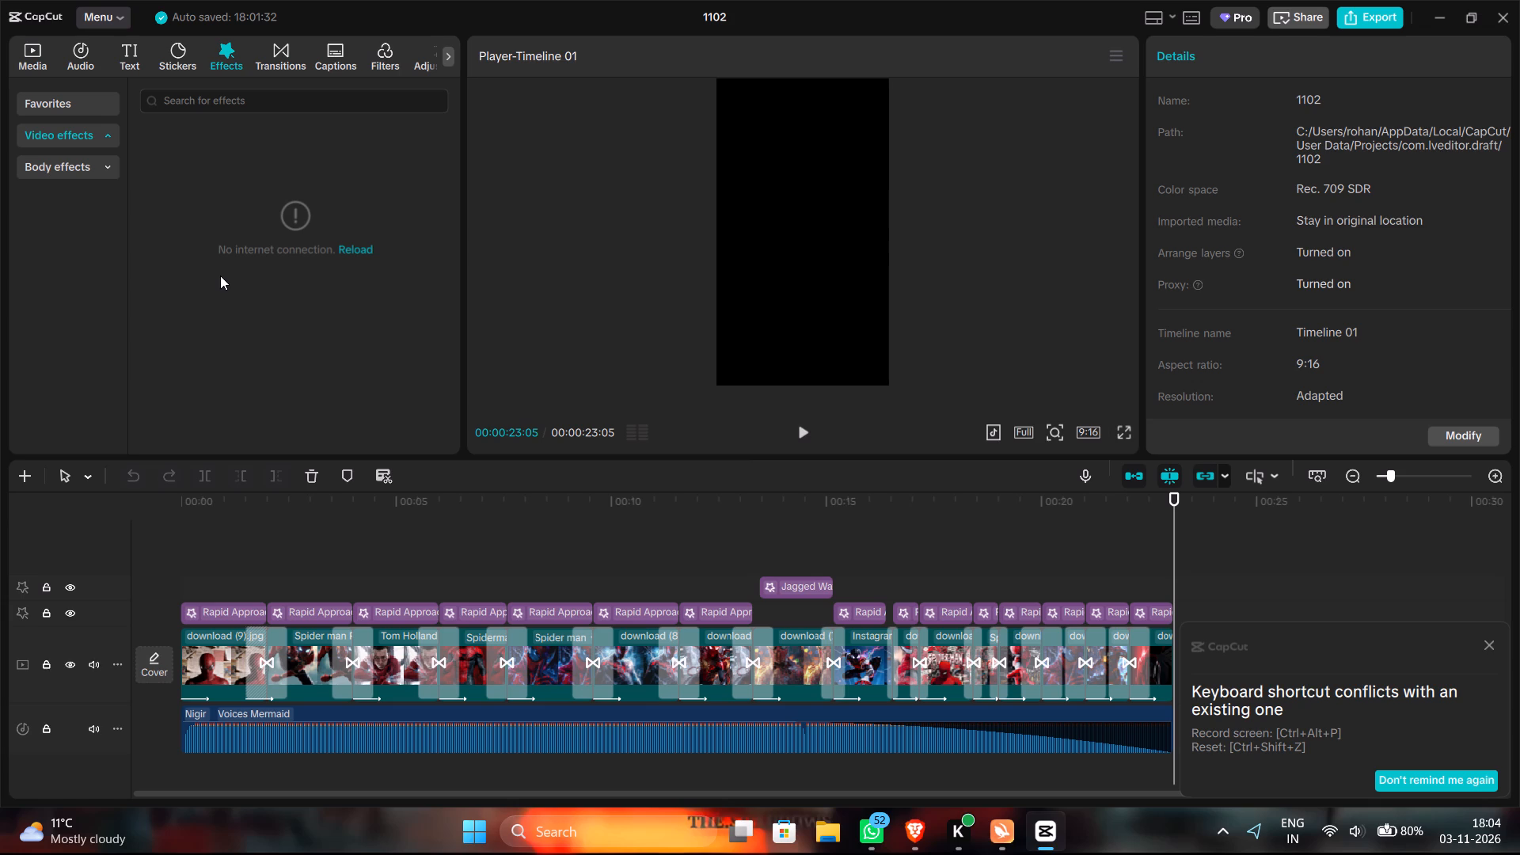
Play the Spider-Man edit from the start, turn off the keyboard shortcut conflict reminder, and pause at about 21 seconds.
{"action": "left_click", "coordinate": [220, 275]}
{"action": "key", "text": "space"}
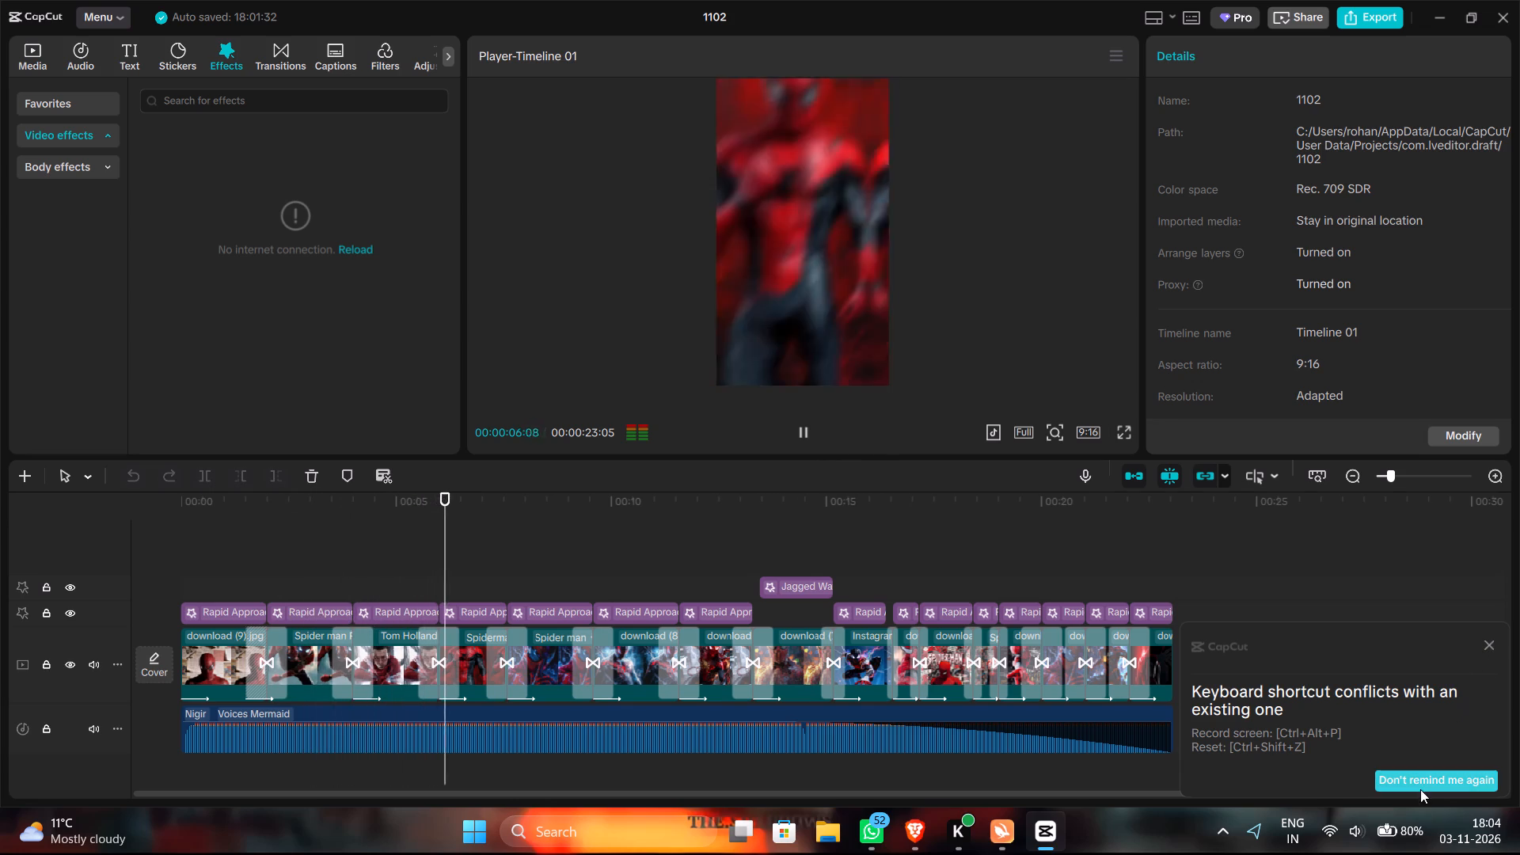
{"action": "left_click", "coordinate": [1441, 786]}
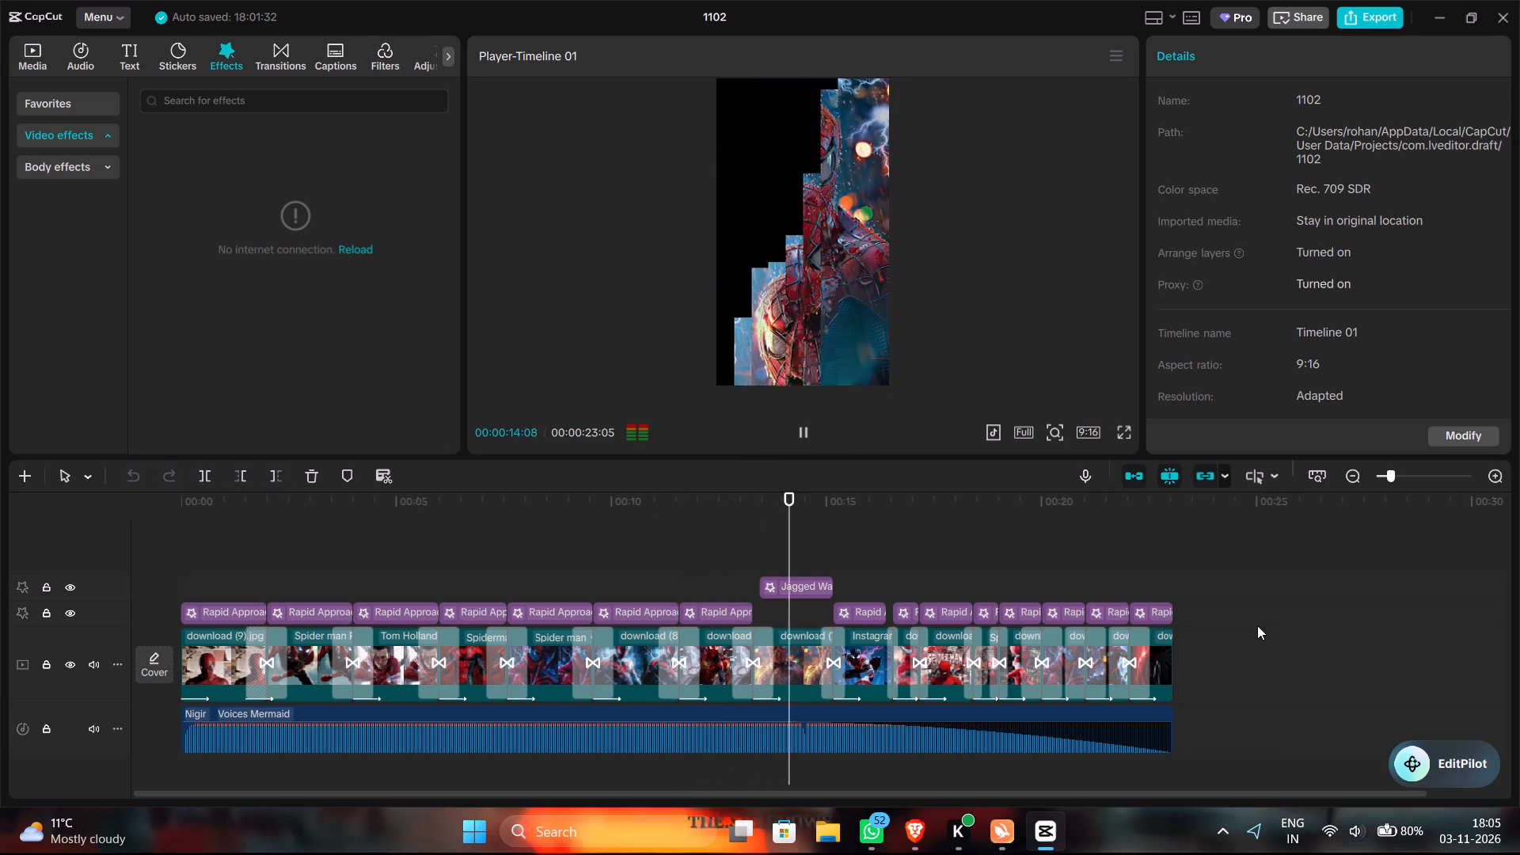
{"action": "key", "text": "space"}
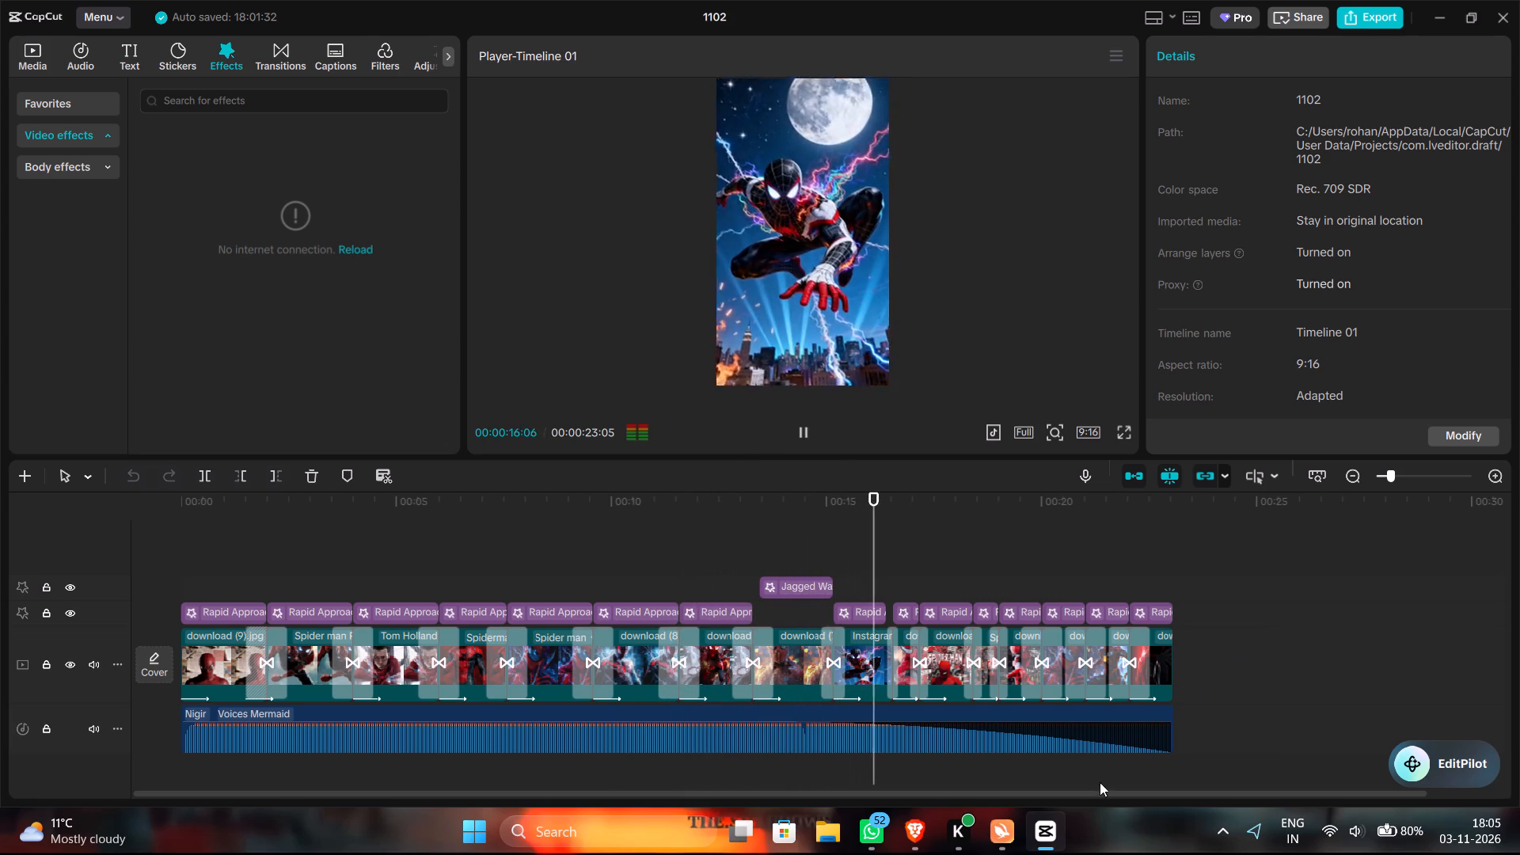
{"action": "key", "text": "space"}
{"action": "key", "text": "space"}
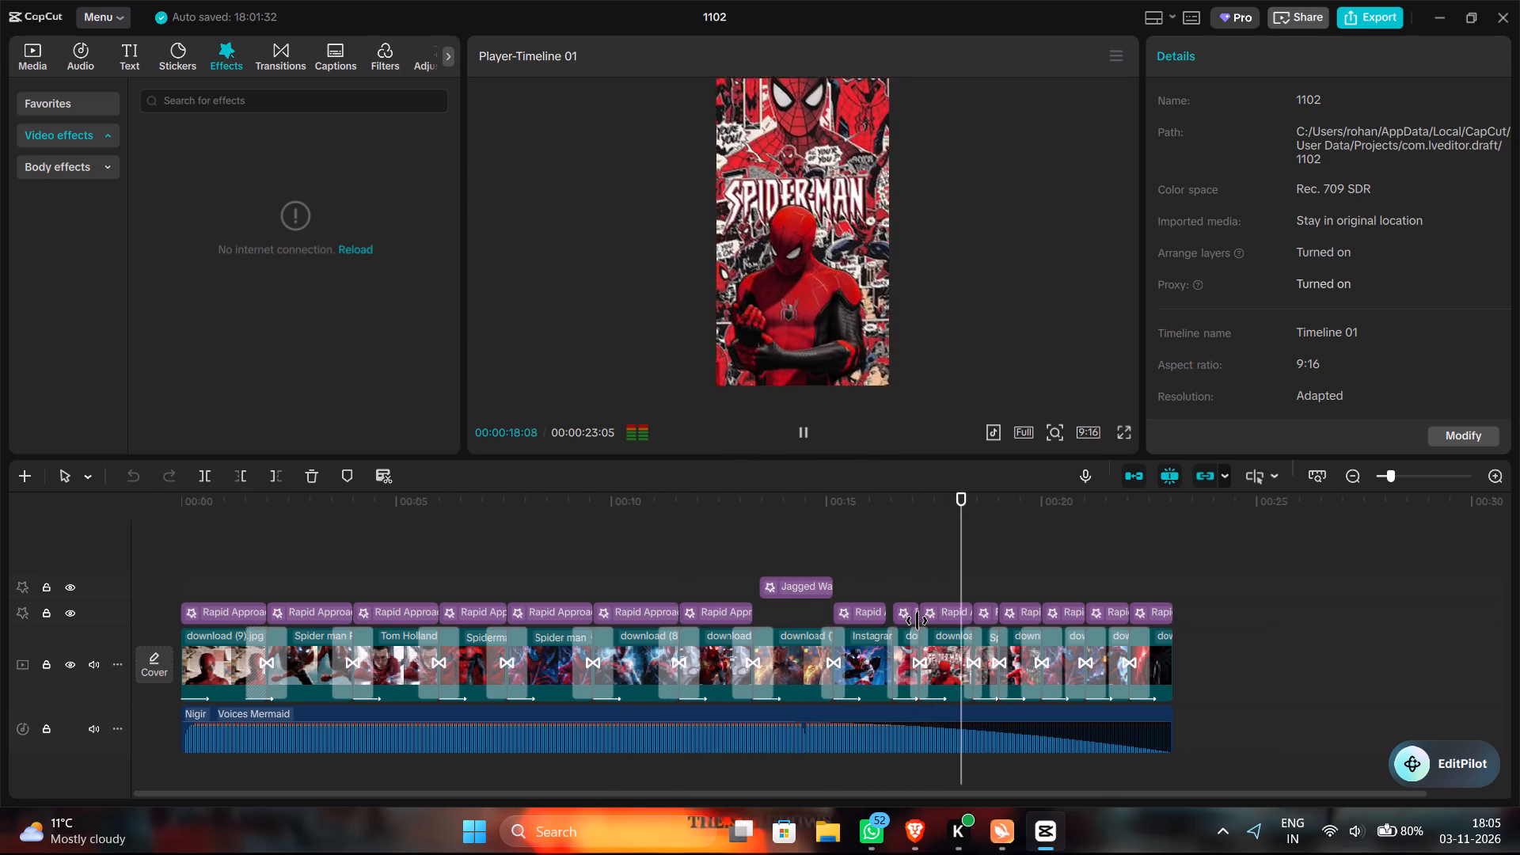
{"action": "left_click", "coordinate": [1070, 535]}
{"action": "key", "text": "space"}
{"action": "key", "text": "space"}
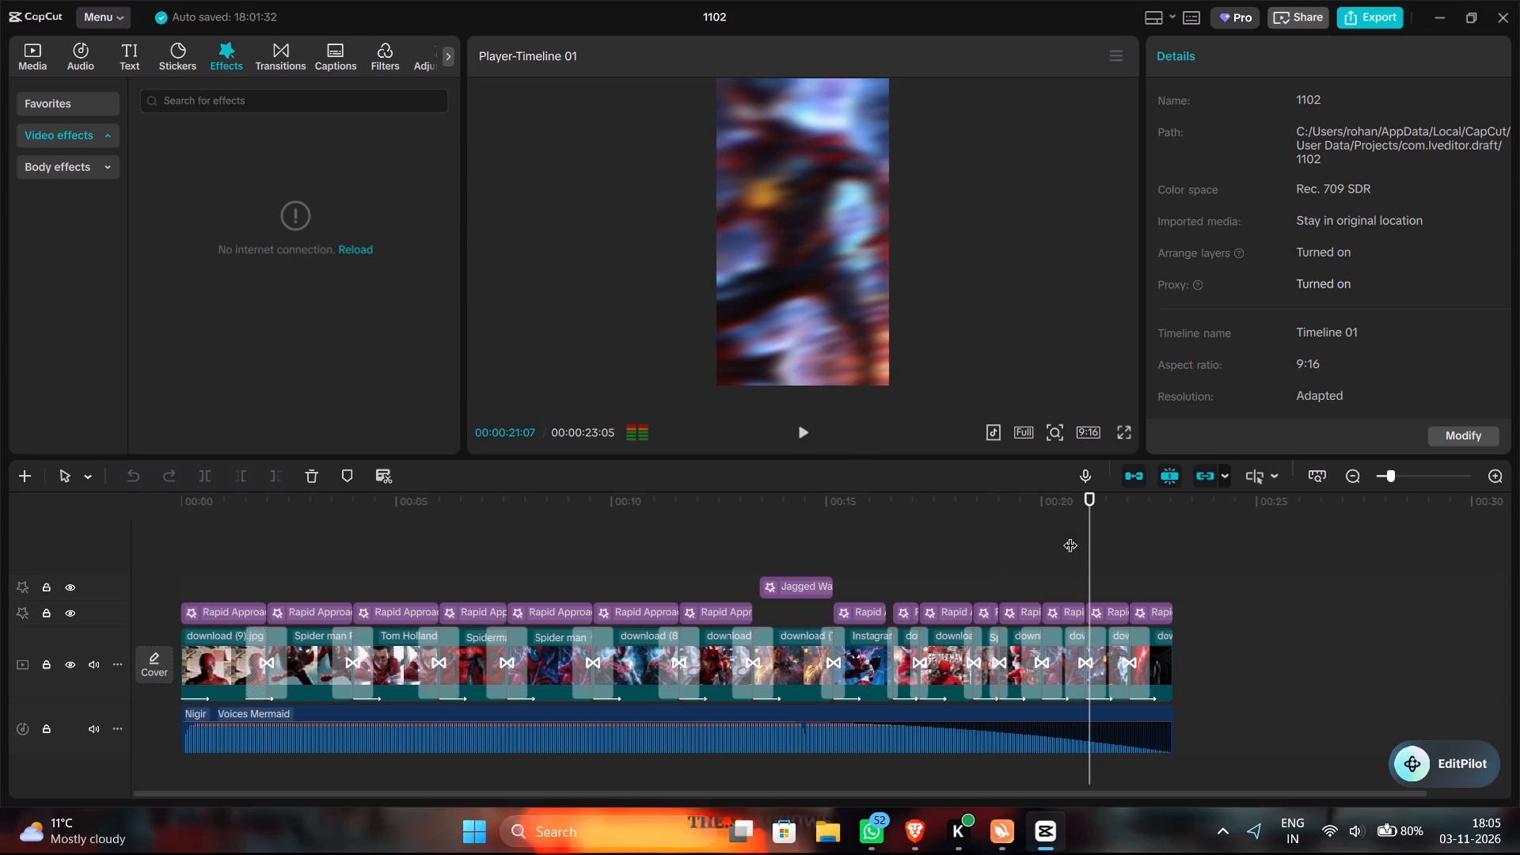